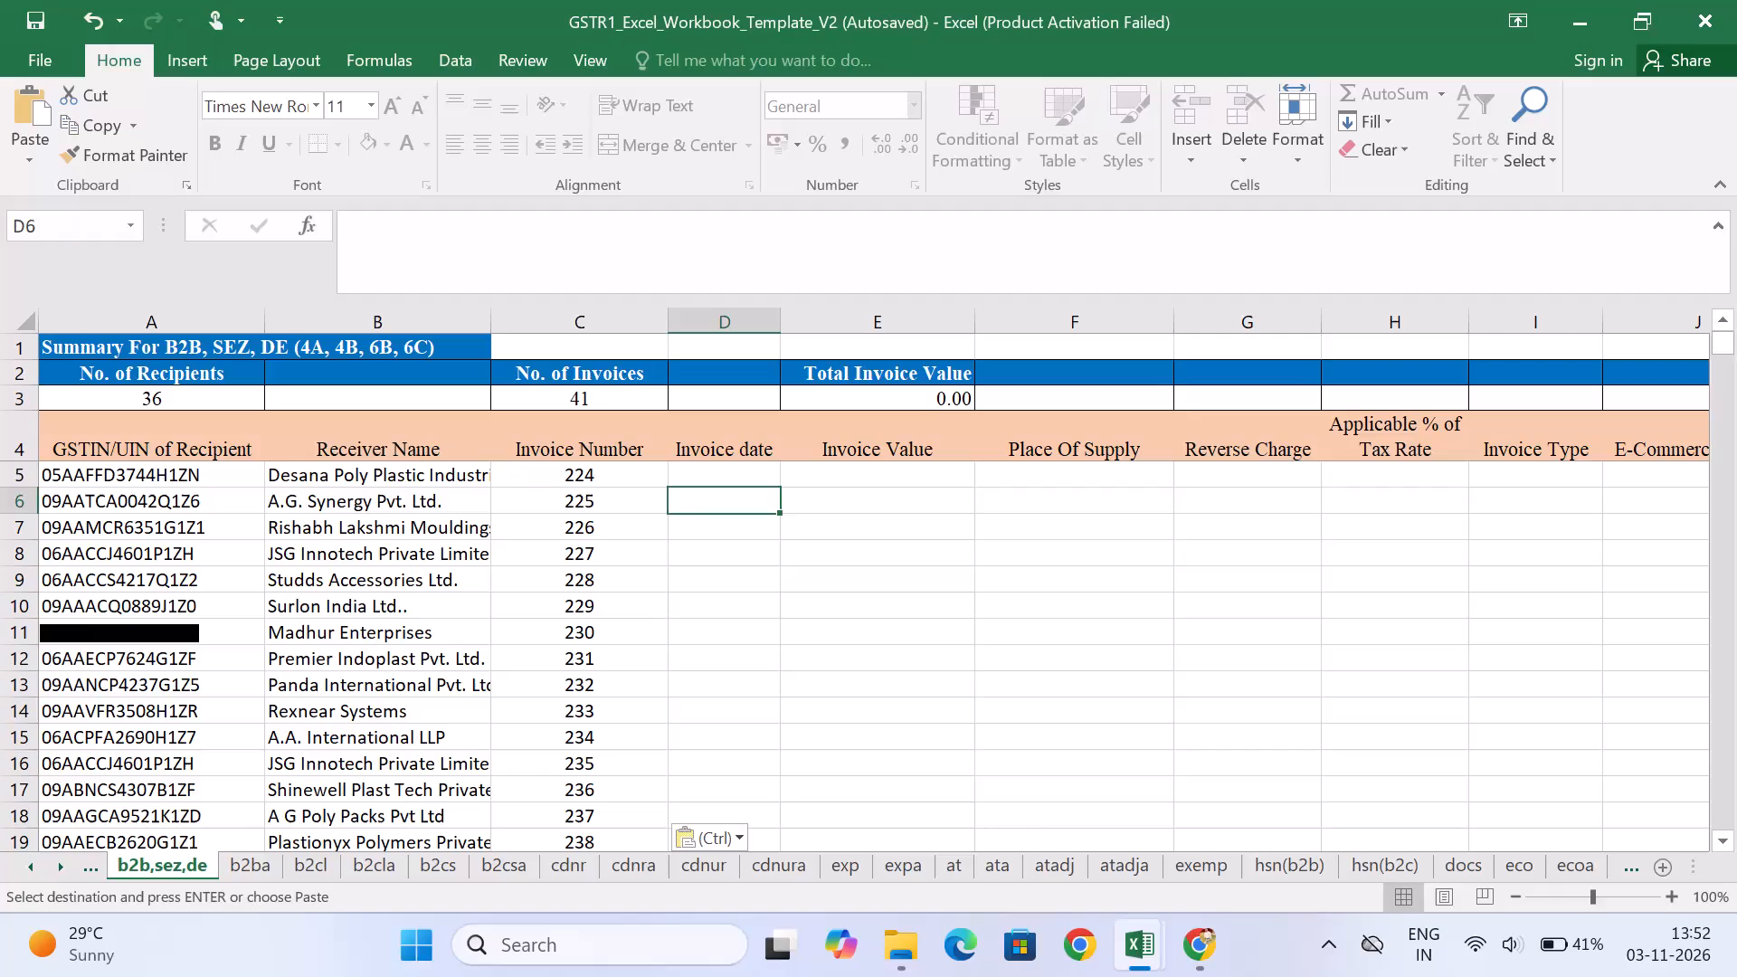
# Select the first Invoice Value cell, E5, in the template and clear the pending Bill No copy in the GSTR1 (1) workbook.
pyautogui.press('Up')
pyautogui.press('Right')
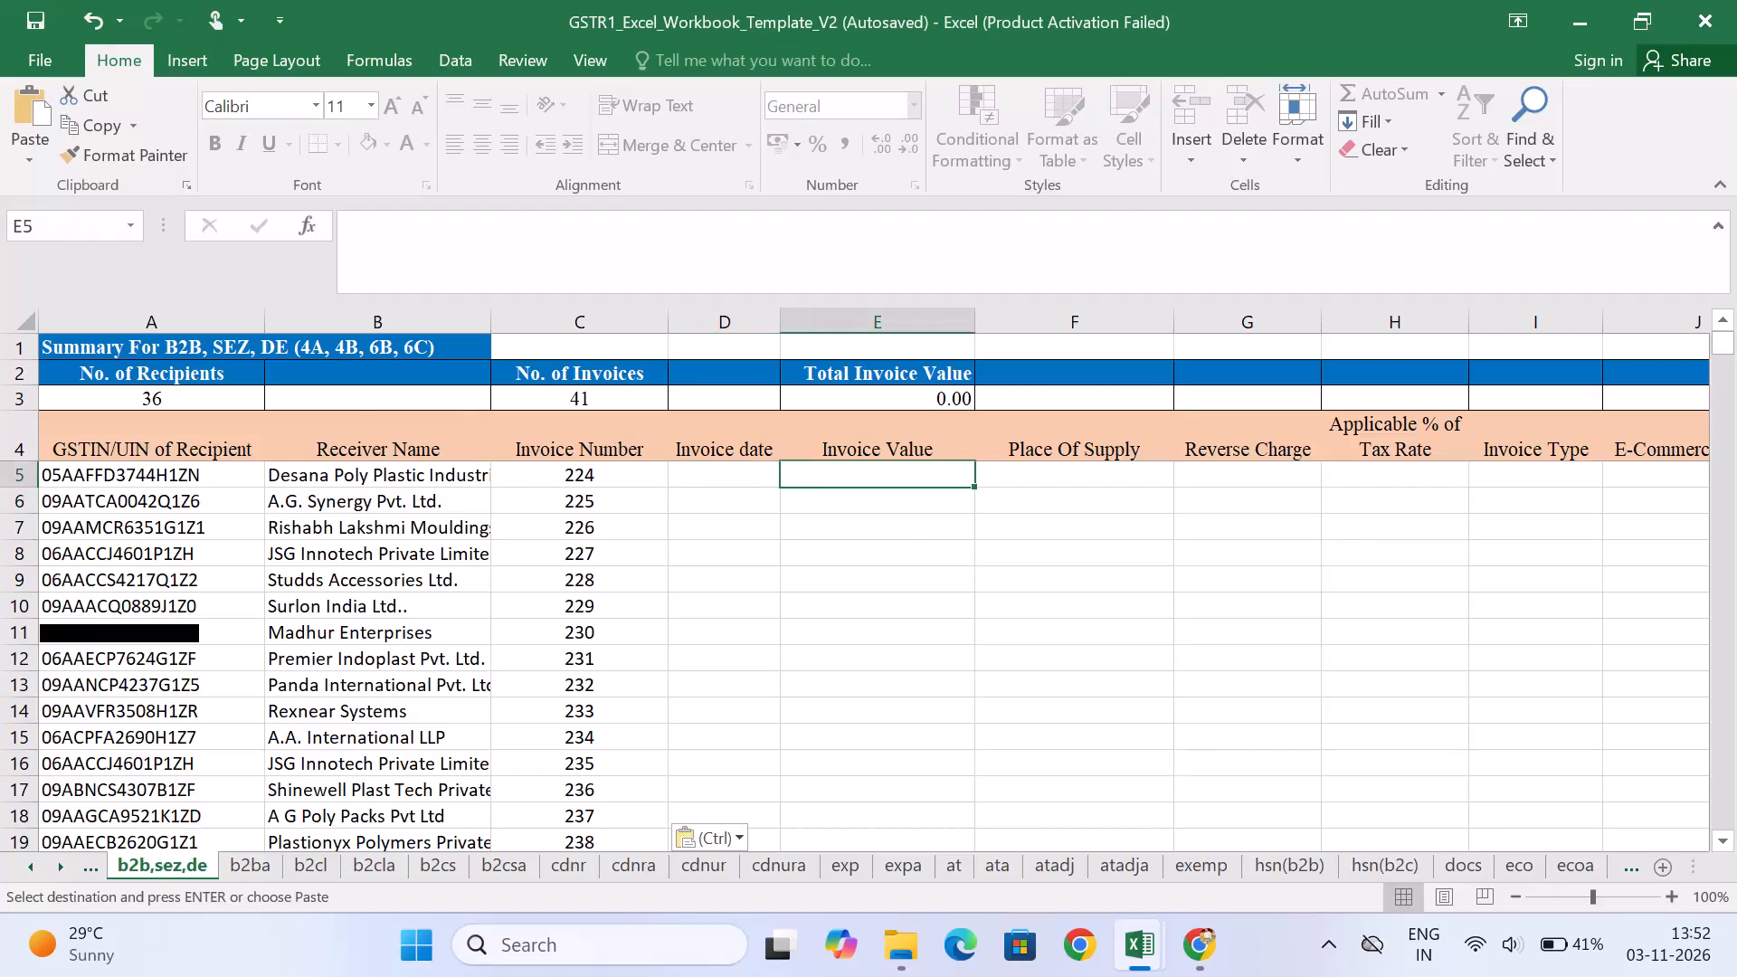
pyautogui.hotkey('alt', 'Tab')
pyautogui.press('Up')
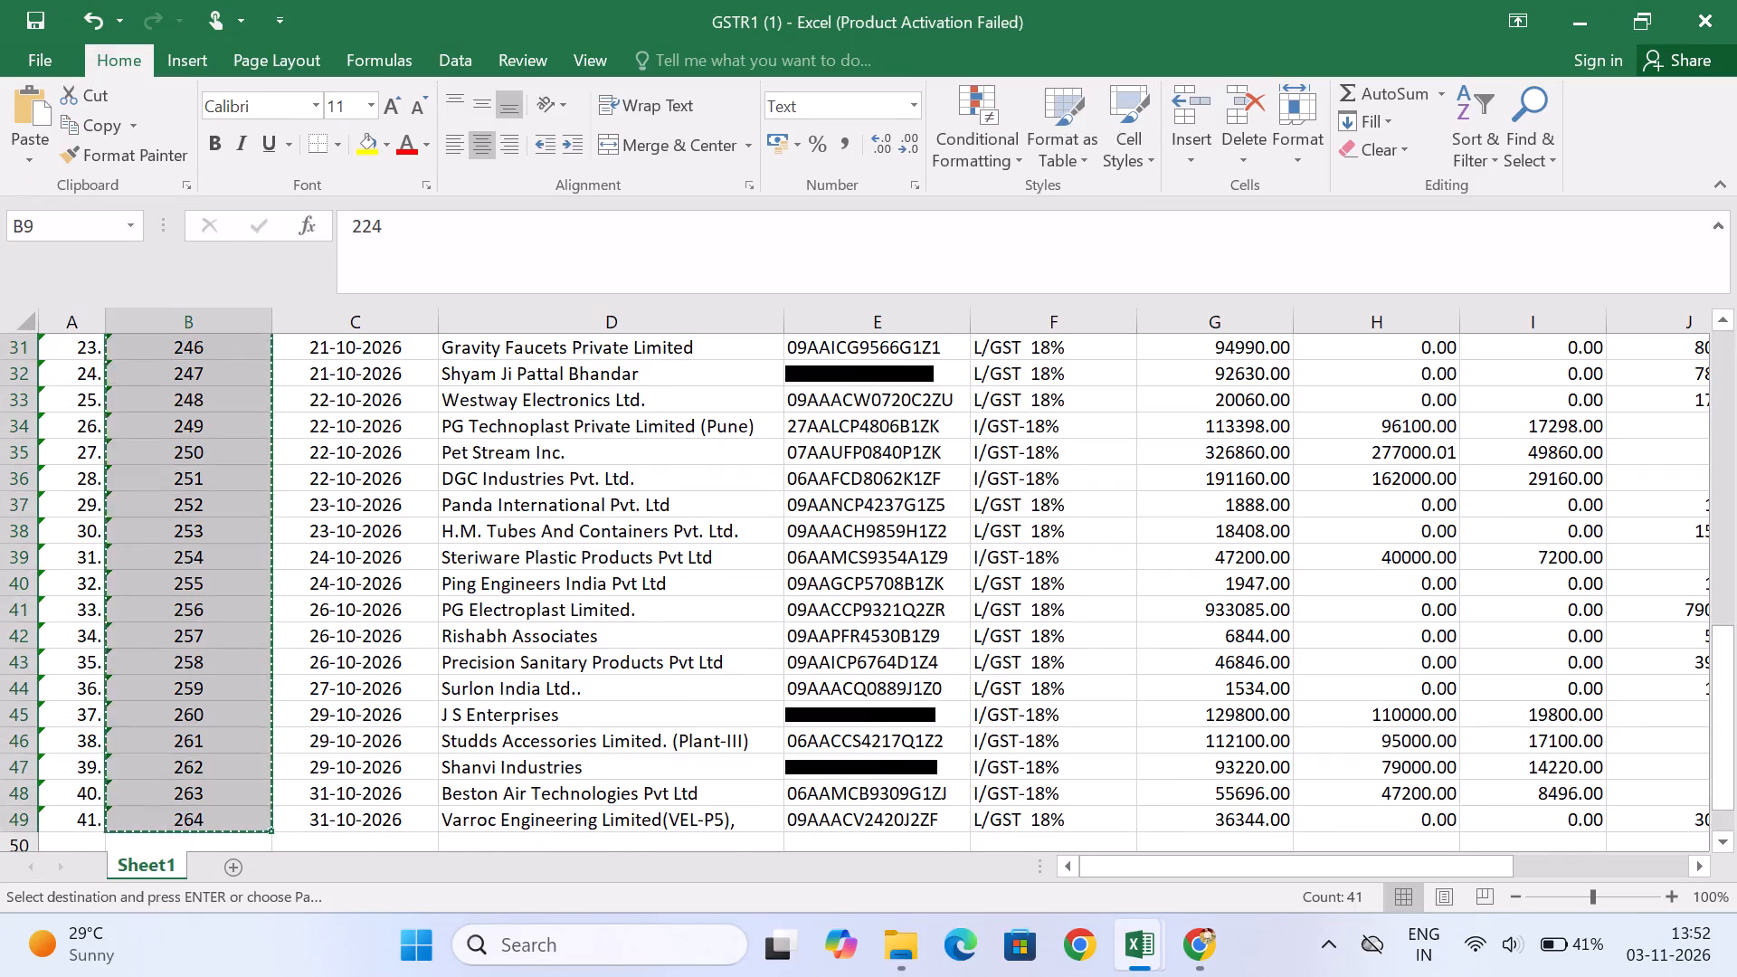
pyautogui.press('Right')
pyautogui.press('Down')
pyautogui.press('Left')
pyautogui.press('Escape')
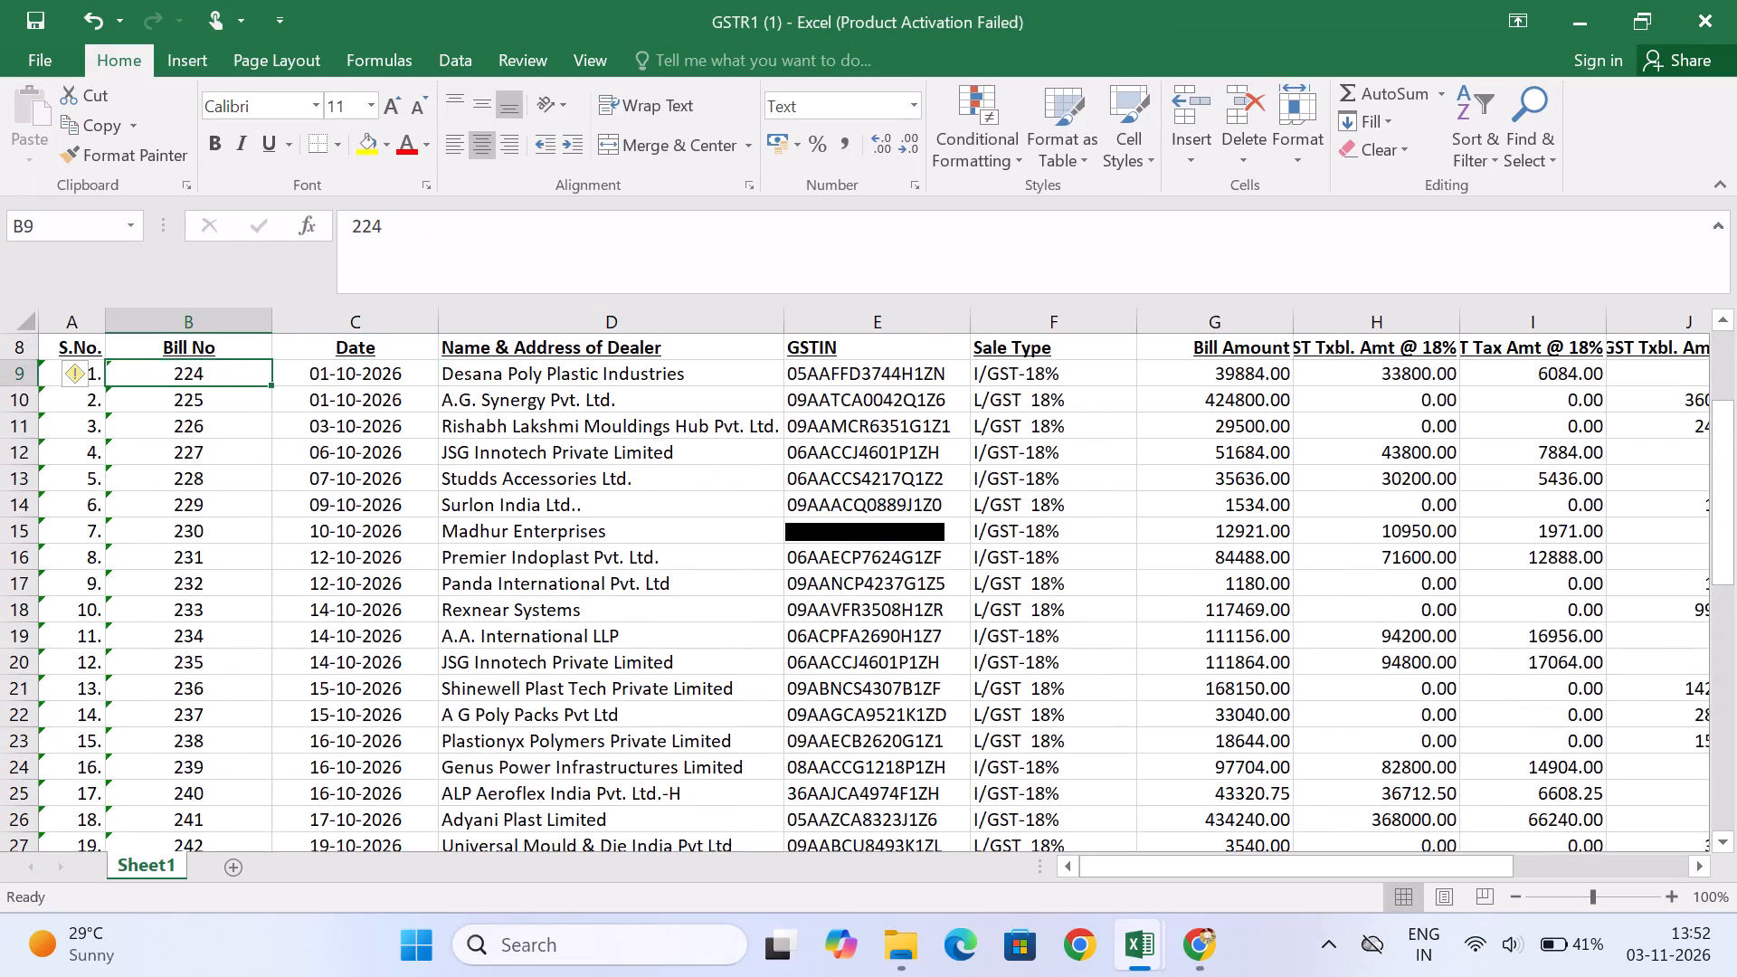
pyautogui.press('Right')
pyautogui.hotkey('alt', 'Tab')
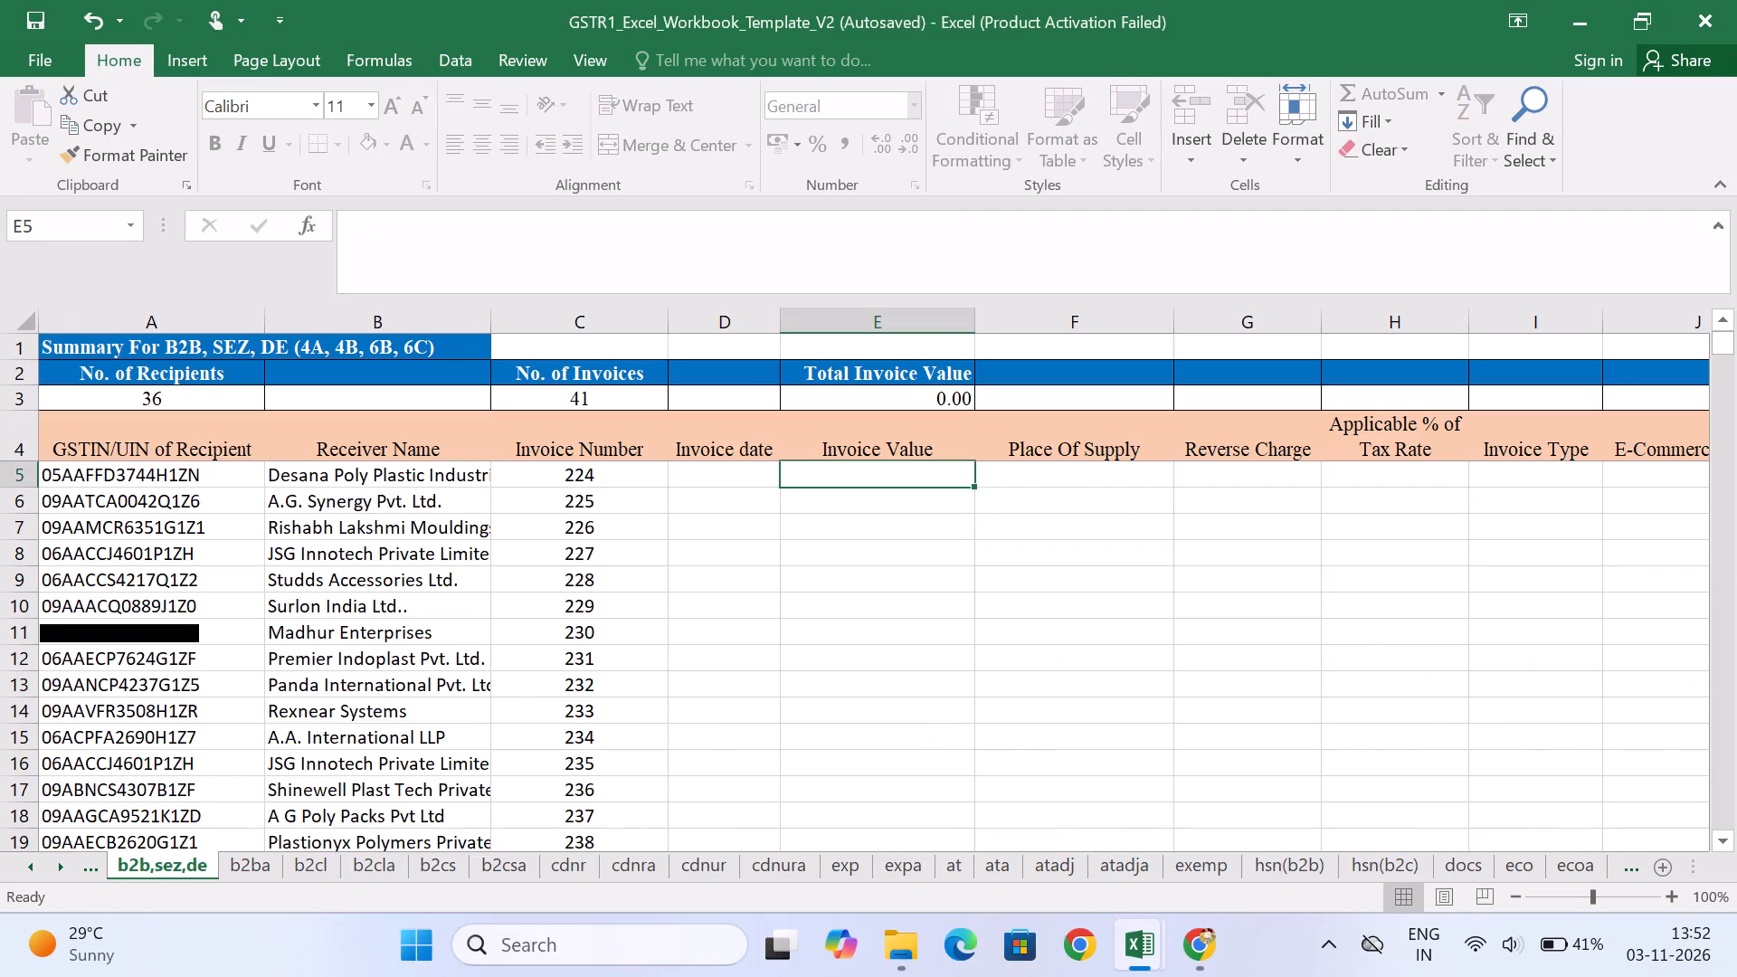
# Examine the bill amount, taxable amount and tax amount columns in the GSTR1 (1) workbook.
pyautogui.hotkey('alt', 'Tab')
pyautogui.press('Right')
pyautogui.press('Right')
pyautogui.press('Right')
pyautogui.press('Right')
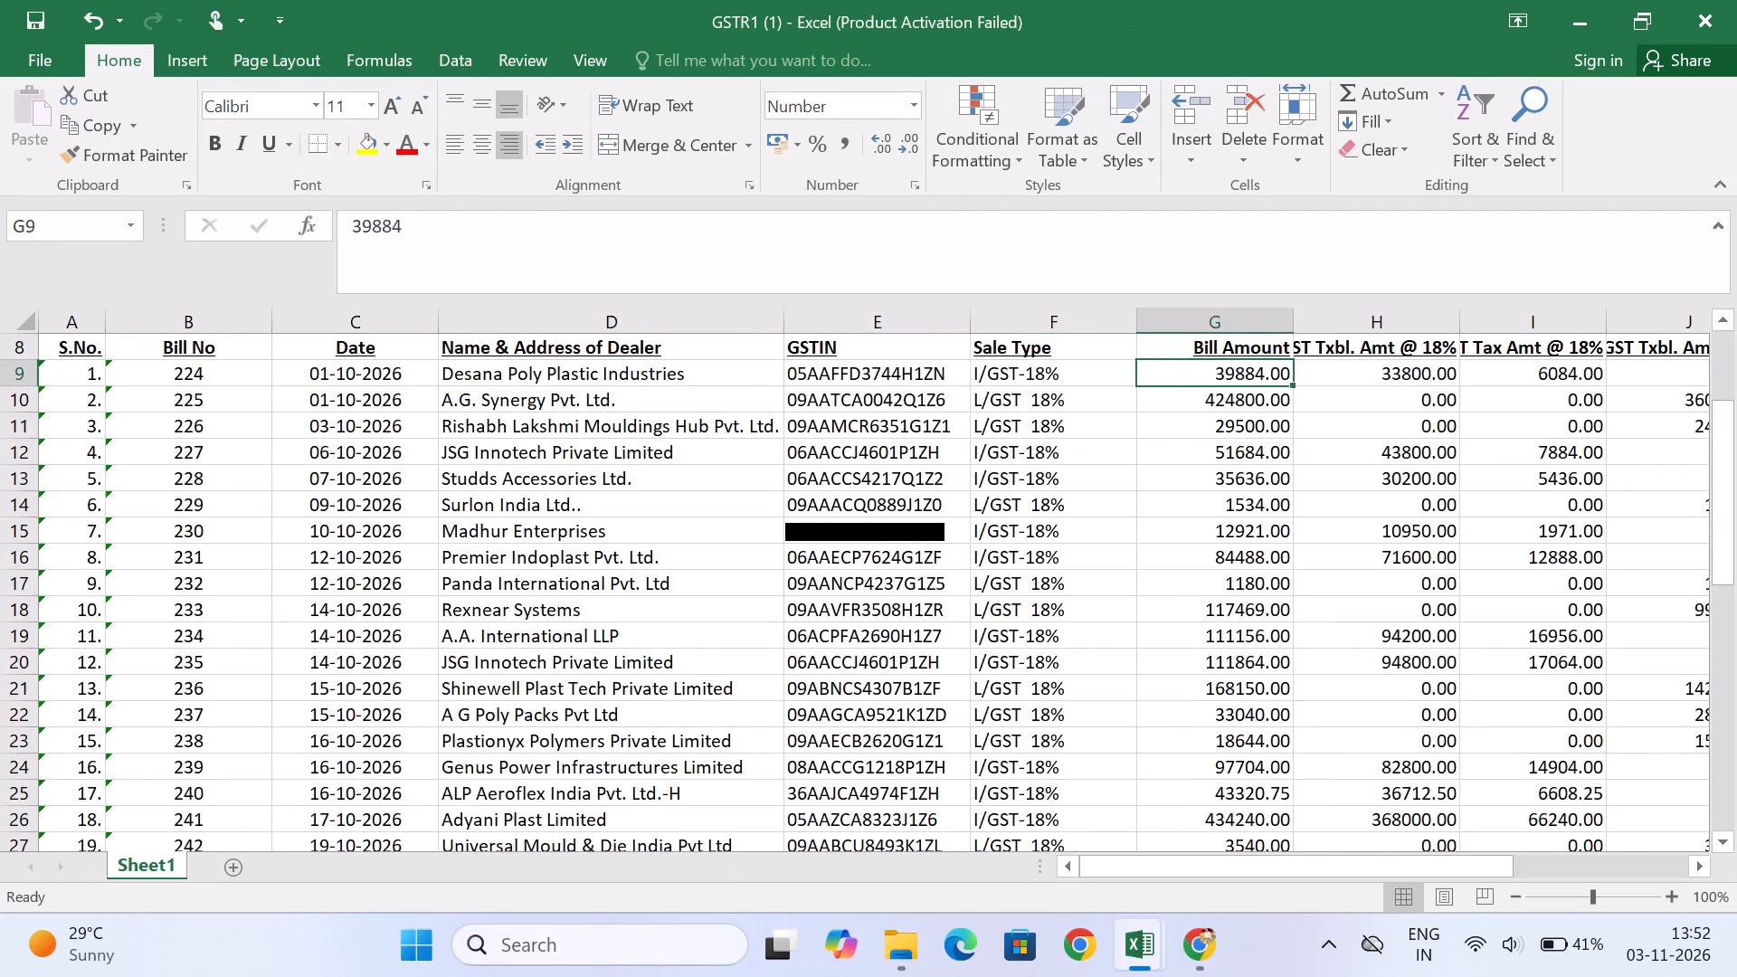
pyautogui.press('Right')
pyautogui.press('Right')
pyautogui.press('Right')
pyautogui.press('Right')
pyautogui.press('Right')
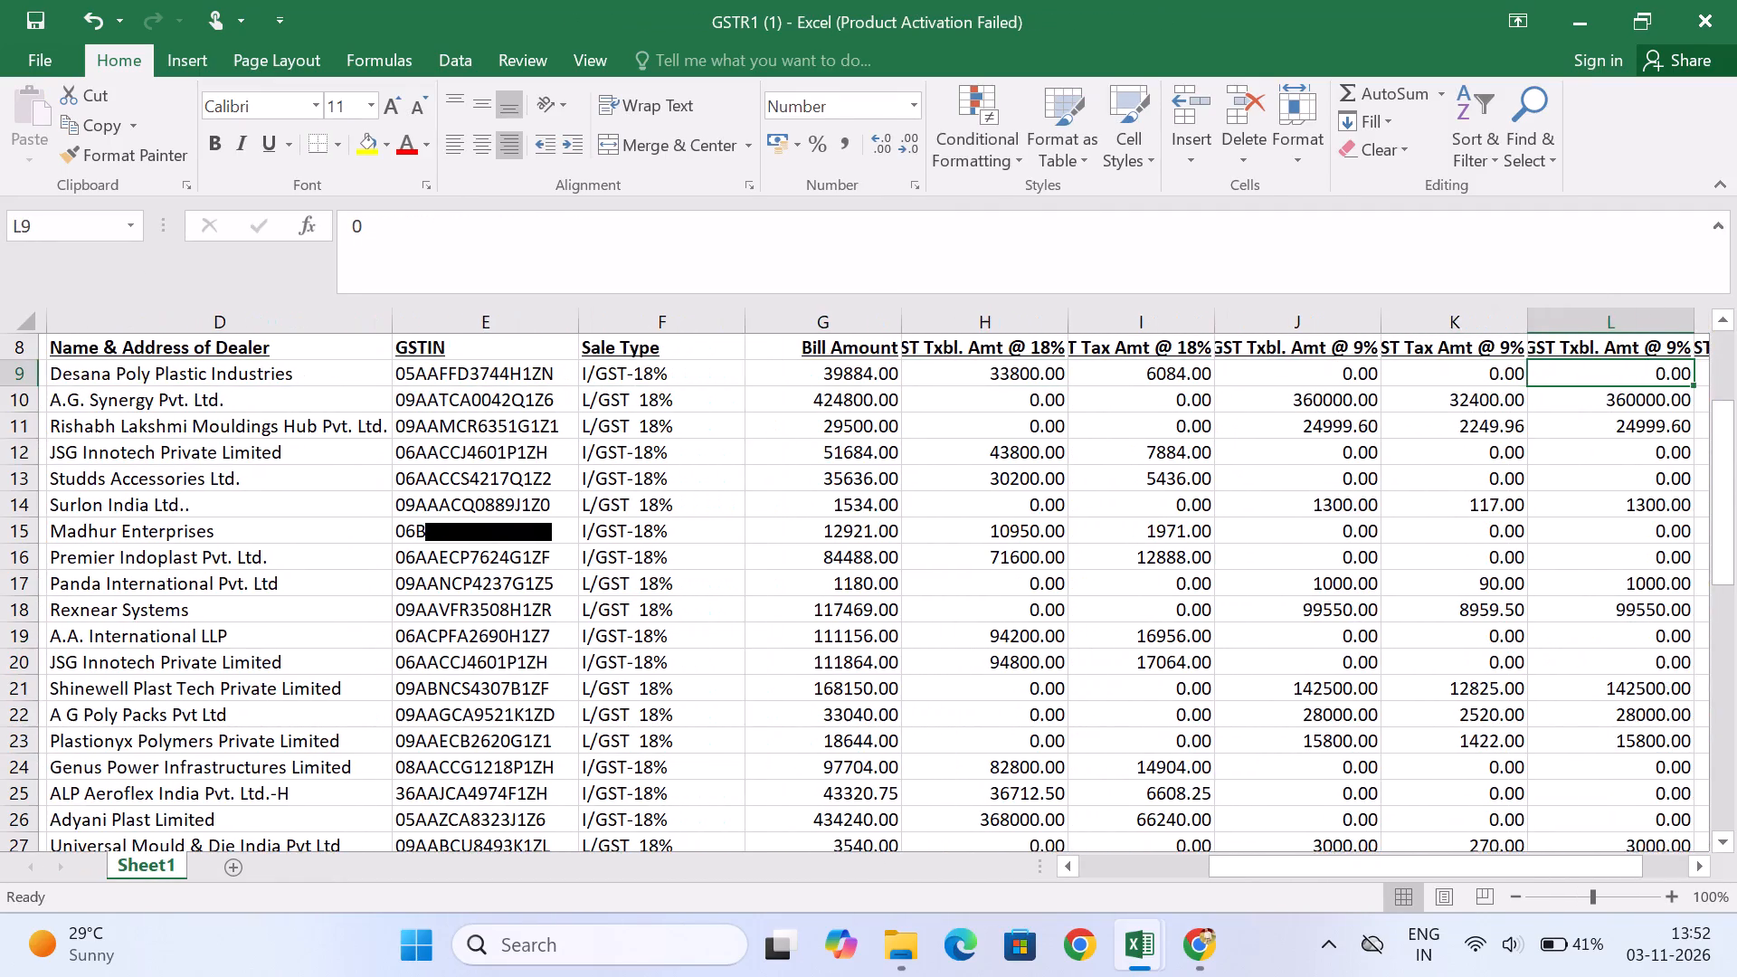
pyautogui.press('Right')
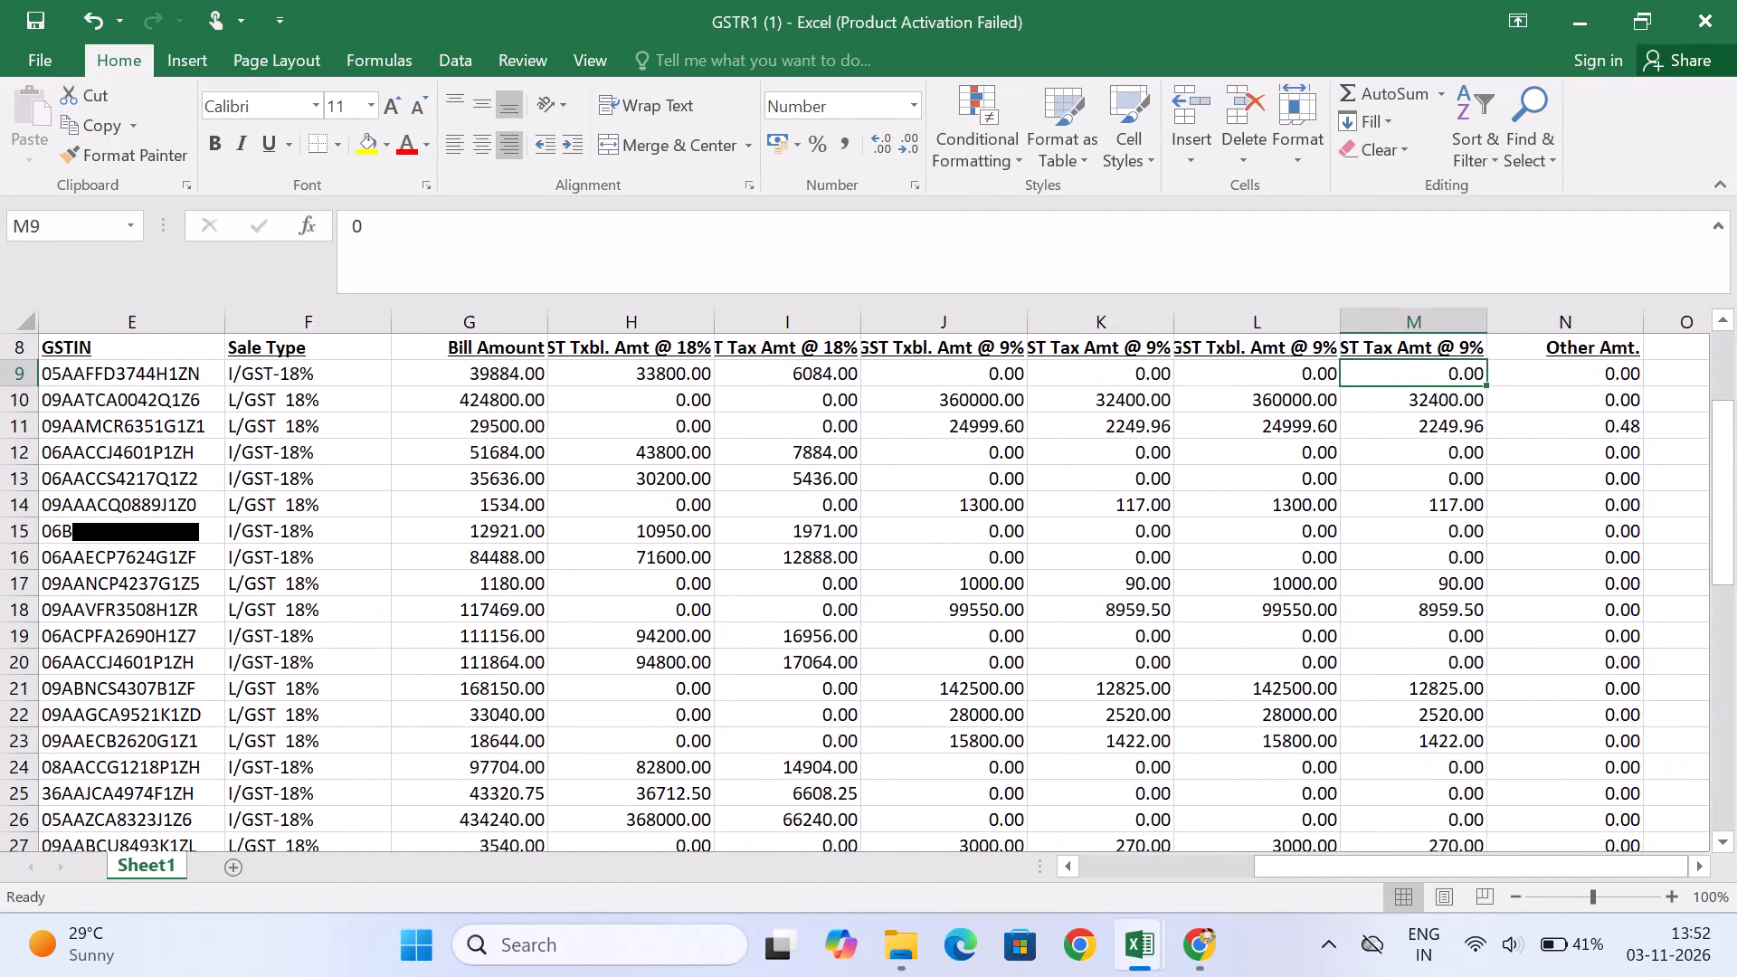
pyautogui.press('Left')
pyautogui.press('Left')
pyautogui.press('Left')
pyautogui.press('Left')
pyautogui.press('Left')
pyautogui.press('Left')
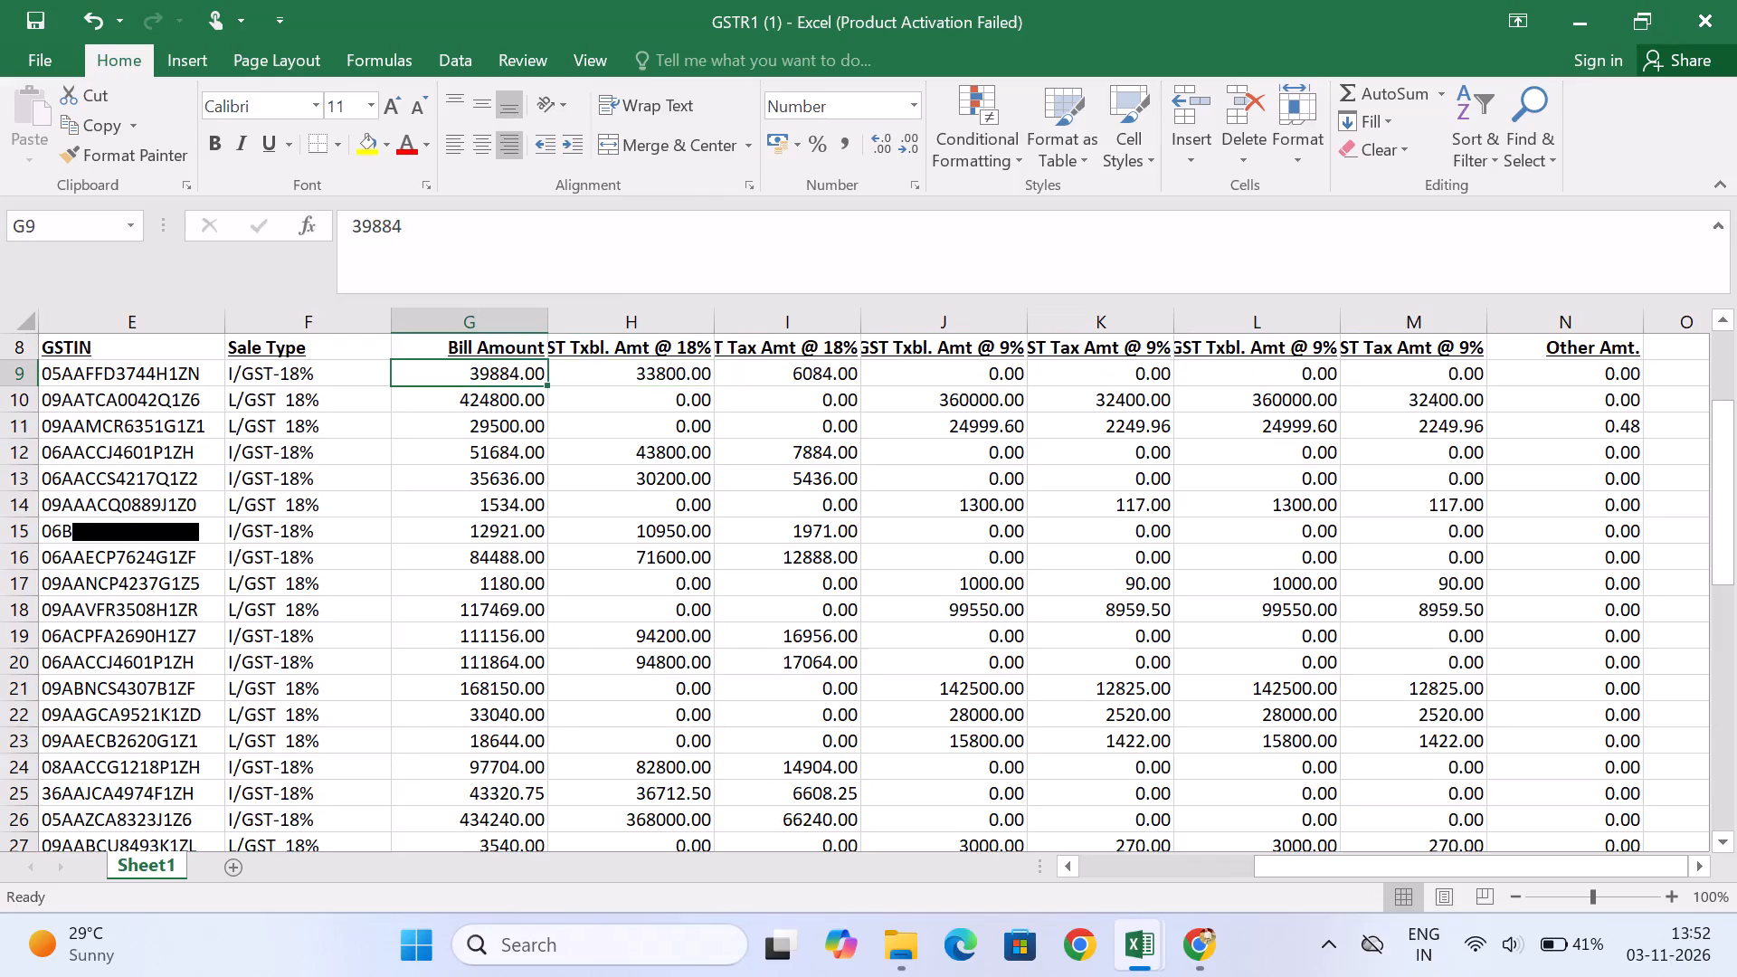
pyautogui.press('Right')
pyautogui.press('Right')
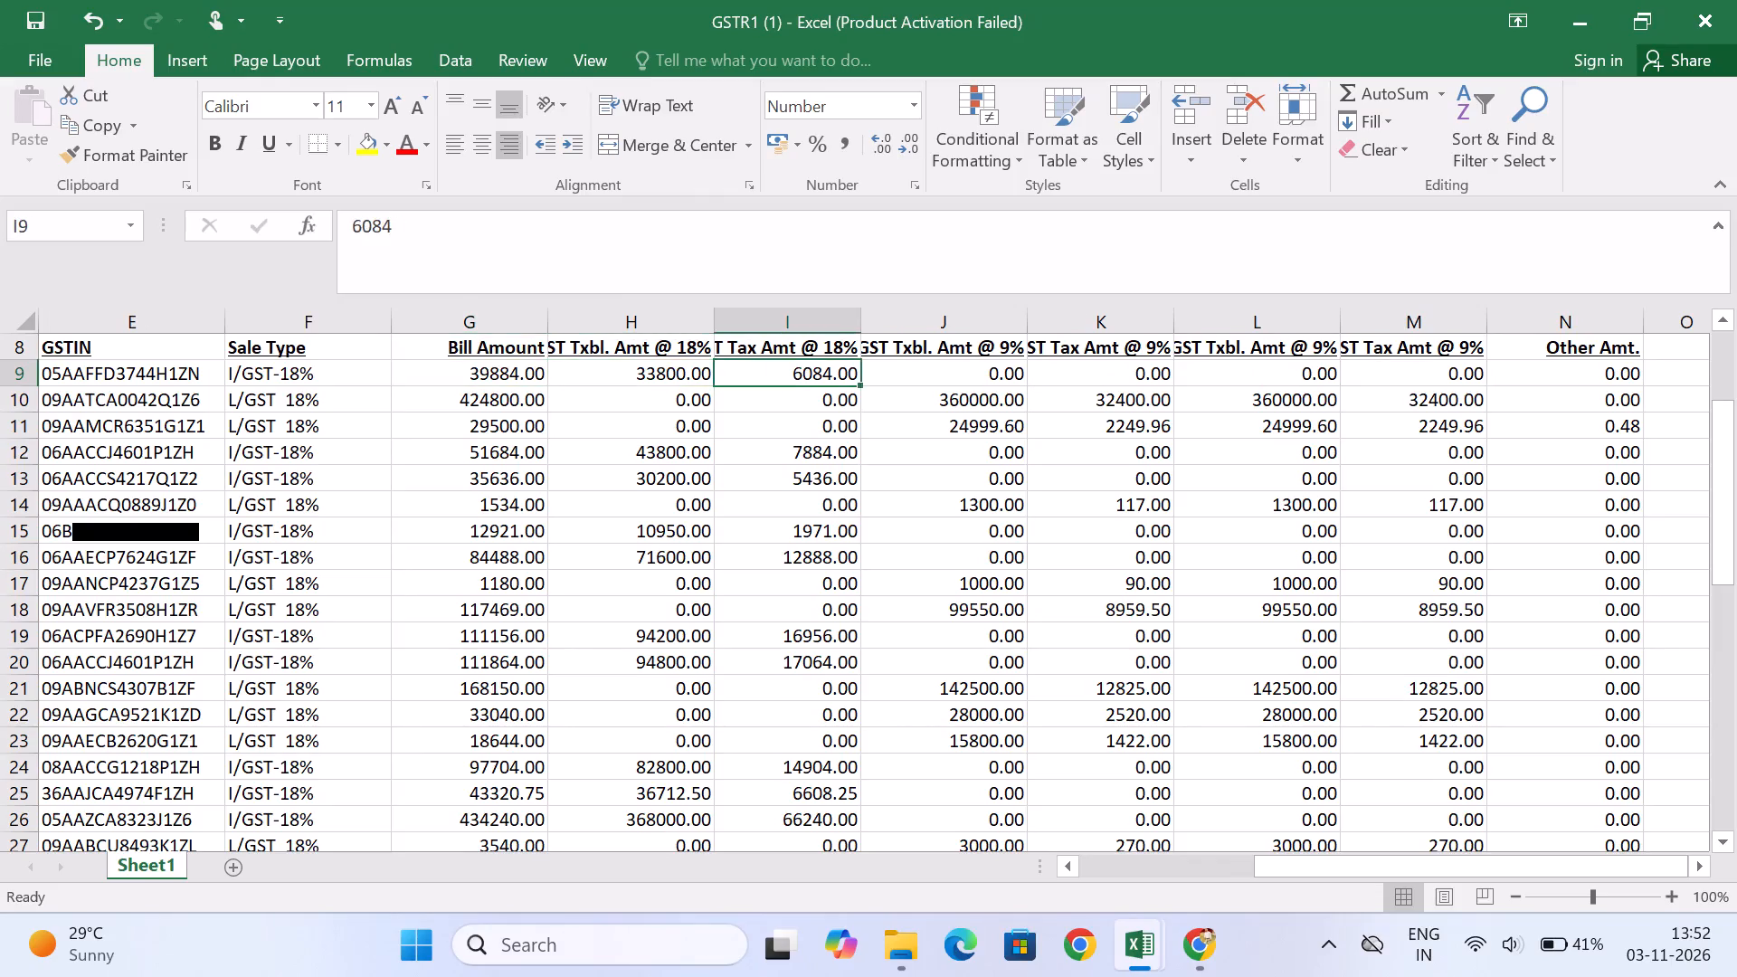
pyautogui.press('Right')
pyautogui.press('Down')
pyautogui.hotkey('shift', 'Right')
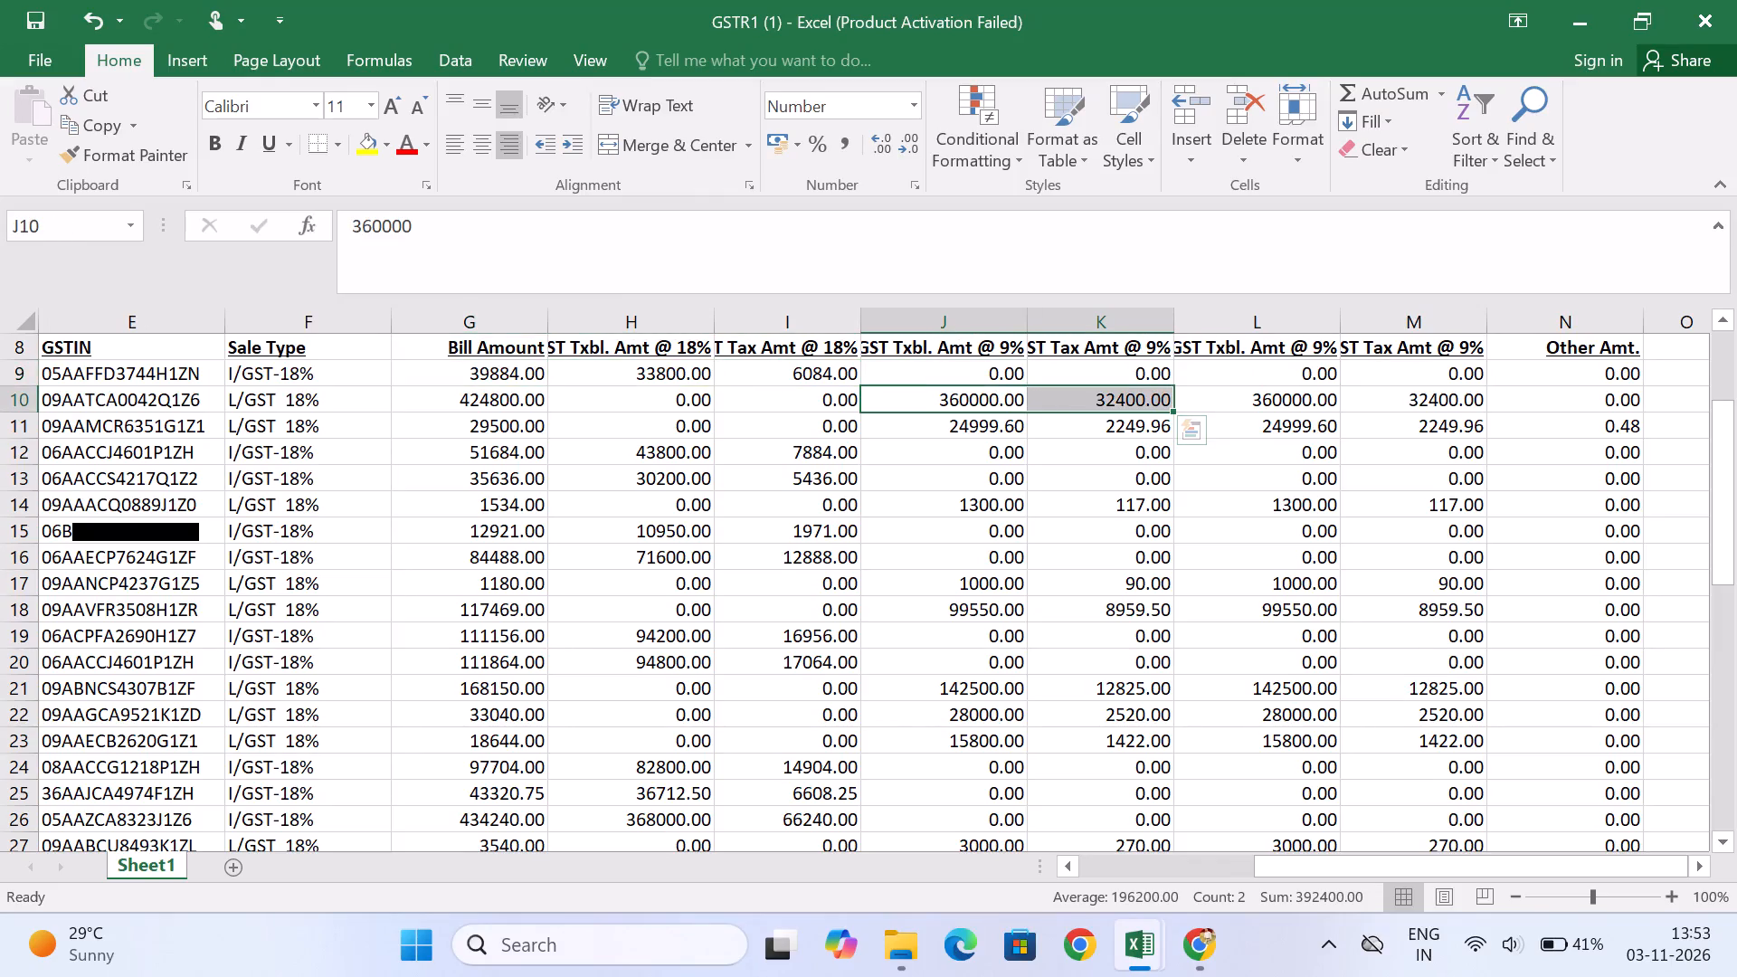
pyautogui.keyDown('ctrl'); pyautogui.click(1447, 402); pyautogui.keyUp('ctrl')
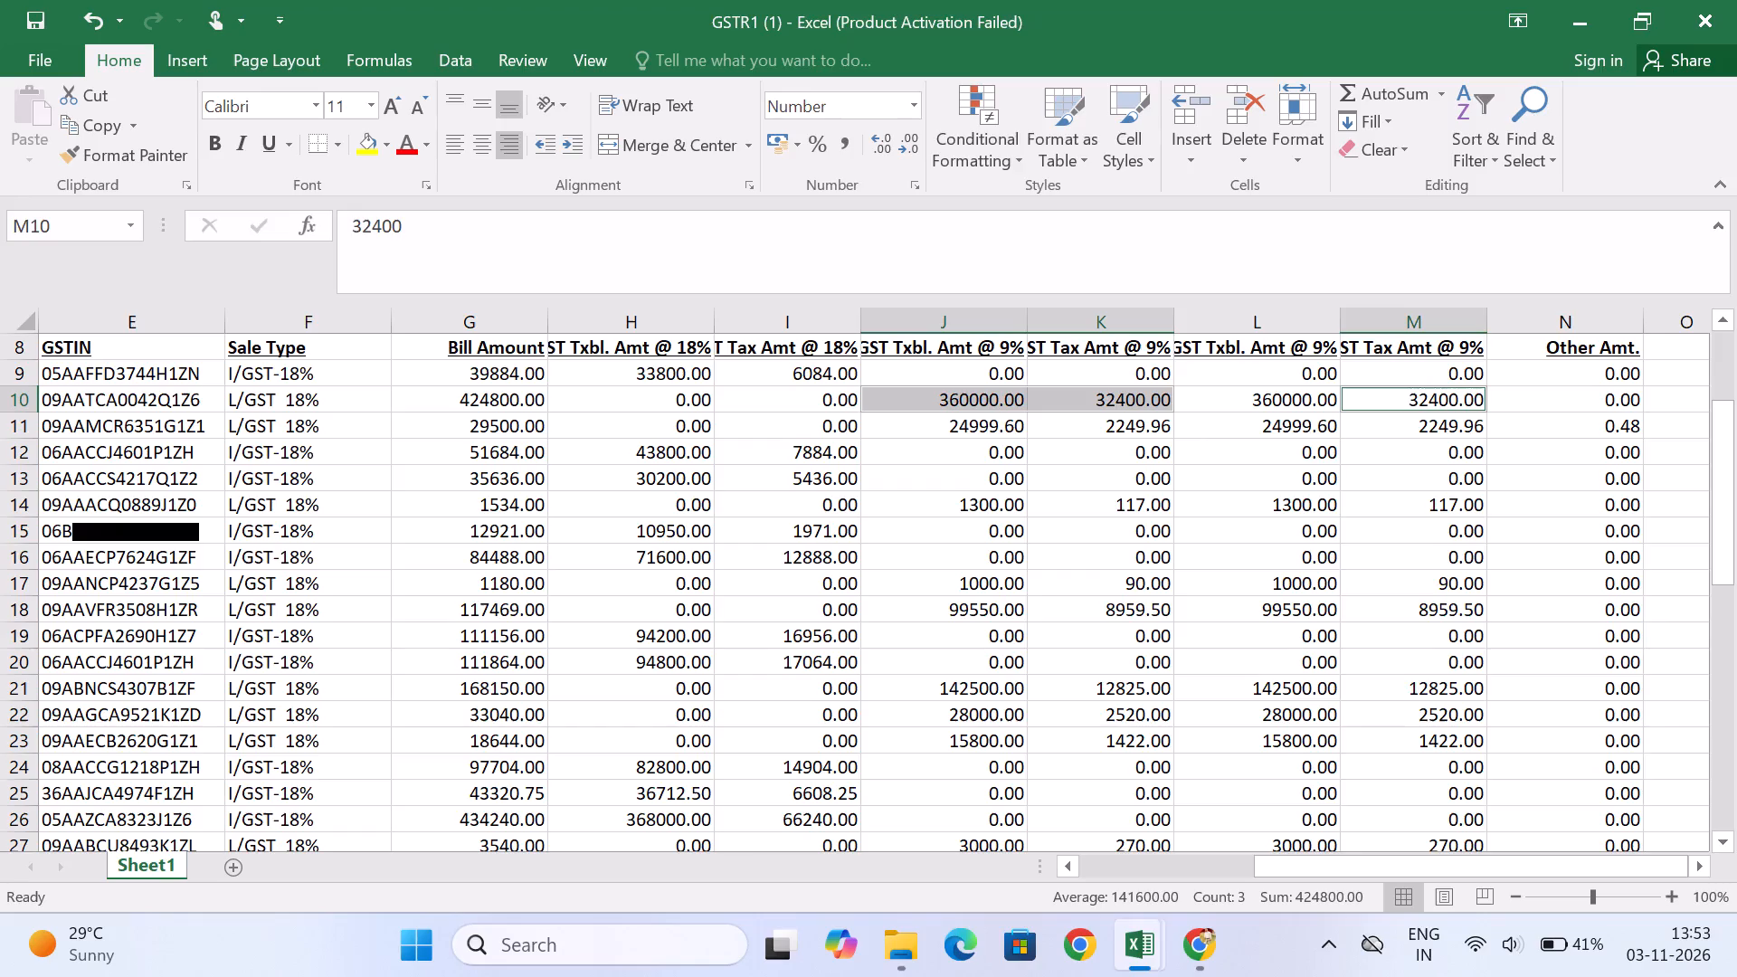
# Copy the Bill Amount values G9:G49 into the template's Invoice Value column, starting at E5.
pyautogui.click(500, 369)
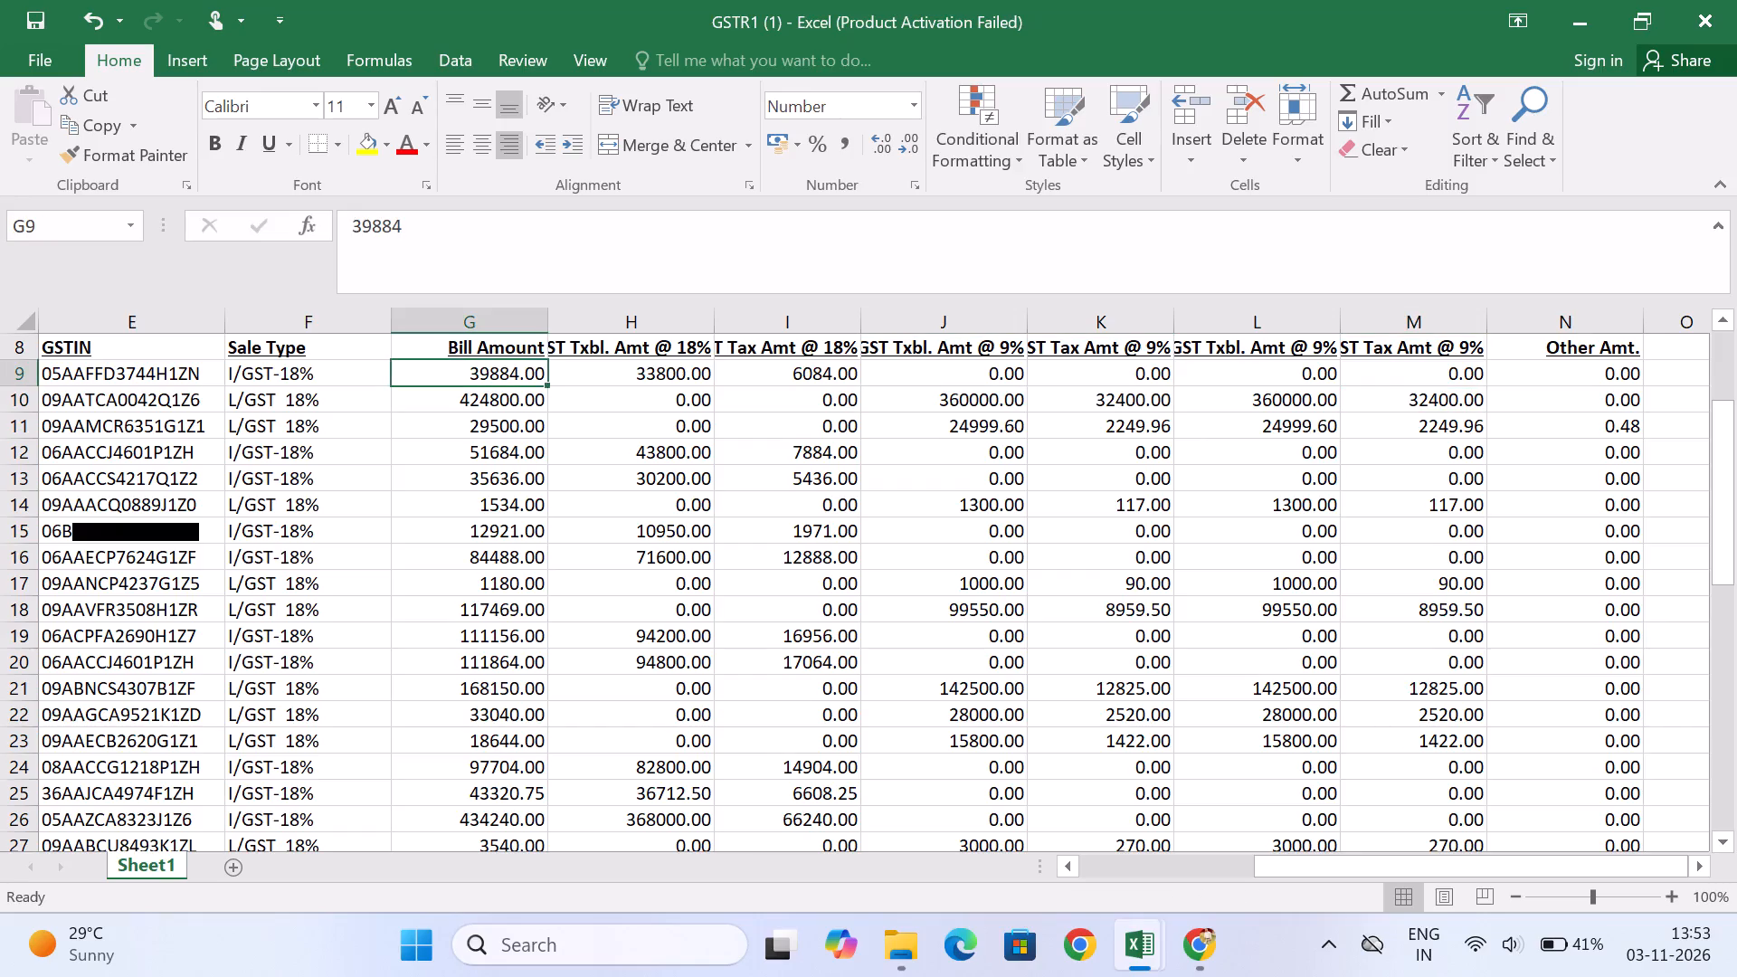
pyautogui.hotkey('ctrl', 'shift', 'Down')
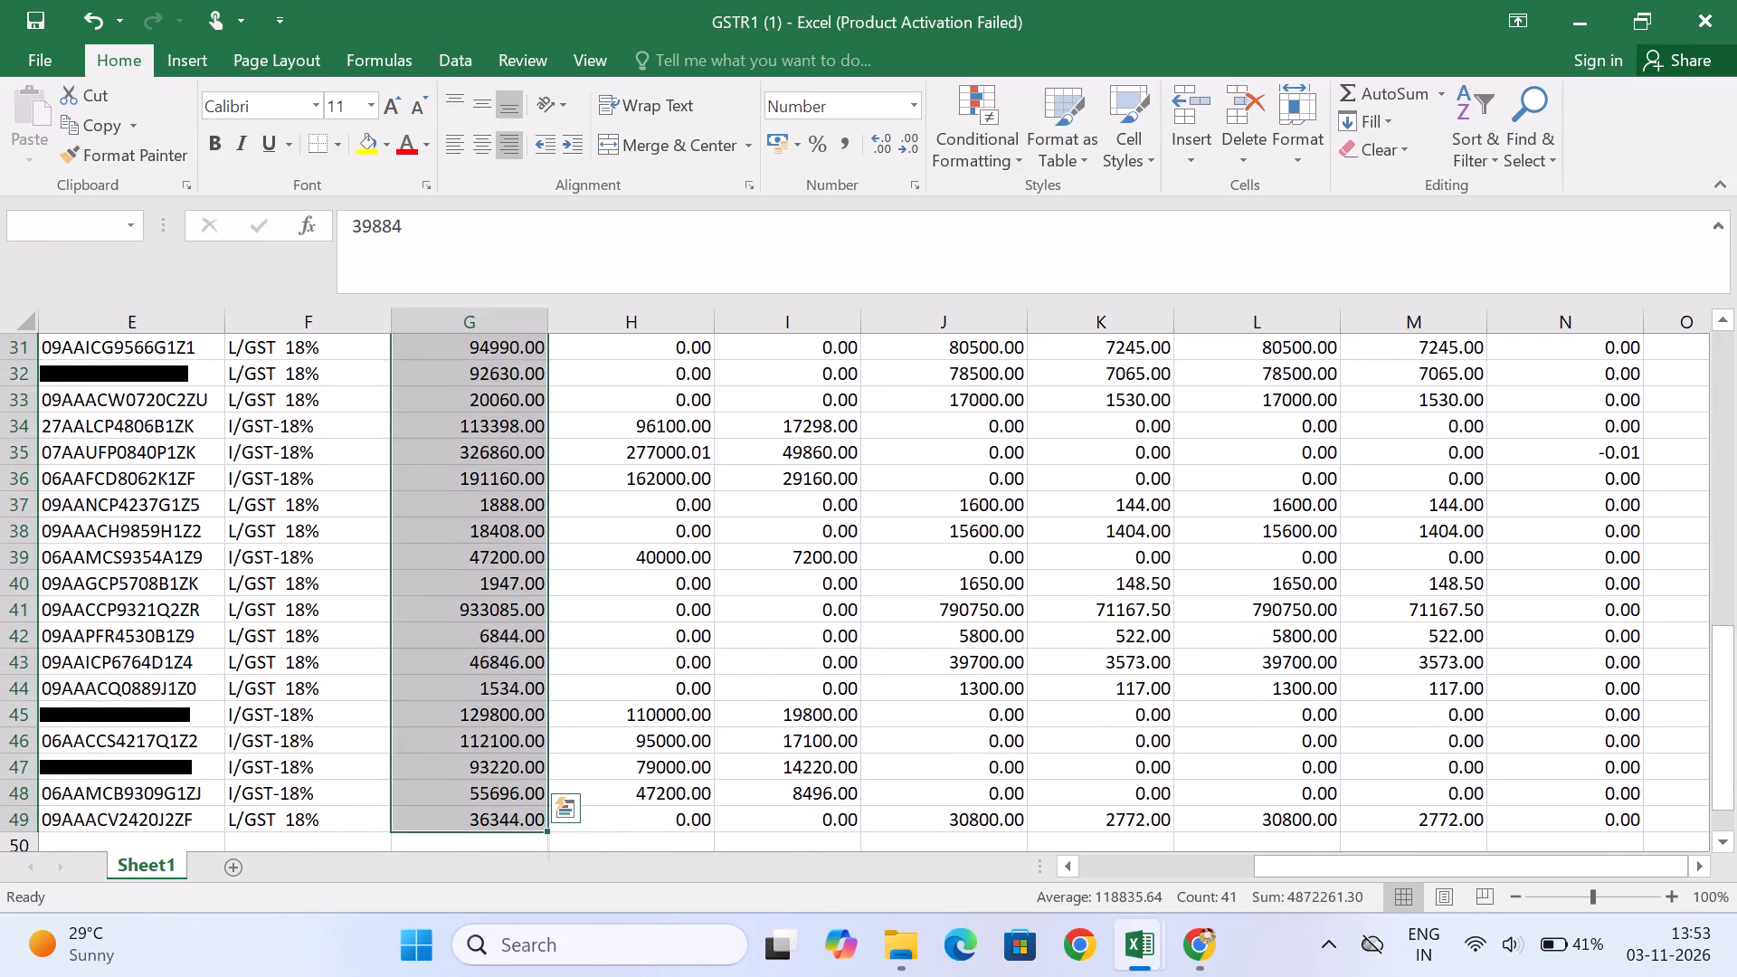
pyautogui.hotkey('ctrl', 'c')
pyautogui.hotkey('alt', 'Tab')
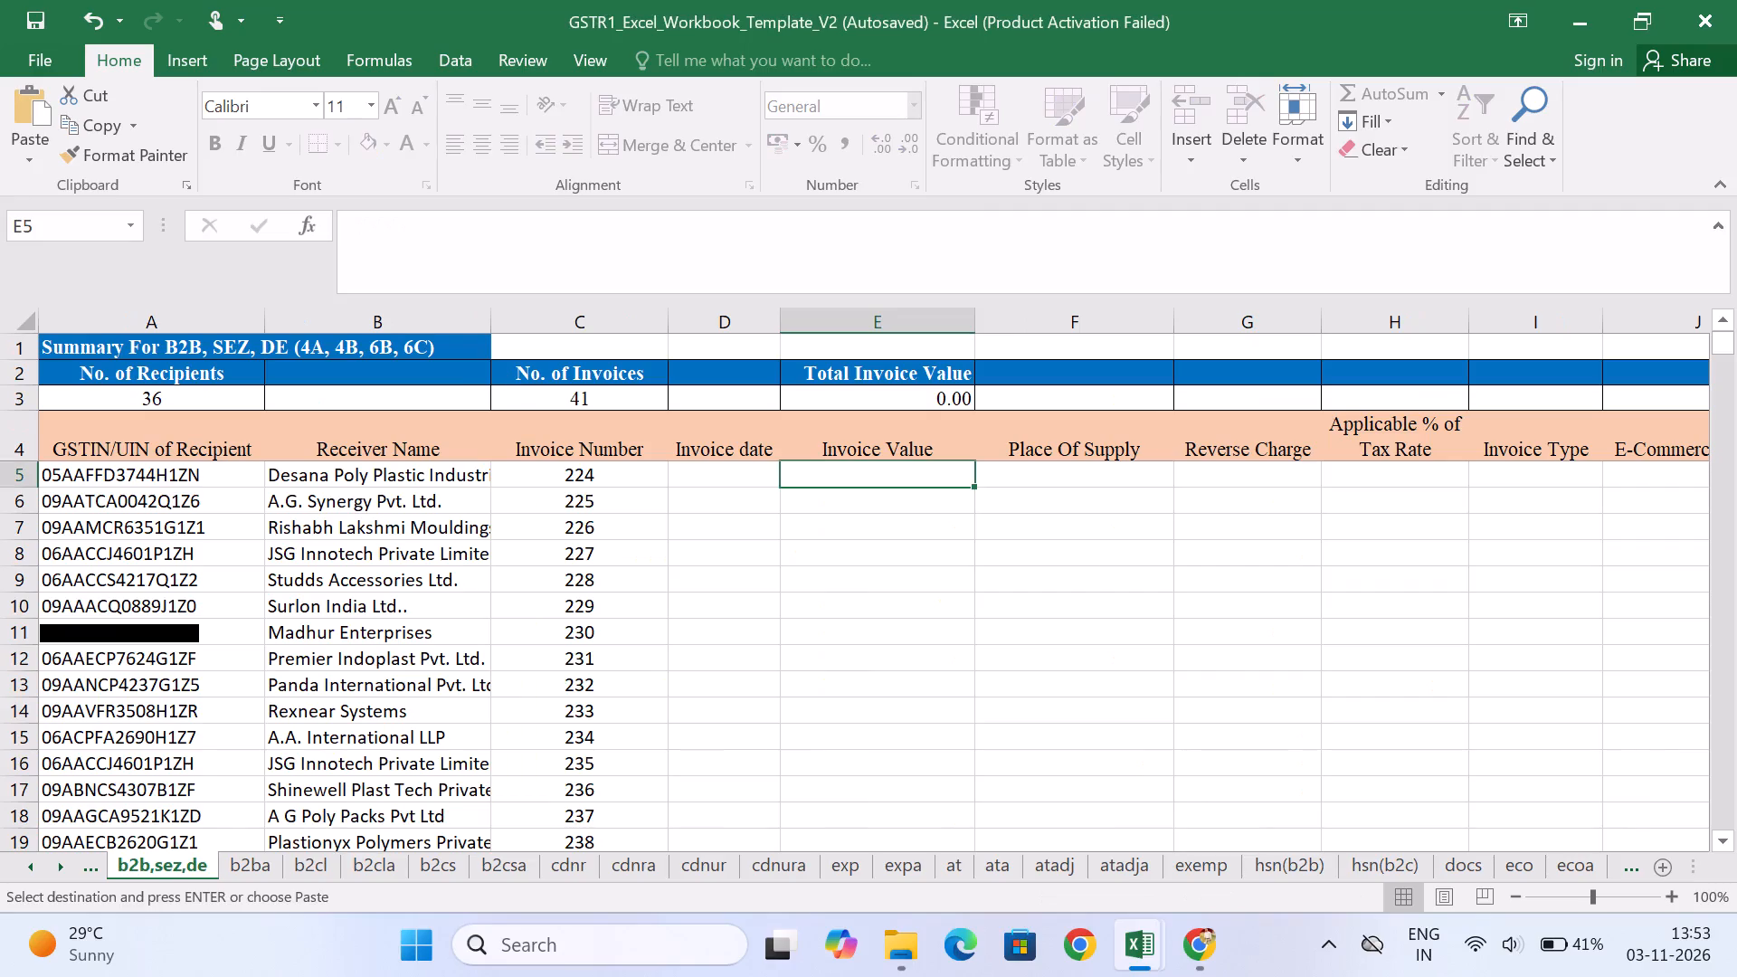
pyautogui.hotkey('ctrl', 'v')
# Select the first Taxable Value cell, L5, on the template's b2b,sez,de sheet.
pyautogui.press('Right')
pyautogui.press('Right')
pyautogui.press('Right')
pyautogui.press('Right')
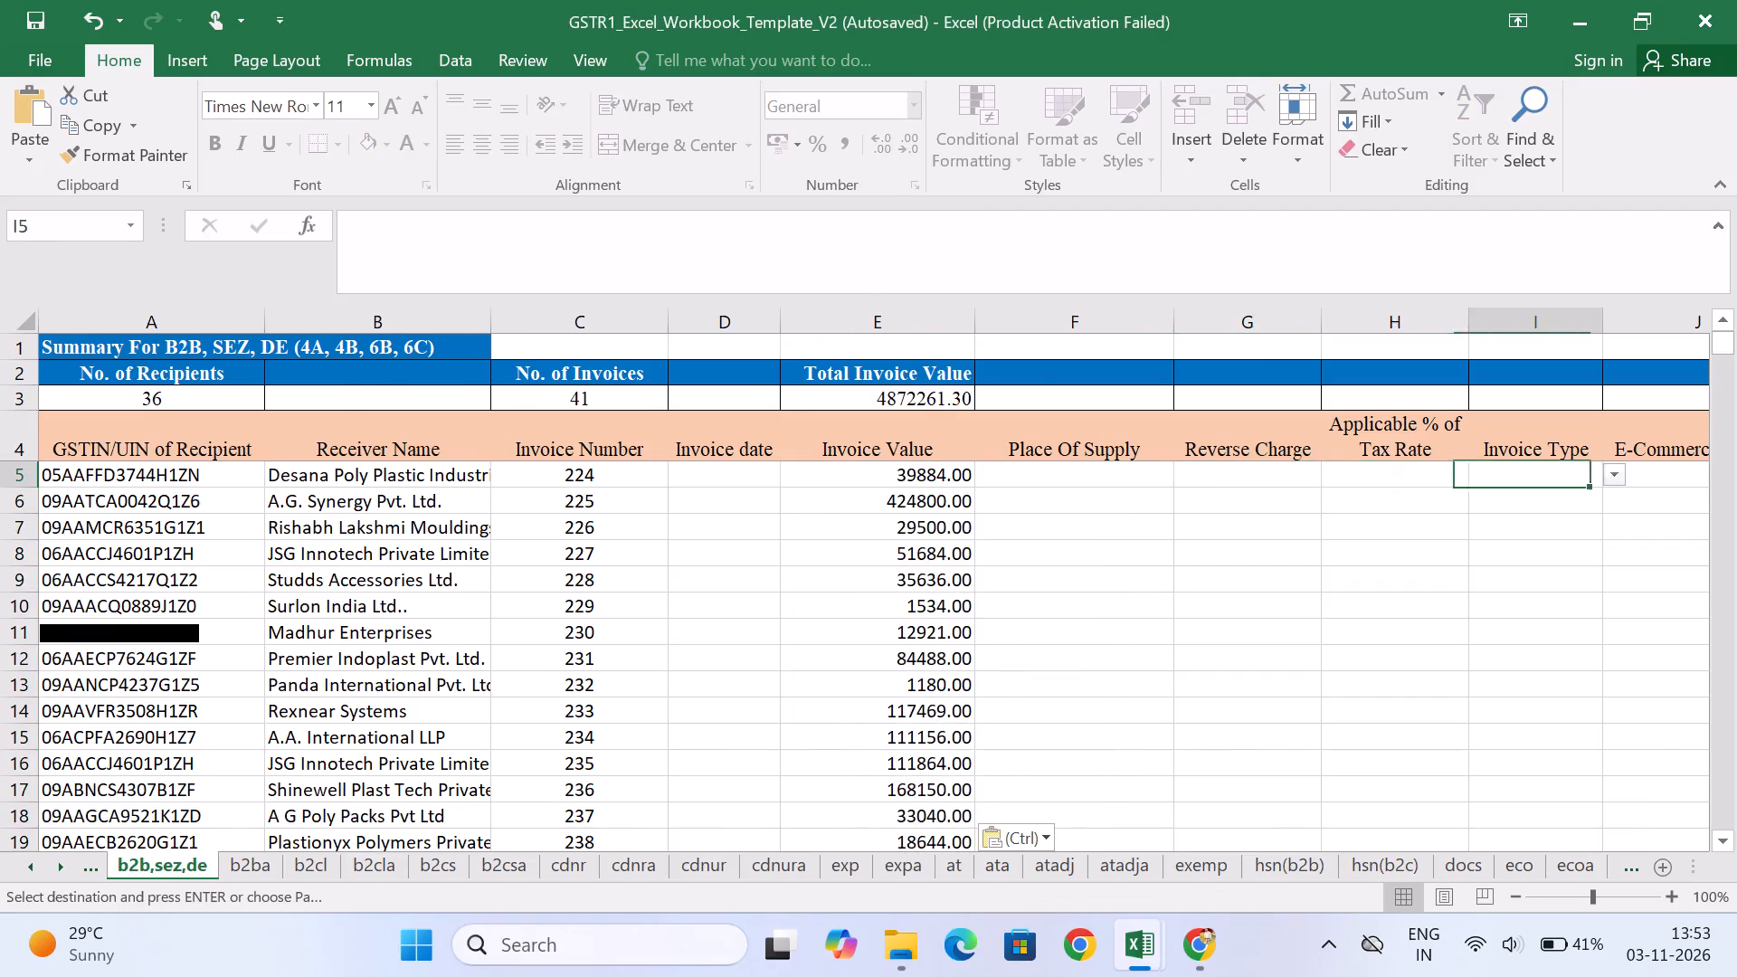
pyautogui.press('Right')
pyautogui.press('Right')
pyautogui.press('Right')
pyautogui.press('Right')
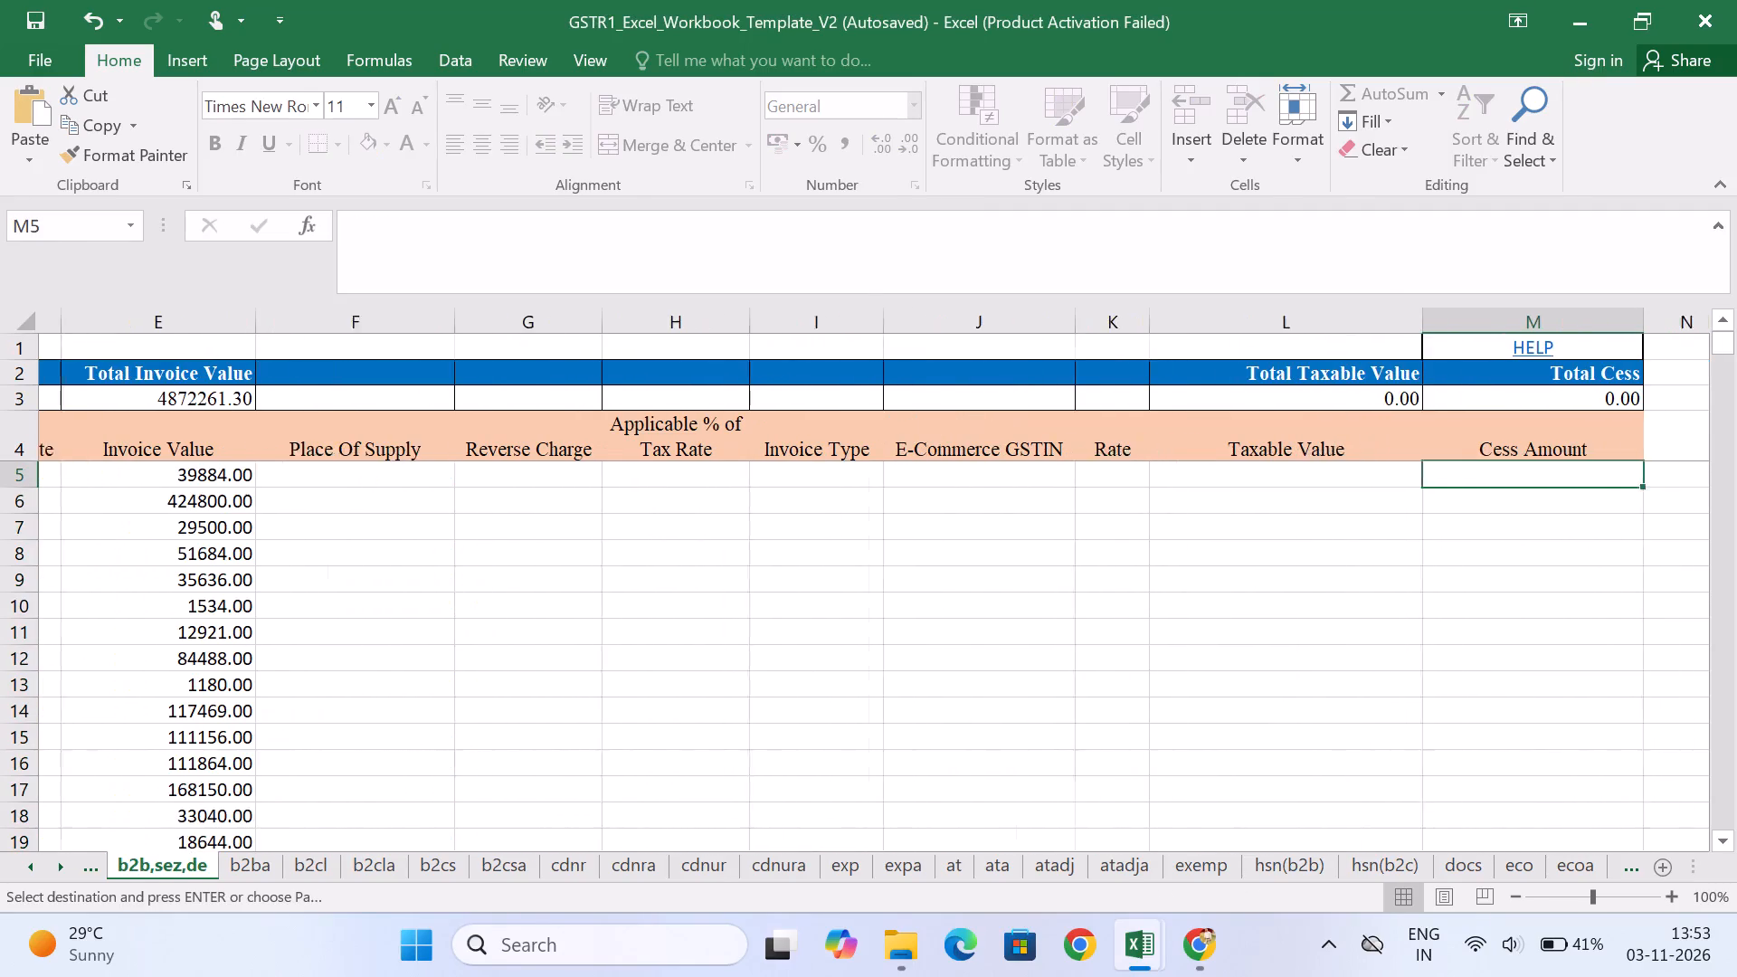
pyautogui.press('Left')
pyautogui.press('Left')
pyautogui.press('Right')
# In the GSTR1 (1) workbook, copy taxable amounts 360000.00 and 24999.60 from J10:J11 into H10:H11 of the Txbl. Amt @ 18% column.
pyautogui.hotkey('alt', 'Tab')
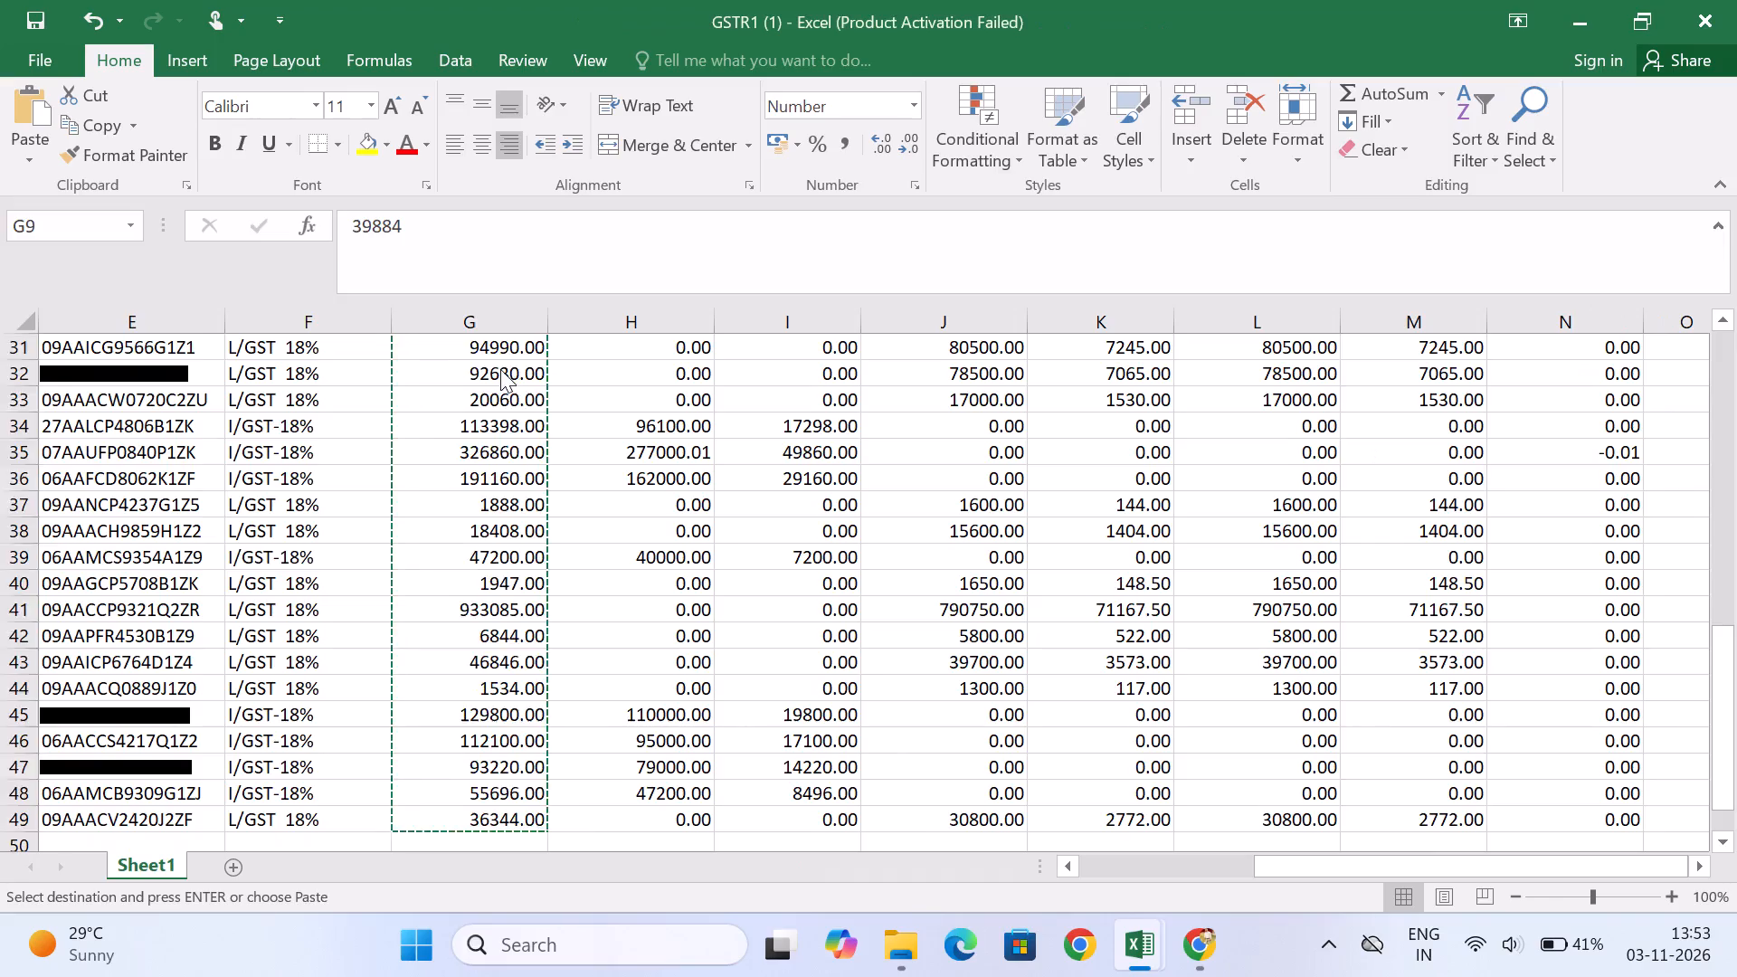
pyautogui.press('Up')
pyautogui.press('Right')
pyautogui.press('Down')
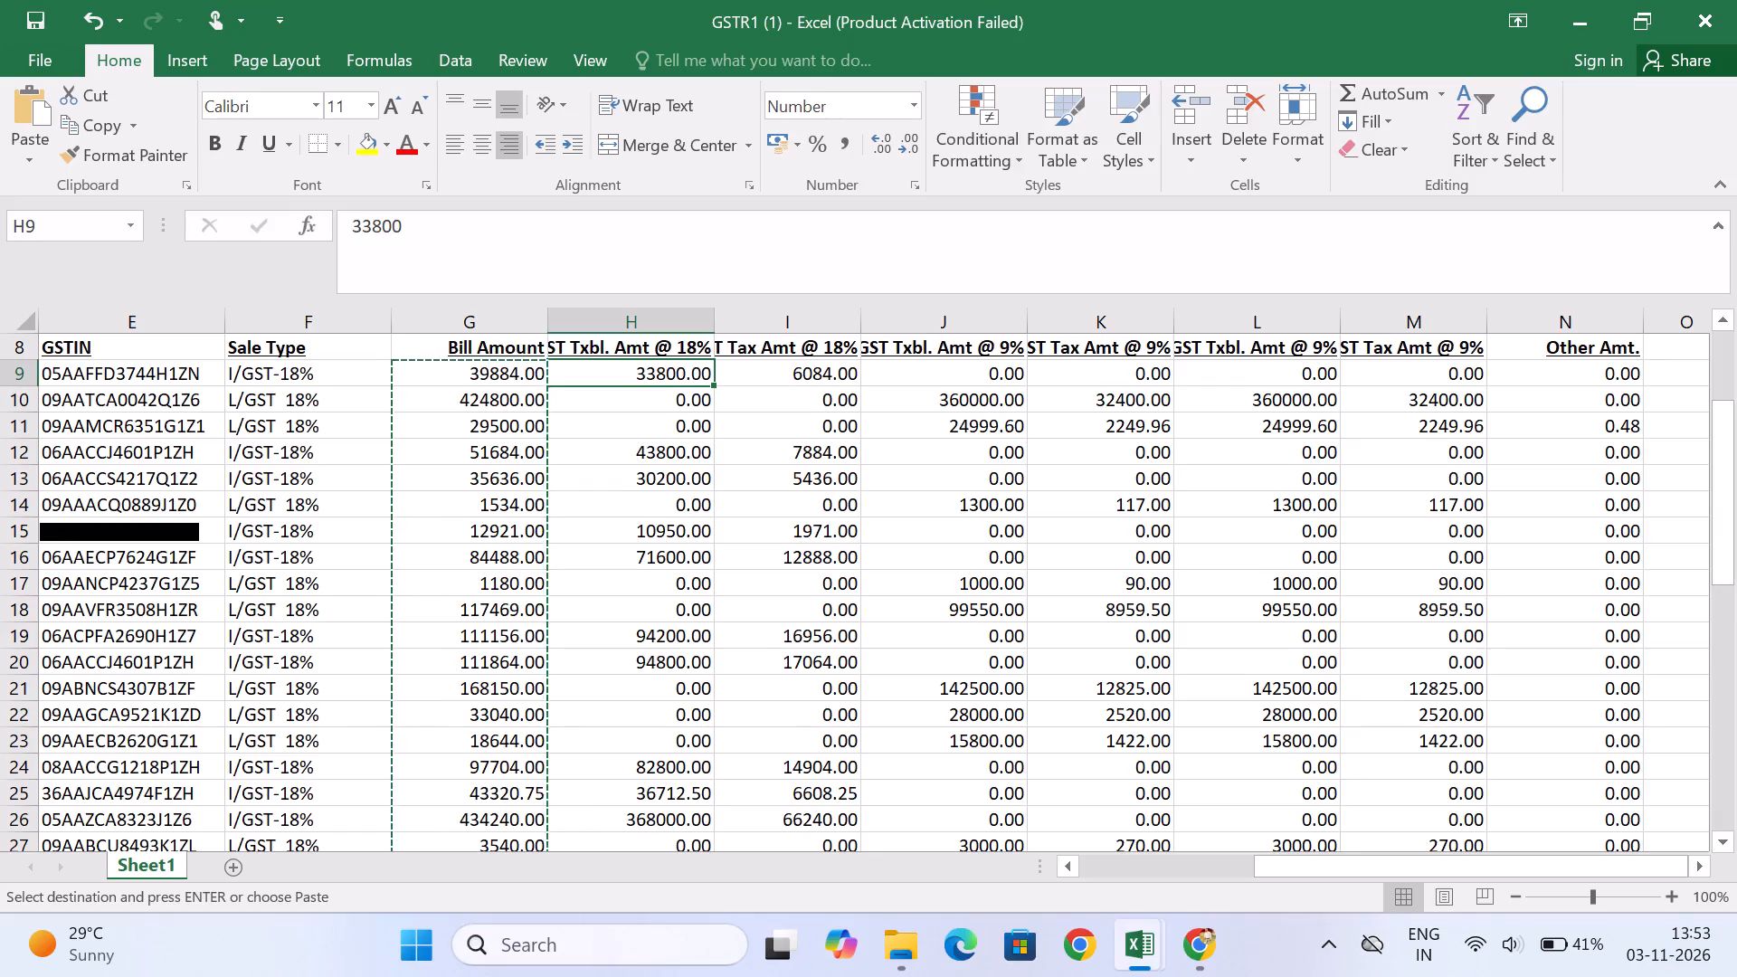
pyautogui.press('Right')
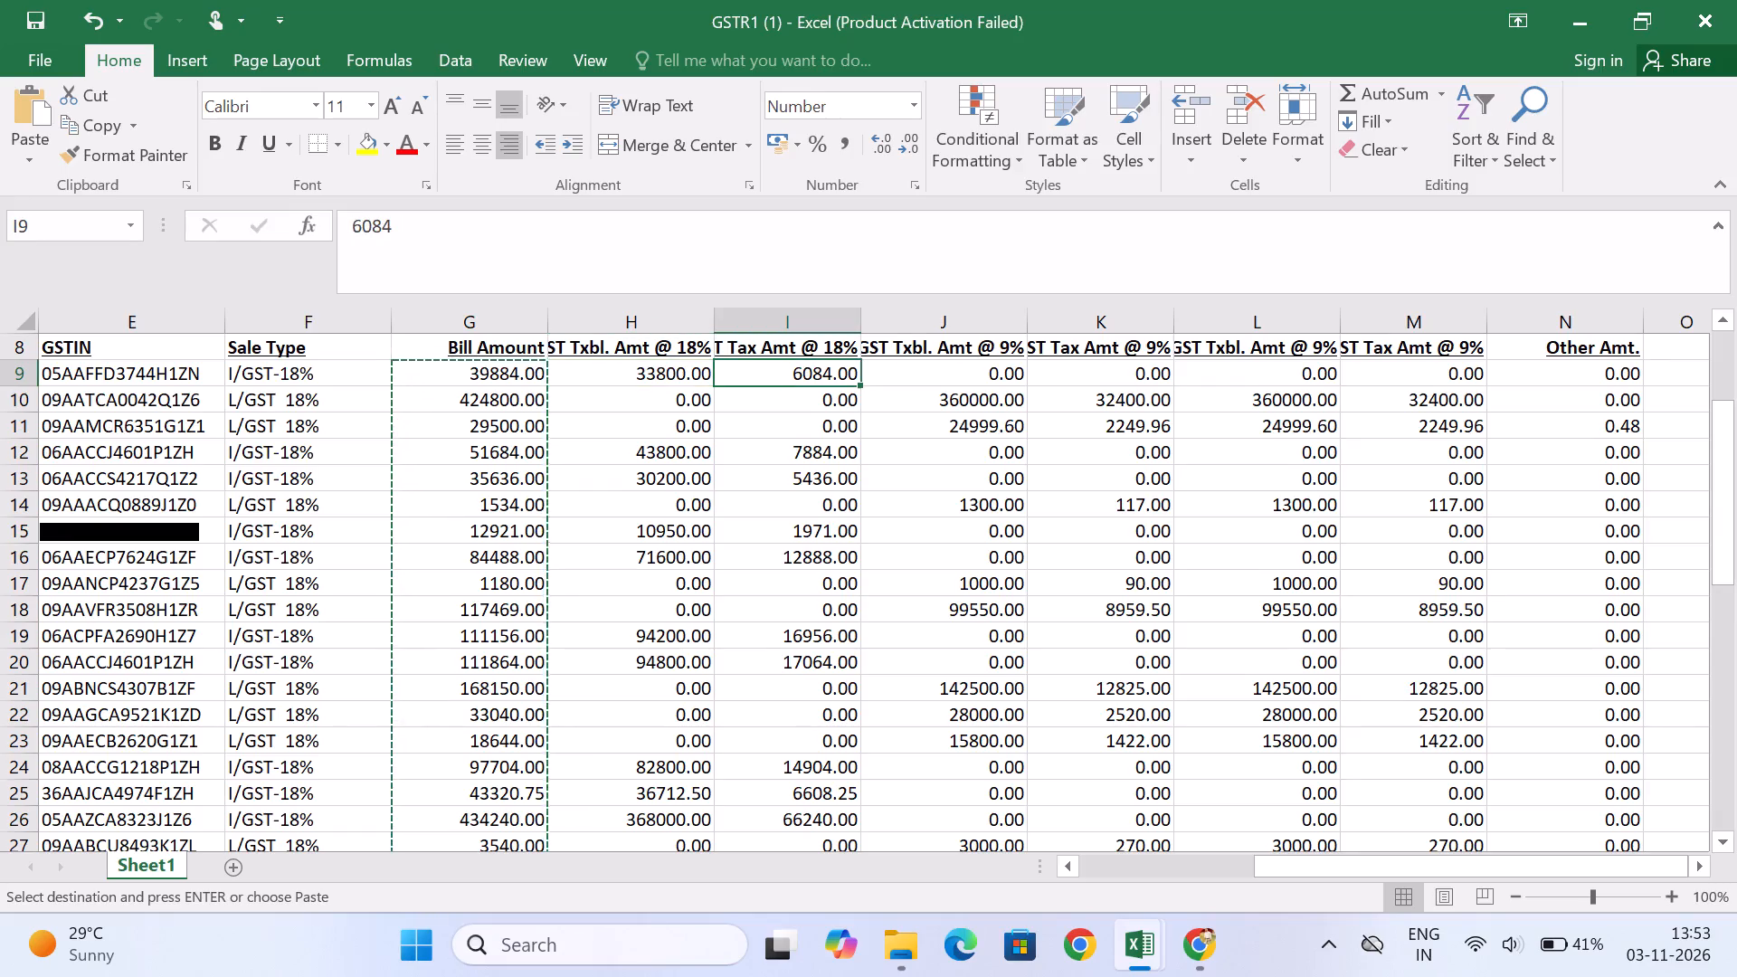
pyautogui.press('Left')
pyautogui.press('Down')
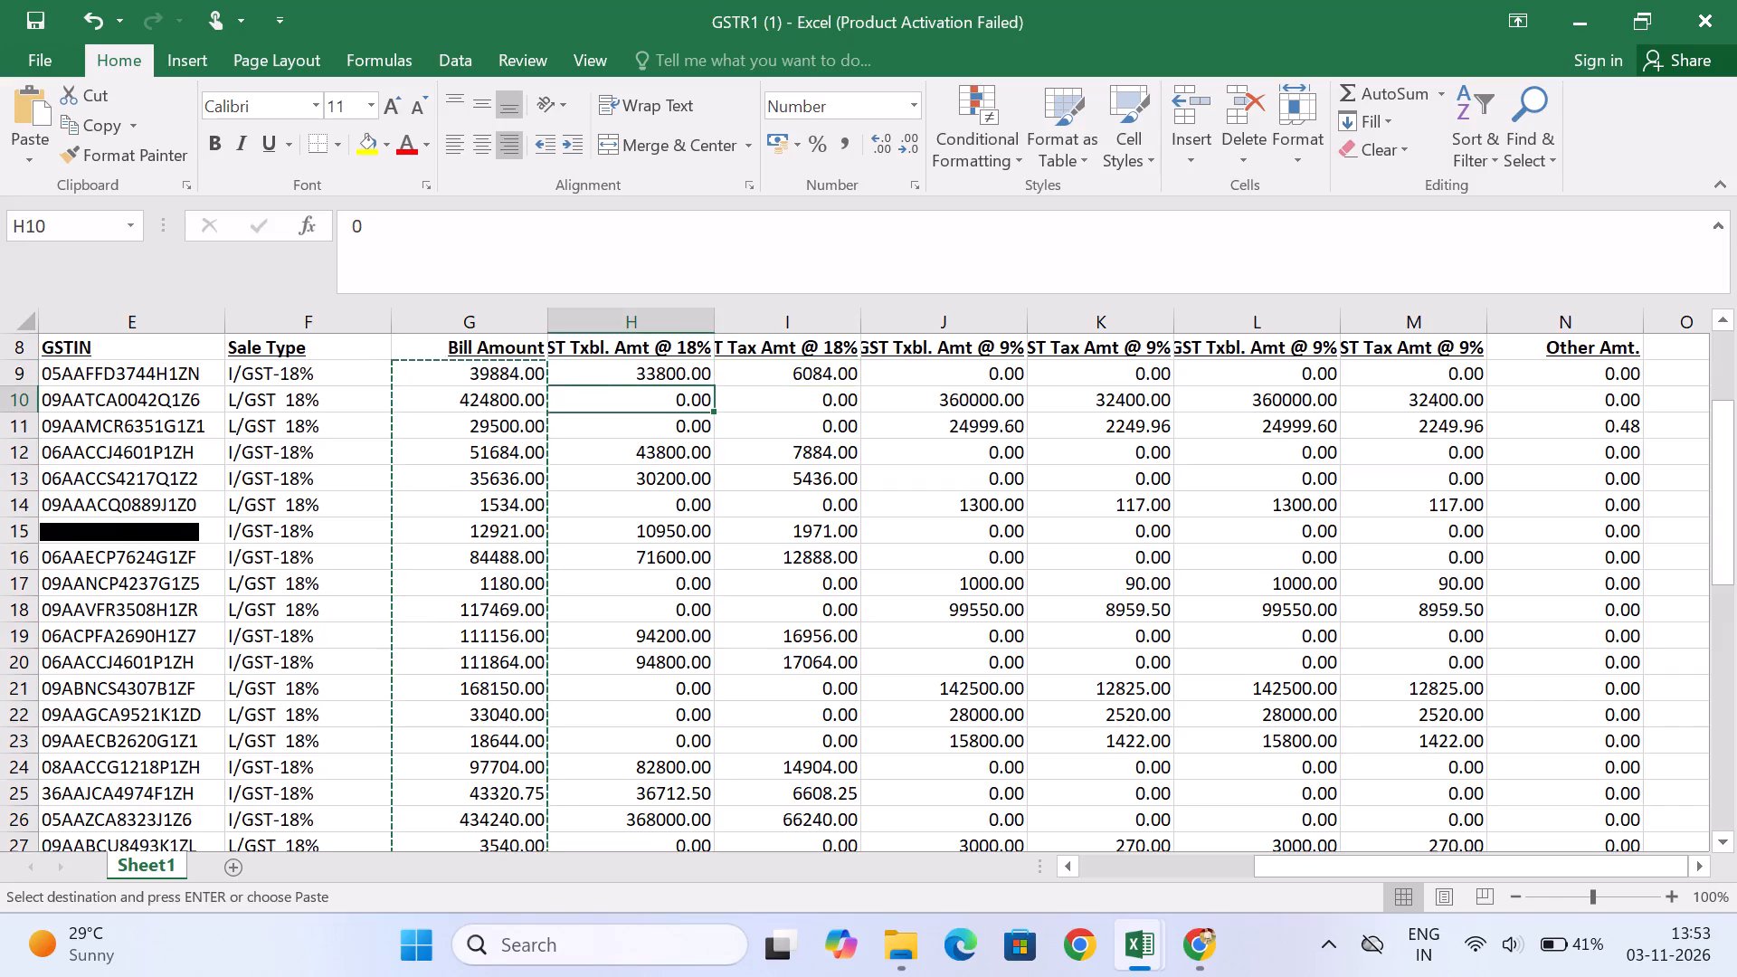
pyautogui.press('Right')
pyautogui.press('Right')
pyautogui.hotkey('shift', 'Down')
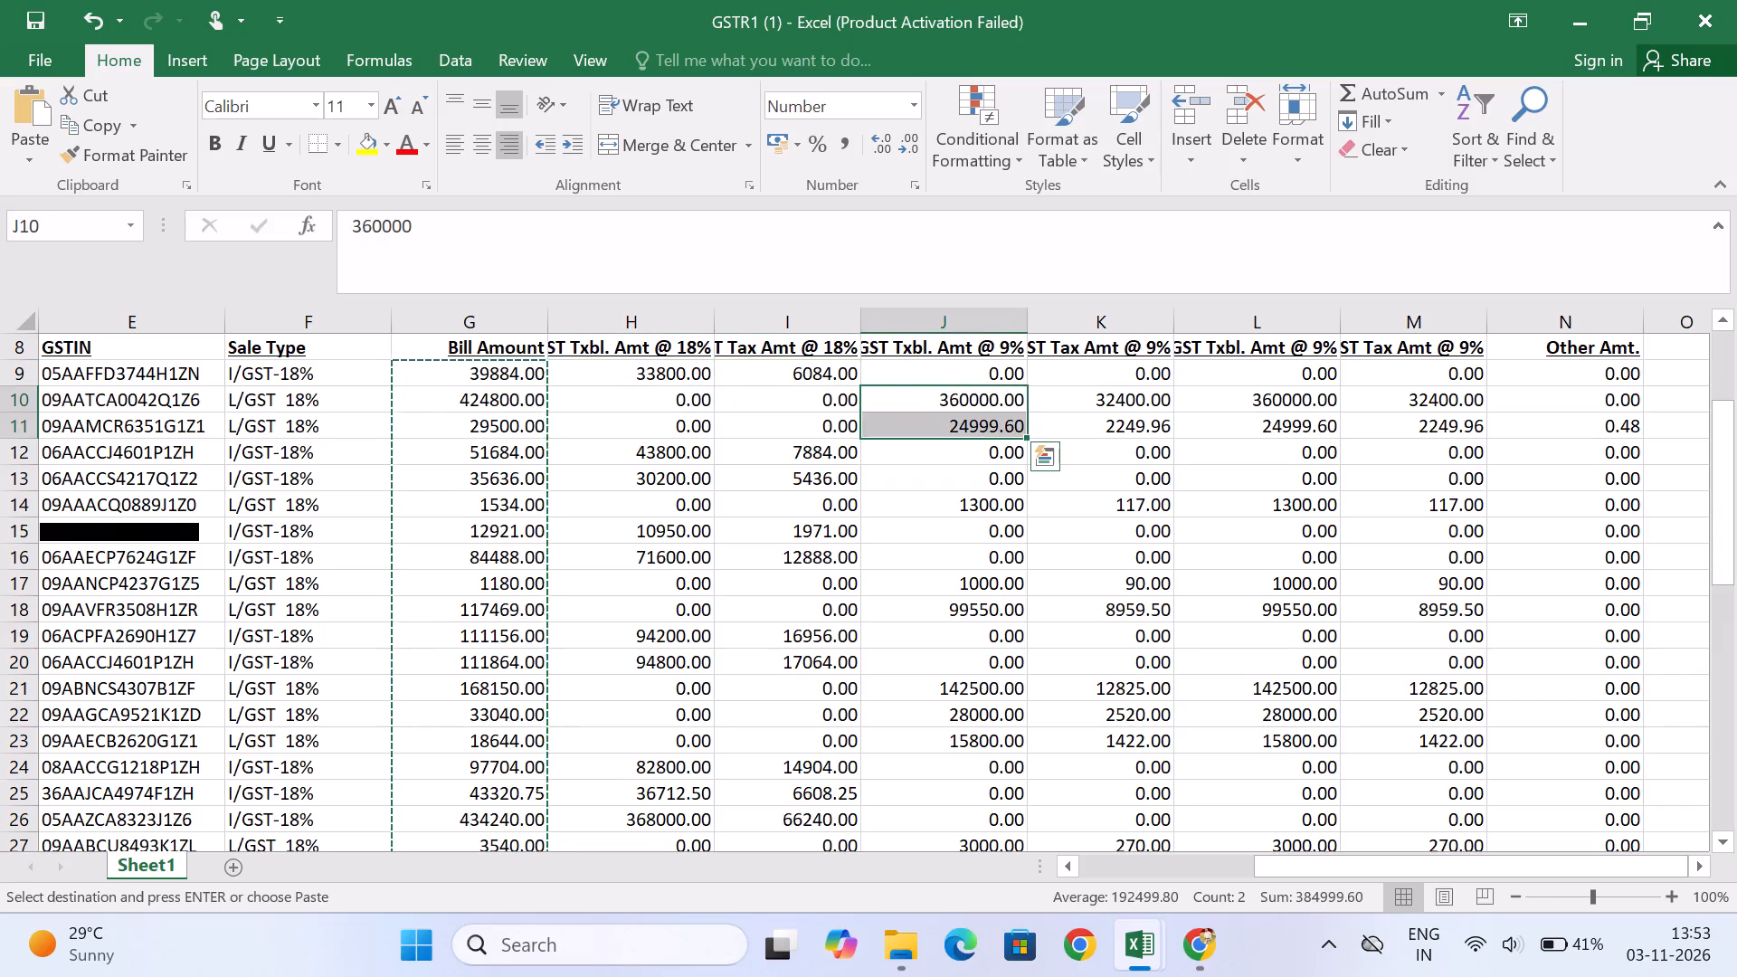
pyautogui.hotkey('ctrl', 'c')
pyautogui.press('Left')
pyautogui.press('Left')
pyautogui.press('Left')
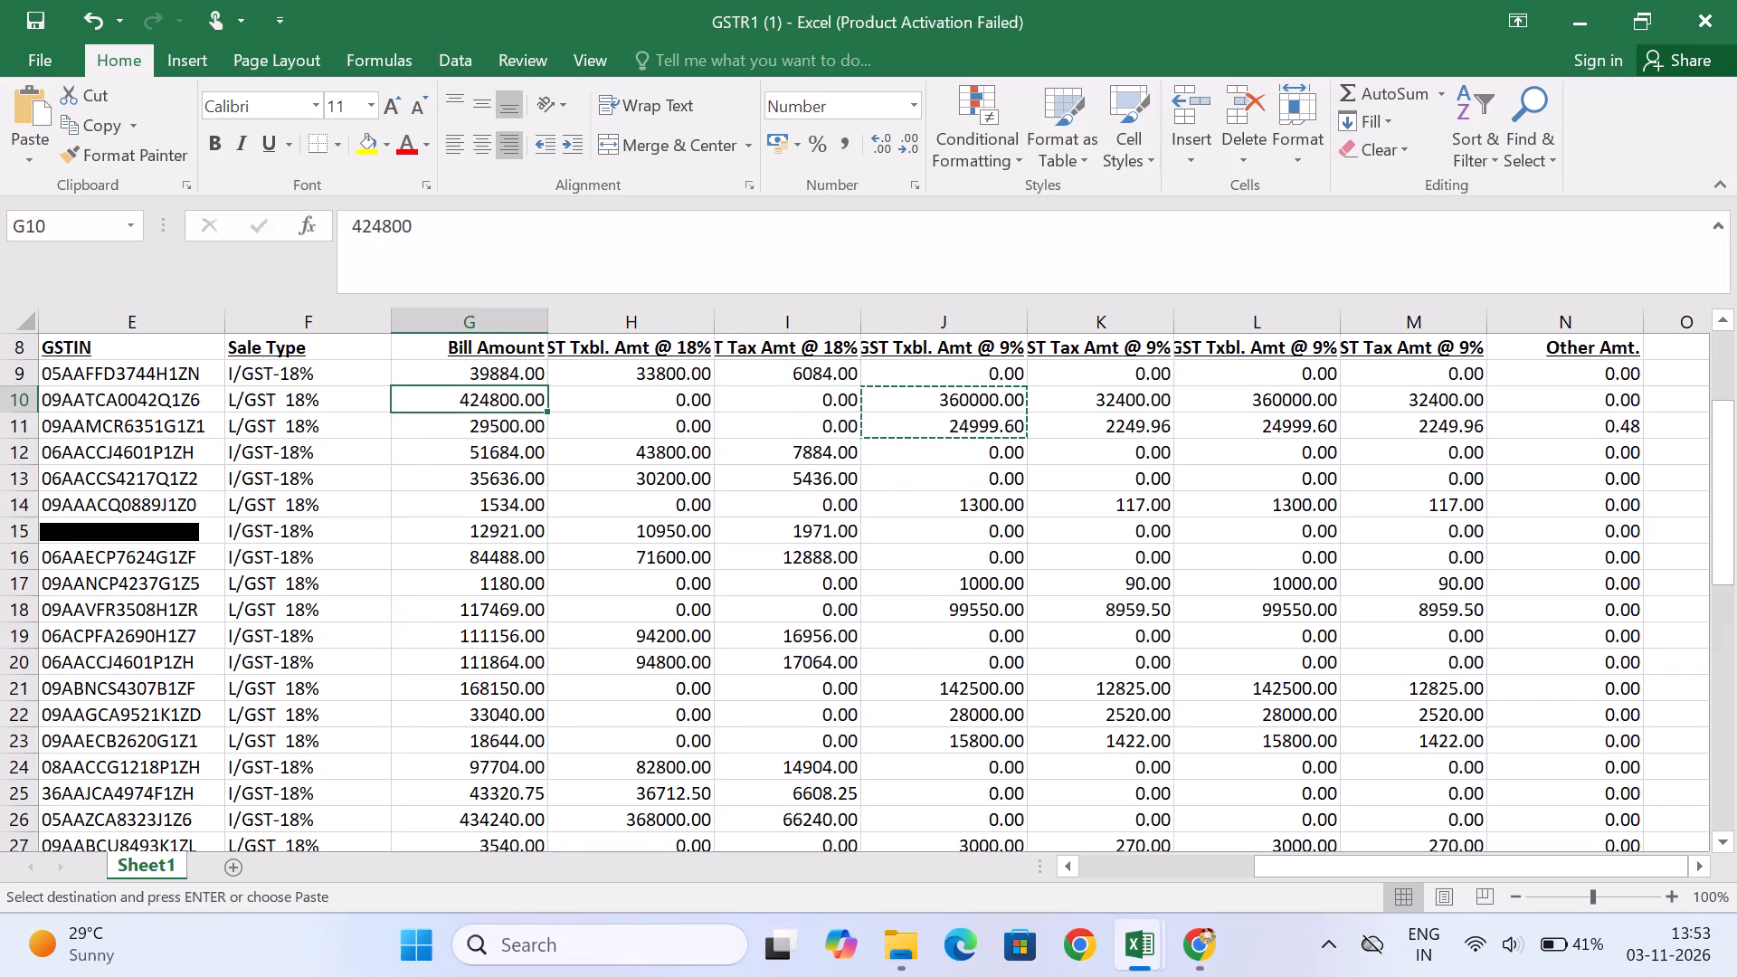
pyautogui.press('Right')
pyautogui.press('Return')
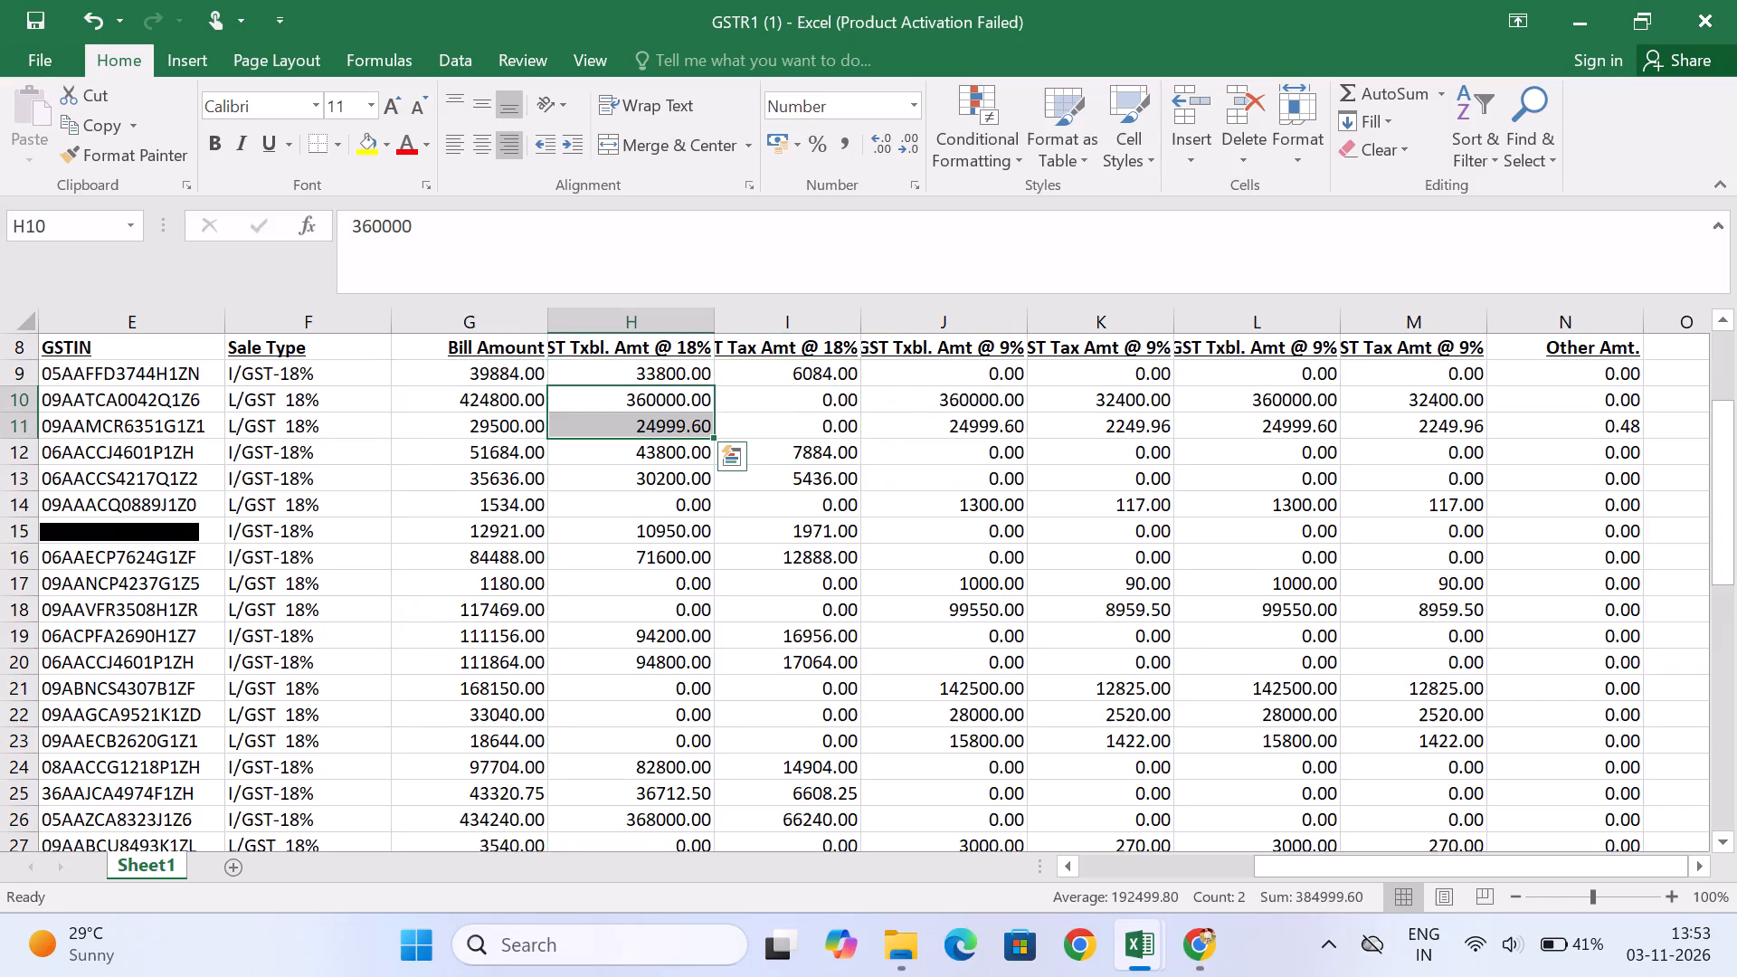
# Copy the taxable amount 1300.00 from J14 into H14 of the Txbl. Amt @ 18% column.
pyautogui.press('Right')
pyautogui.press('Down')
pyautogui.press('Down')
pyautogui.press('Down')
pyautogui.press('Right')
pyautogui.press('Down')
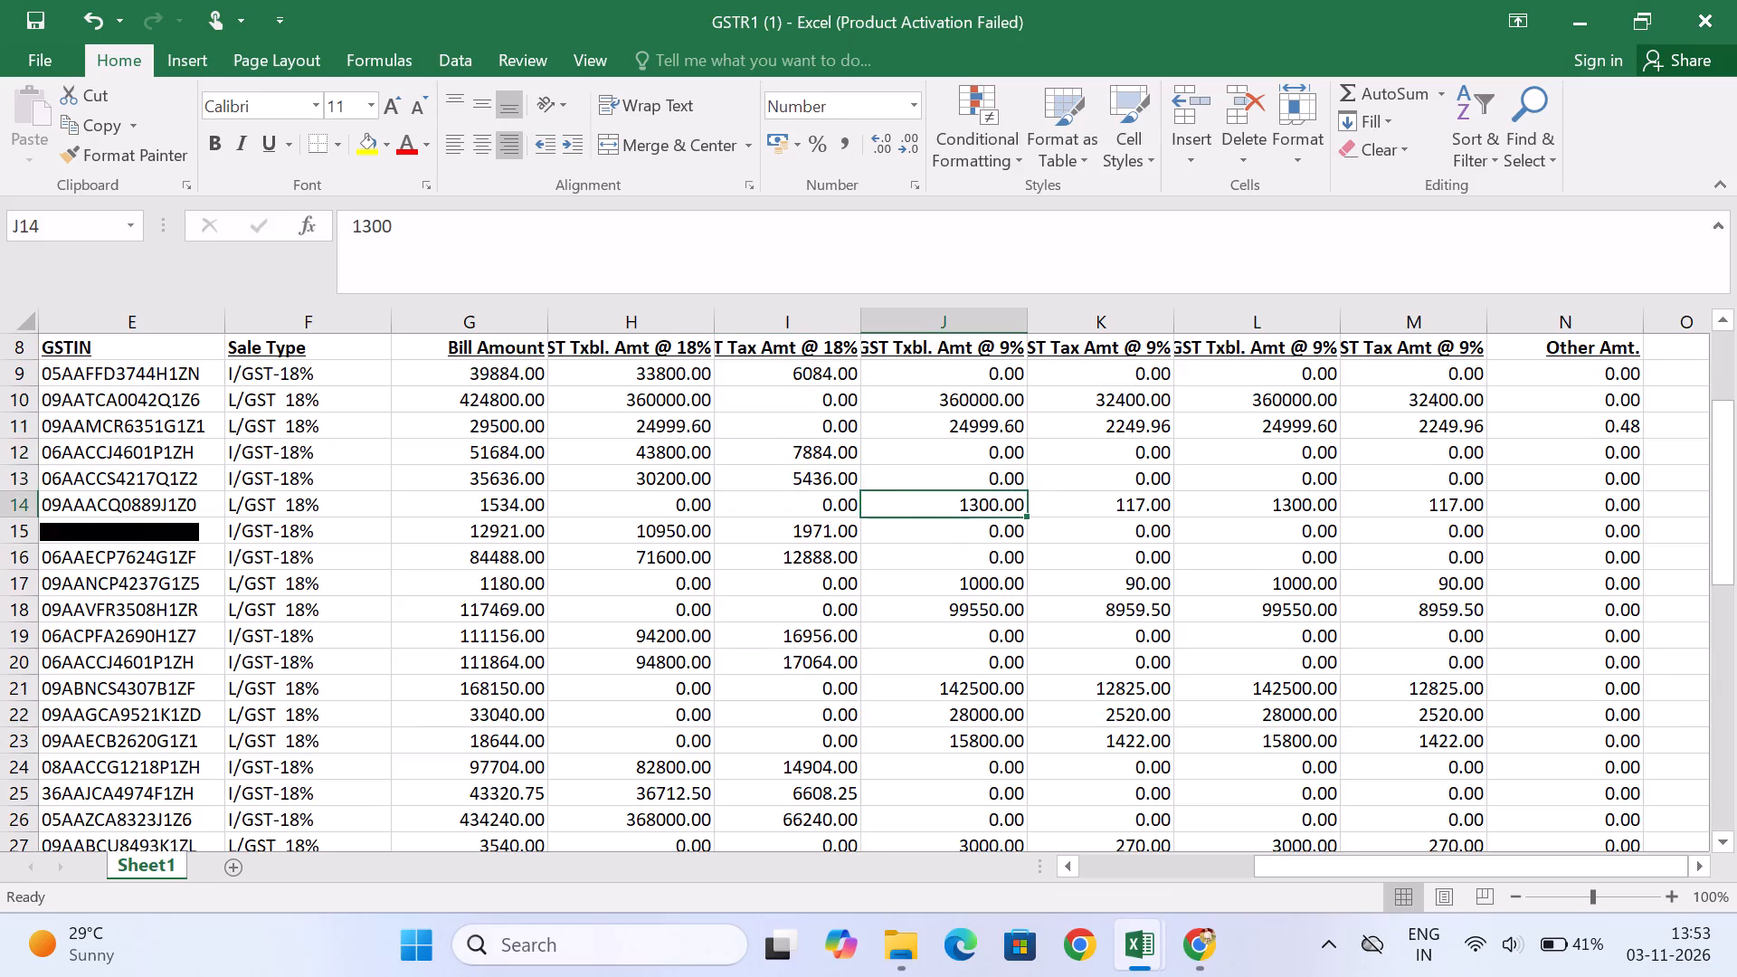
pyautogui.hotkey('ctrl', 'c')
pyautogui.press('Left')
pyautogui.press('Left')
pyautogui.press('Return')
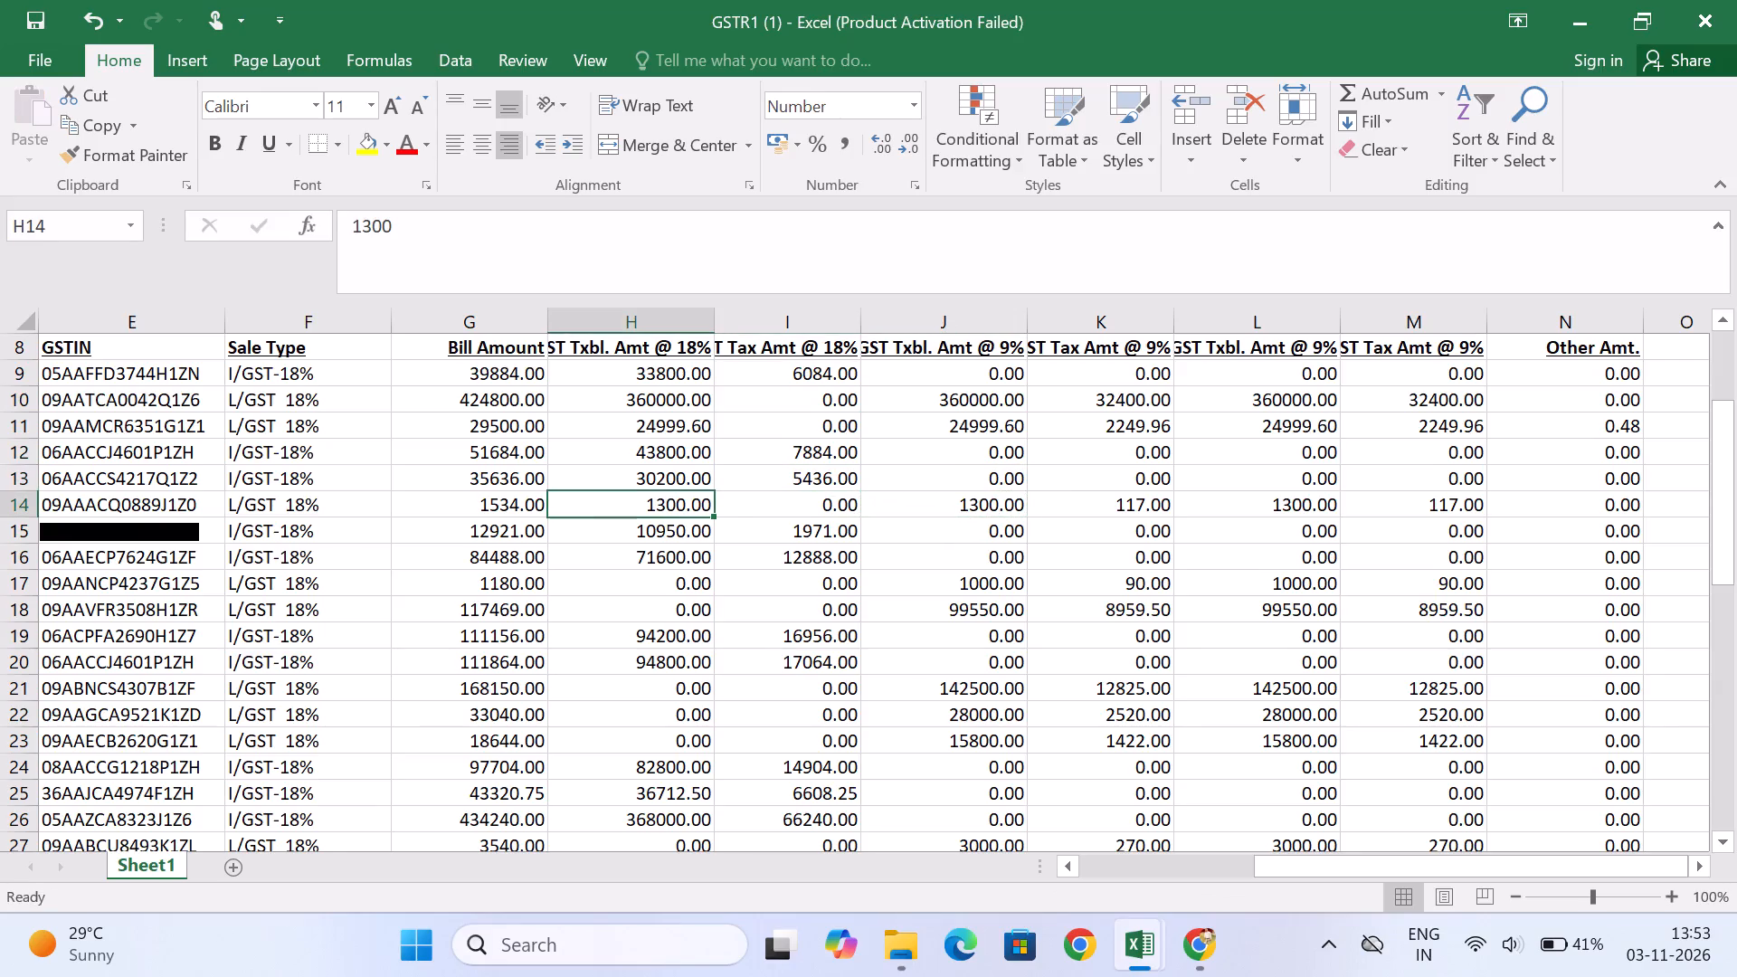
# Copy the taxable amounts 1000.00 and 99550.00 from J17:J18 into H17:H18.
pyautogui.press('Down')
pyautogui.press('Down')
pyautogui.press('Down')
pyautogui.press('Right')
pyautogui.press('Right')
pyautogui.hotkey('shift', 'Down')
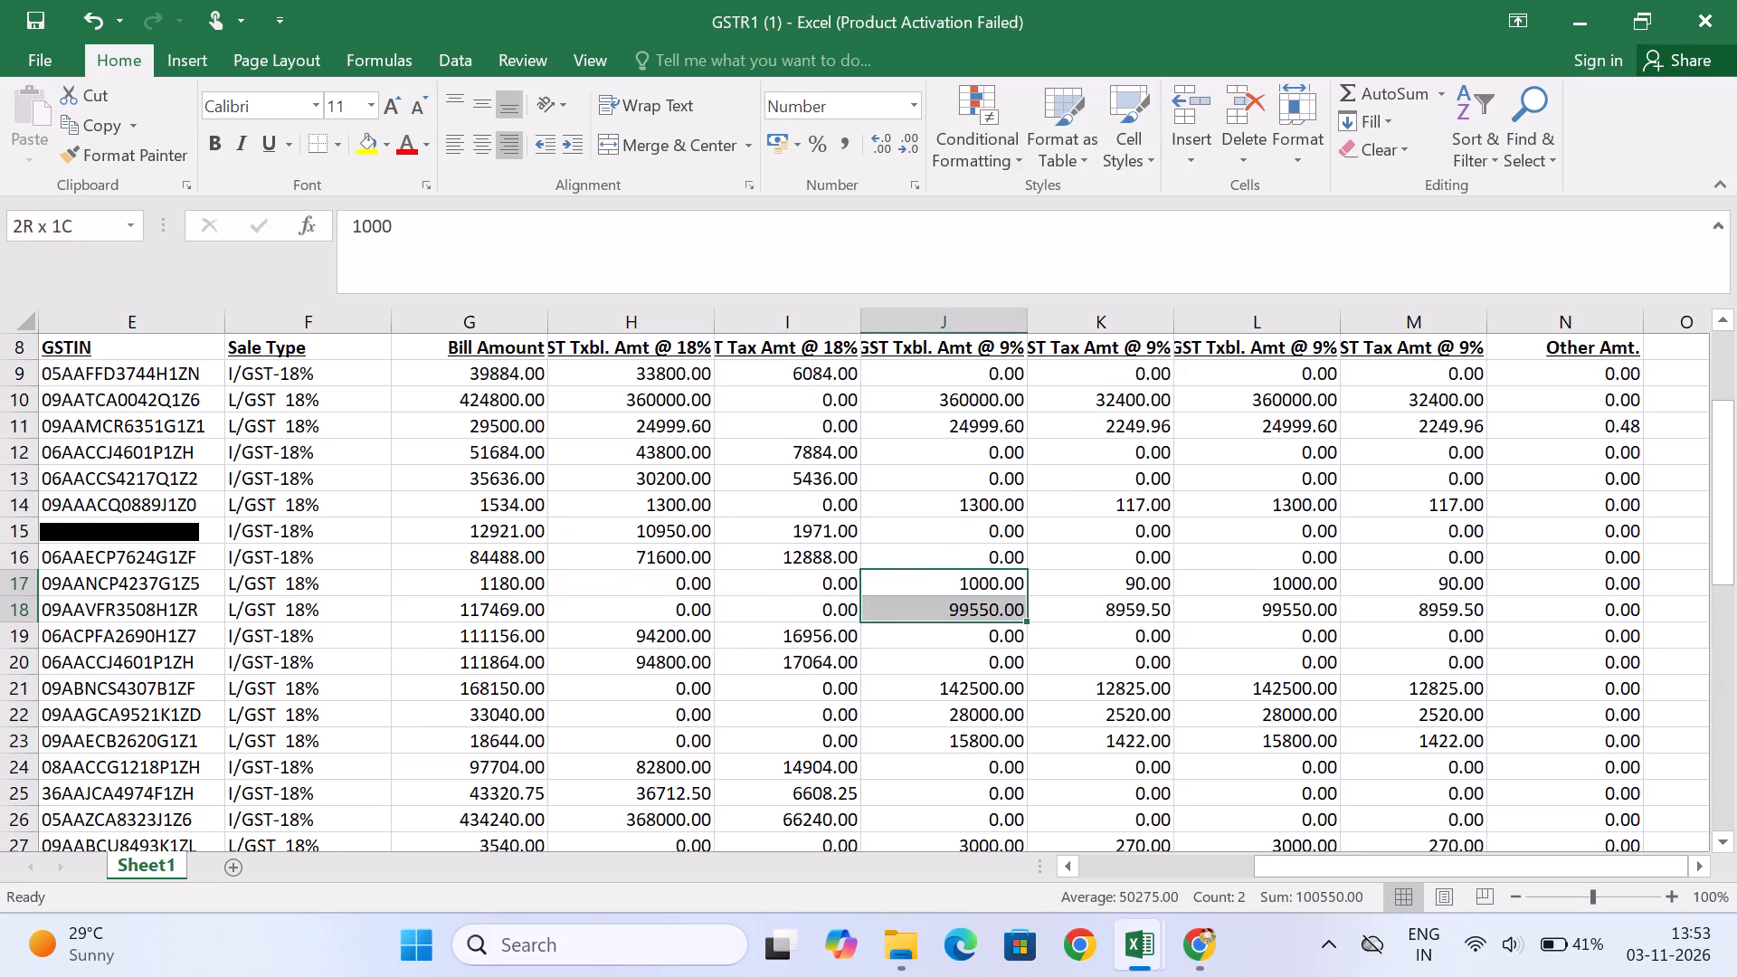
pyautogui.hotkey('ctrl', 'c')
pyautogui.press('Left')
pyautogui.press('Left')
pyautogui.press('Return')
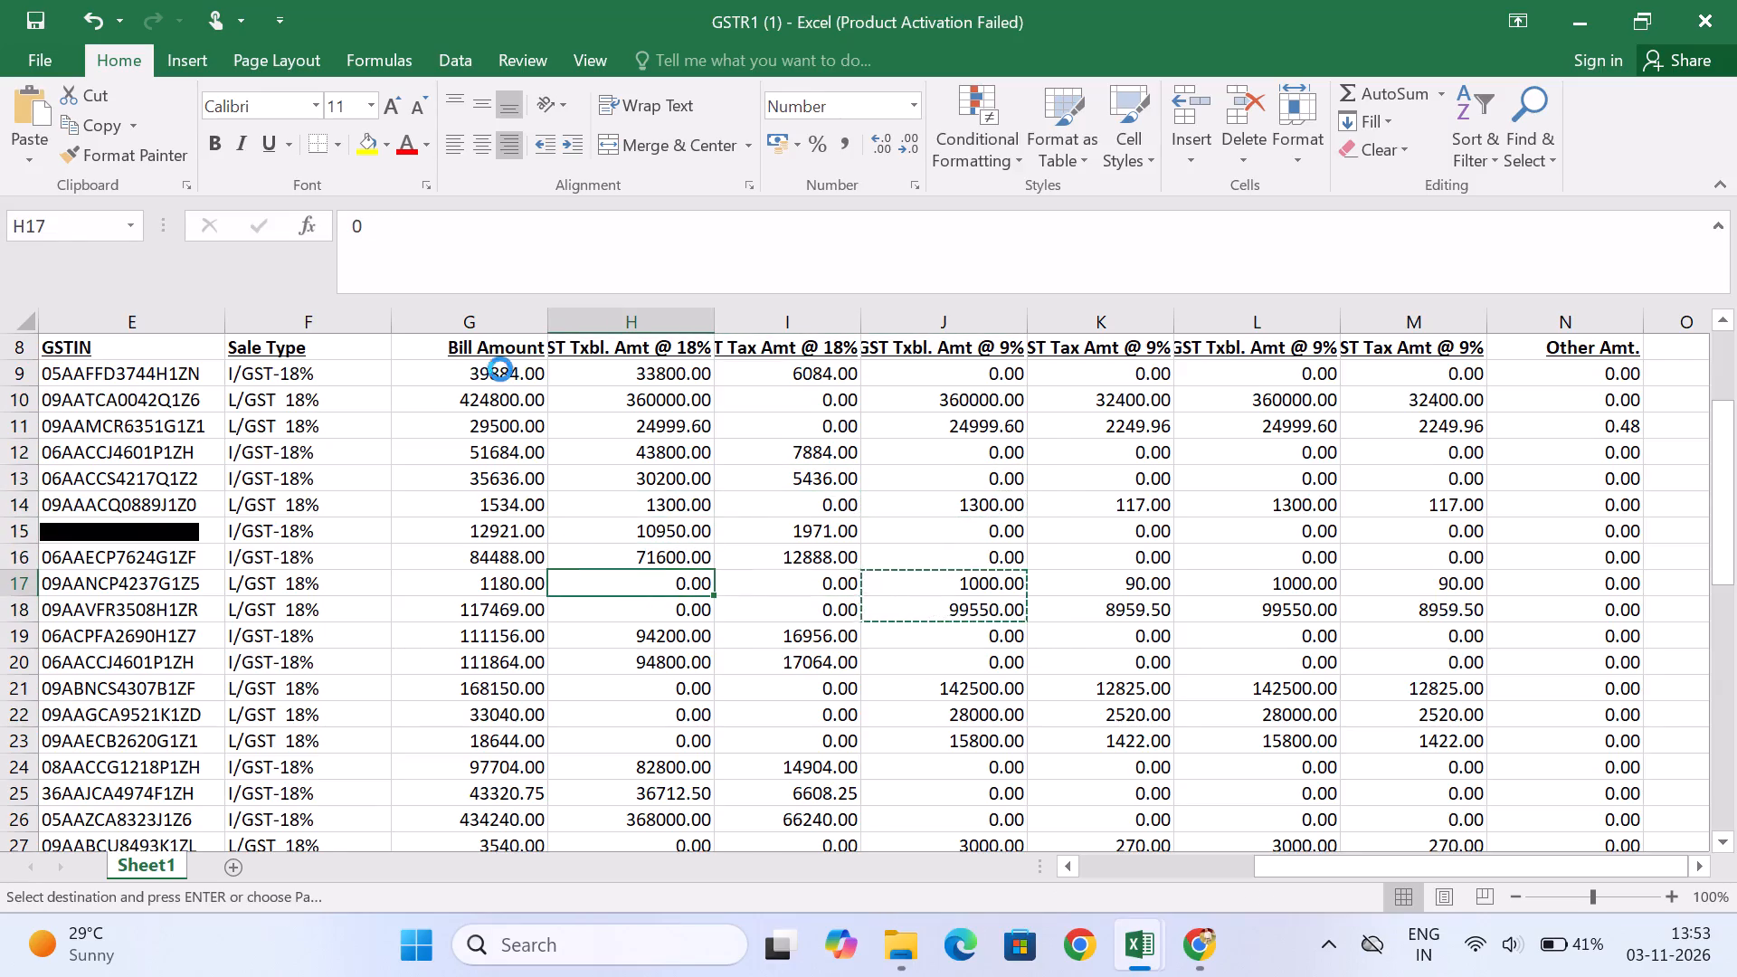
# Copy the taxable amounts 142500.00, 28000.00 and 15800.00 from J21:J23 into H21:H23.
pyautogui.press('Down')
pyautogui.press('Down')
pyautogui.press('Down')
pyautogui.press('Down')
pyautogui.press('Right')
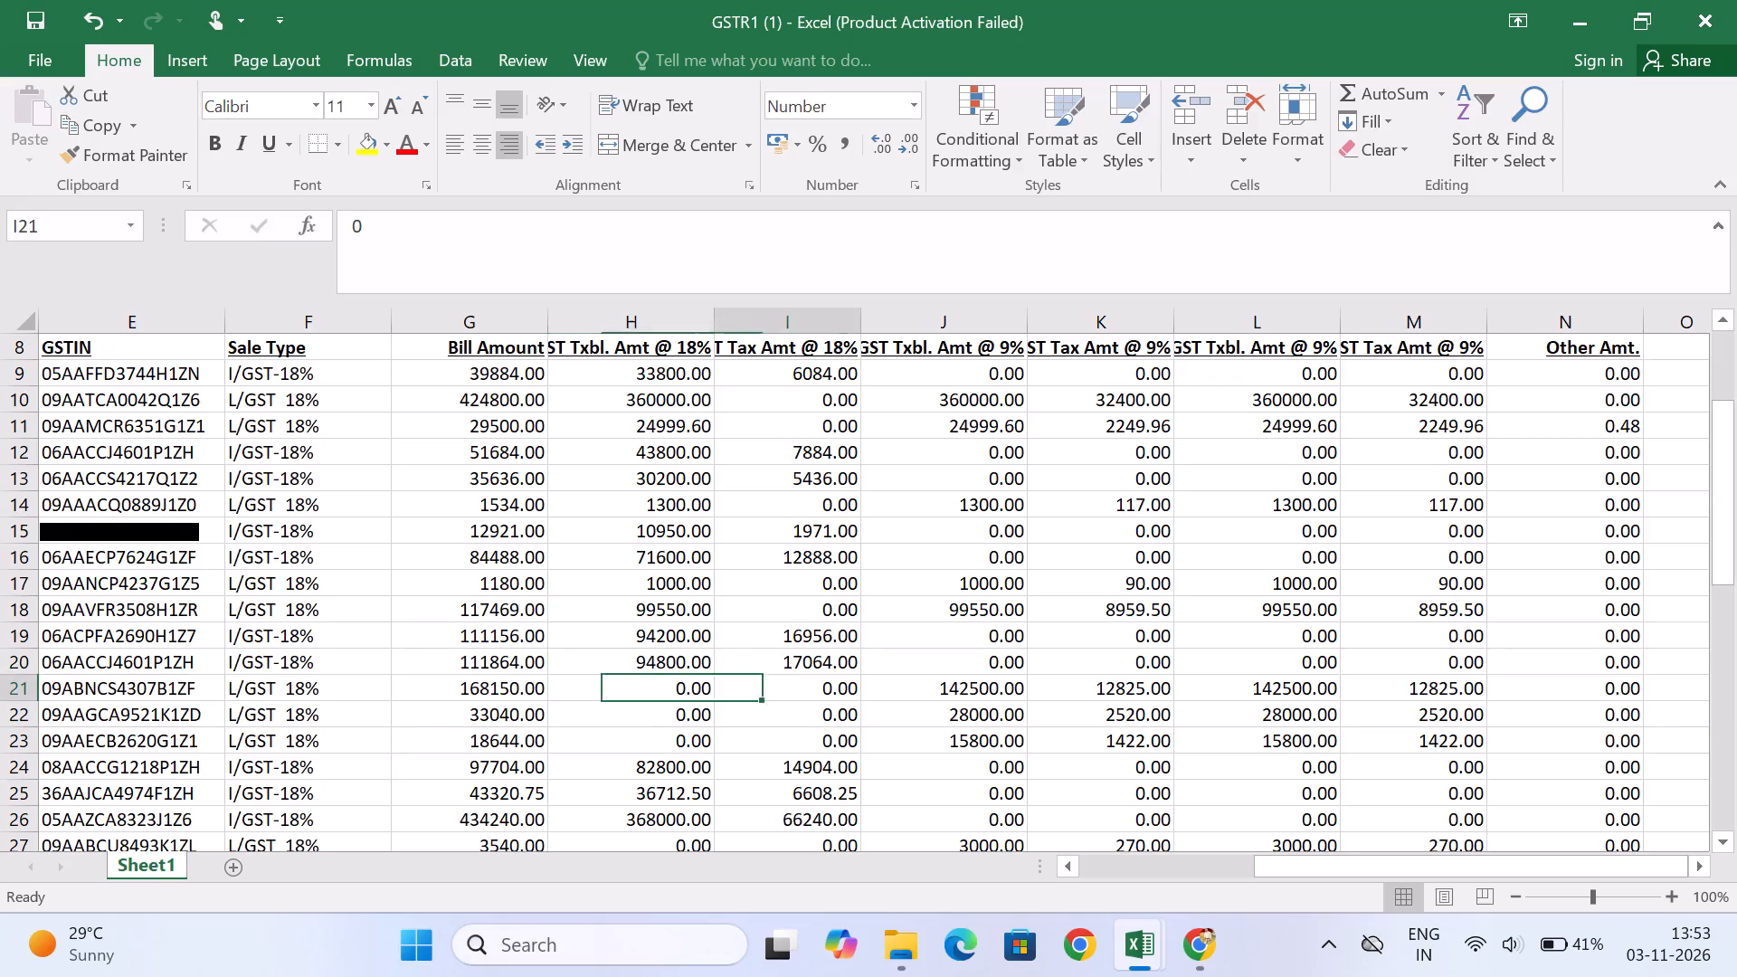
pyautogui.press('Right')
pyautogui.hotkey('shift', 'Down')
pyautogui.hotkey('shift', 'Down')
pyautogui.hotkey('ctrl', 'c')
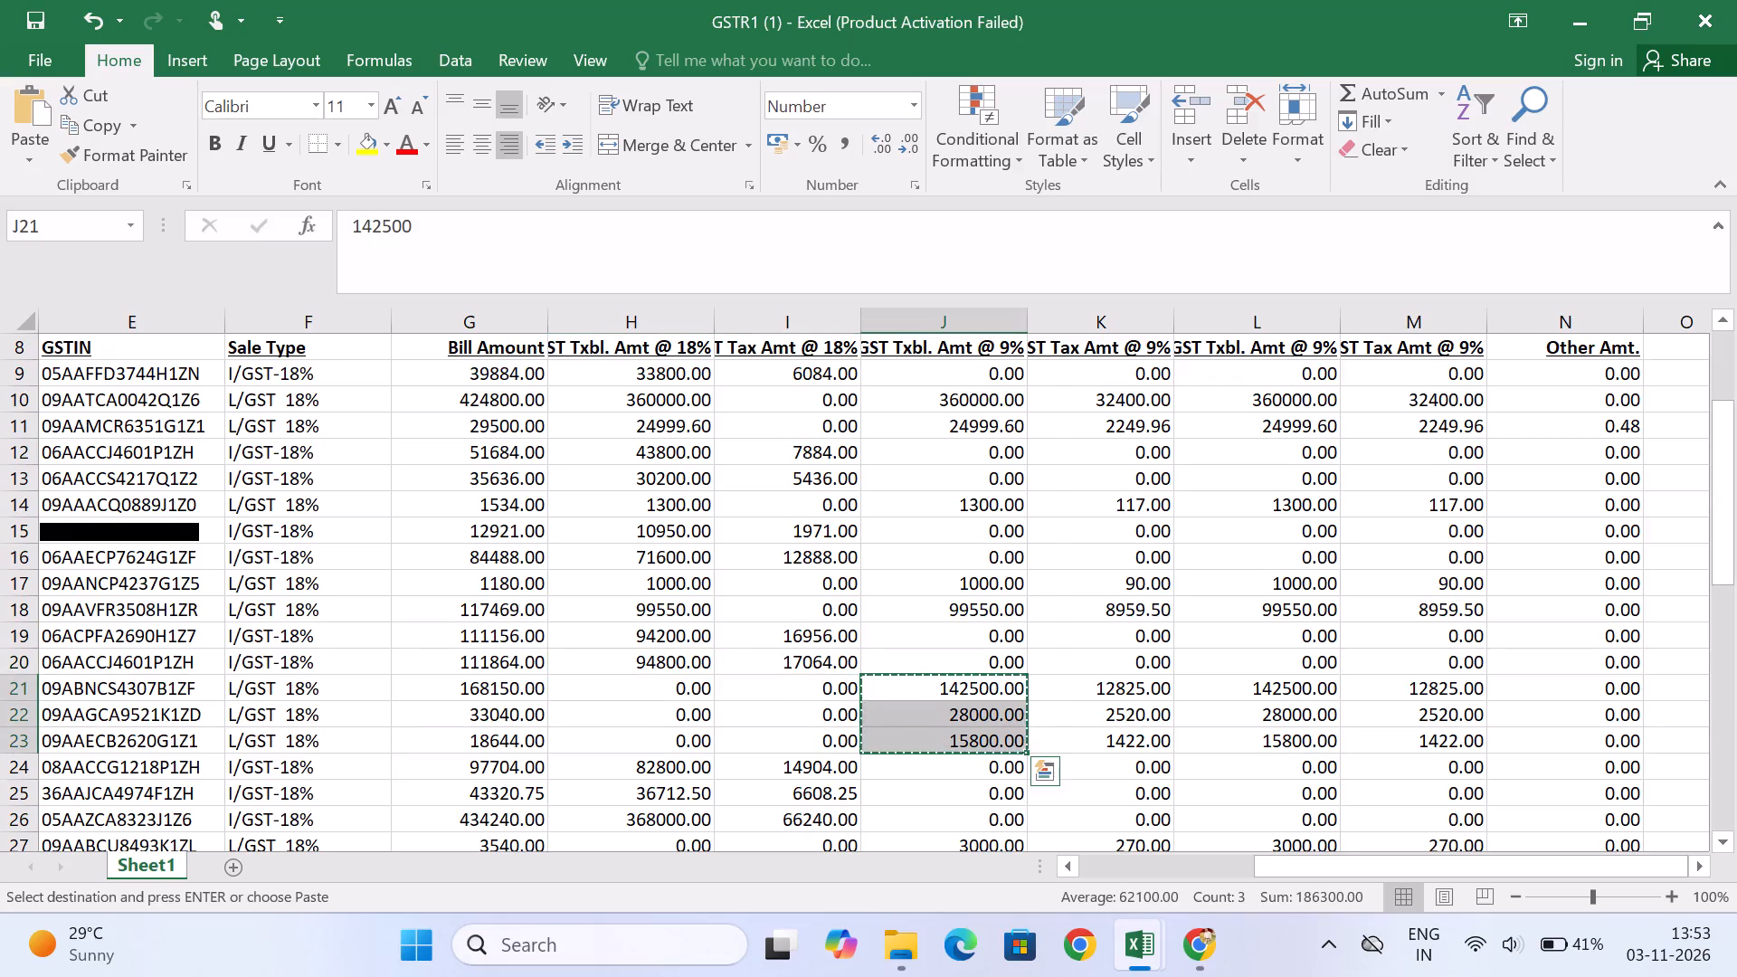
pyautogui.press('Left')
pyautogui.press('Left')
pyautogui.press('Return')
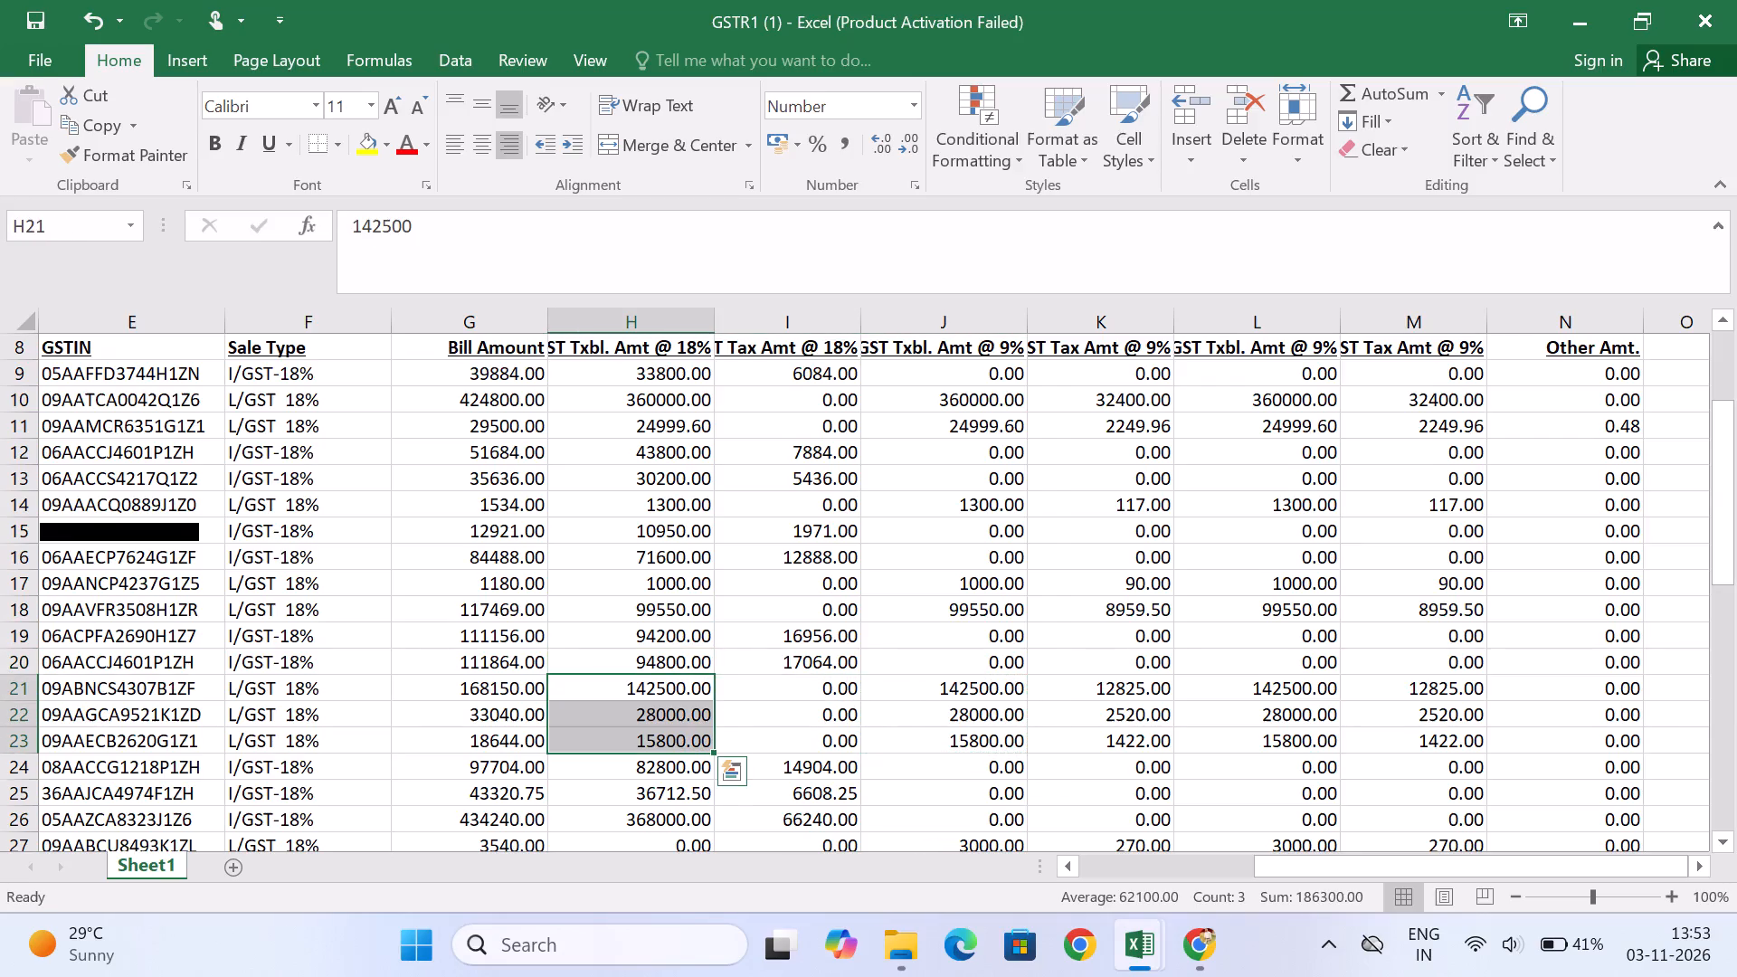
# Copy the taxable amount 3000.00 from J27 into H27.
pyautogui.press('Down')
pyautogui.press('Down')
pyautogui.press('Down')
pyautogui.press('Down')
pyautogui.press('Down')
pyautogui.press('Down')
pyautogui.press('Right')
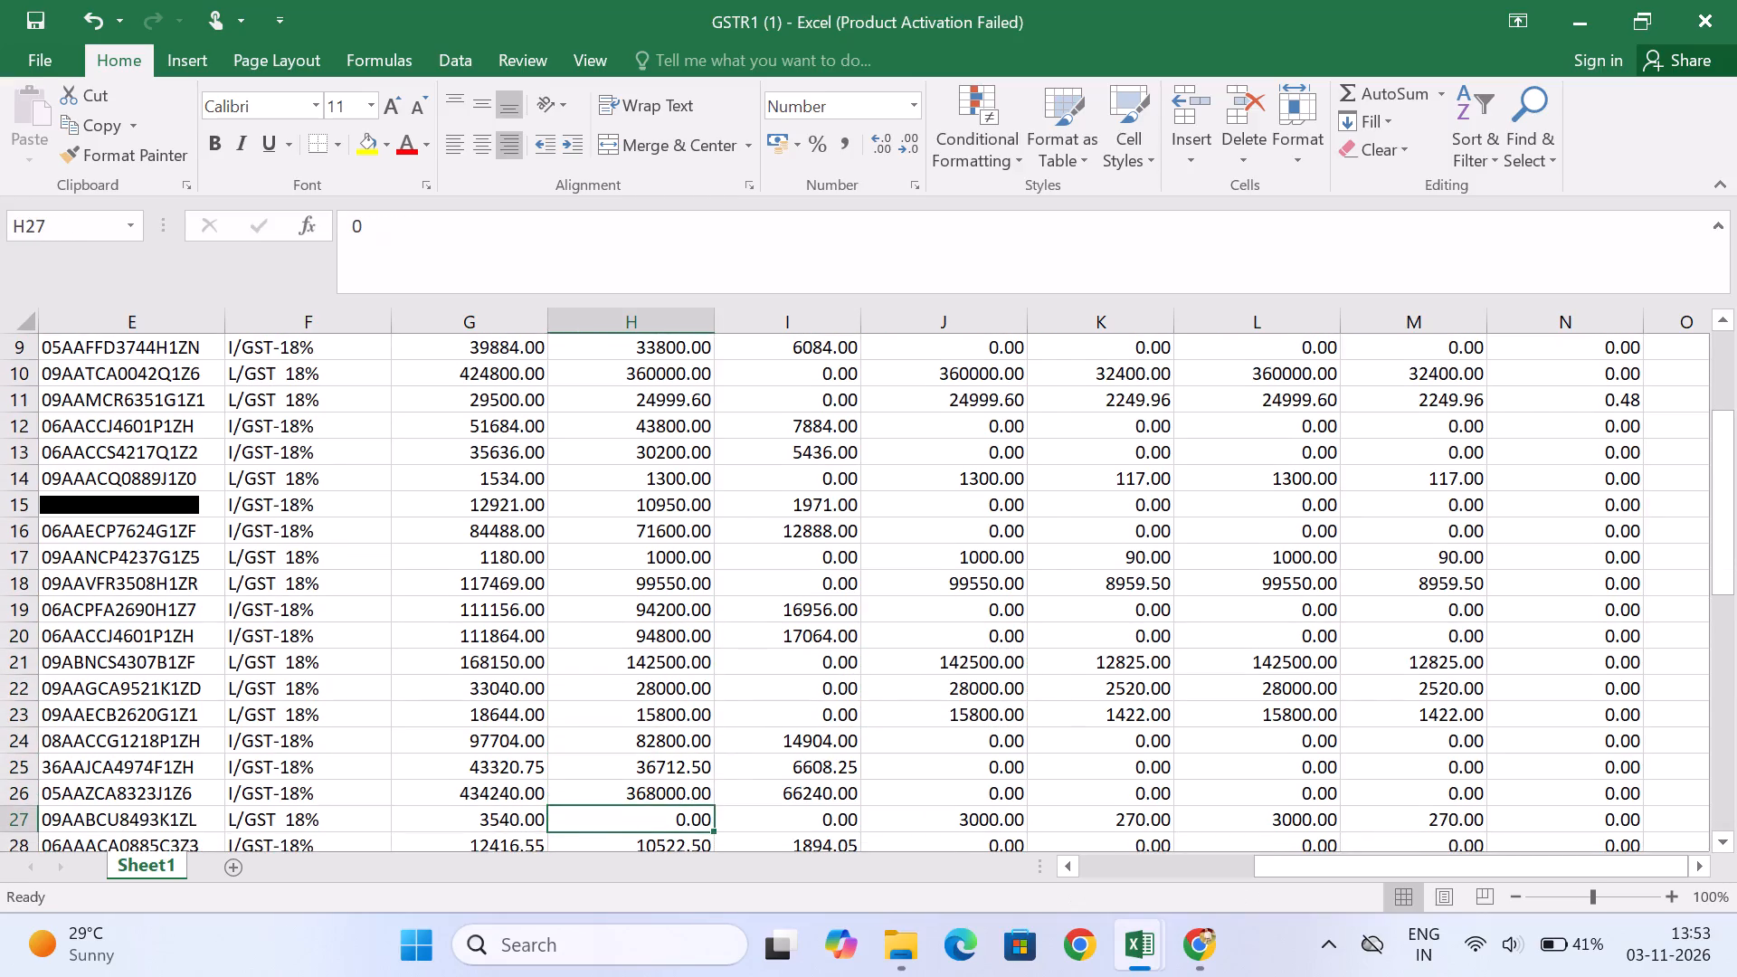
pyautogui.press('Right')
pyautogui.hotkey('ctrl', 'c')
pyautogui.press('Left')
pyautogui.press('Left')
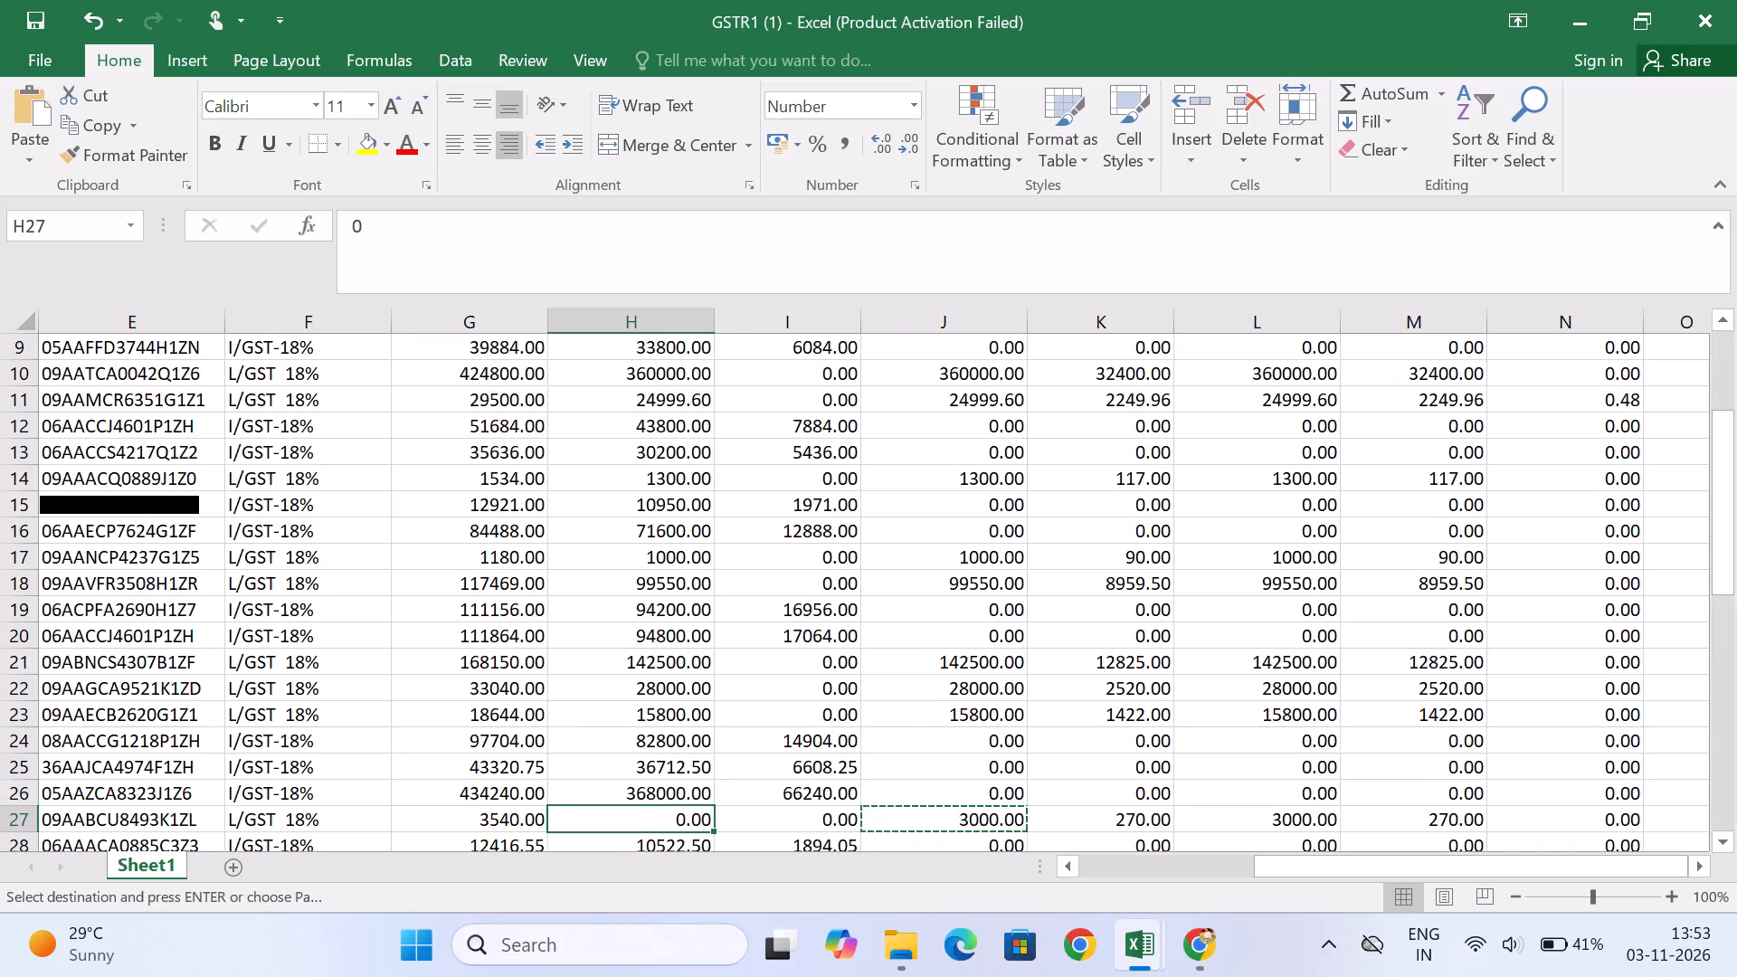
pyautogui.press('Return')
# Copy the taxable amounts 11500.00, 594500.00, 80500.00, 78500.00 and 17000.00 from J29:J33 into H29:H33.
pyautogui.press('Down')
pyautogui.press('Down')
pyautogui.press('Down')
pyautogui.press('Down')
pyautogui.press('Up')
pyautogui.press('Up')
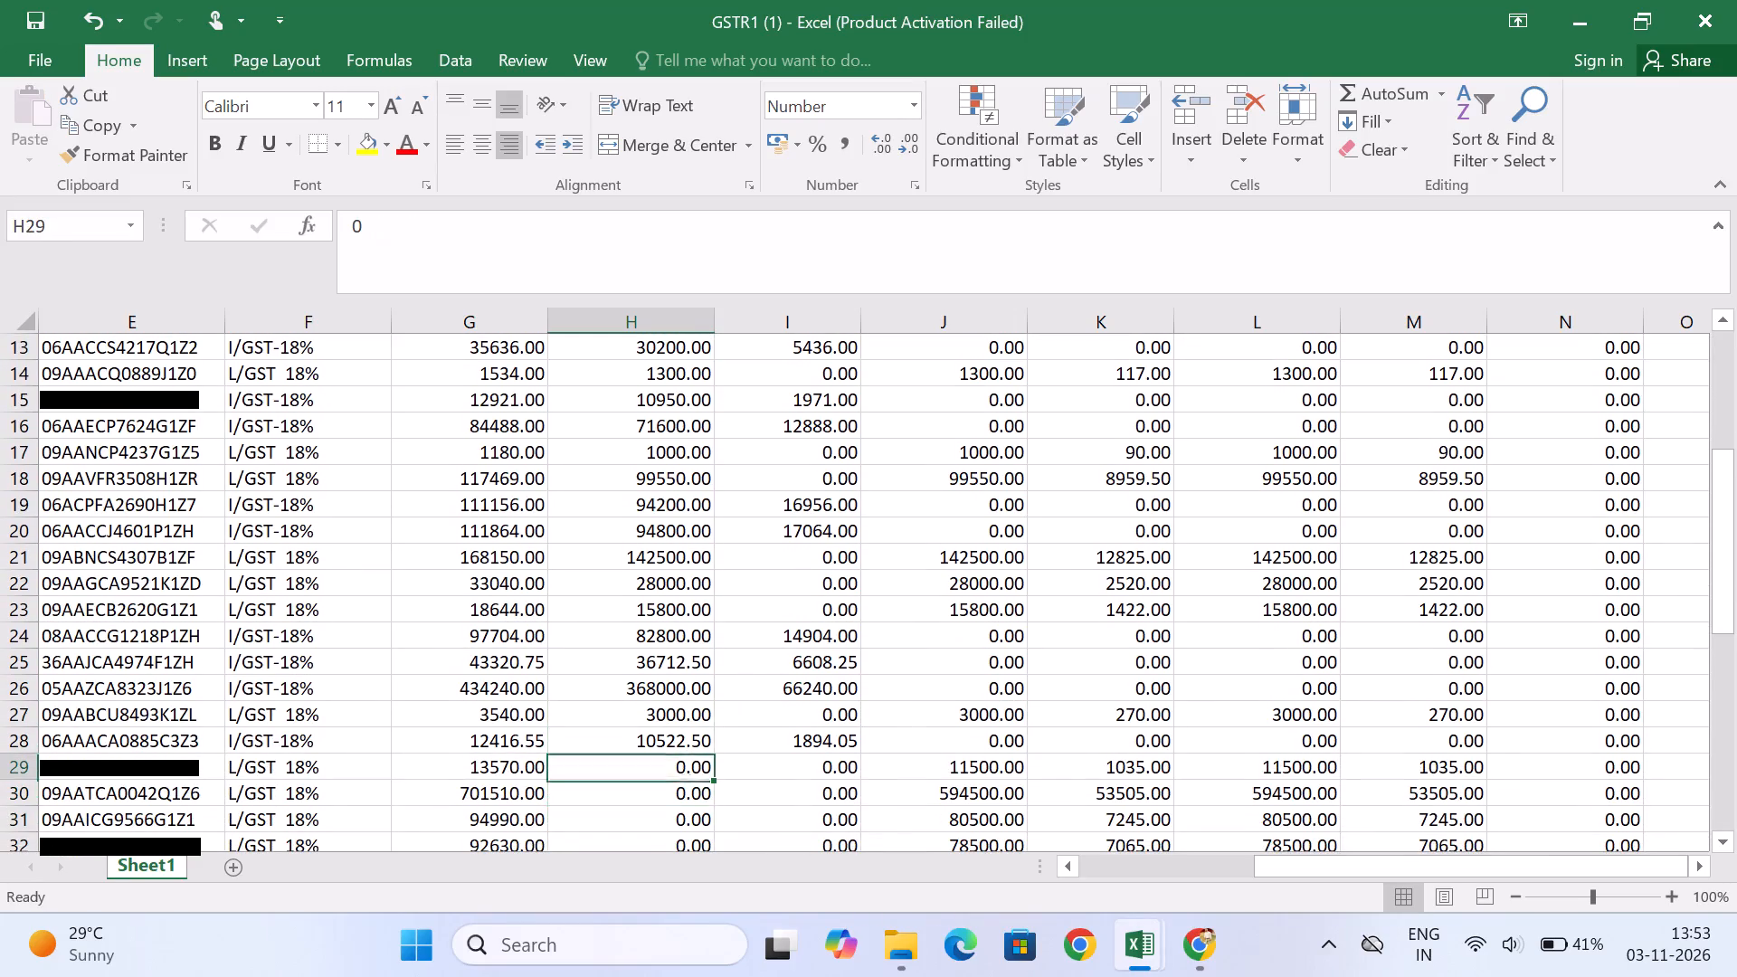
pyautogui.press('Right')
pyautogui.press('Right')
pyautogui.hotkey('ctrl', 'shift', 'Down')
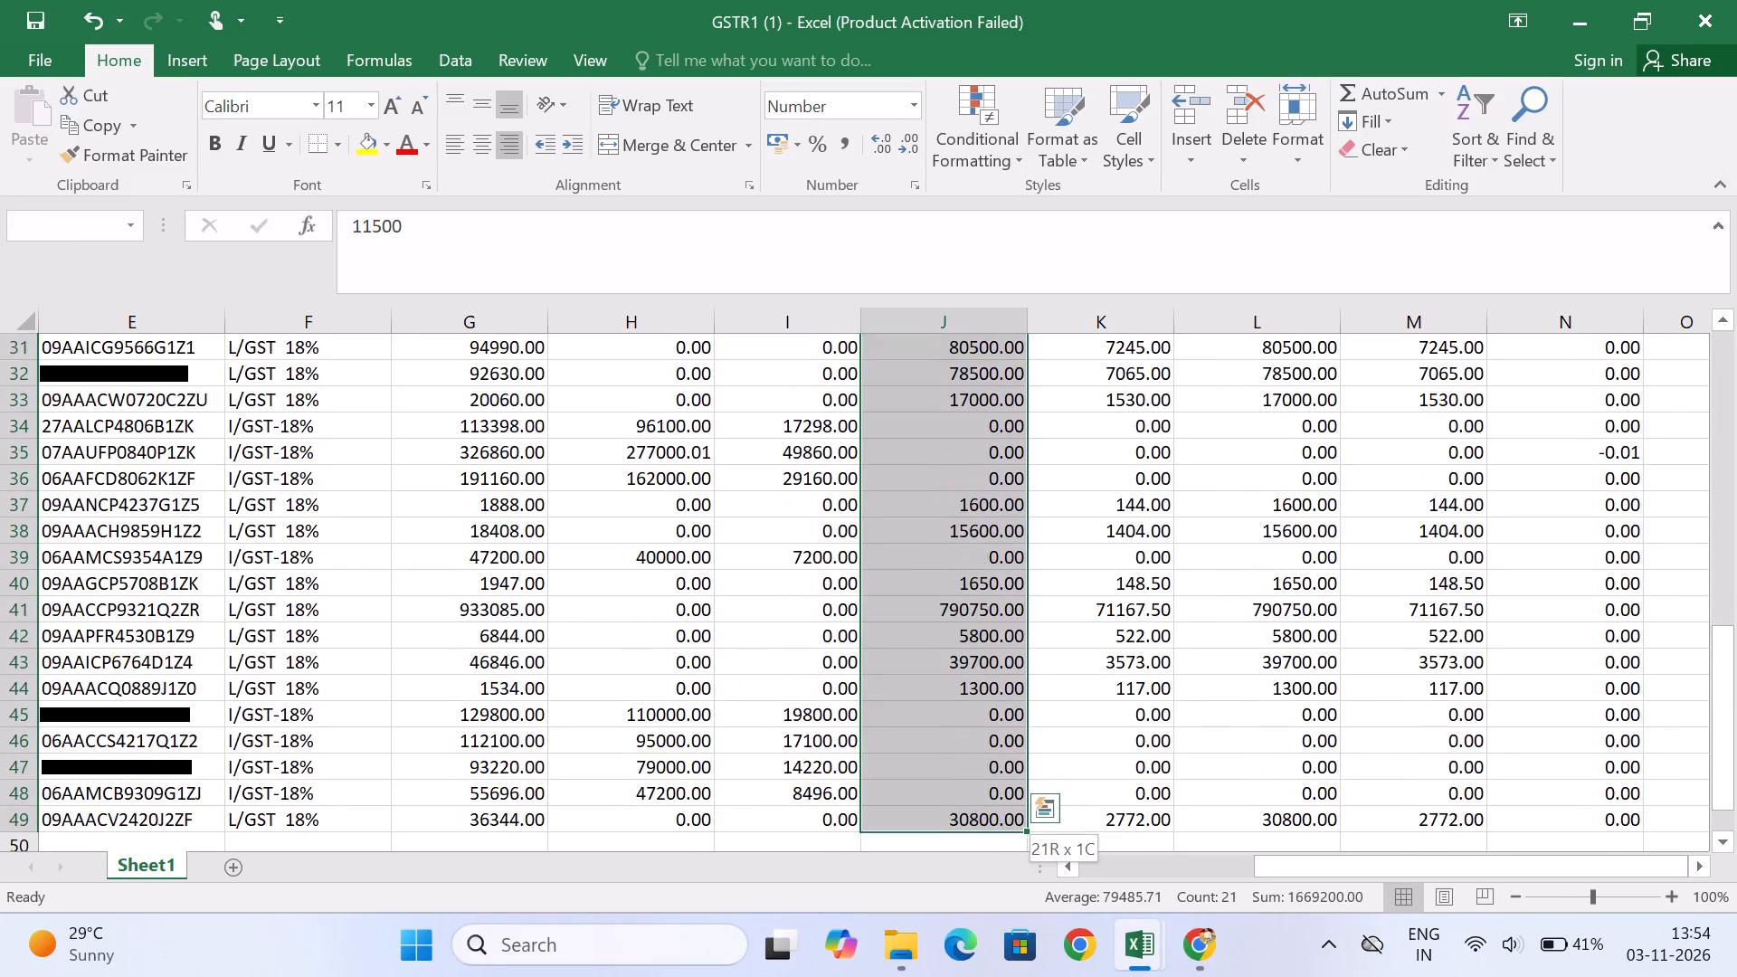
pyautogui.hotkey('shift', 'Up')
pyautogui.press('Up')
pyautogui.press('Down')
pyautogui.hotkey('shift', 'Down')
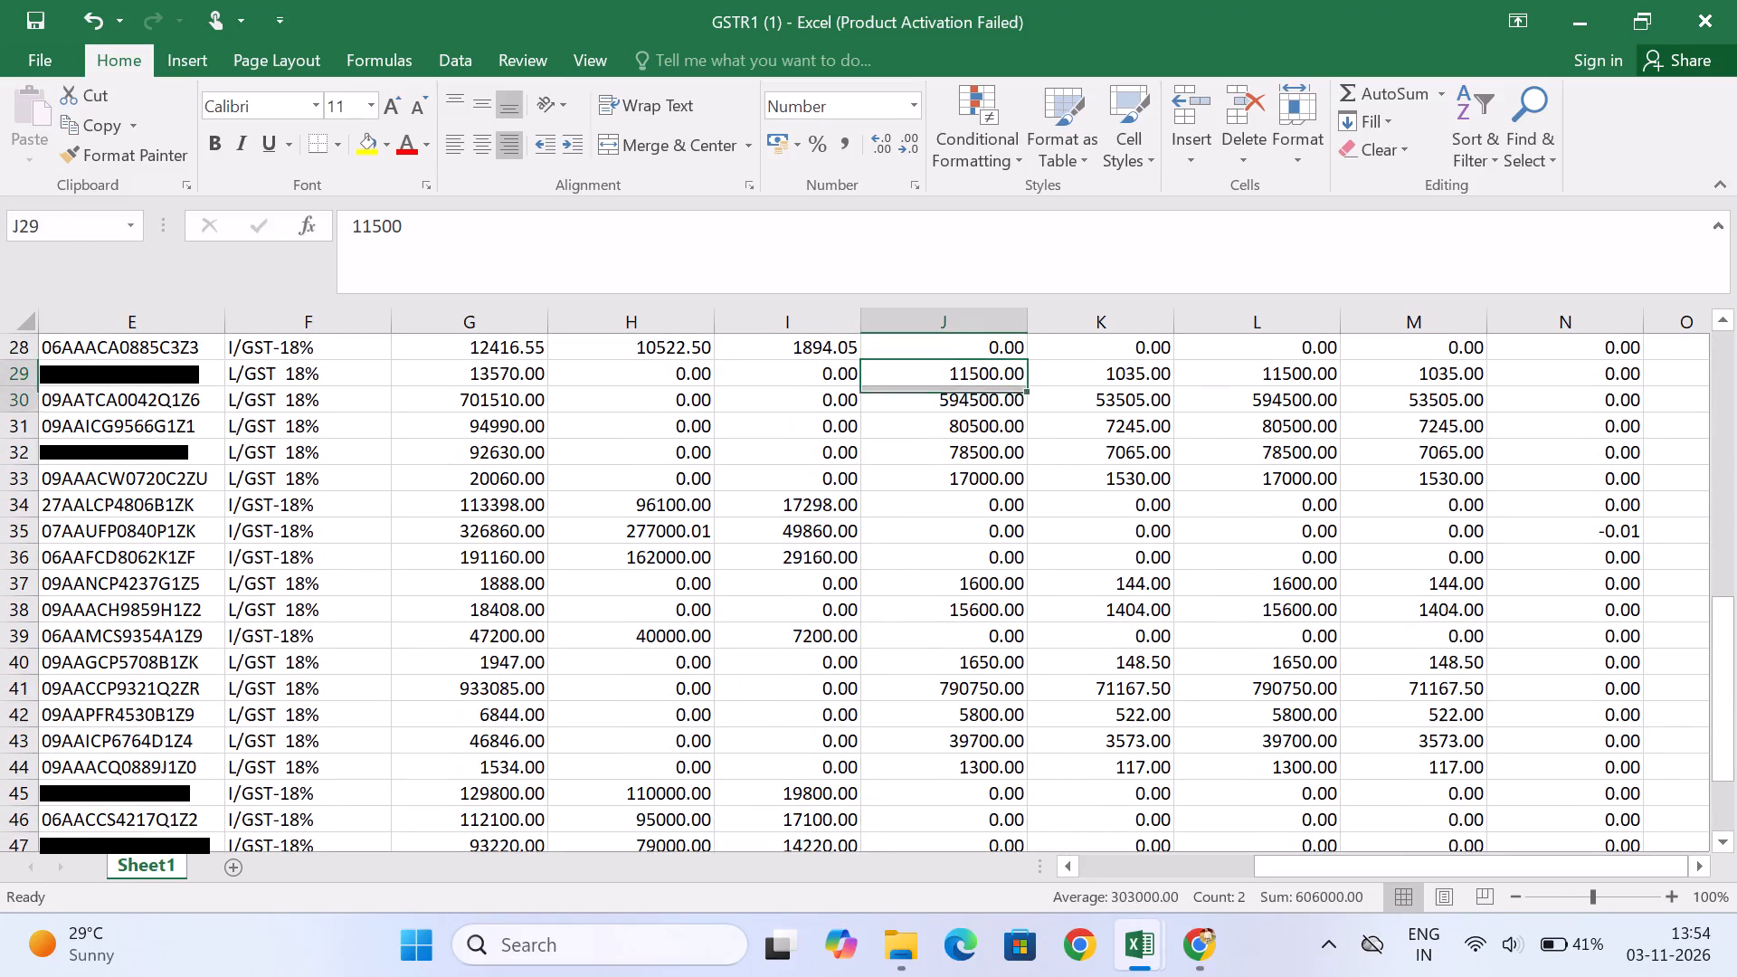
pyautogui.hotkey('shift', 'Down')
pyautogui.hotkey('shift', 'Down')
pyautogui.hotkey('shift', 'Down')
pyautogui.hotkey('ctrl', 'c')
pyautogui.press('Left')
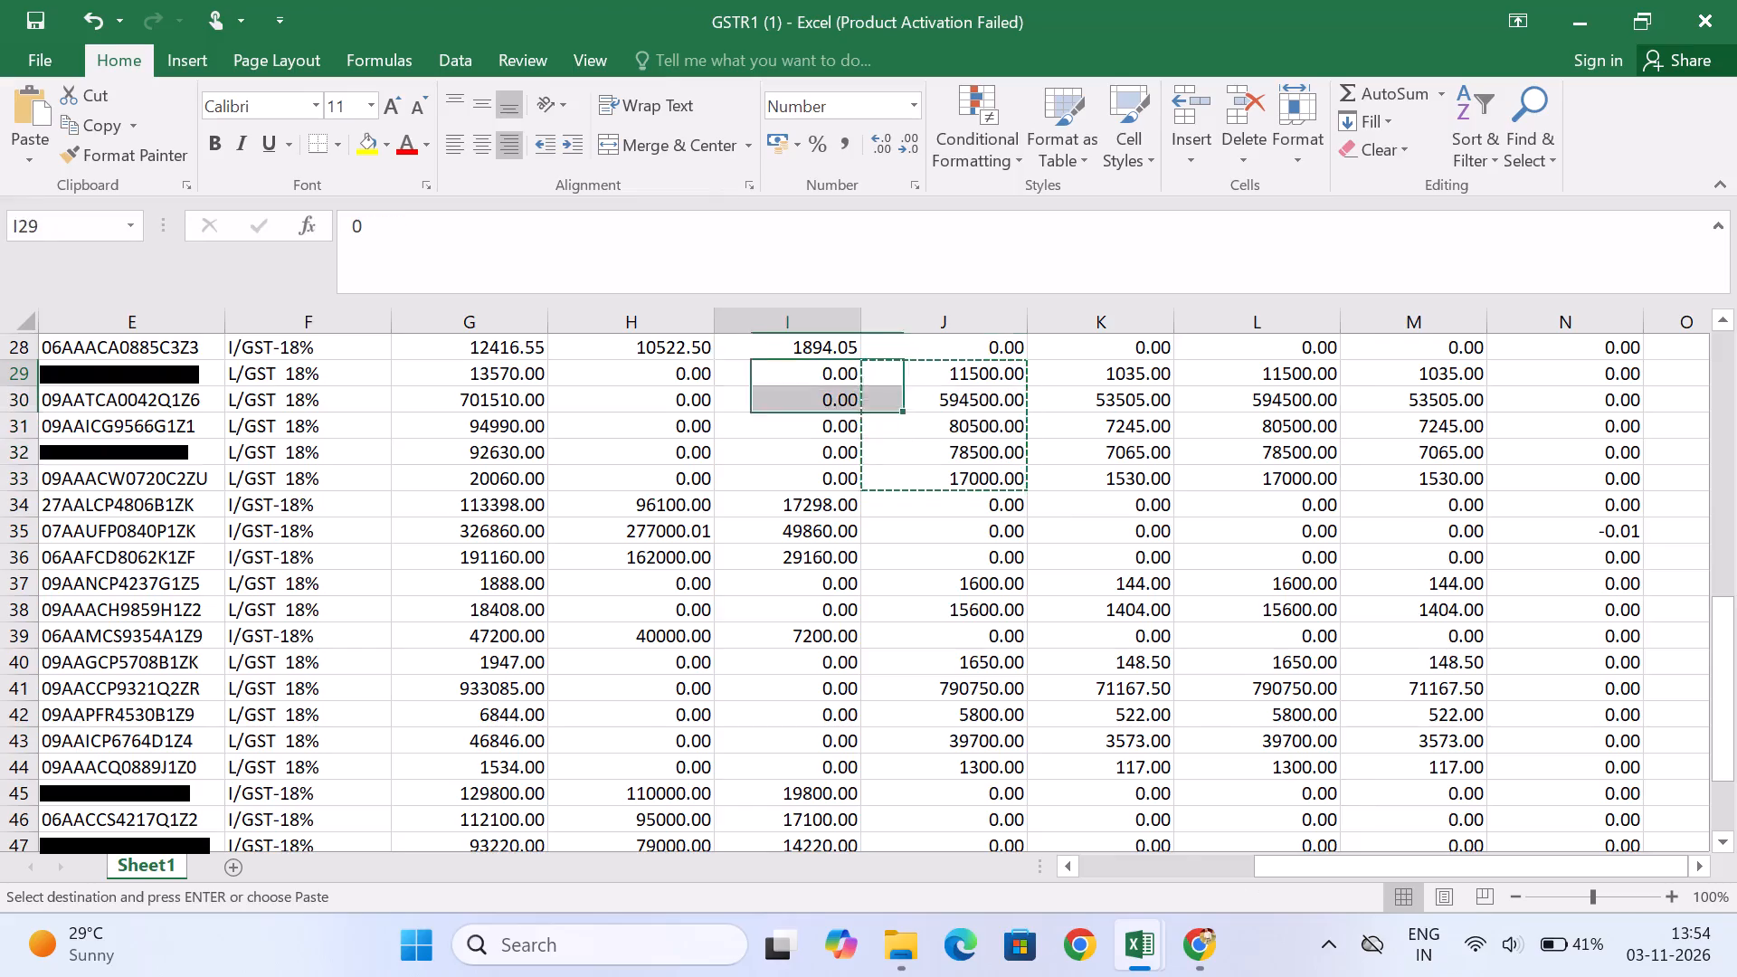
pyautogui.press('Left')
pyautogui.press('Return')
# Copy the taxable amounts 1600.00 and 15600.00 from J37:J38 into H37:H38.
pyautogui.press('Down')
pyautogui.press('Down')
pyautogui.press('Down')
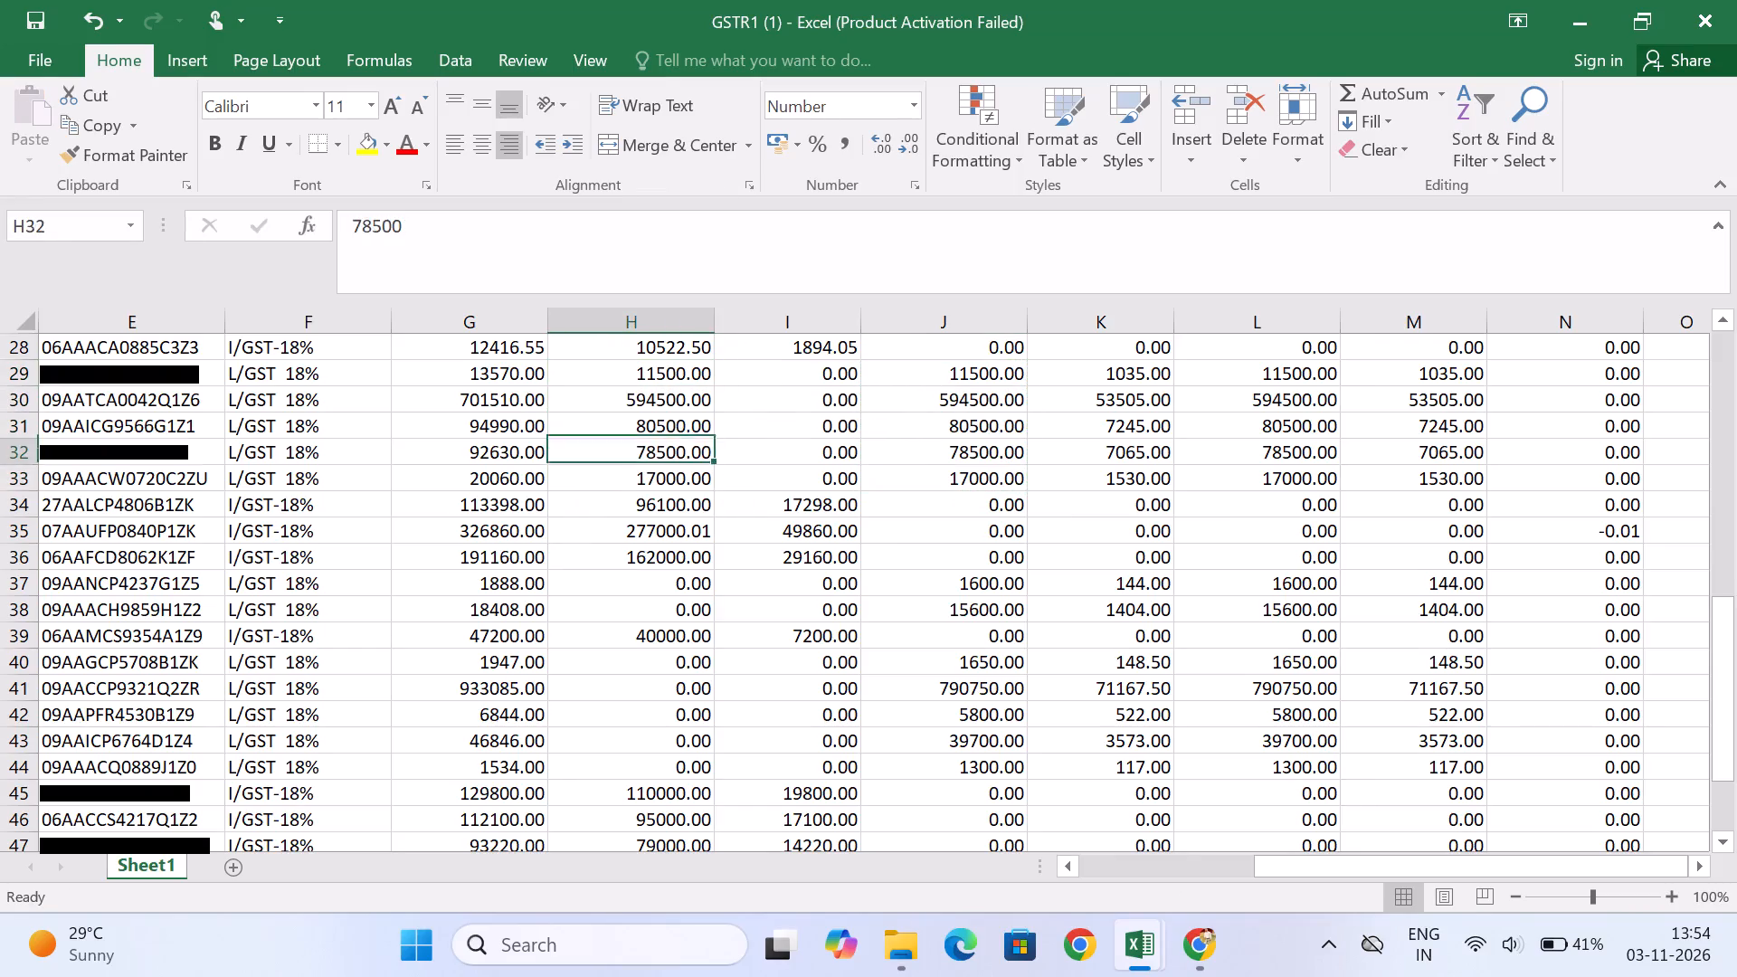
pyautogui.press('Down')
pyautogui.press('Down')
pyautogui.press('Down')
pyautogui.press('Down')
pyautogui.press('Down')
pyautogui.press('Right')
pyautogui.press('Right')
pyautogui.hotkey('shift', 'Down')
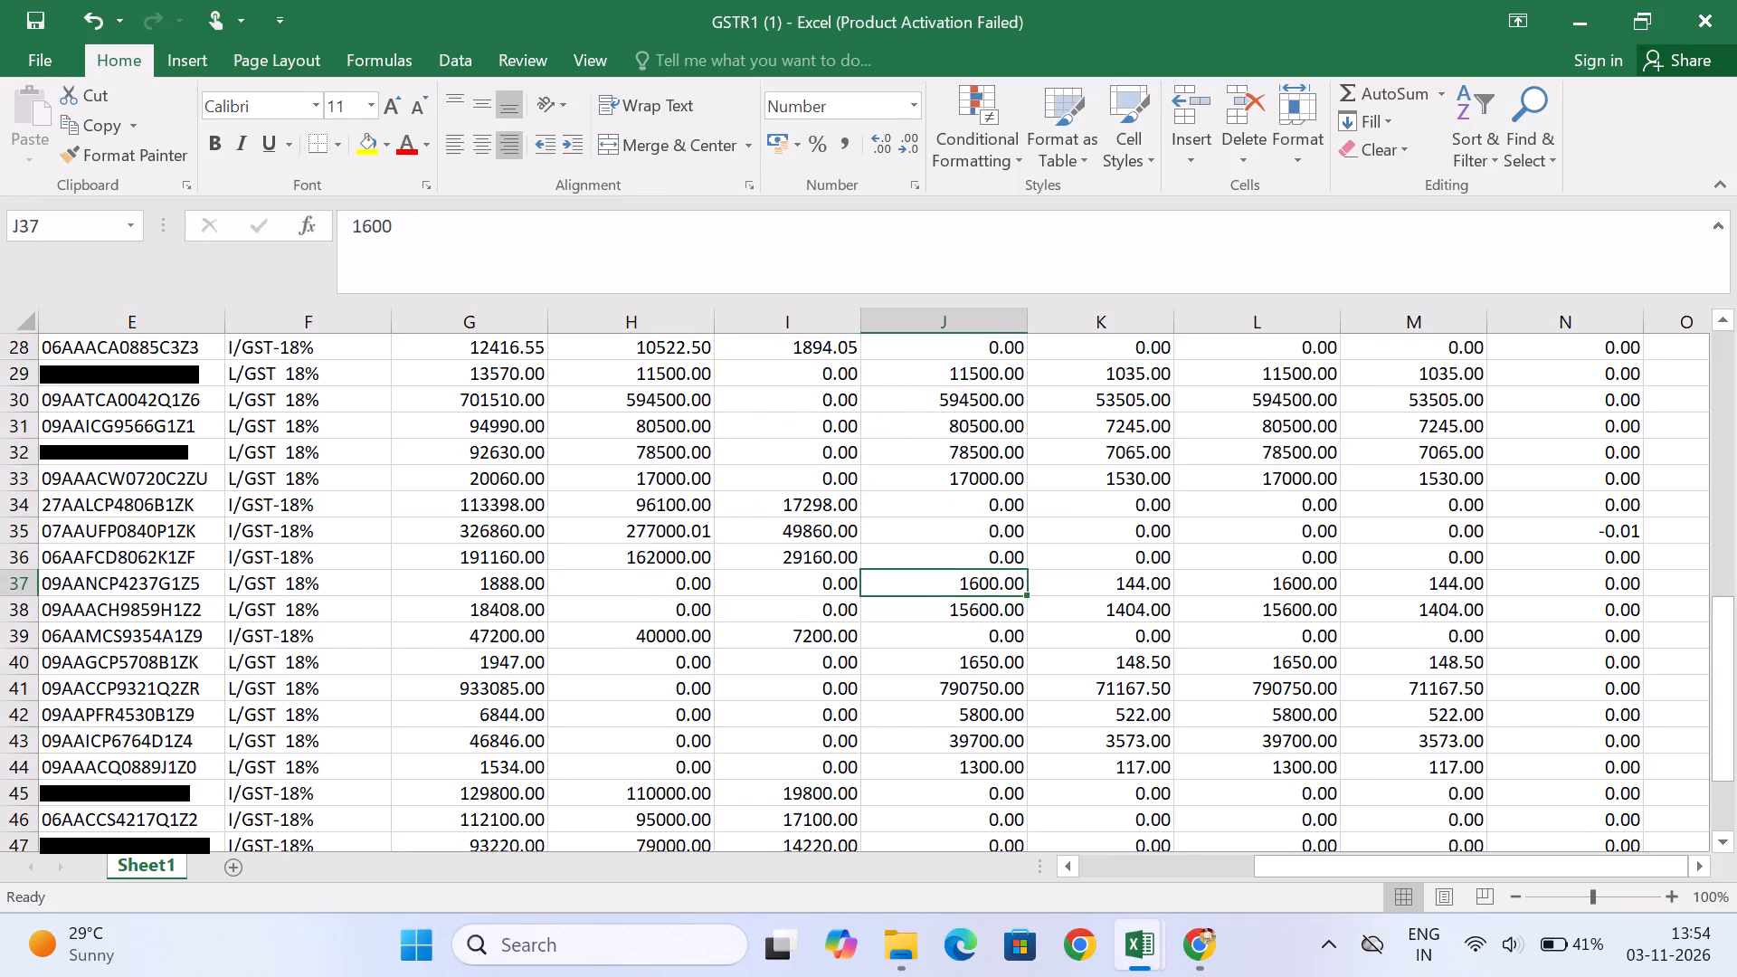
pyautogui.hotkey('ctrl', 'c')
pyautogui.press('Left')
pyautogui.press('Left')
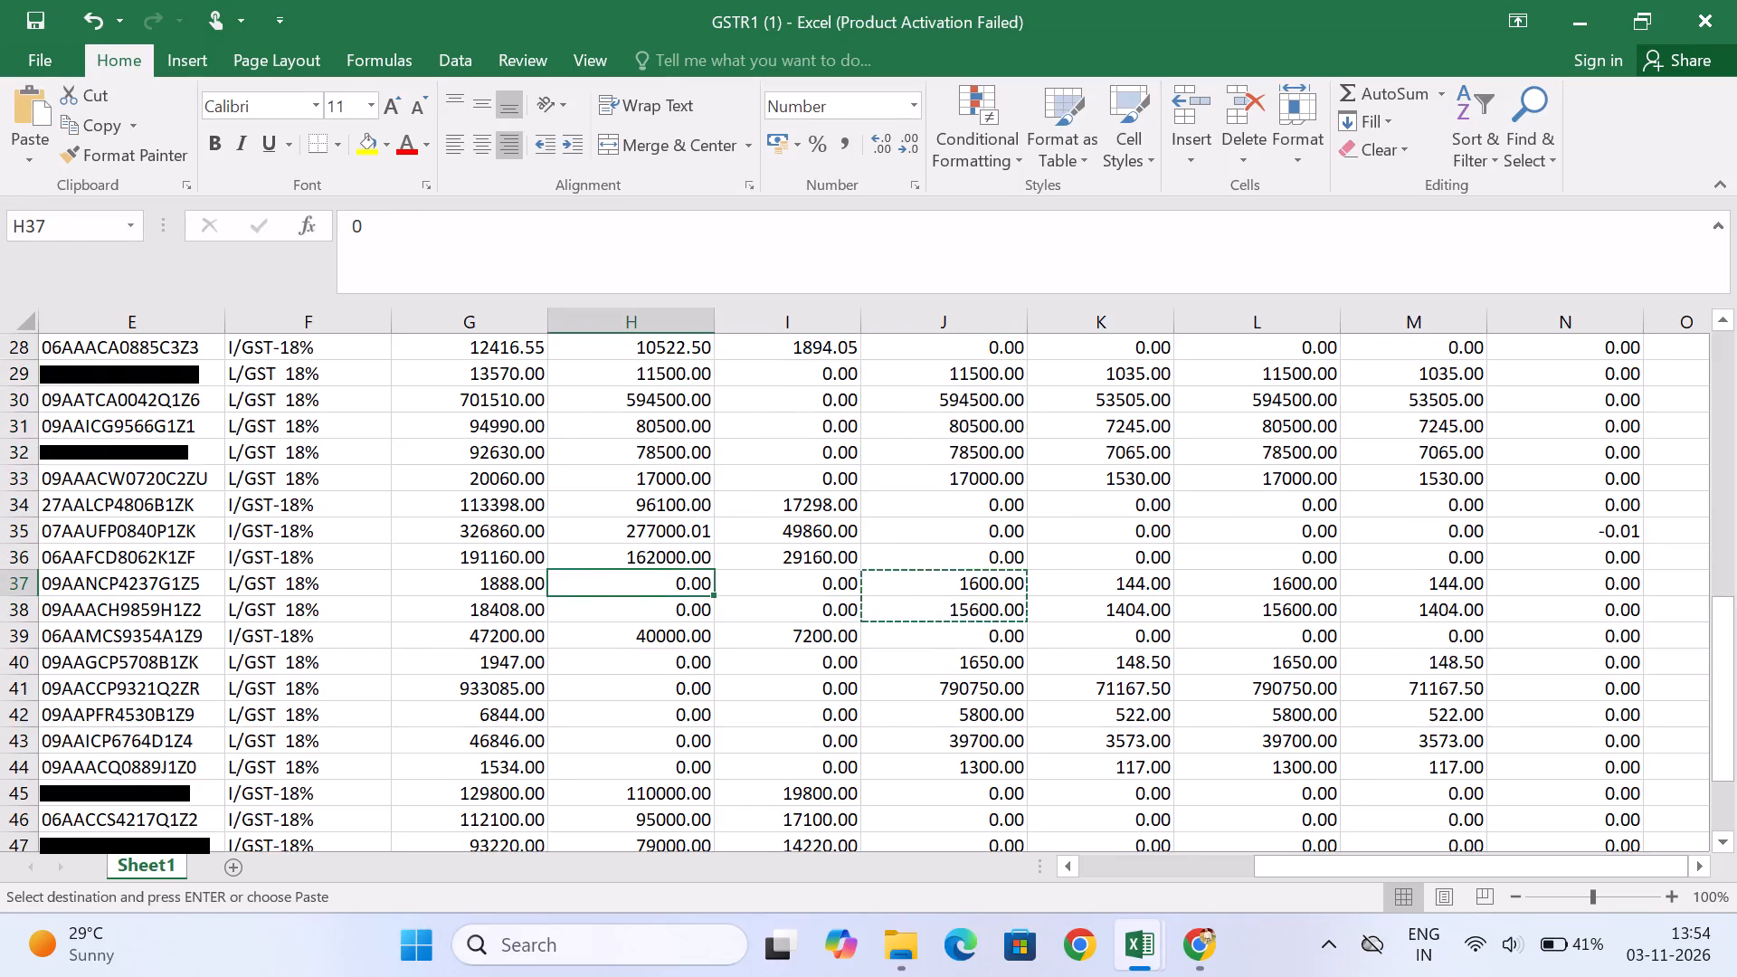
pyautogui.press('Return')
# Copy the taxable amounts 1650.00, 790750.00, 5800.00, 39700.00 and 1300.00 from J40:J44 into H40:H44.
pyautogui.press('Down')
pyautogui.press('Down')
pyautogui.press('Down')
pyautogui.press('Right')
pyautogui.press('Right')
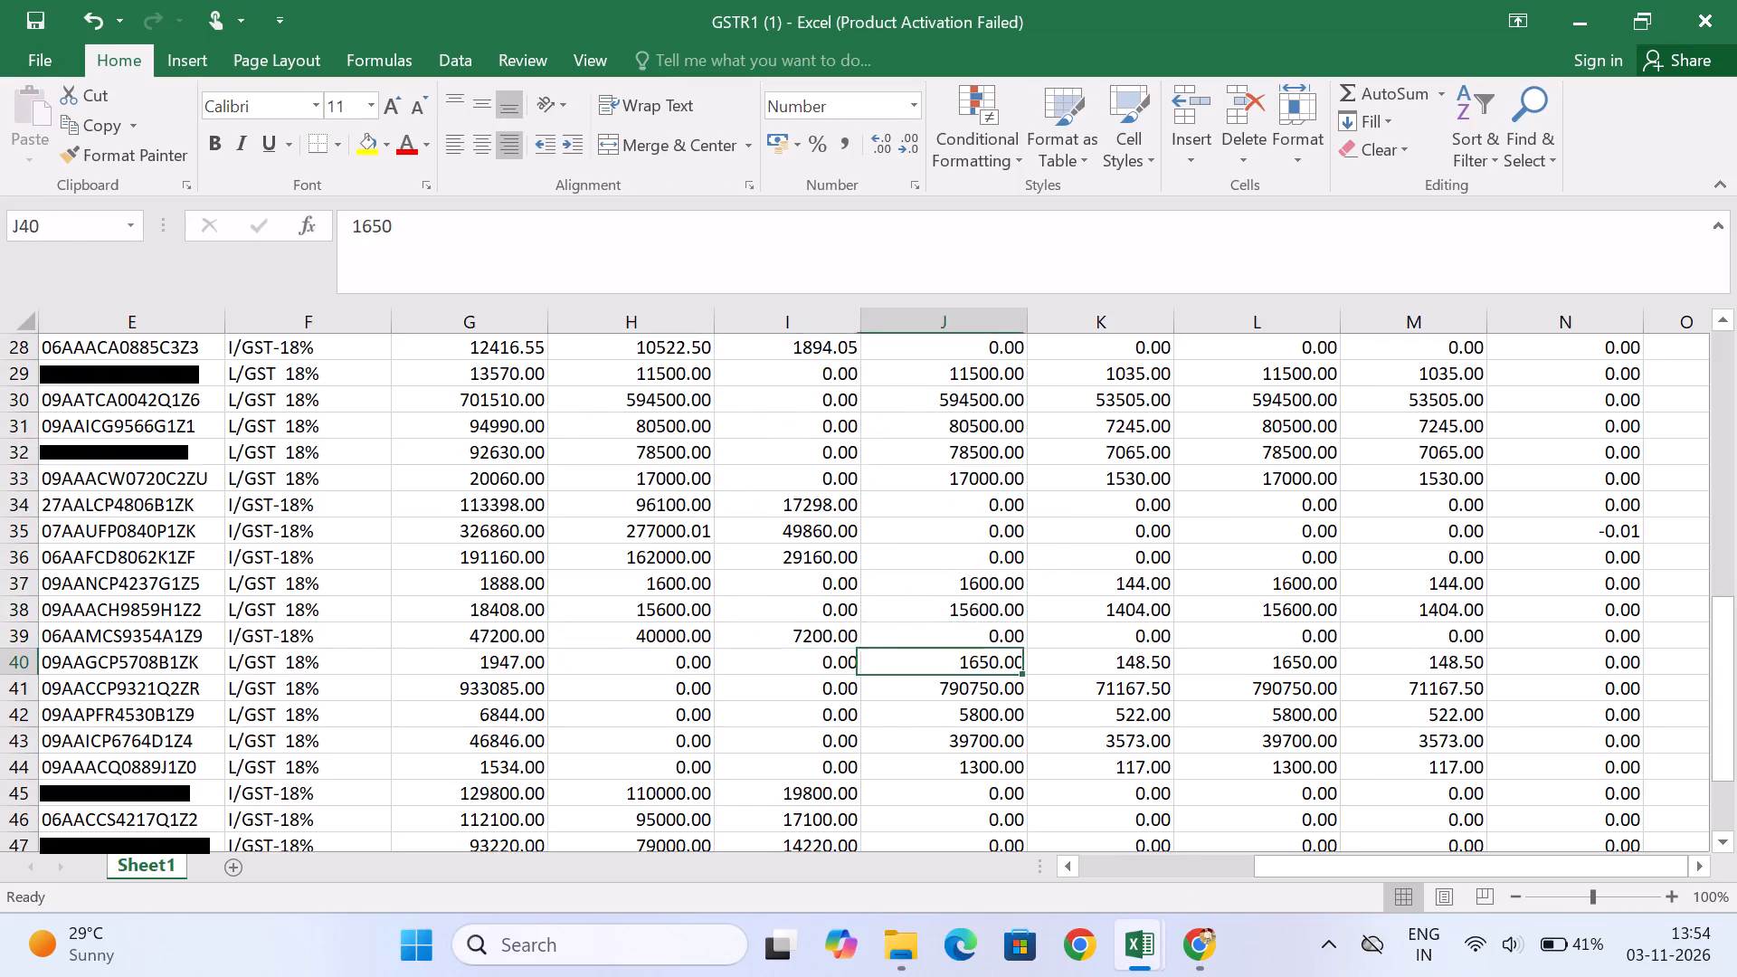
pyautogui.hotkey('shift', 'Down')
pyautogui.hotkey('shift', 'Down')
pyautogui.hotkey('shift', 'Down')
pyautogui.hotkey('shift', 'Down')
pyautogui.hotkey('ctrl', 'c')
pyautogui.press('Left')
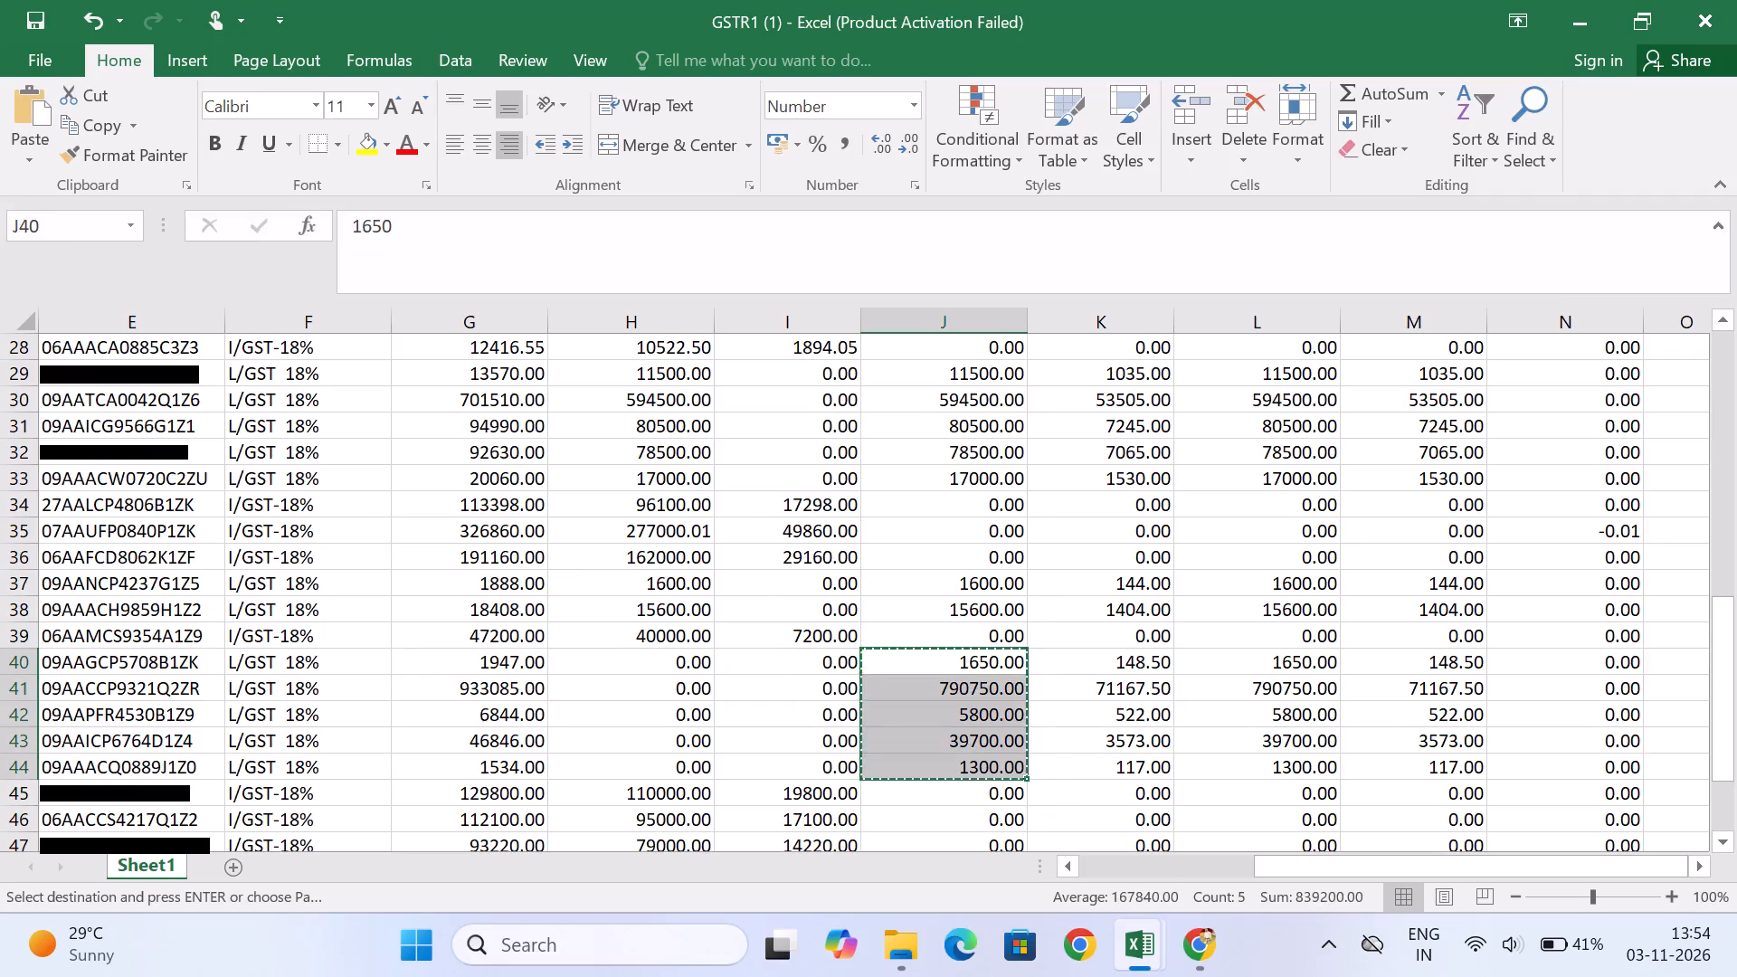
pyautogui.press('Left')
pyautogui.press('Return')
# Copy the taxable amount 30800.00 from J49 into H49, the last invoice row above the Total.
pyautogui.press('Down')
pyautogui.press('Down')
pyautogui.press('Down')
pyautogui.press('Down')
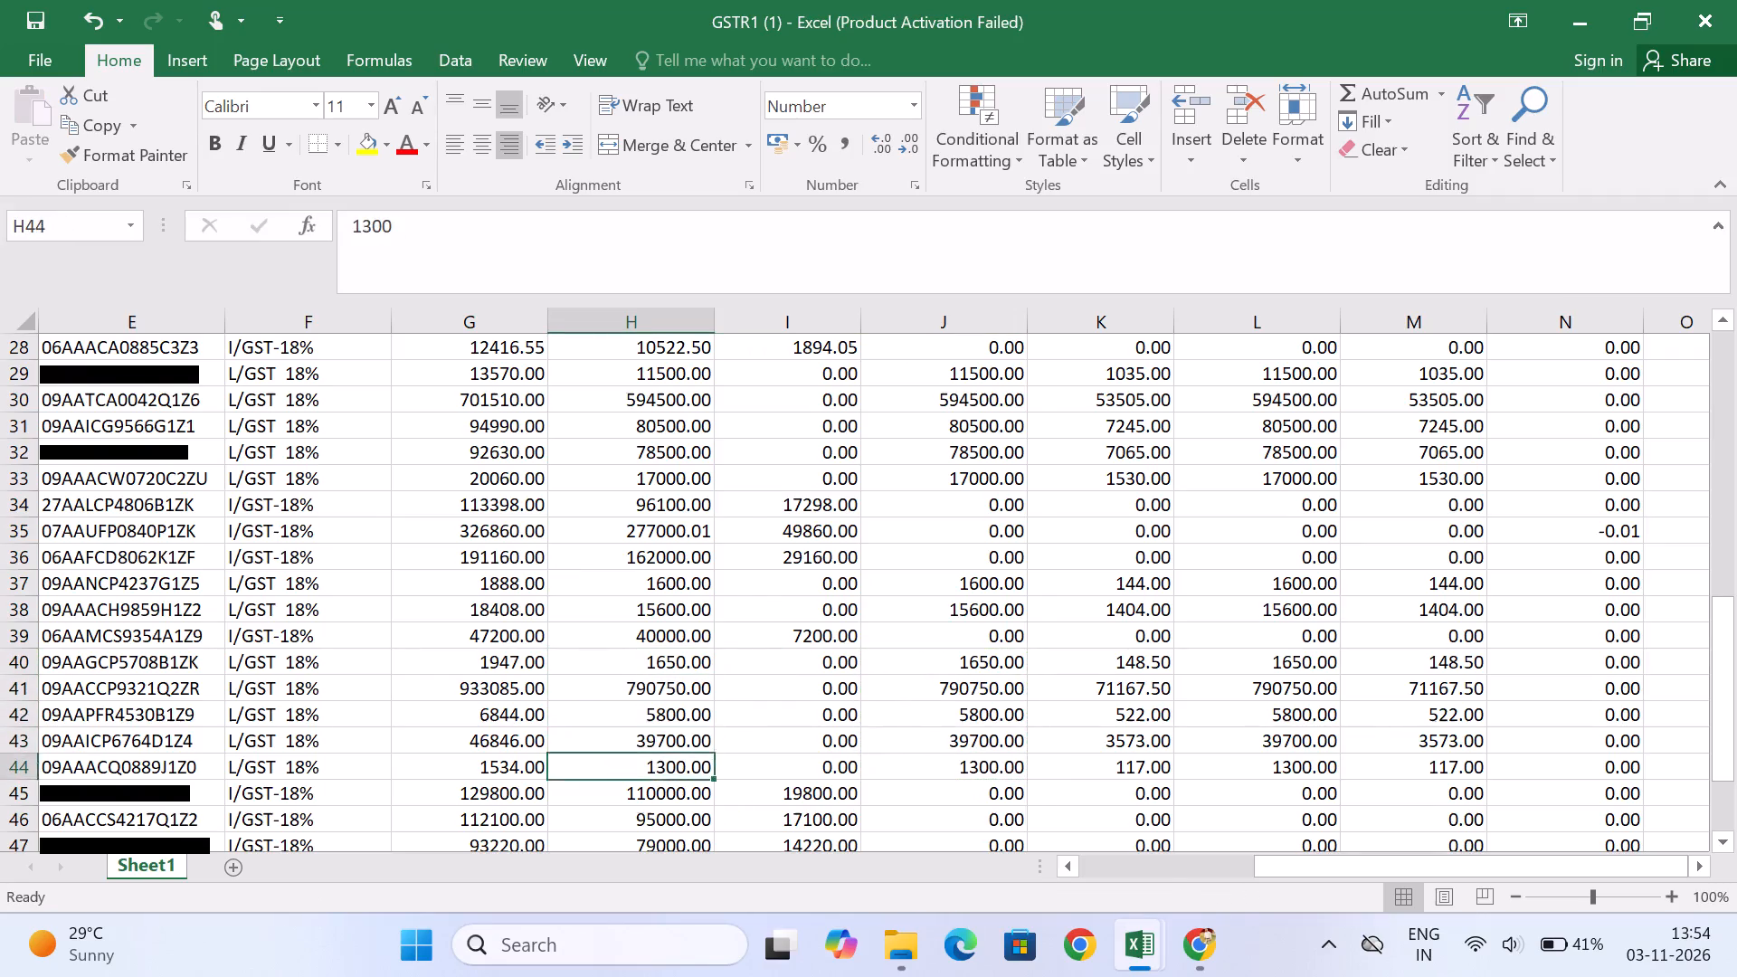
pyautogui.press('Down')
pyautogui.press('Down')
pyautogui.press('Down')
pyautogui.press('Down')
pyautogui.press('Down')
pyautogui.press('Down')
pyautogui.press('Down')
pyautogui.press('Up')
pyautogui.press('Up')
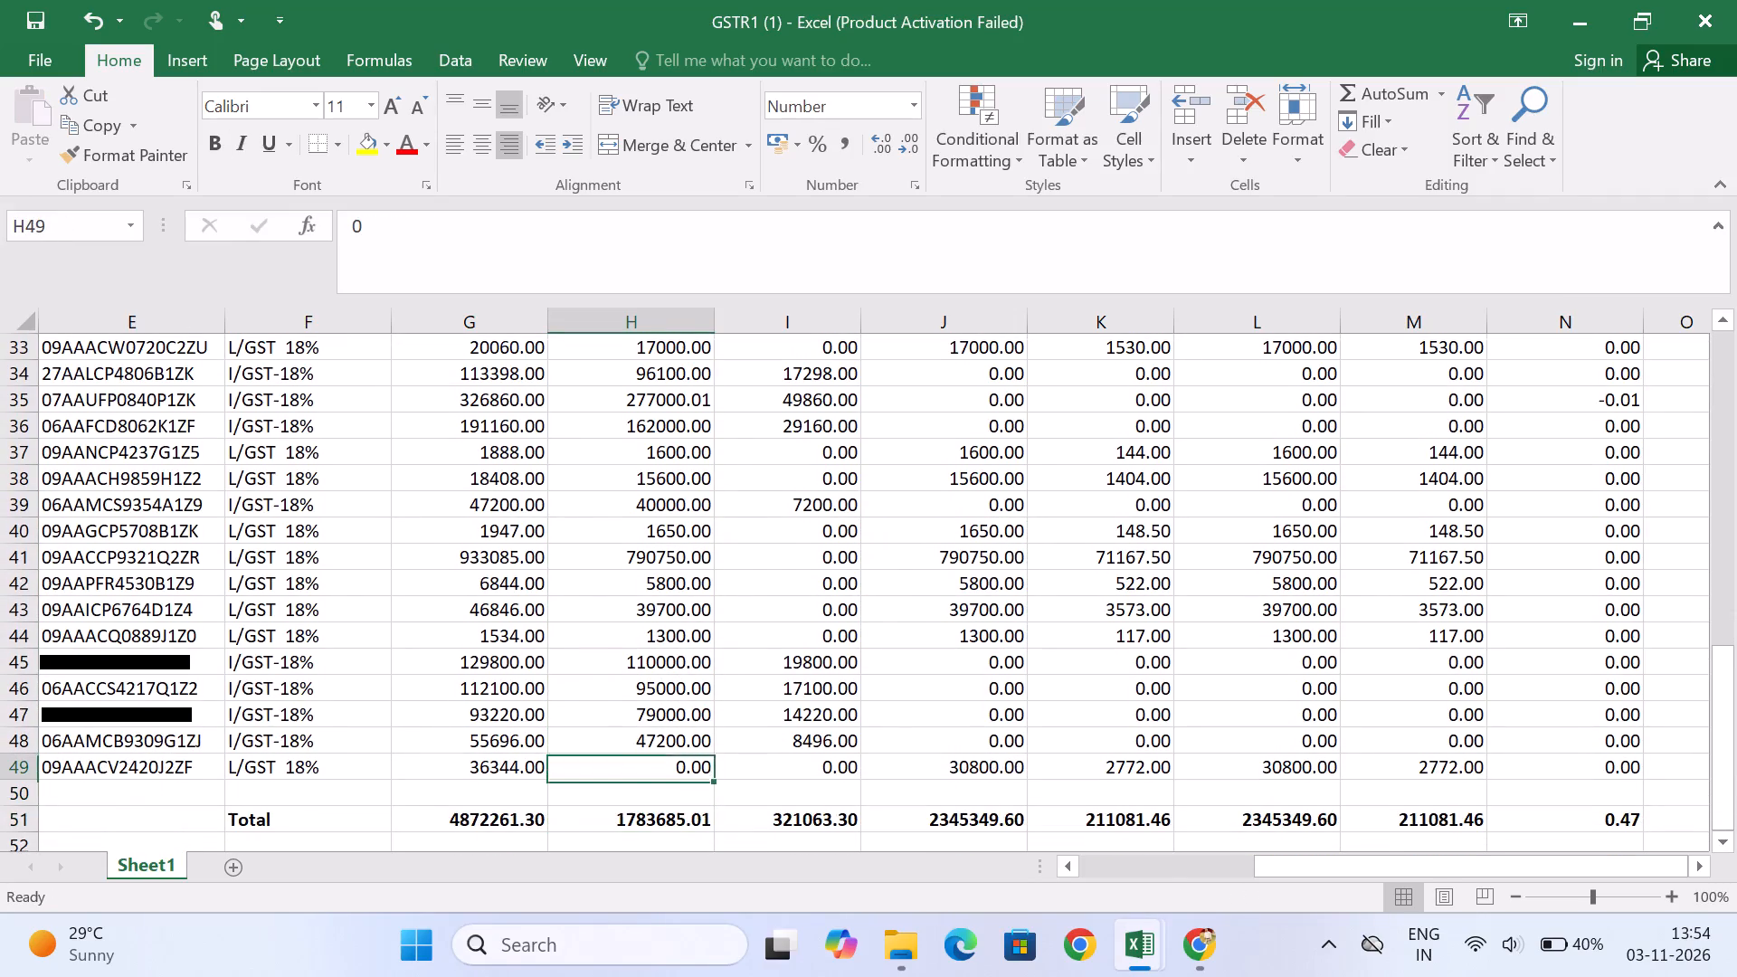
pyautogui.press('Right')
pyautogui.press('Right')
pyautogui.hotkey('ctrl', 'c')
pyautogui.press('Left')
pyautogui.press('Left')
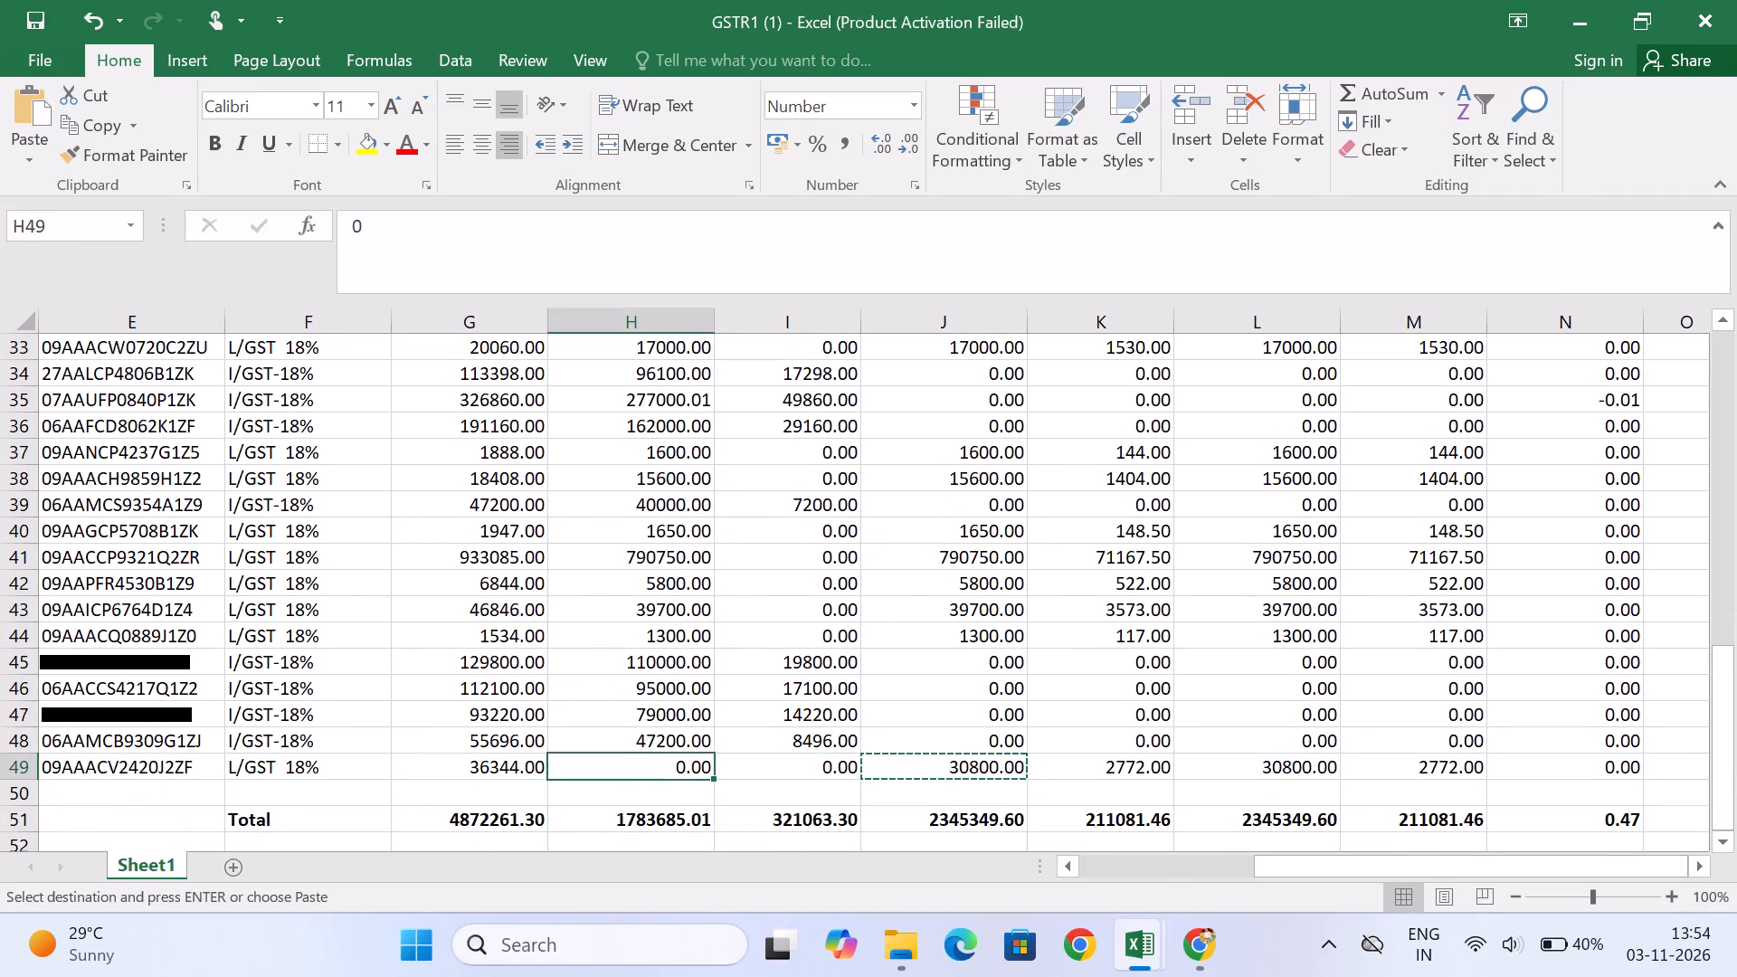
pyautogui.press('Return')
# Copy the consolidated taxable amounts H9:H49 into the GSTR1 template's Taxable Value column, starting at L5 of b2b,sez,de.
pyautogui.hotkey('ctrl', 'Up')
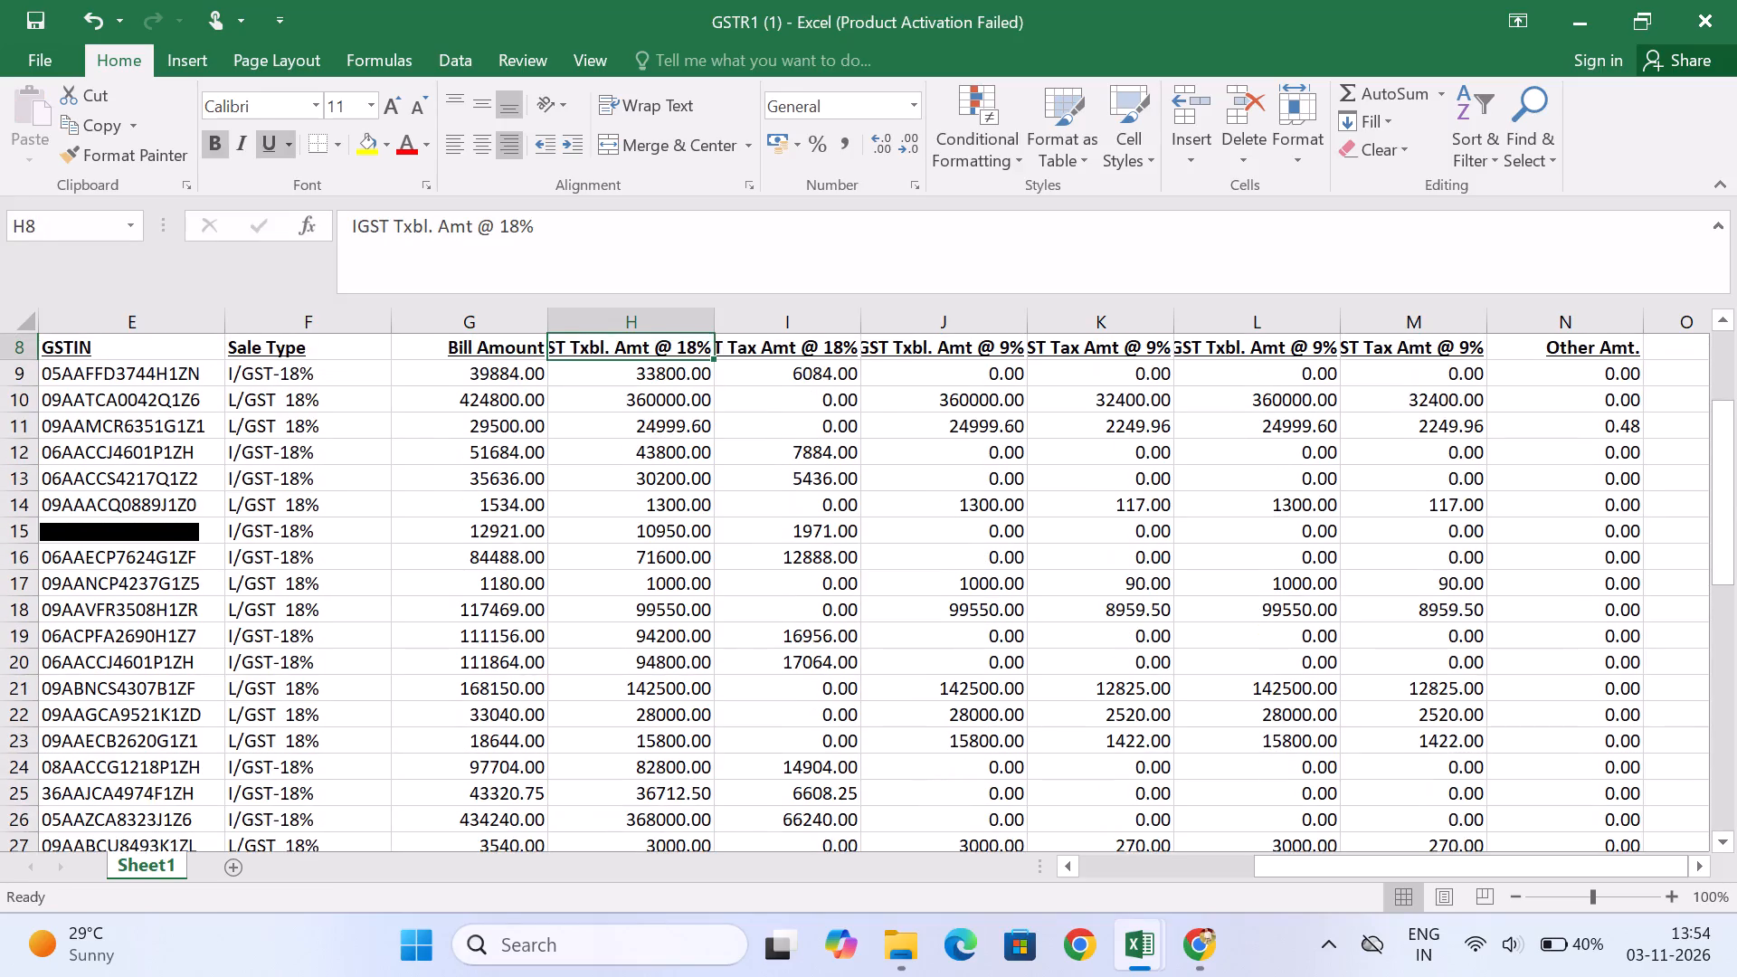
pyautogui.press('Down')
pyautogui.hotkey('ctrl', 'shift', 'Down')
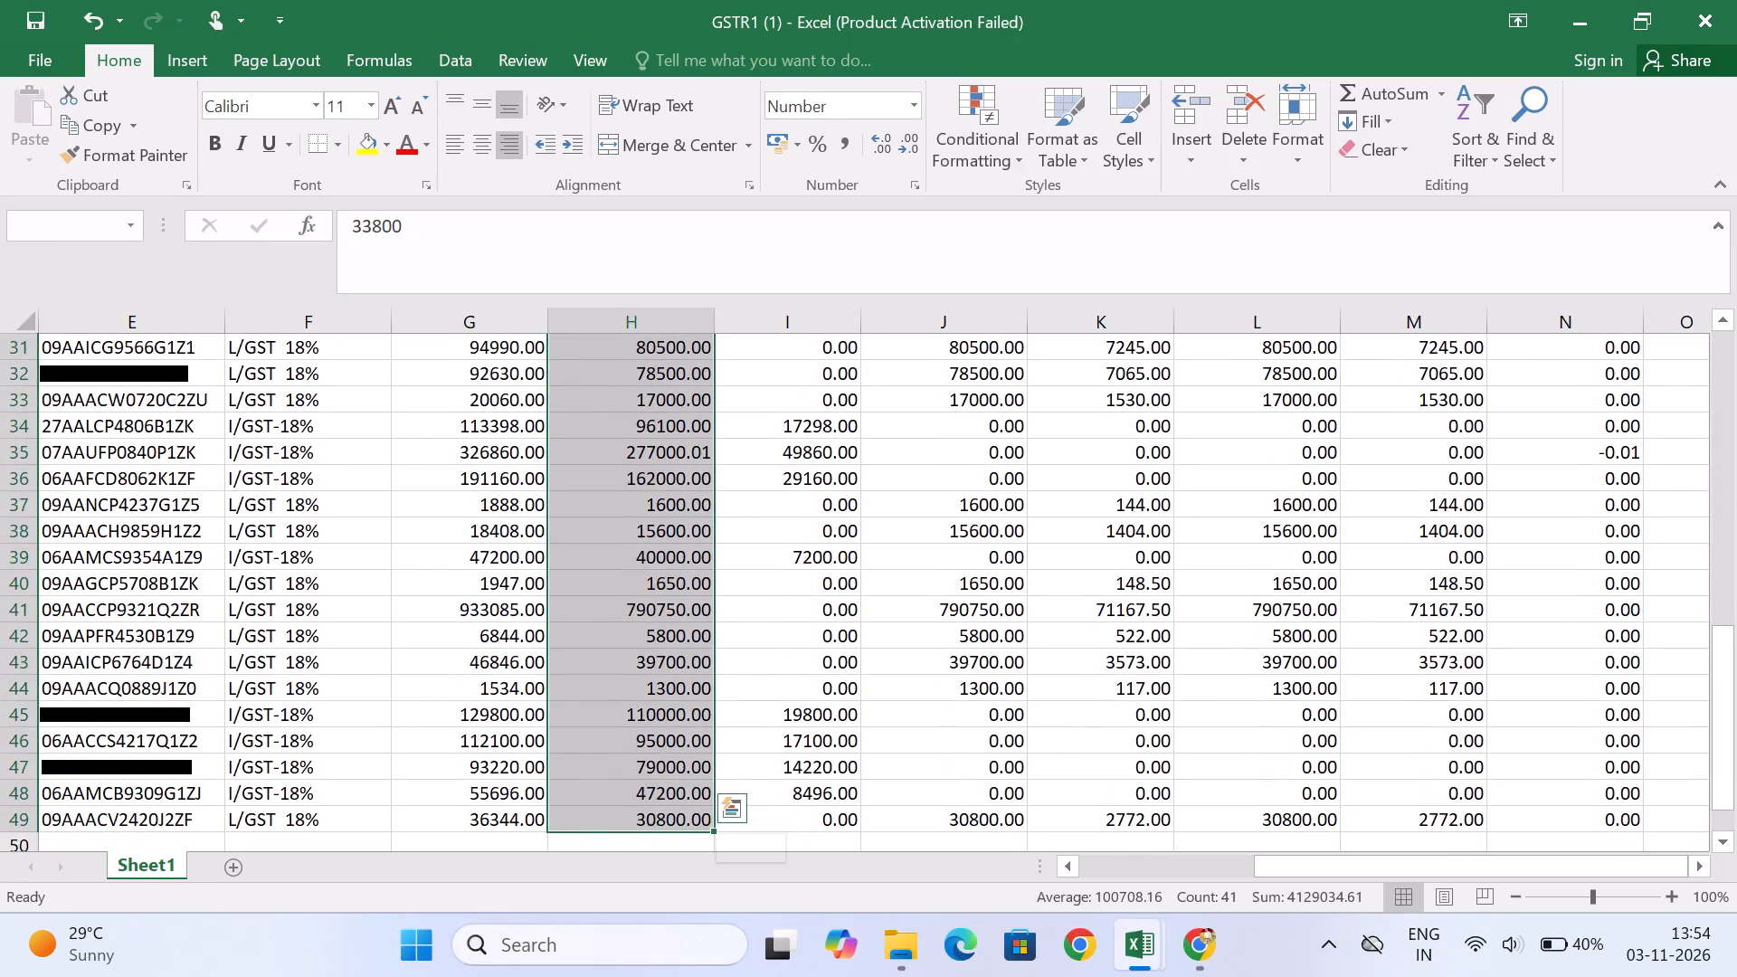
pyautogui.hotkey('ctrl', 'c')
pyautogui.hotkey('alt', 'Tab')
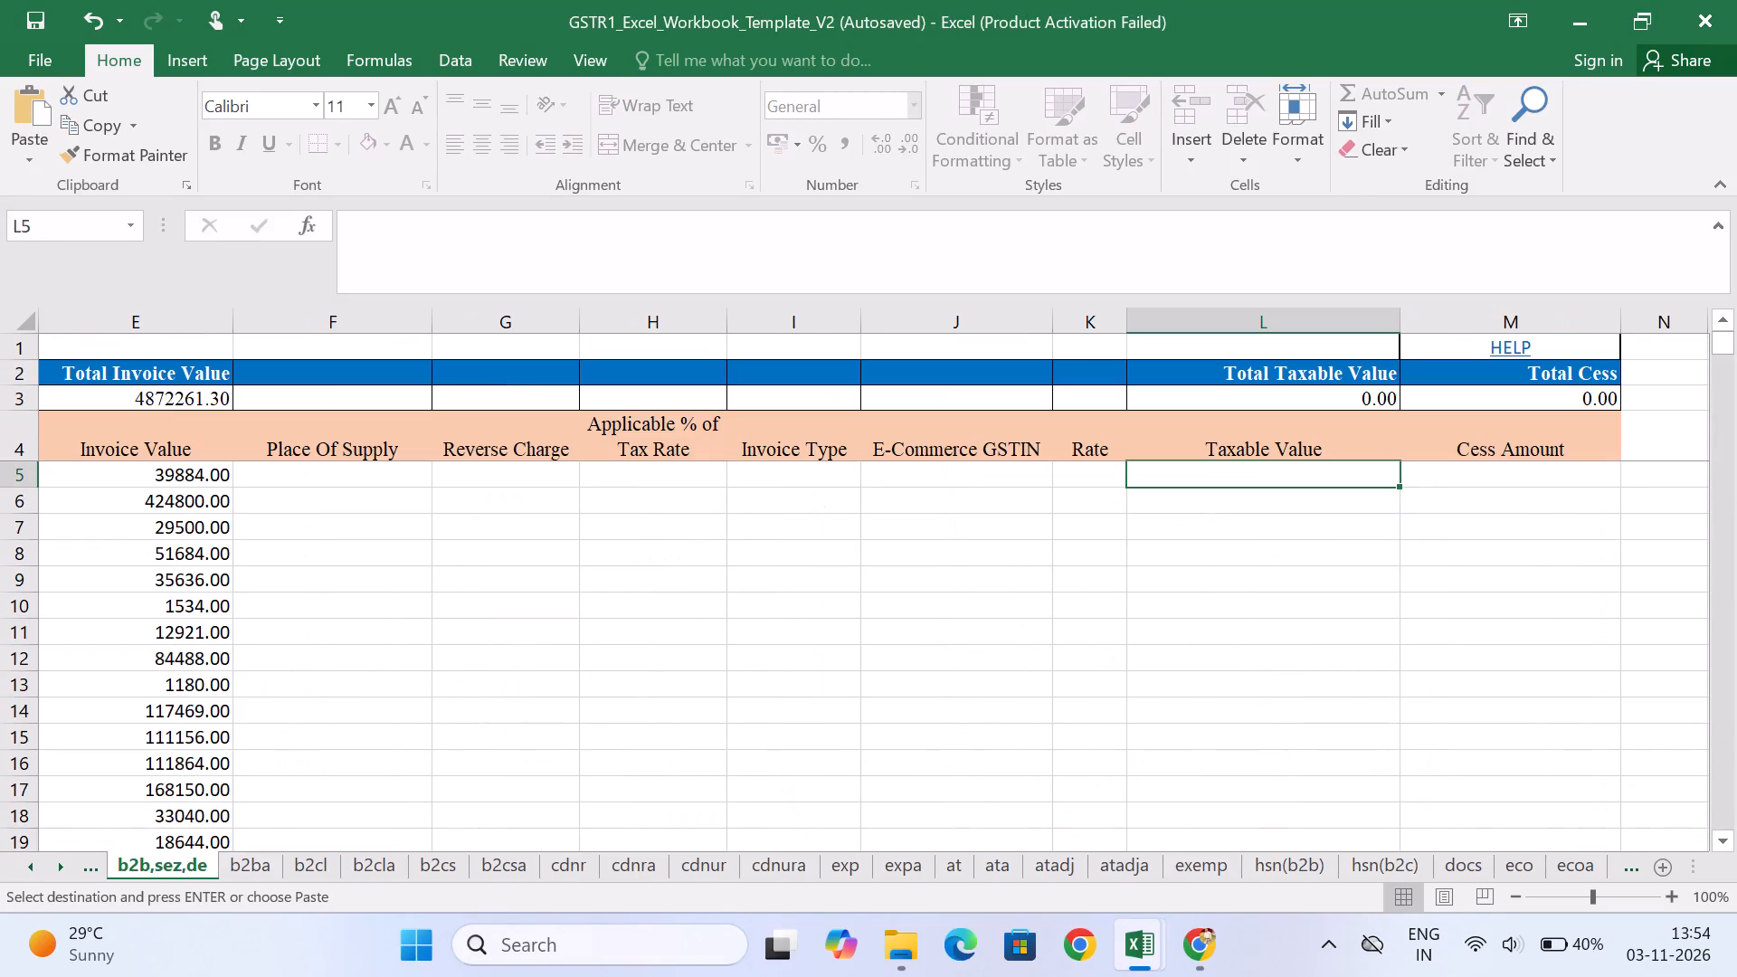
pyautogui.hotkey('ctrl', 'v')
# Enter 0 in the first Cess Amount cell, M5, and fill it down through the last invoice row, M45.
pyautogui.press('Right')
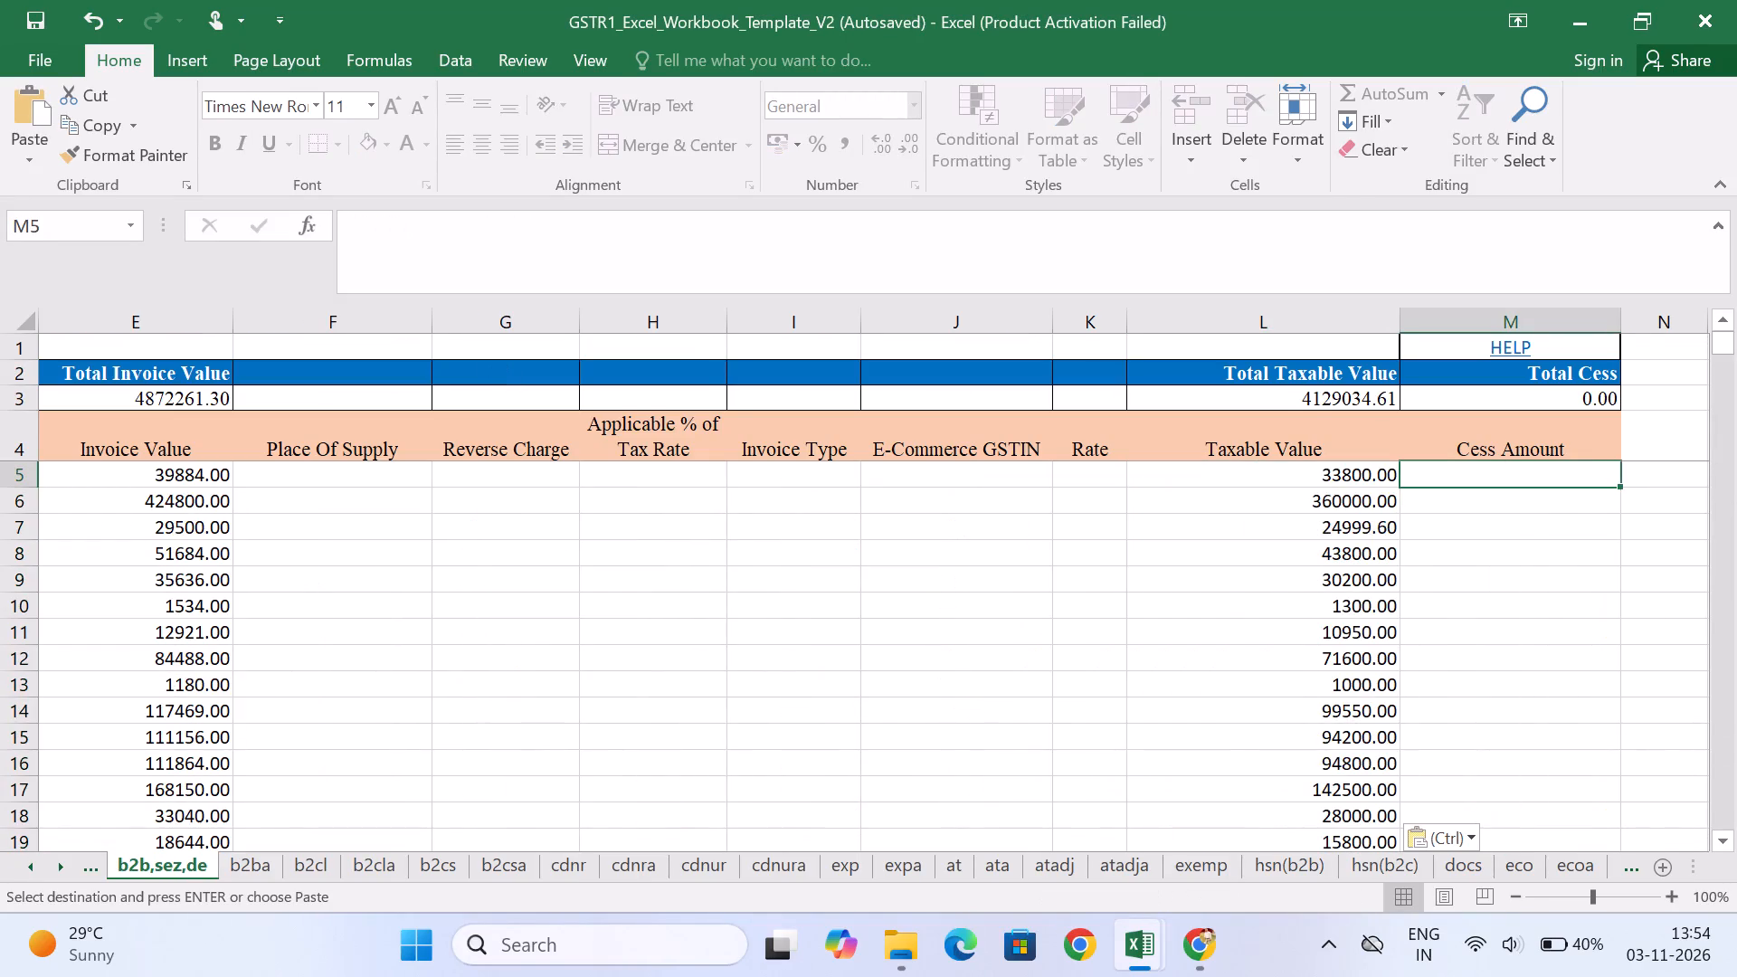
pyautogui.press('0')
pyautogui.press('Return')
pyautogui.press('Up')
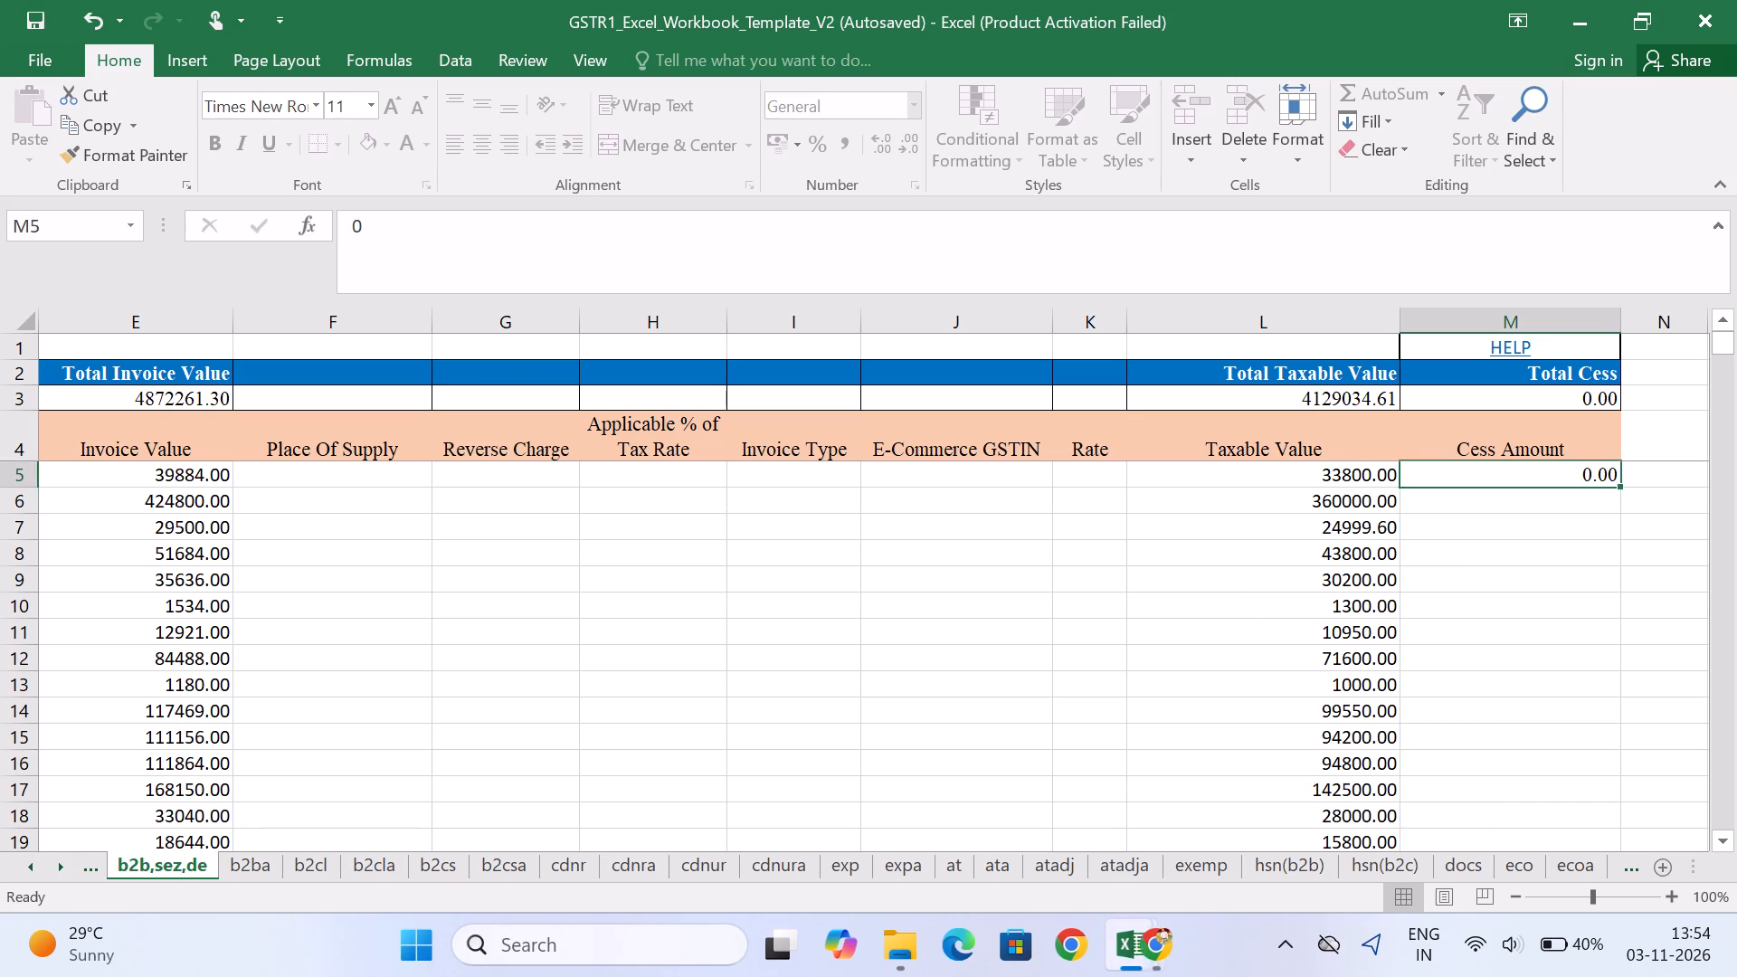
pyautogui.hotkey('shift', 'Down')
pyautogui.hotkey('shift', 'Down')
pyautogui.hotkey('shift', 'Down')
pyautogui.hotkey('shift', 'Down')
pyautogui.hotkey('shift', 'Down')
pyautogui.hotkey('shift', 'Down')
pyautogui.hotkey('shift', 'Down')
pyautogui.hotkey('shift', 'Down')
pyautogui.hotkey('shift', 'Down')
pyautogui.hotkey('shift', 'Down')
pyautogui.hotkey('shift', 'Down')
pyautogui.hotkey('shift', 'Down')
pyautogui.hotkey('shift', 'Down')
pyautogui.hotkey('shift', 'Down')
pyautogui.hotkey('shift', 'Down')
pyautogui.hotkey('shift', 'Down')
pyautogui.hotkey('shift', 'Down')
pyautogui.hotkey('shift', 'Down')
pyautogui.hotkey('shift', 'Down')
pyautogui.hotkey('shift', 'Down')
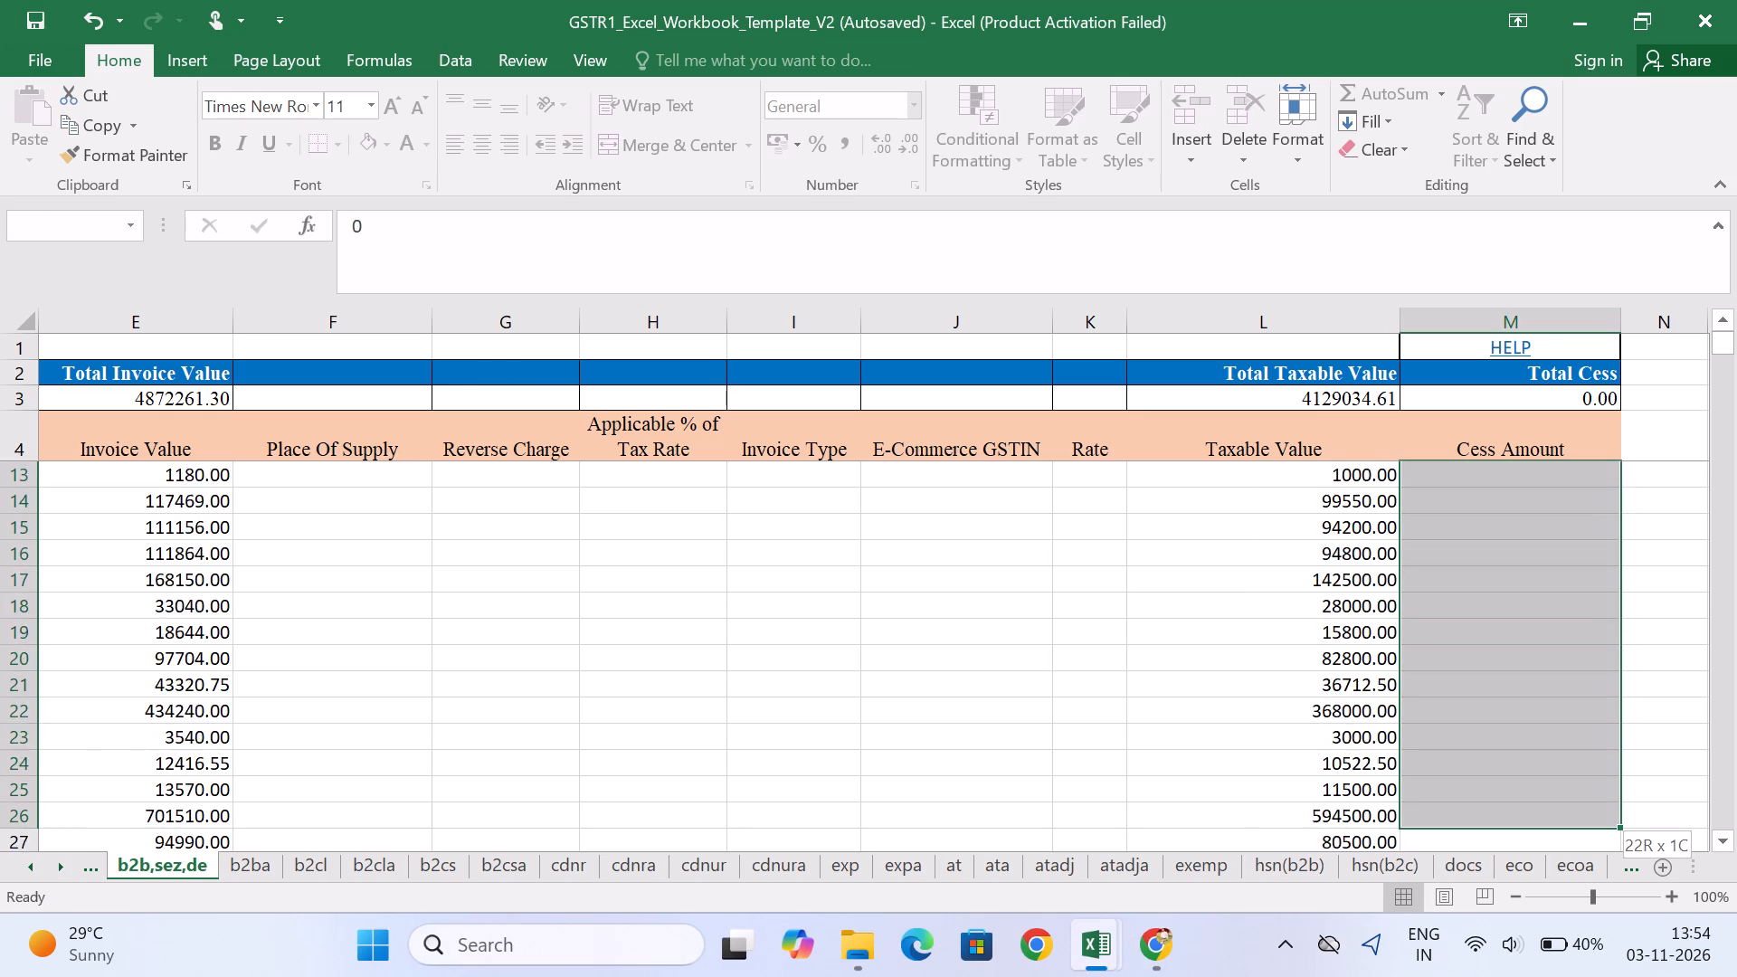
pyautogui.hotkey('shift', 'Up')
pyautogui.hotkey('shift', 'Up')
pyautogui.hotkey('shift', 'Up')
pyautogui.hotkey('shift', 'Up')
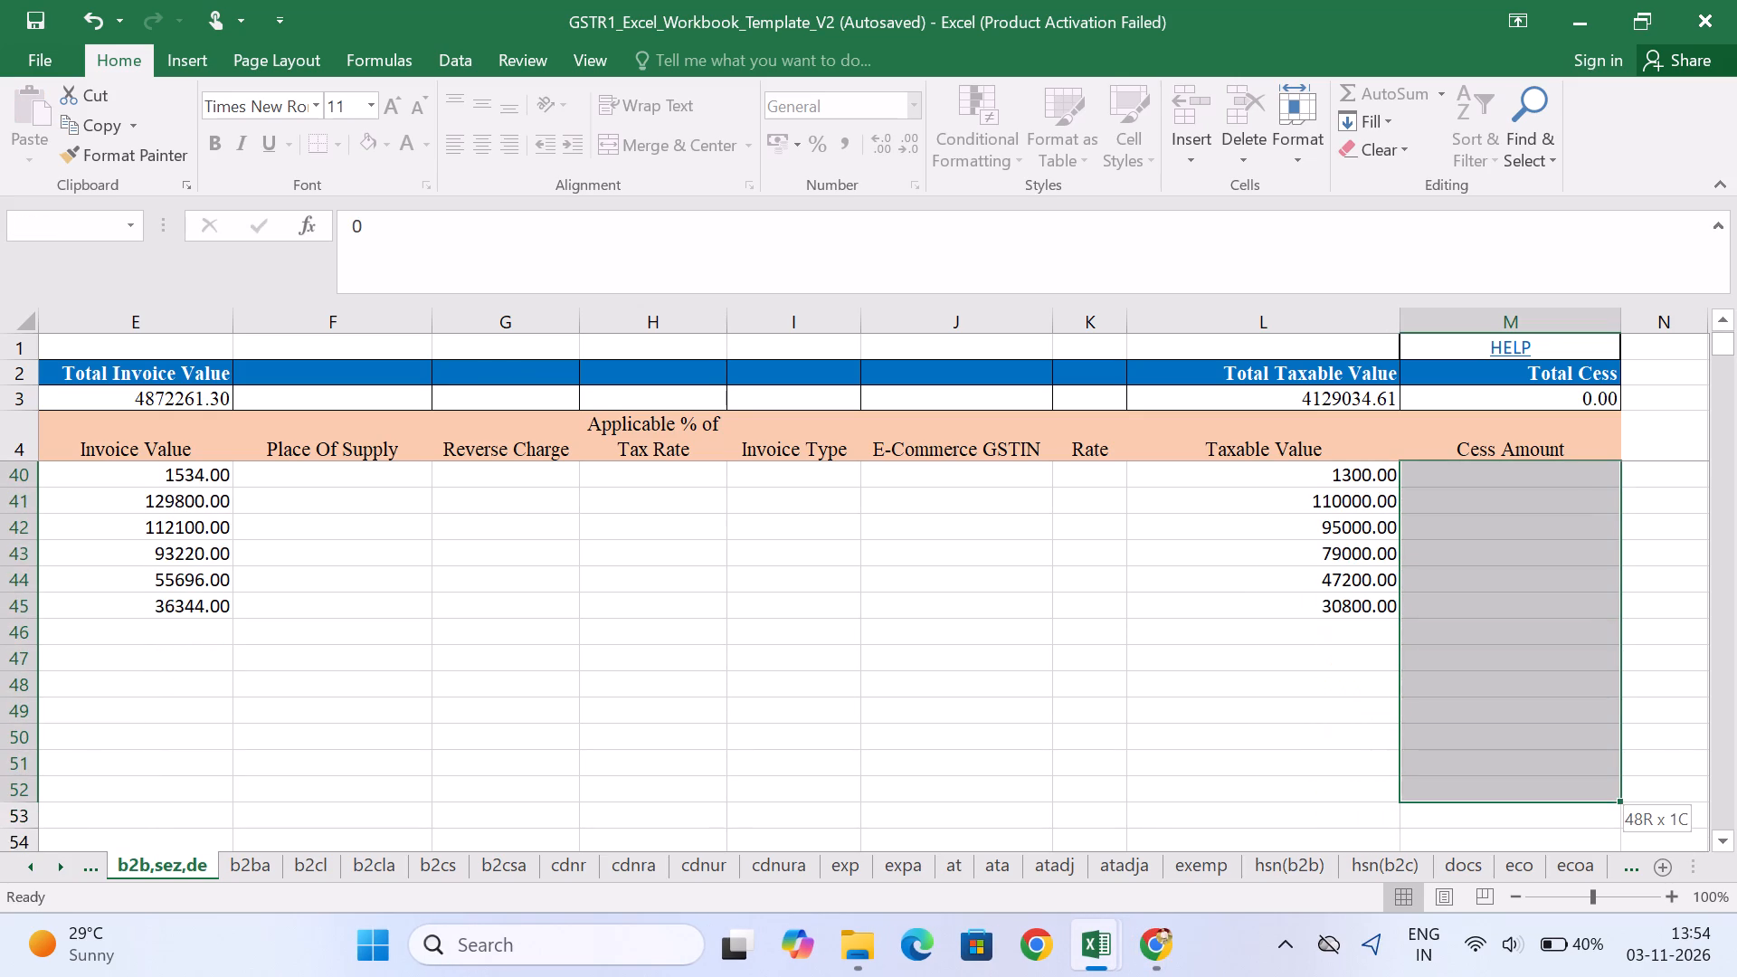
pyautogui.hotkey('shift', 'Up')
pyautogui.hotkey('shift', 'Up')
pyautogui.hotkey('shift', 'Up')
pyautogui.hotkey('shift', 'Up')
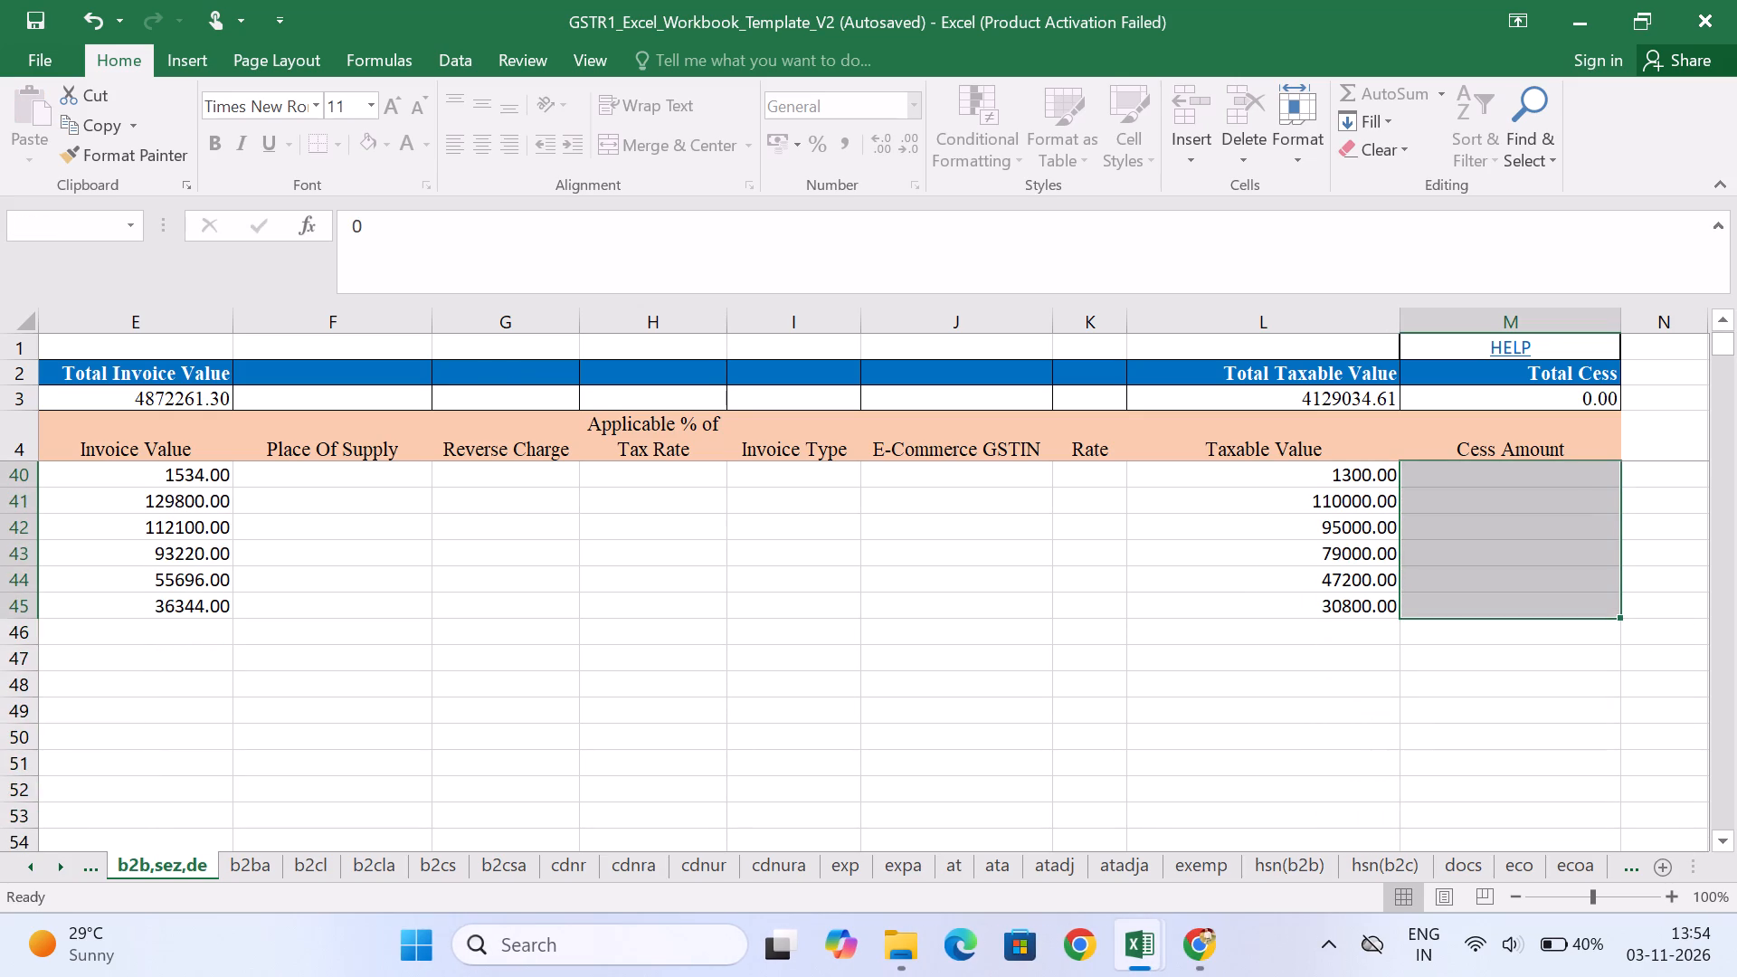
pyautogui.hotkey('ctrl', 'd')
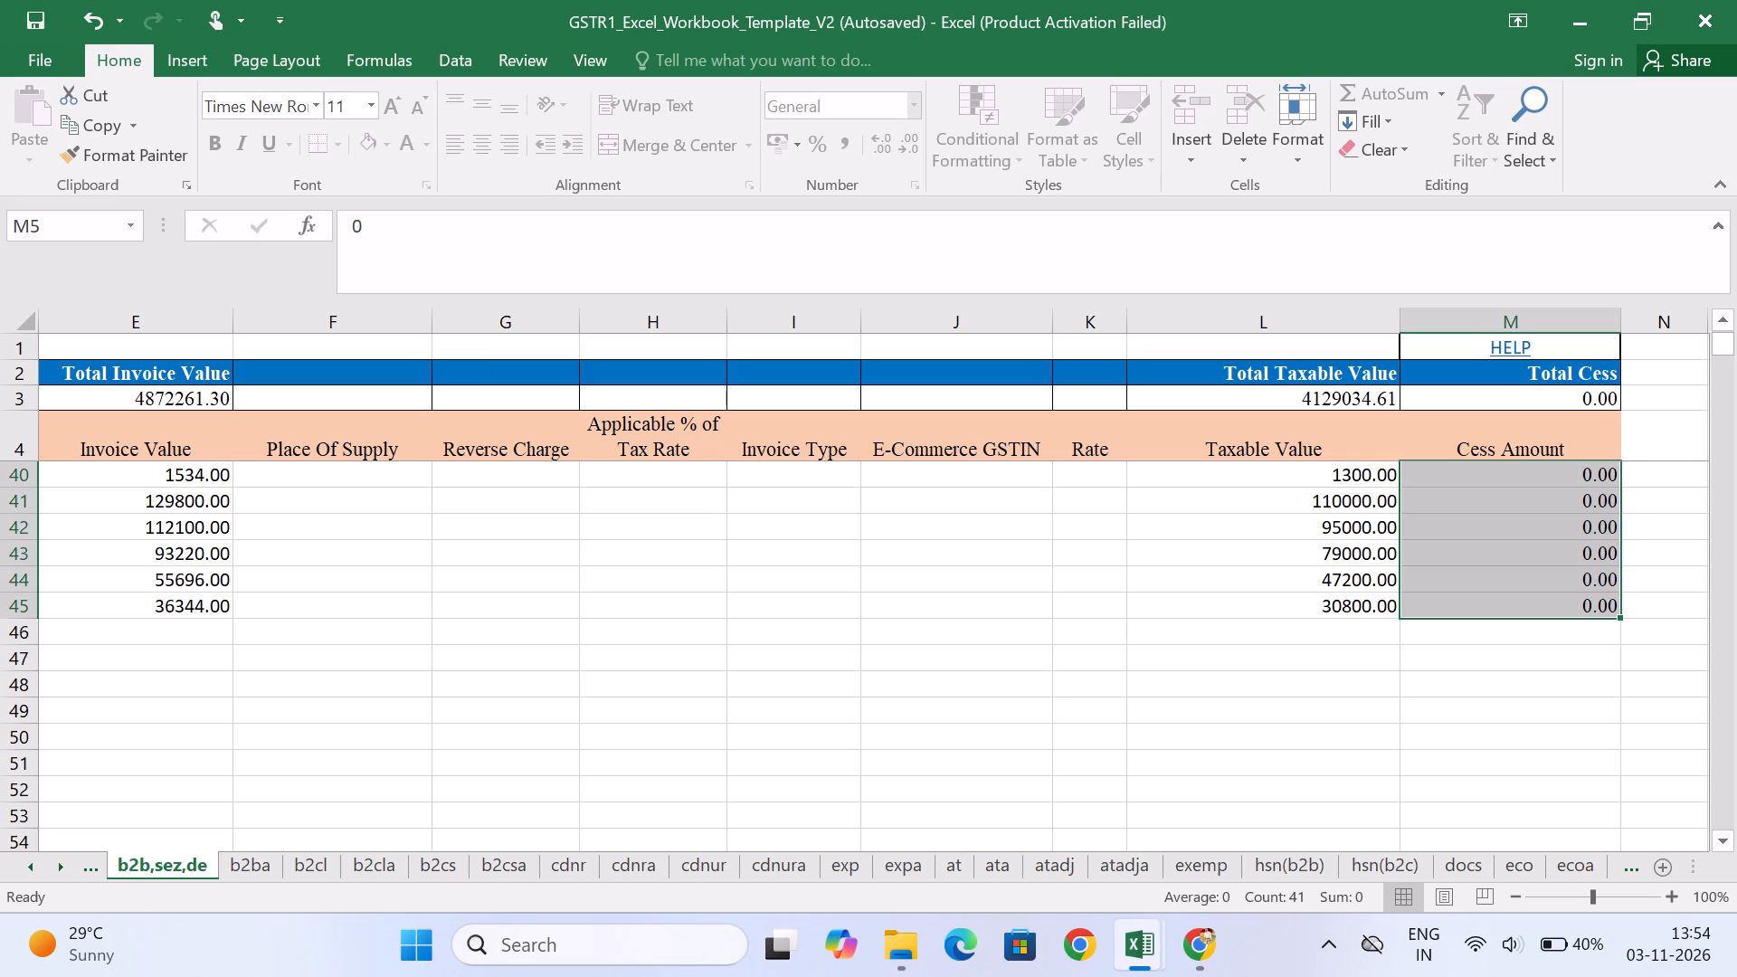
pyautogui.press('Up')
pyautogui.press('Down')
# Enter a Rate of 18 in K5 and fill it down through the last invoice row, K45.
pyautogui.press('Left')
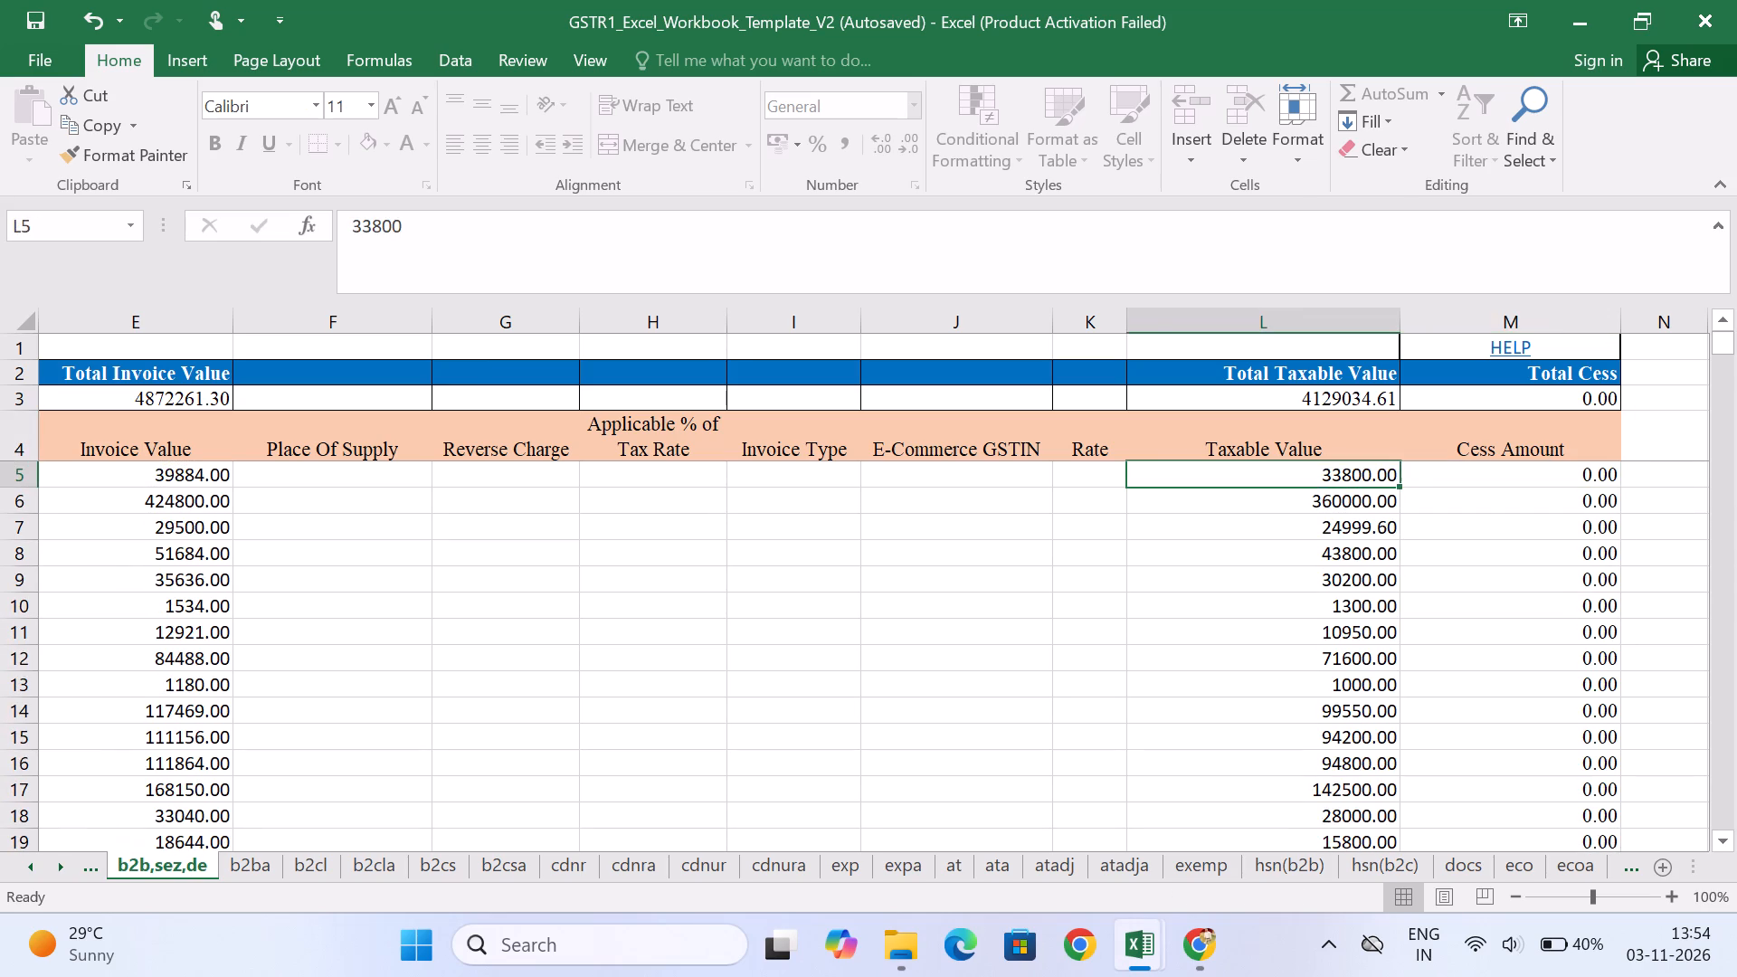
pyautogui.press('Left')
pyautogui.press('Left')
pyautogui.press('Right')
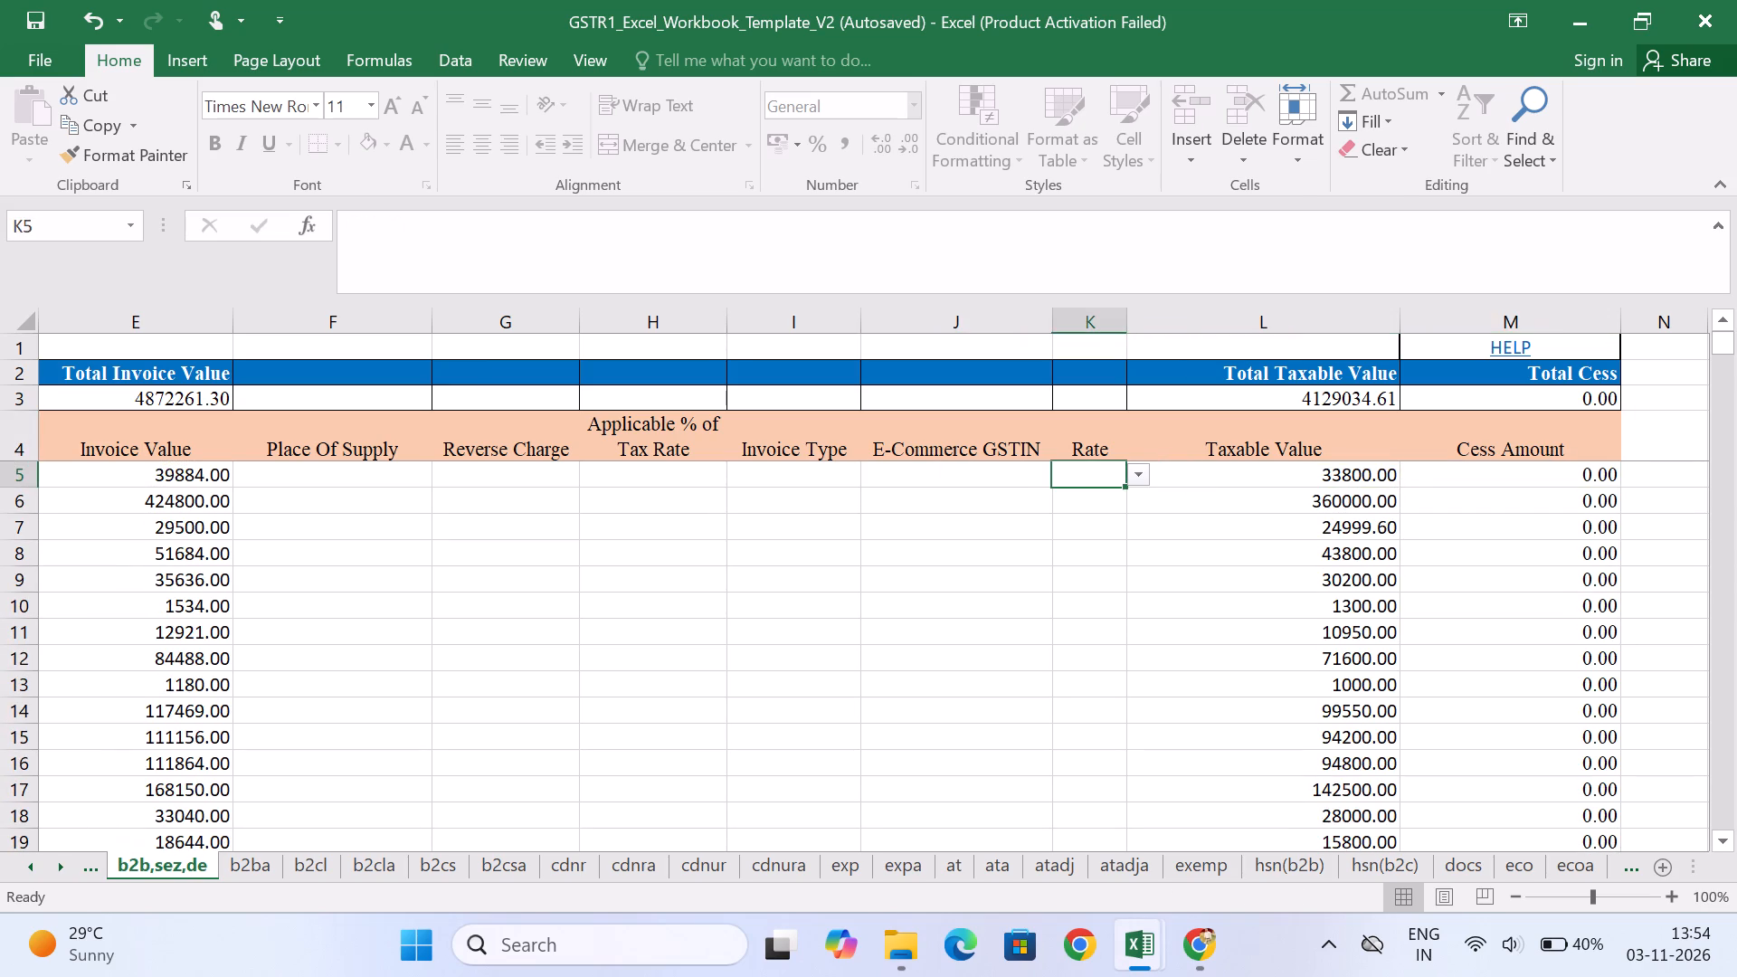
pyautogui.write('18')
pyautogui.press('Return')
pyautogui.press('Up')
pyautogui.hotkey('shift', 'Down')
pyautogui.hotkey('shift', 'Down')
pyautogui.hotkey('shift', 'Down')
pyautogui.hotkey('shift', 'Down')
pyautogui.hotkey('shift', 'Down')
pyautogui.hotkey('shift', 'Down')
pyautogui.hotkey('shift', 'Down')
pyautogui.hotkey('shift', 'Down')
pyautogui.hotkey('shift', 'Down')
pyautogui.hotkey('shift', 'Down')
pyautogui.hotkey('shift', 'Down')
pyautogui.hotkey('shift', 'Down')
pyautogui.hotkey('shift', 'Down')
pyautogui.hotkey('shift', 'Down')
pyautogui.hotkey('shift', 'Down')
pyautogui.hotkey('shift', 'Down')
pyautogui.hotkey('shift', 'Down')
pyautogui.hotkey('shift', 'Down')
pyautogui.hotkey('shift', 'Down')
pyautogui.hotkey('shift', 'Down')
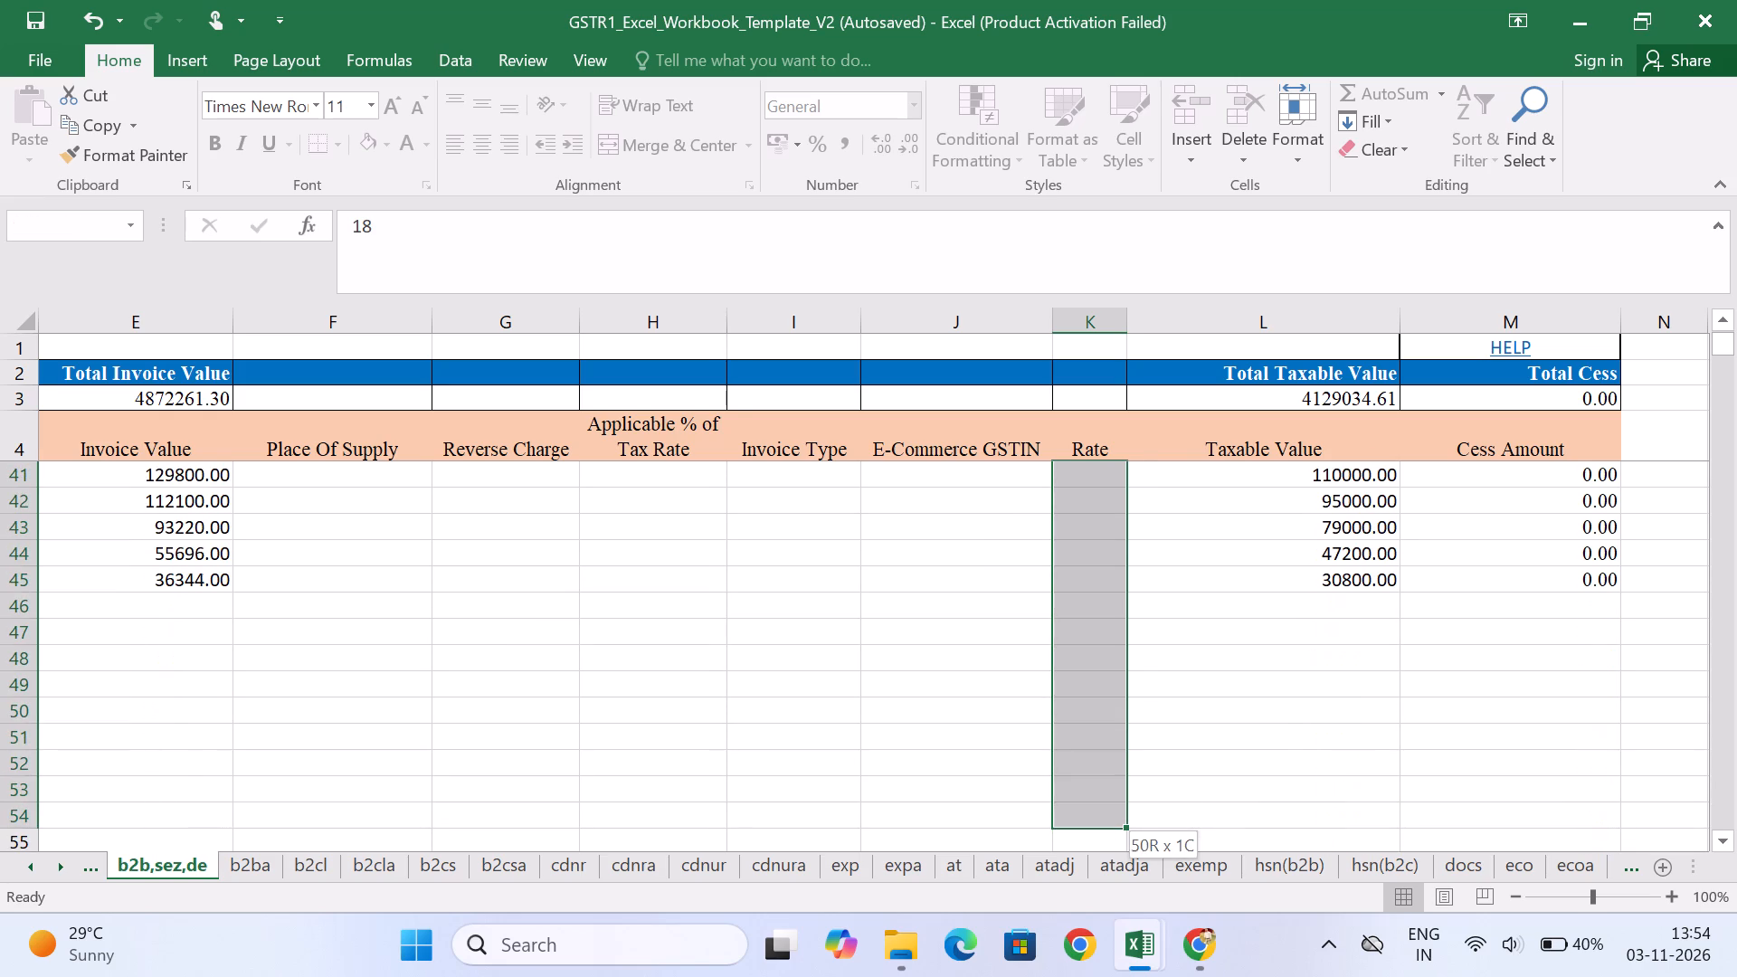
pyautogui.hotkey('shift', 'Up')
pyautogui.hotkey('shift', 'Up')
pyautogui.hotkey('shift', 'Up')
pyautogui.hotkey('shift', 'Up')
pyautogui.hotkey('shift', 'Up')
pyautogui.hotkey('shift', 'Up')
pyautogui.hotkey('shift', 'Up')
pyautogui.hotkey('shift', 'Up')
pyautogui.hotkey('shift', 'Up')
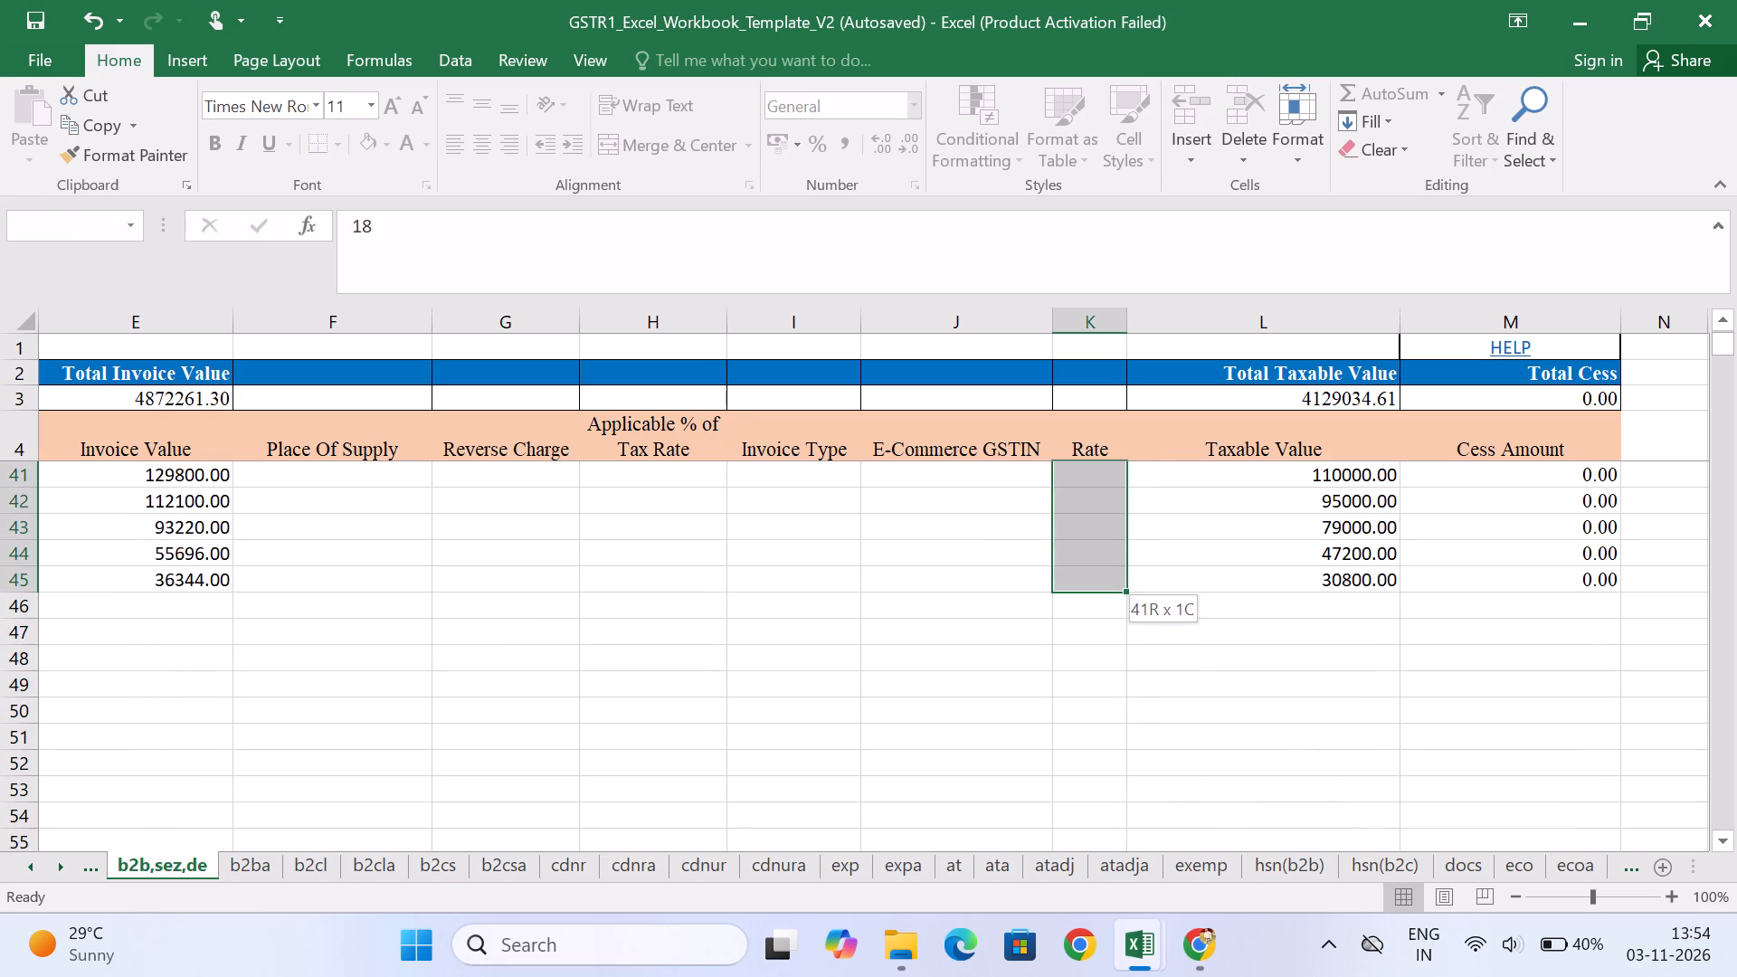
pyautogui.hotkey('ctrl', 'd')
pyautogui.press('Up')
pyautogui.press('Down')
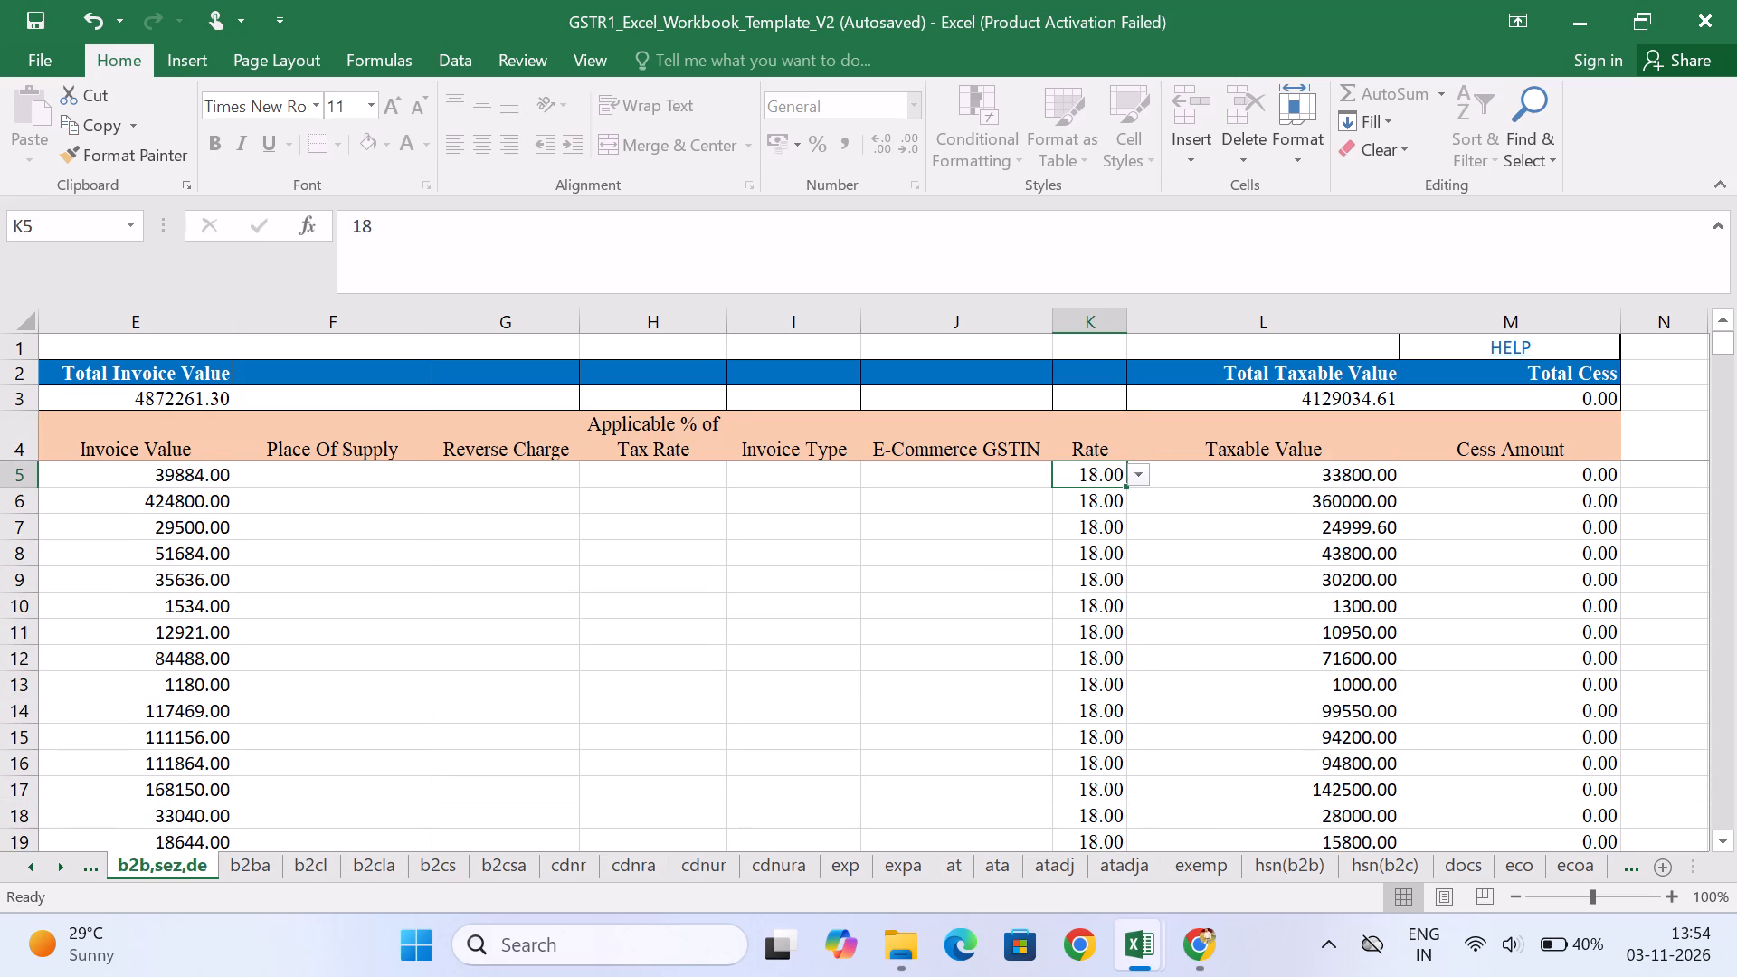
# Look across row 5 of b2b,sez,de, from the recipient GSTIN to Taxable Value, for columns that still need filling.
pyautogui.press('Left')
pyautogui.press('Left')
pyautogui.press('Left')
pyautogui.press('Left')
pyautogui.press('Left')
pyautogui.press('Left')
pyautogui.press('Left')
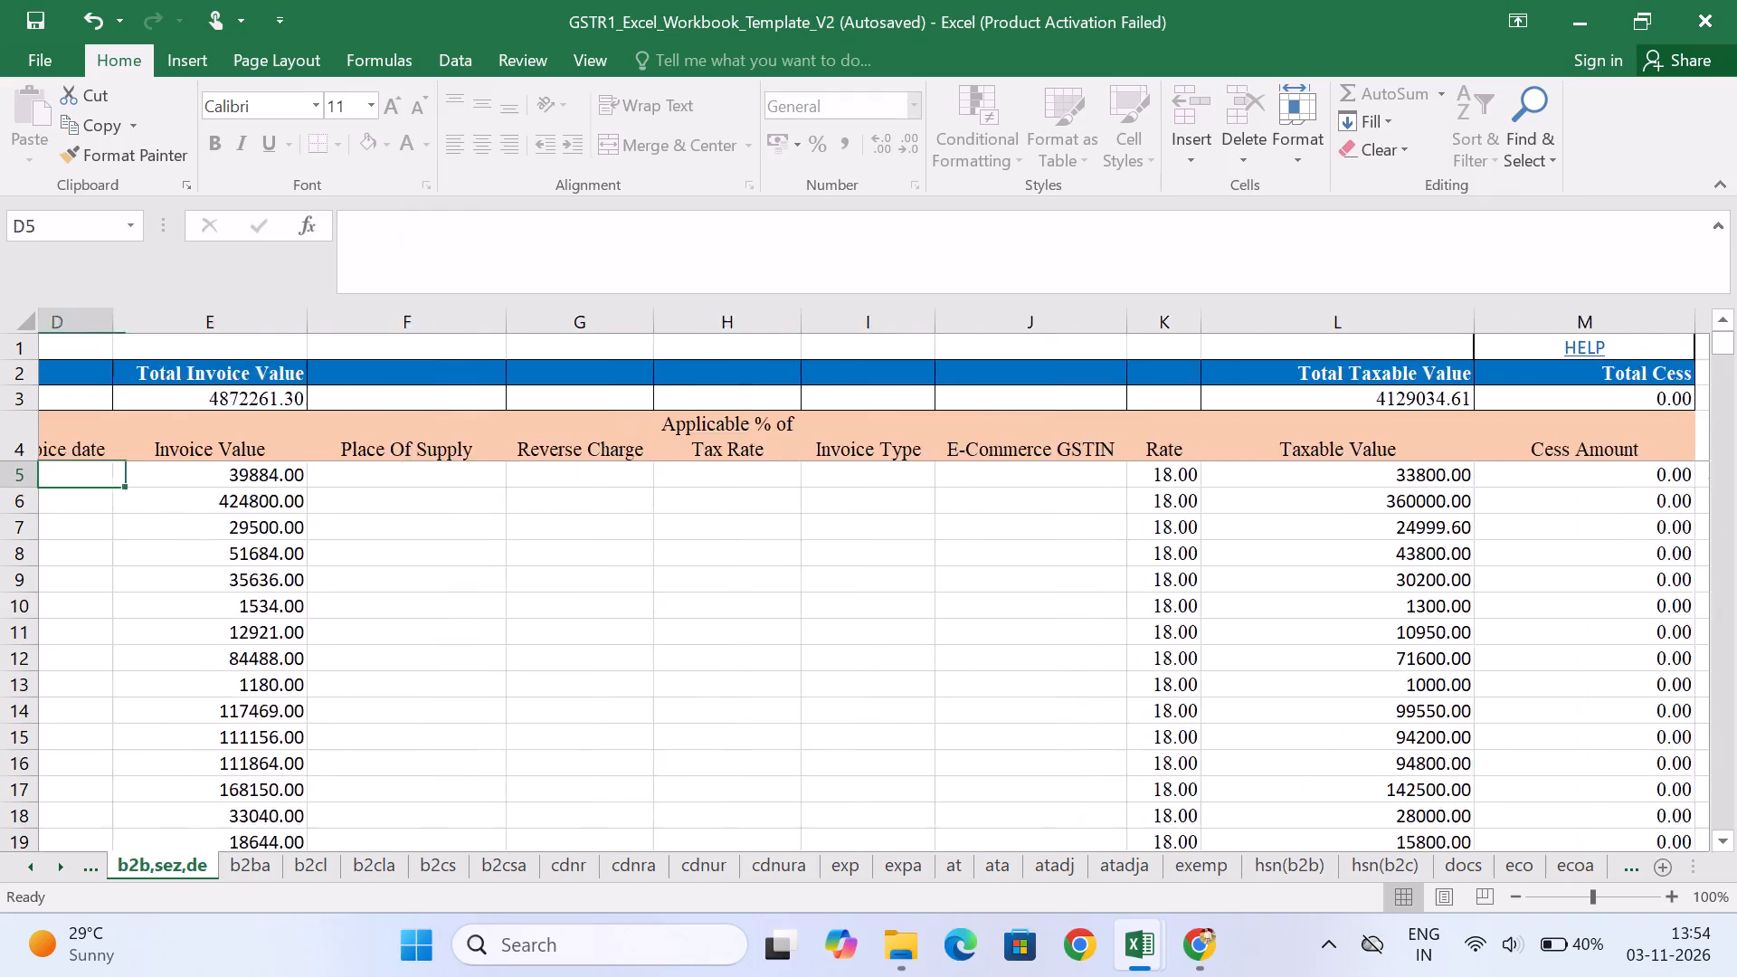
pyautogui.press('Left')
pyautogui.press('Left')
pyautogui.press('Left')
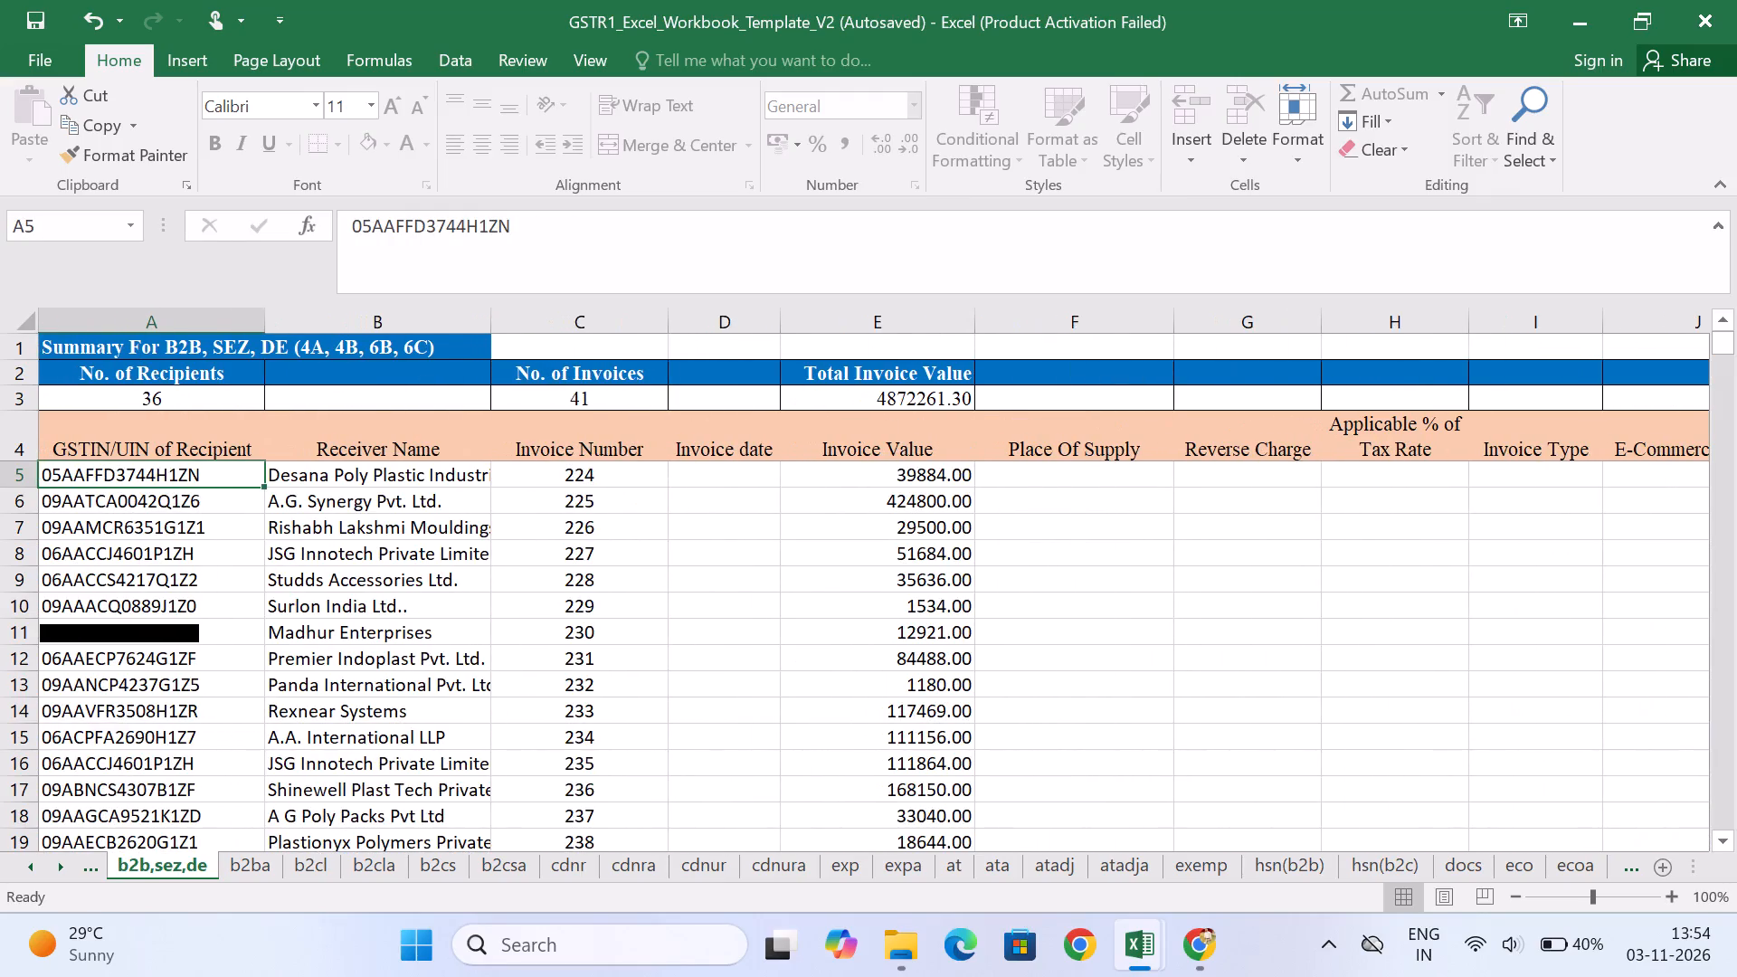
pyautogui.press('Right')
pyautogui.press('Right')
pyautogui.press('Right')
pyautogui.press('Right')
pyautogui.press('Right')
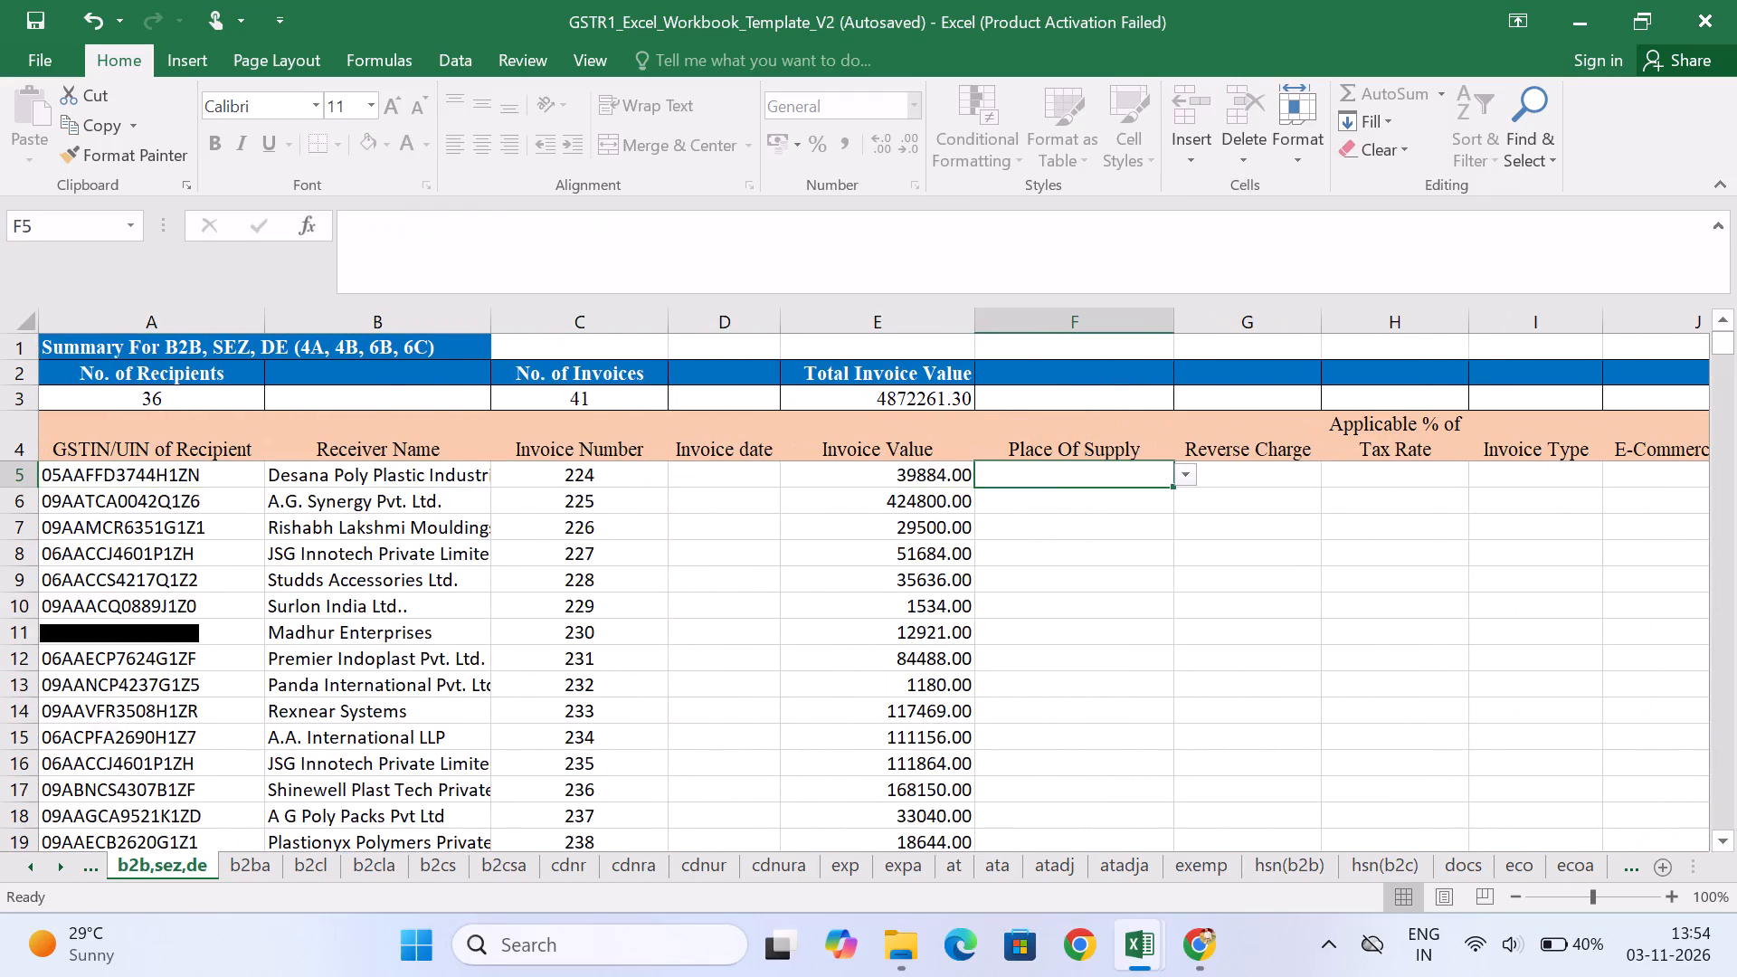
pyautogui.press('Right')
pyautogui.press('Right')
pyautogui.press('Right')
pyautogui.press('Right')
pyautogui.press('Right')
pyautogui.press('Right')
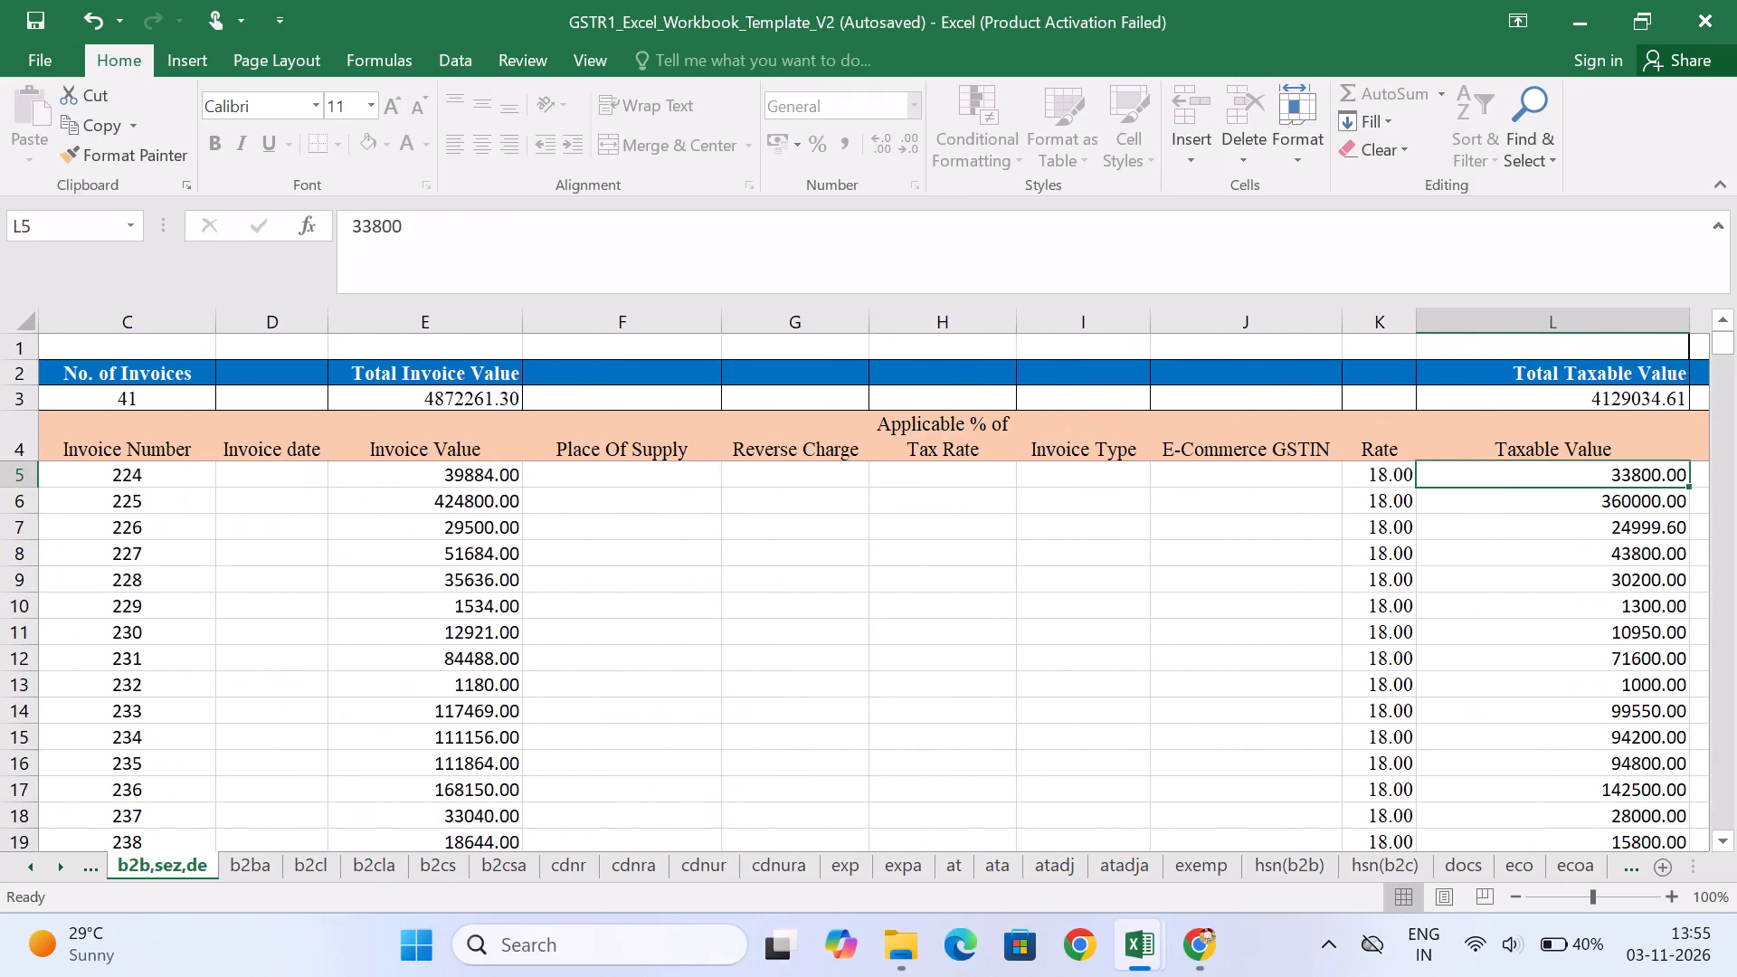
# Set the Reverse Charge in G5, the first invoice row, to N.
pyautogui.press('Left')
pyautogui.press('Left')
pyautogui.press('Left')
pyautogui.press('Left')
pyautogui.press('Left')
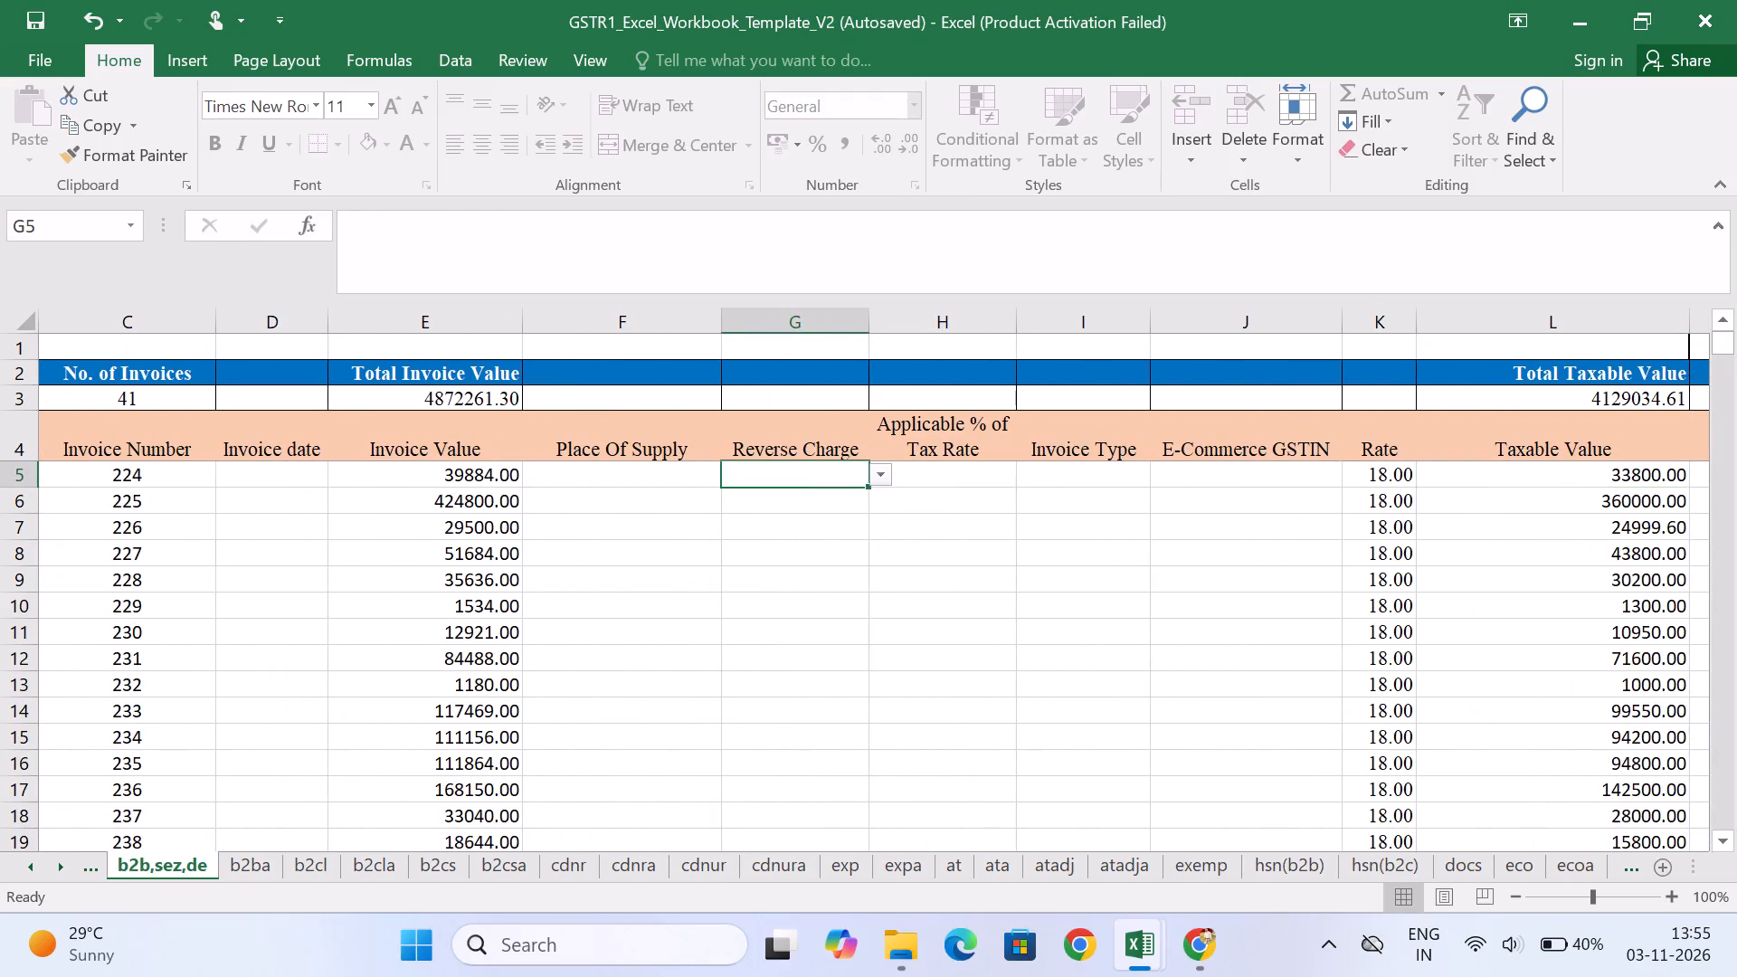
pyautogui.hotkey('alt', 'Down')
pyautogui.press('Down')
pyautogui.press('Return')
# Set the Invoice Type in I5, the first invoice row, to Regular B2B.
pyautogui.press('Right')
pyautogui.press('Right')
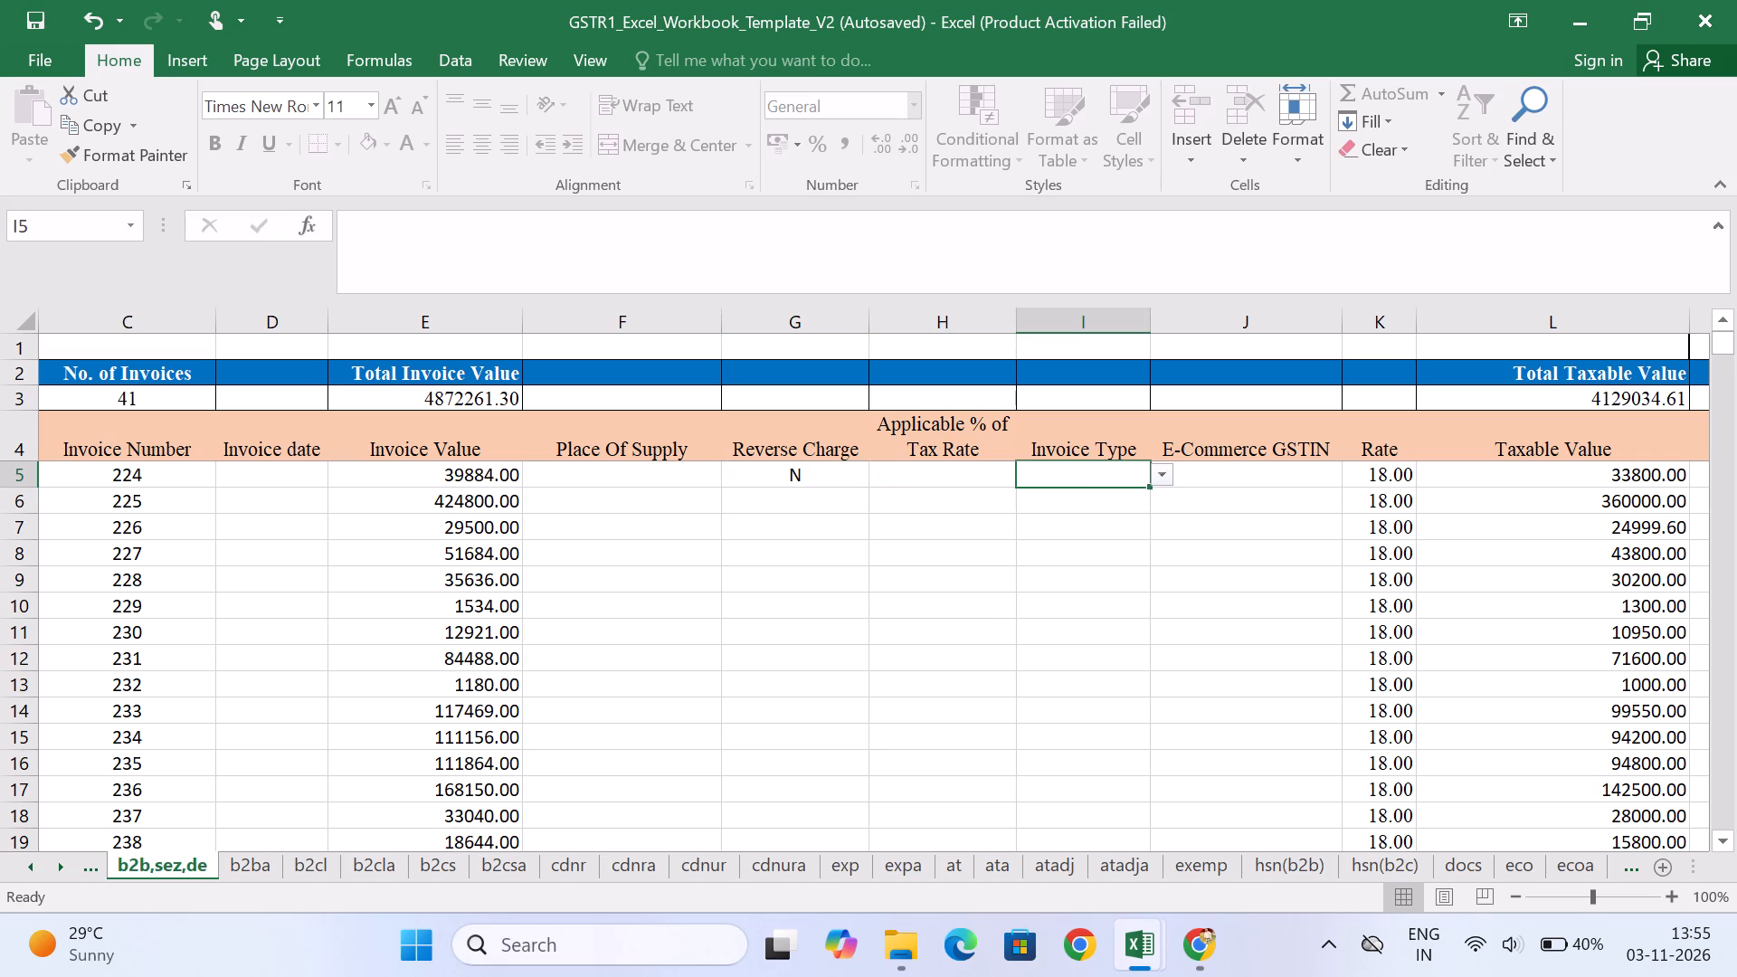
pyautogui.hotkey('alt', 'Down')
pyautogui.press('Down')
pyautogui.press('Return')
# Fill the Reverse Charge to Invoice Type cells G5:I5 down through the last invoice row, row 45.
pyautogui.press('Left')
pyautogui.press('Left')
pyautogui.press('Left')
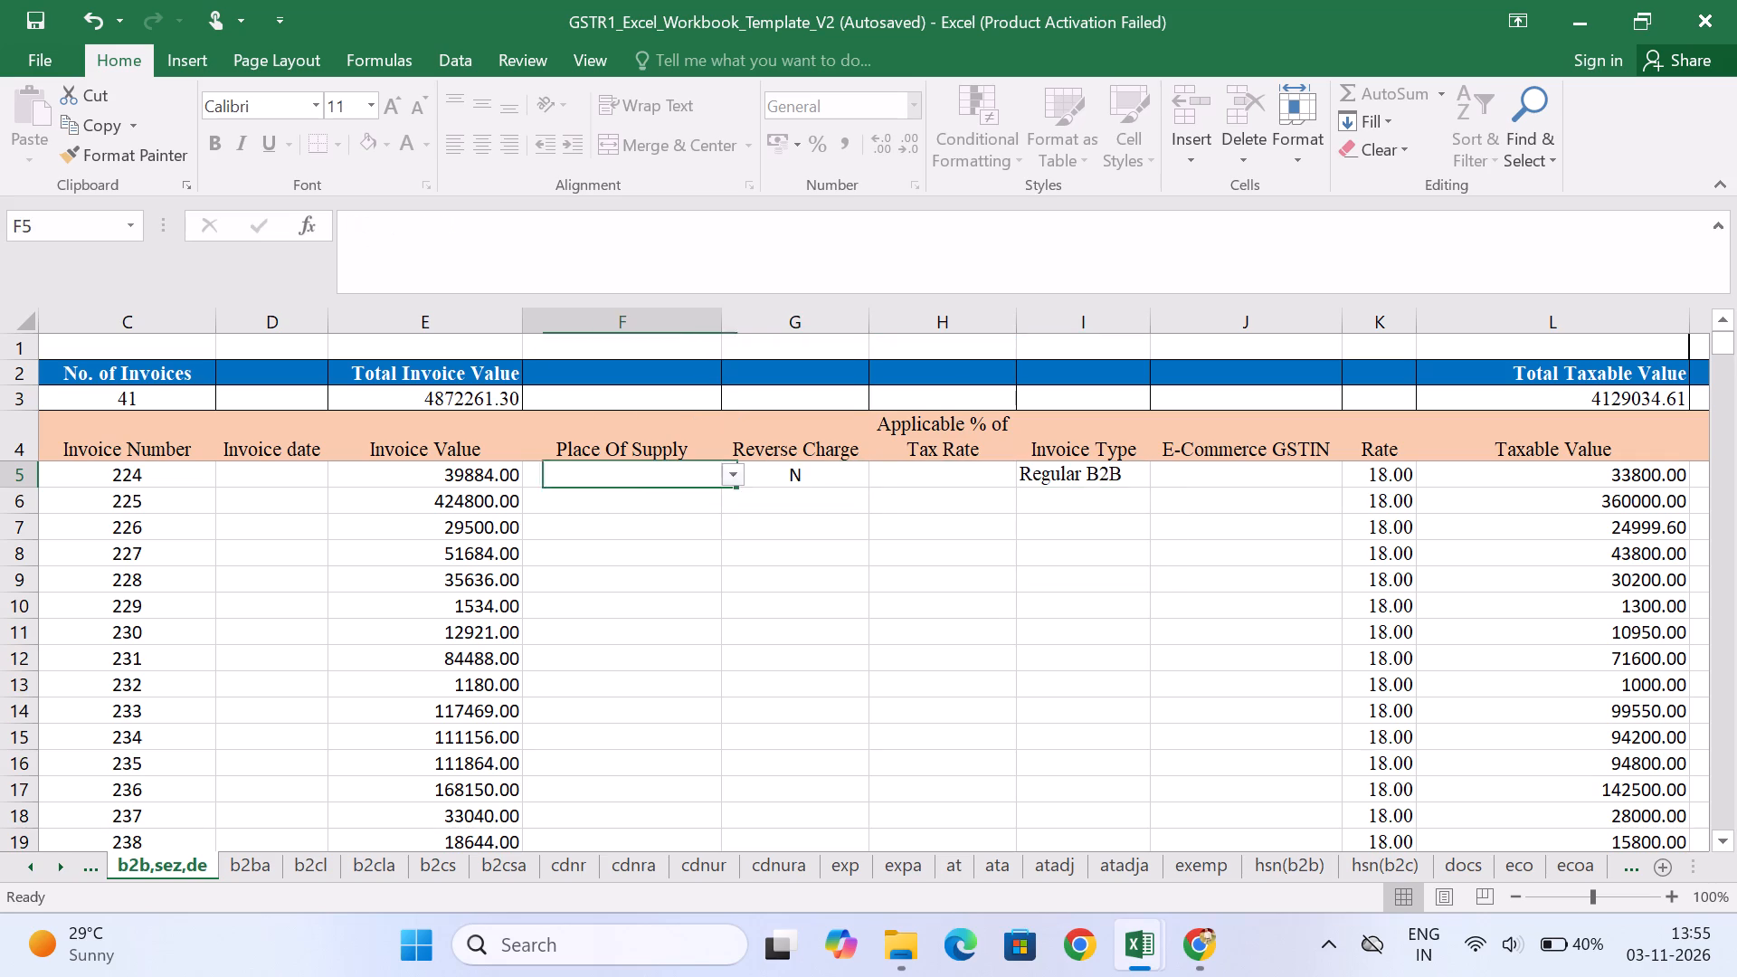
pyautogui.press('Right')
pyautogui.hotkey('shift', 'Right')
pyautogui.hotkey('shift', 'Right')
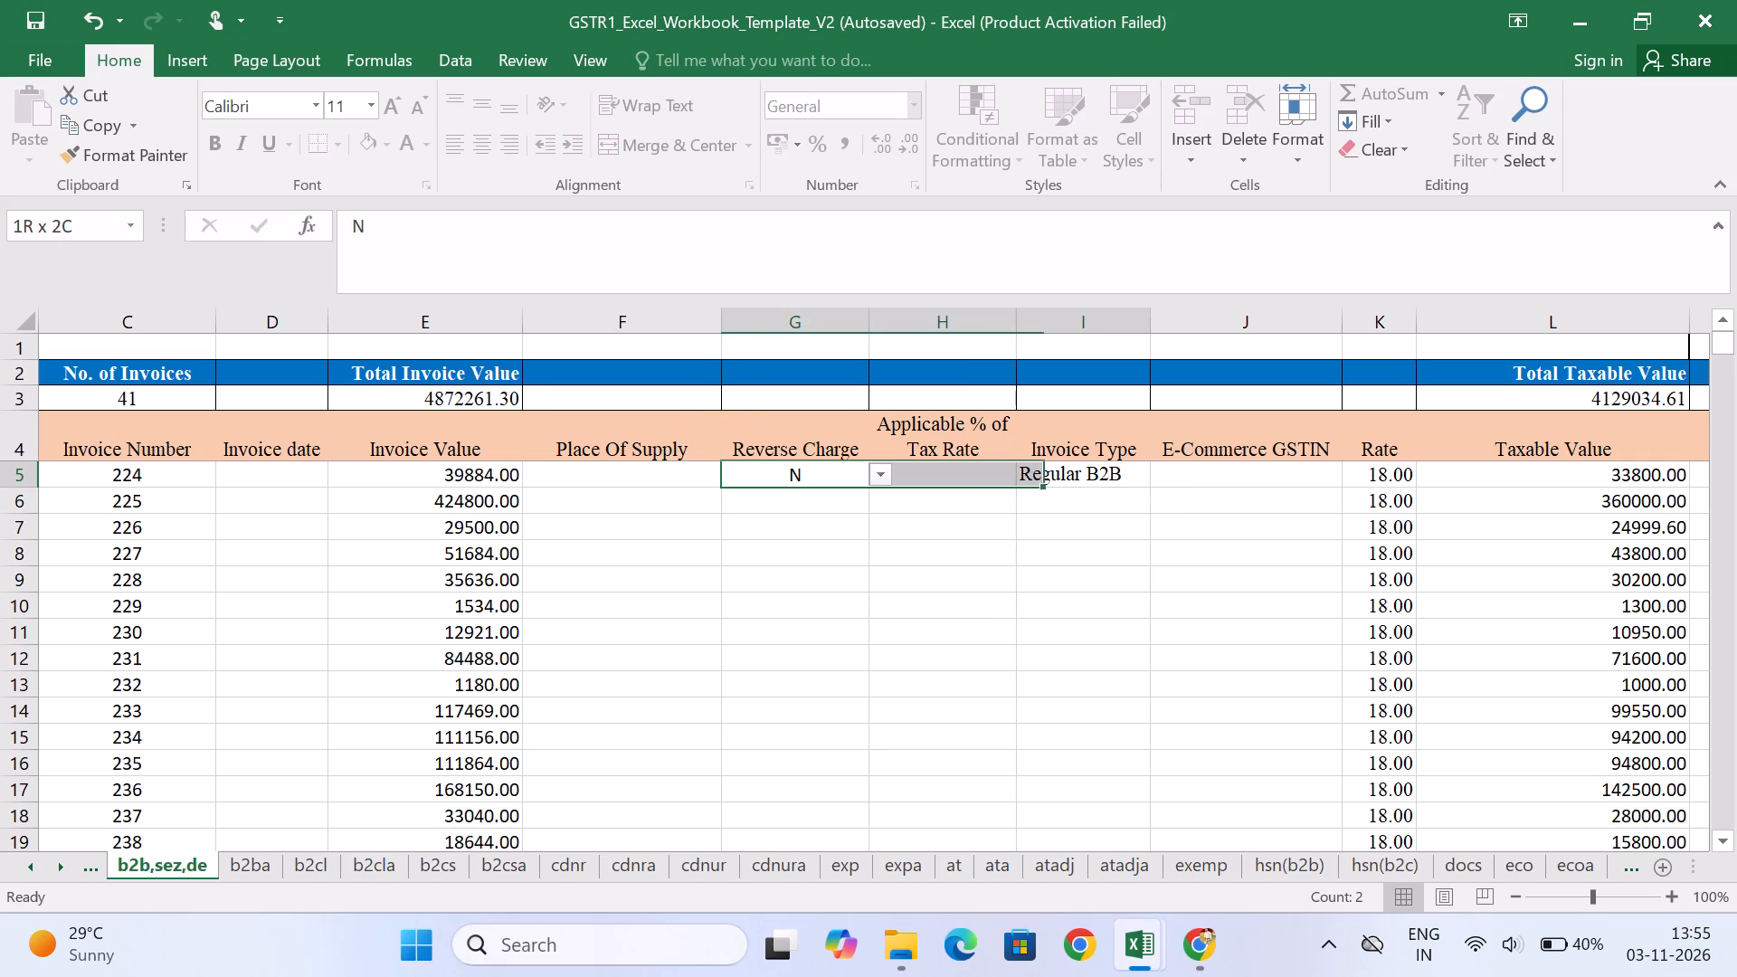
pyautogui.hotkey('shift', 'Down')
pyautogui.hotkey('shift', 'Down')
pyautogui.hotkey('shift', 'Down')
pyautogui.hotkey('shift', 'Down')
pyautogui.hotkey('shift', 'Down')
pyautogui.hotkey('shift', 'Down')
pyautogui.hotkey('shift', 'Down')
pyautogui.hotkey('shift', 'Down')
pyautogui.hotkey('shift', 'Down')
pyautogui.hotkey('shift', 'Down')
pyautogui.hotkey('shift', 'Down')
pyautogui.hotkey('shift', 'Down')
pyautogui.hotkey('shift', 'Down')
pyautogui.hotkey('shift', 'Down')
pyautogui.hotkey('shift', 'Down')
pyautogui.hotkey('shift', 'Down')
pyautogui.hotkey('shift', 'Down')
pyautogui.hotkey('shift', 'Down')
pyautogui.hotkey('shift', 'Down')
pyautogui.hotkey('shift', 'Down')
pyautogui.hotkey('shift', 'Down')
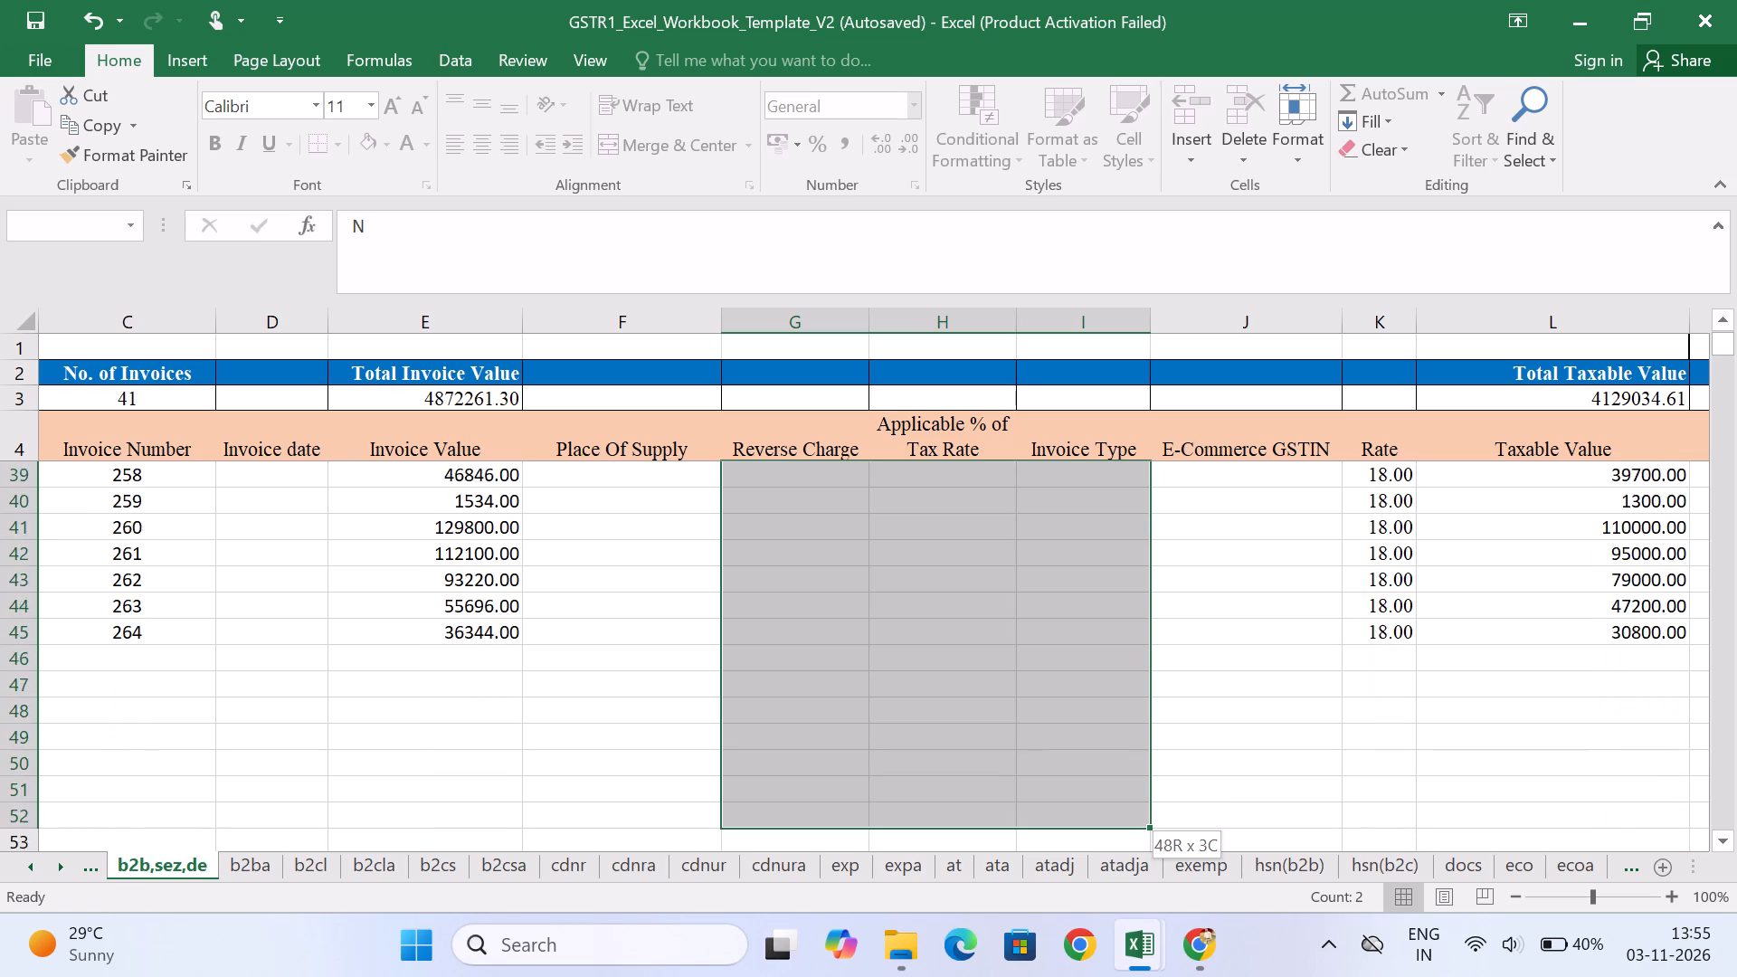
pyautogui.hotkey('shift', 'Up')
pyautogui.hotkey('shift', 'Up')
pyautogui.hotkey('shift', 'Up')
pyautogui.hotkey('shift', 'Up')
pyautogui.hotkey('shift', 'Up')
pyautogui.hotkey('shift', 'Up')
pyautogui.hotkey('shift', 'Up')
pyautogui.hotkey('shift', 'Up')
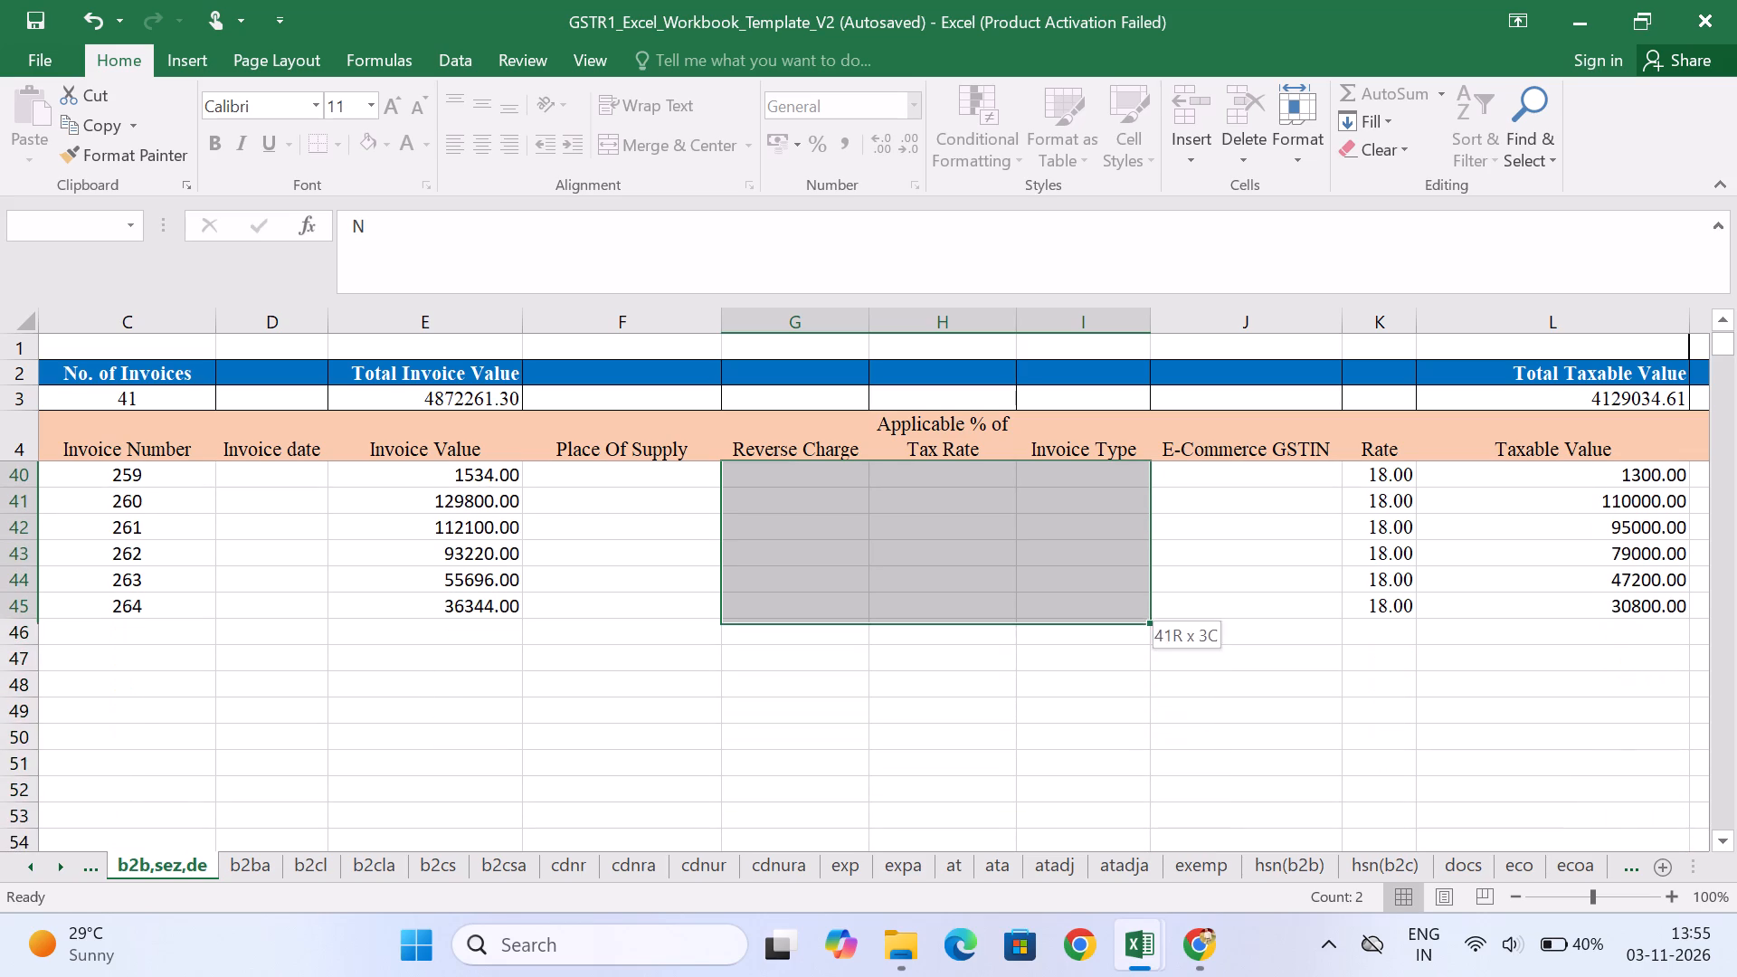
pyautogui.hotkey('ctrl', 'd')
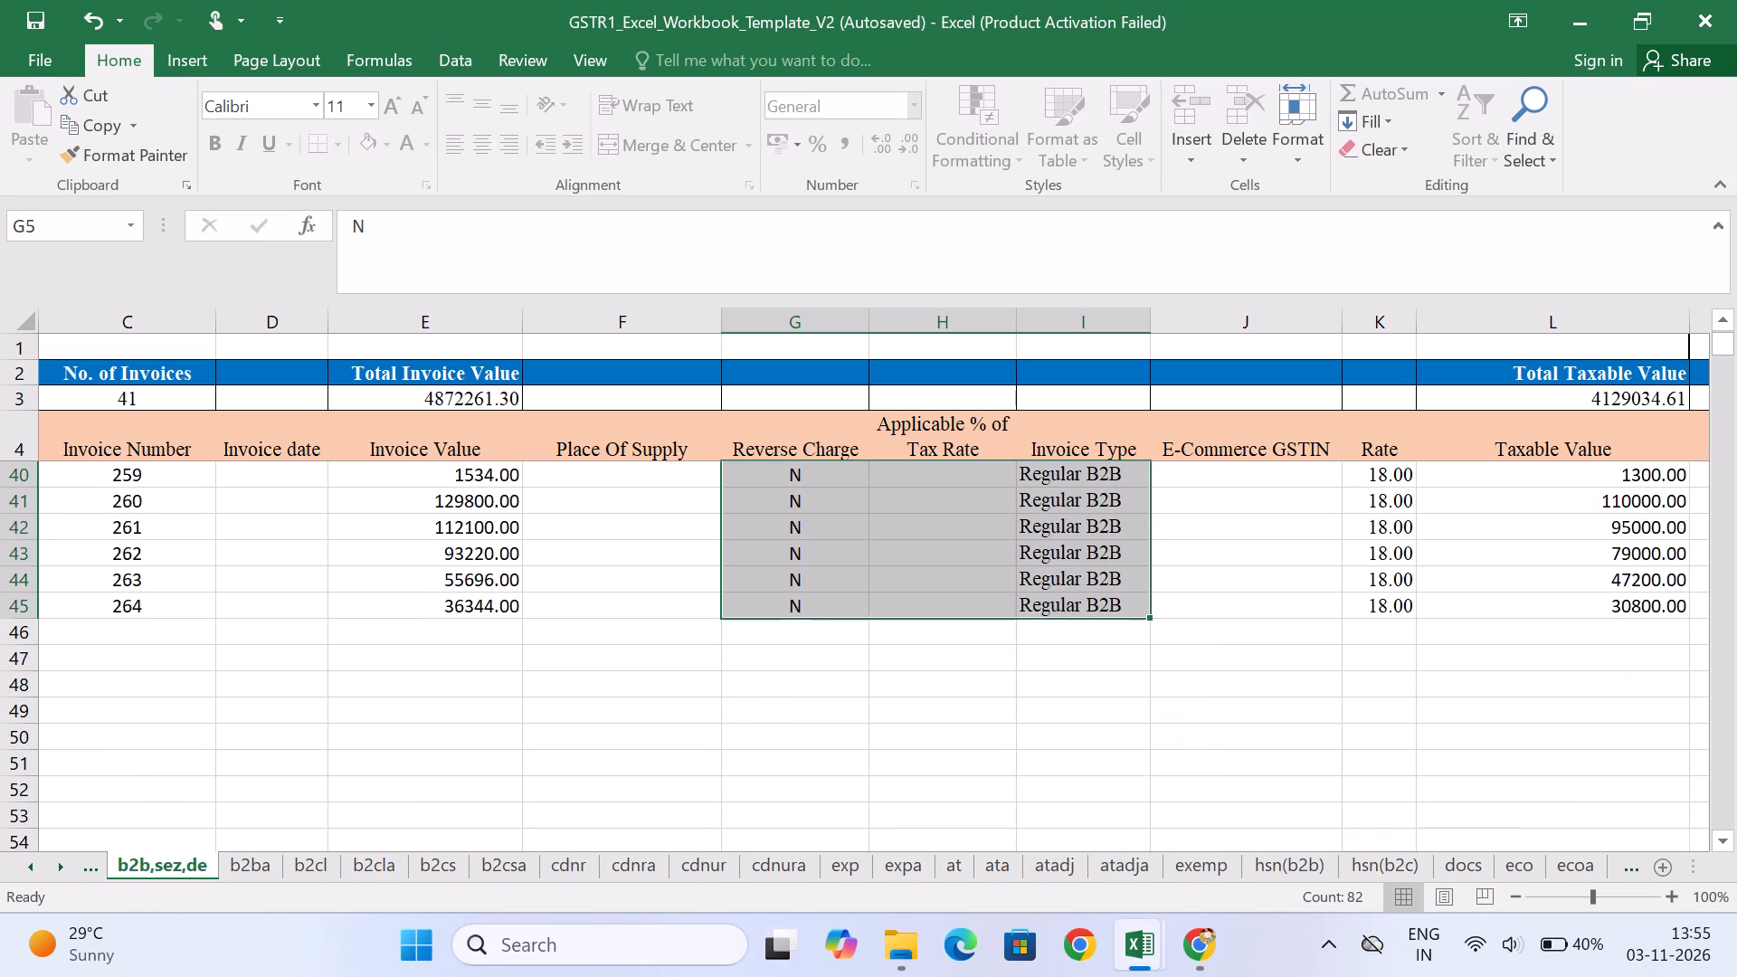
# Set the Place Of Supply in F5 to 05-Uttarakhand, matching the 05 prefix of the recipient's GSTIN.
pyautogui.press('Up')
pyautogui.press('Down')
pyautogui.press('Left')
pyautogui.press('Left')
pyautogui.press('Left')
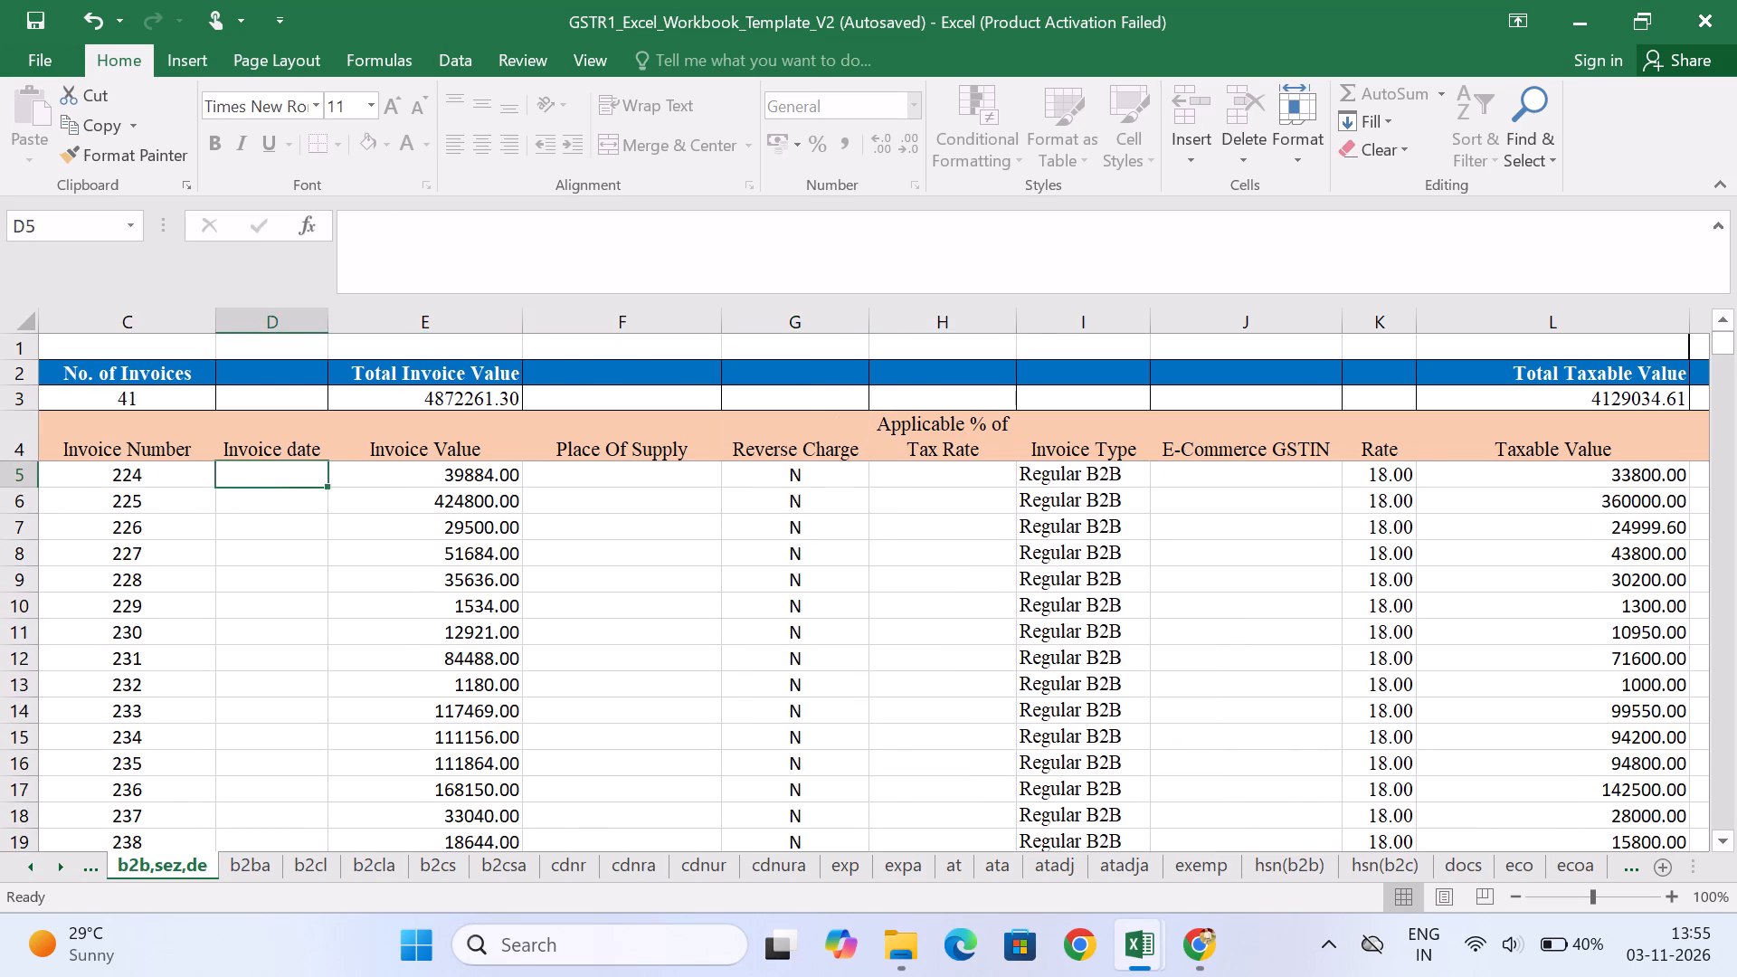
pyautogui.press('Left')
pyautogui.press('Left')
pyautogui.press('Left')
pyautogui.press('Left')
pyautogui.press('Left')
pyautogui.press('Right')
pyautogui.press('Right')
pyautogui.press('Right')
pyautogui.press('Right')
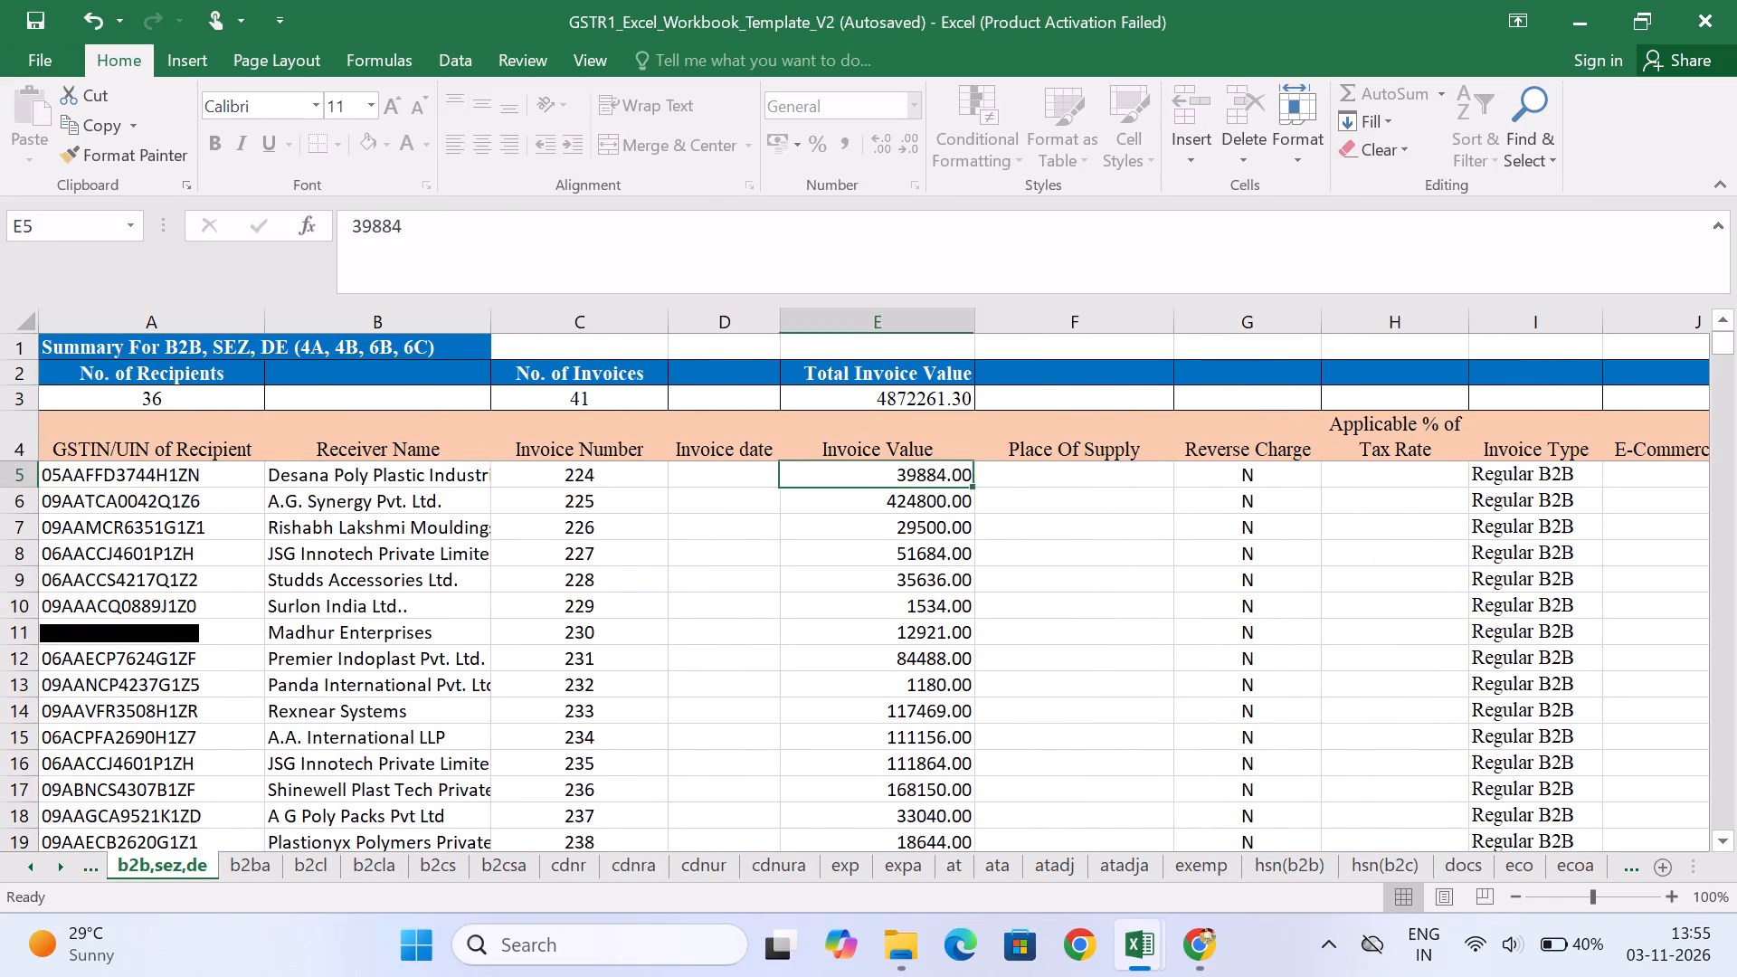
pyautogui.press('Right')
pyautogui.press('Right')
pyautogui.press('Left')
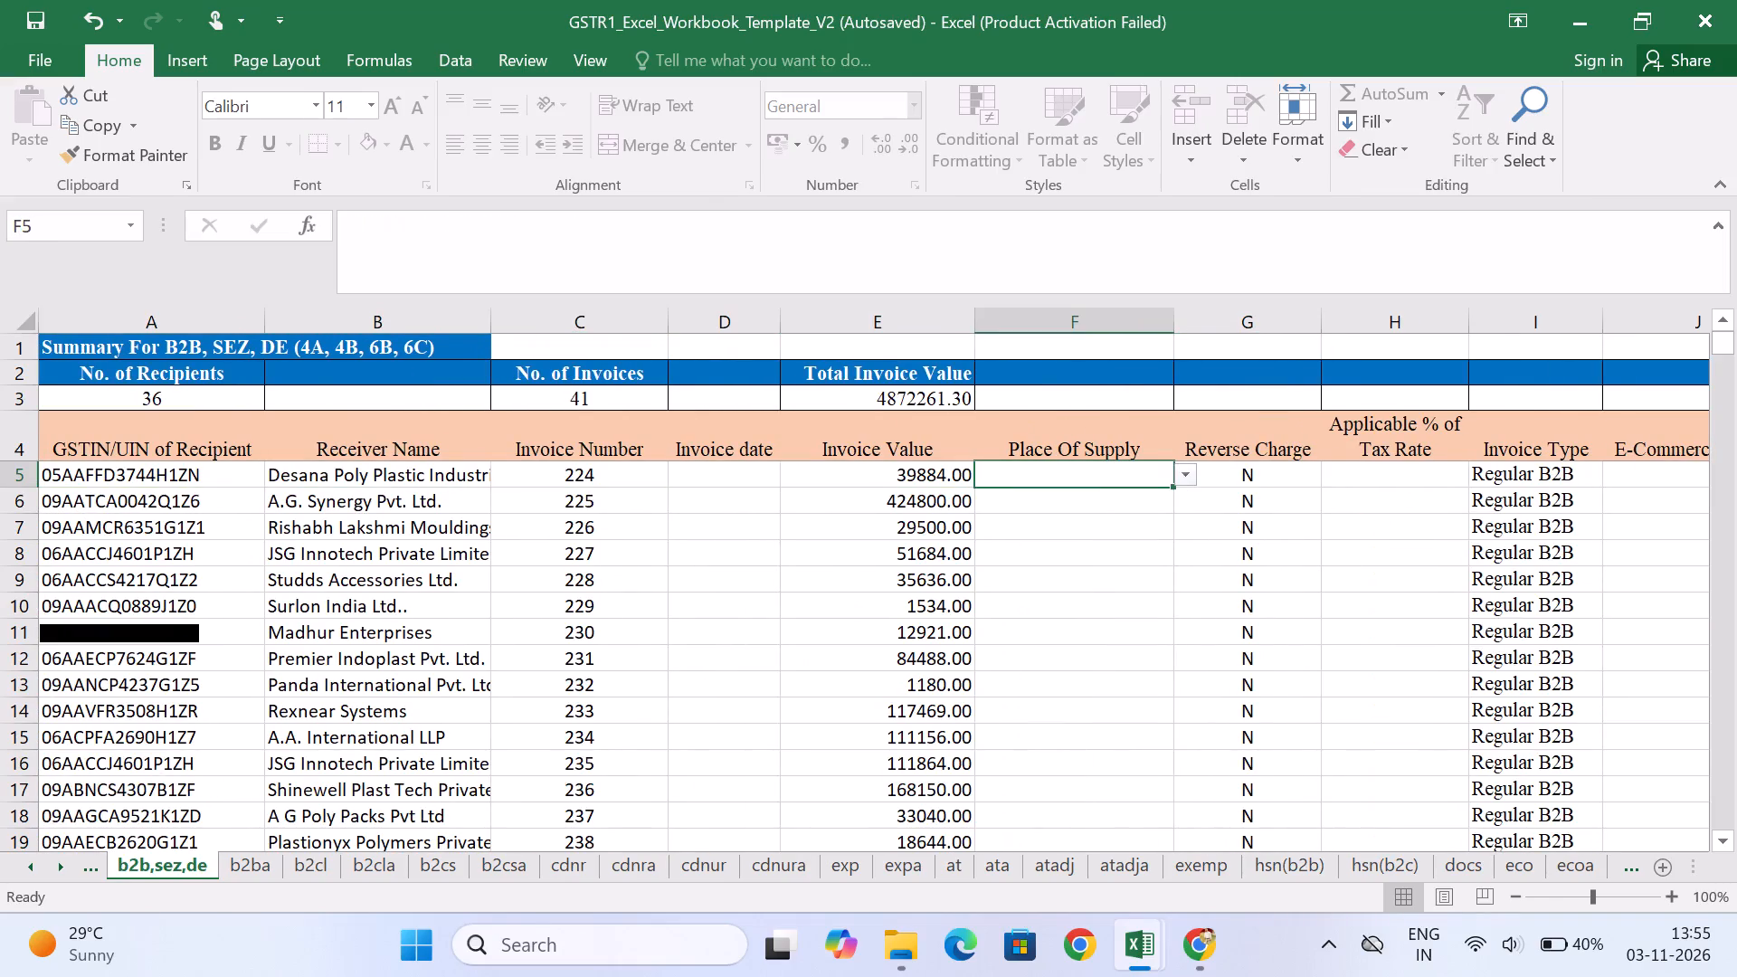
pyautogui.hotkey('alt', 'Down')
pyautogui.press('Down')
pyautogui.press('Down')
pyautogui.press('Down')
pyautogui.press('Down')
pyautogui.press('Down')
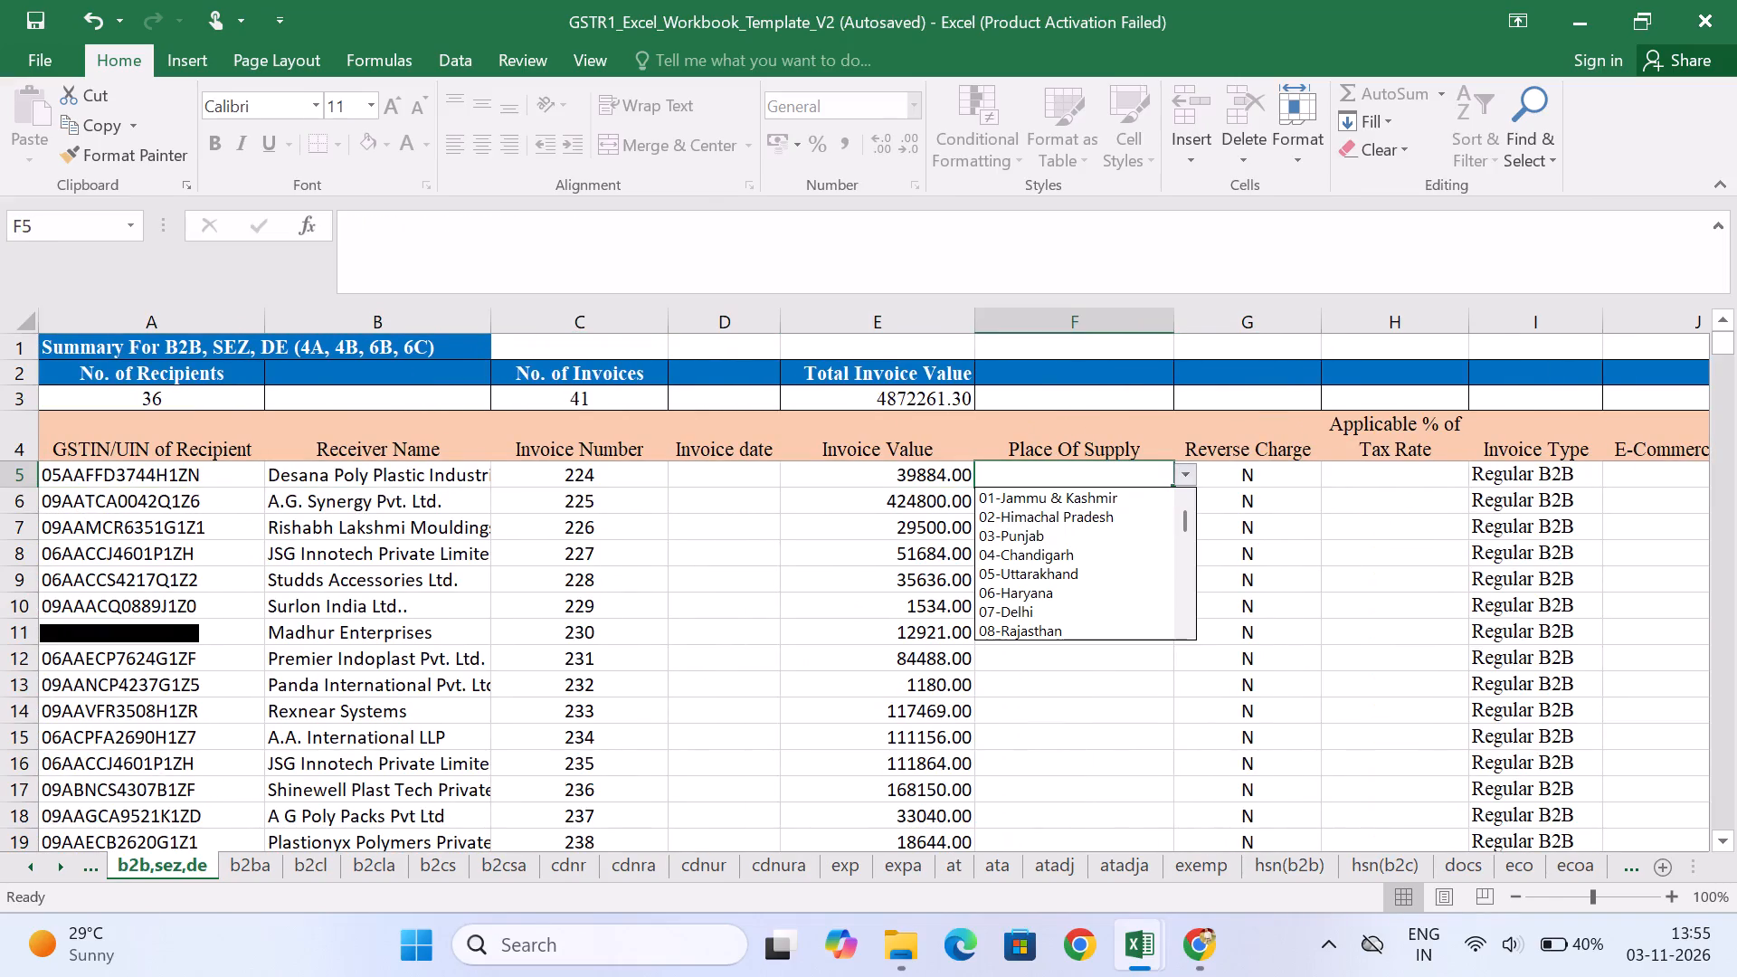
pyautogui.press('Return')
# Copy the 05-Uttarakhand entry from F5 into F22, the Adyani Plast Limited row whose GSTIN also starts with 05.
pyautogui.hotkey('ctrl', 'c')
pyautogui.press('Down')
pyautogui.press('Down')
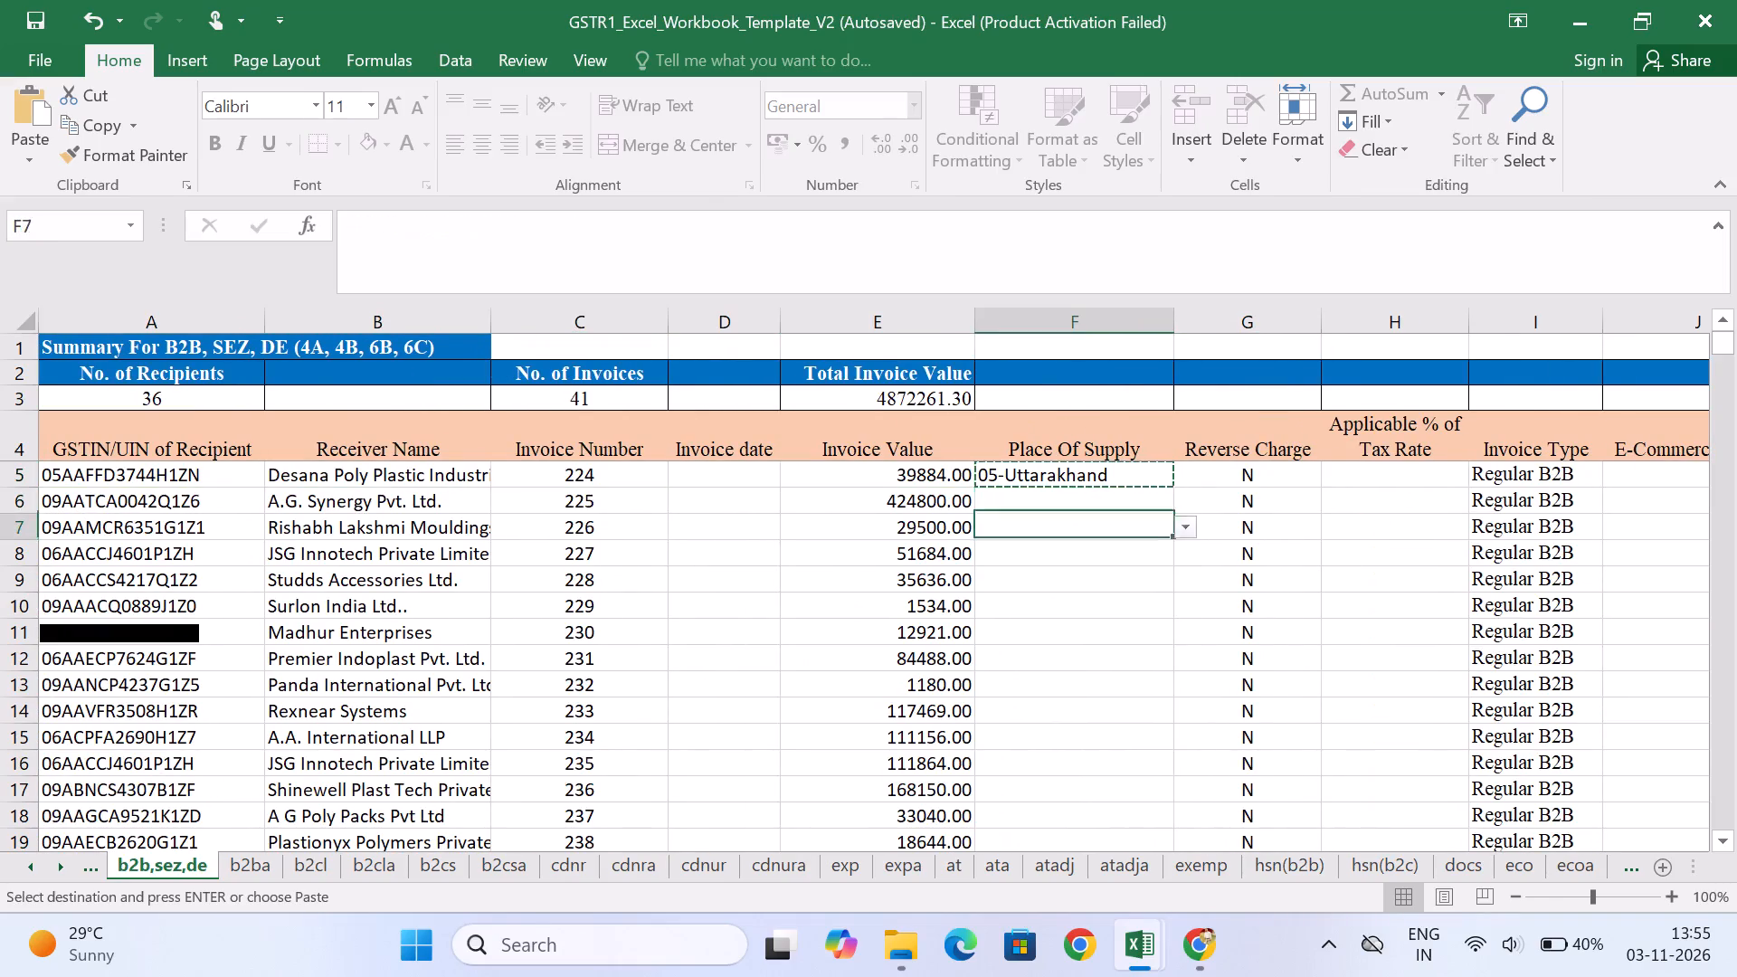
pyautogui.press('Down')
pyautogui.press('Down')
pyautogui.press('Down')
pyautogui.press('Down')
pyautogui.press('Down')
pyautogui.press('Down')
pyautogui.press('Down')
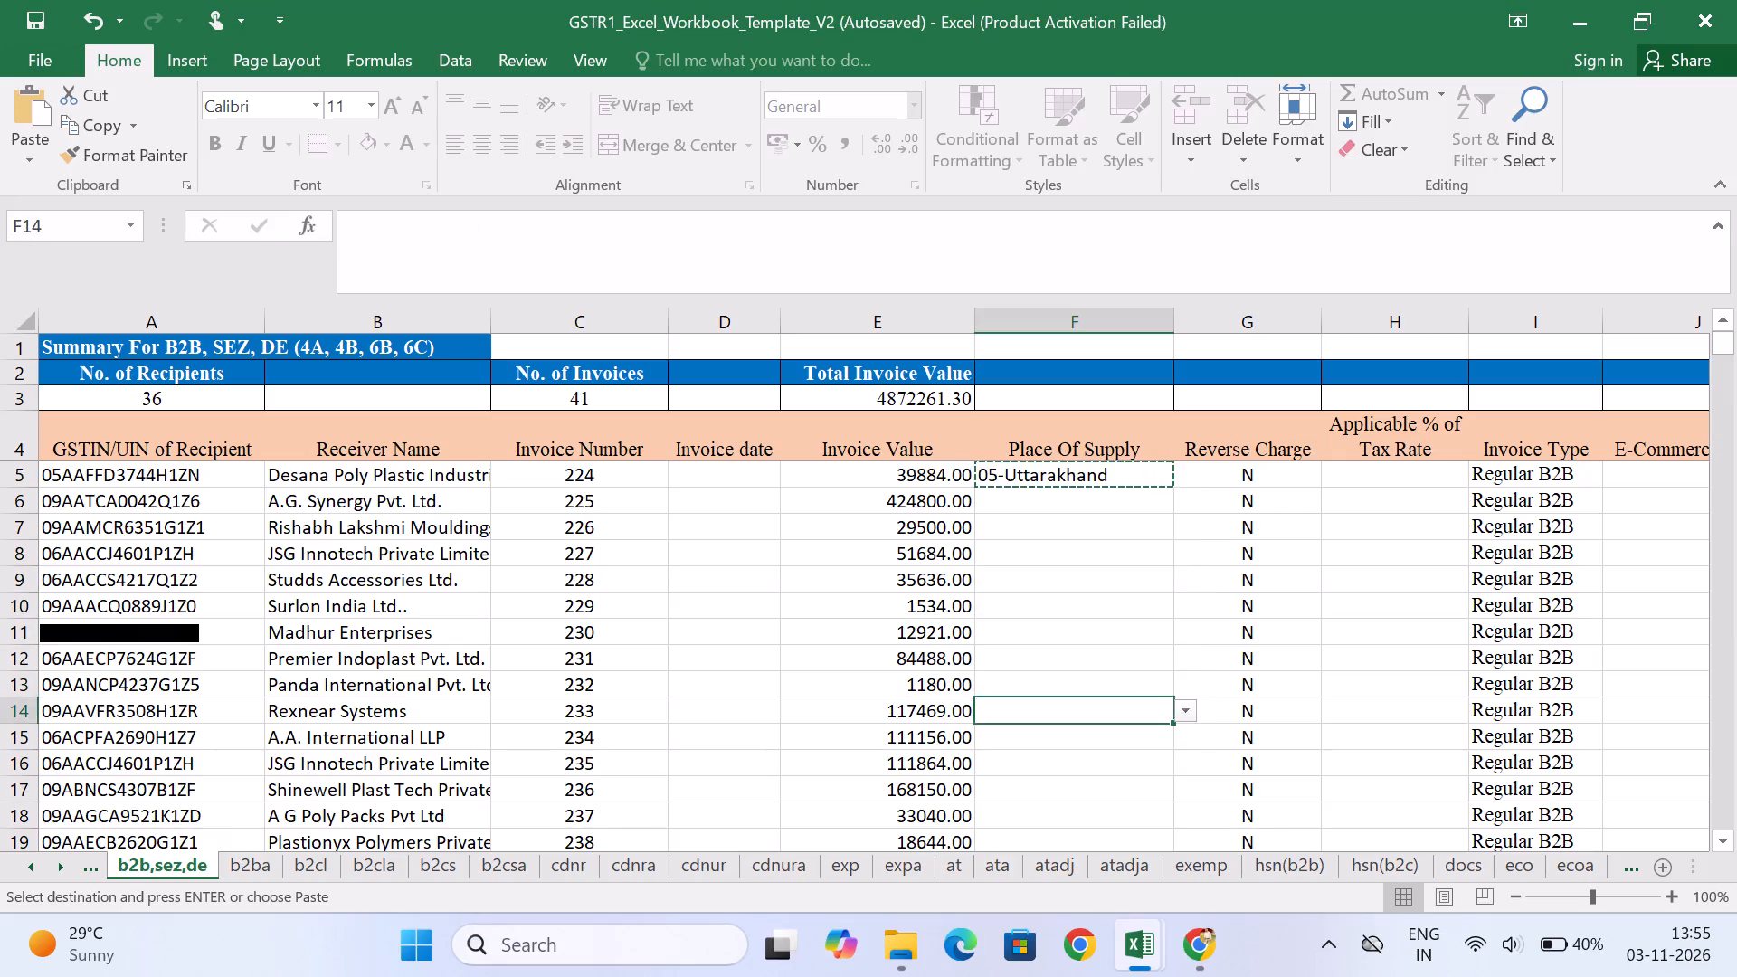
pyautogui.press('Down')
pyautogui.press('Down')
pyautogui.press('Down')
pyautogui.press('Down')
pyautogui.press('Down')
pyautogui.press('Down')
pyautogui.press('Down')
pyautogui.press('Down')
pyautogui.press('Down')
pyautogui.press('Down')
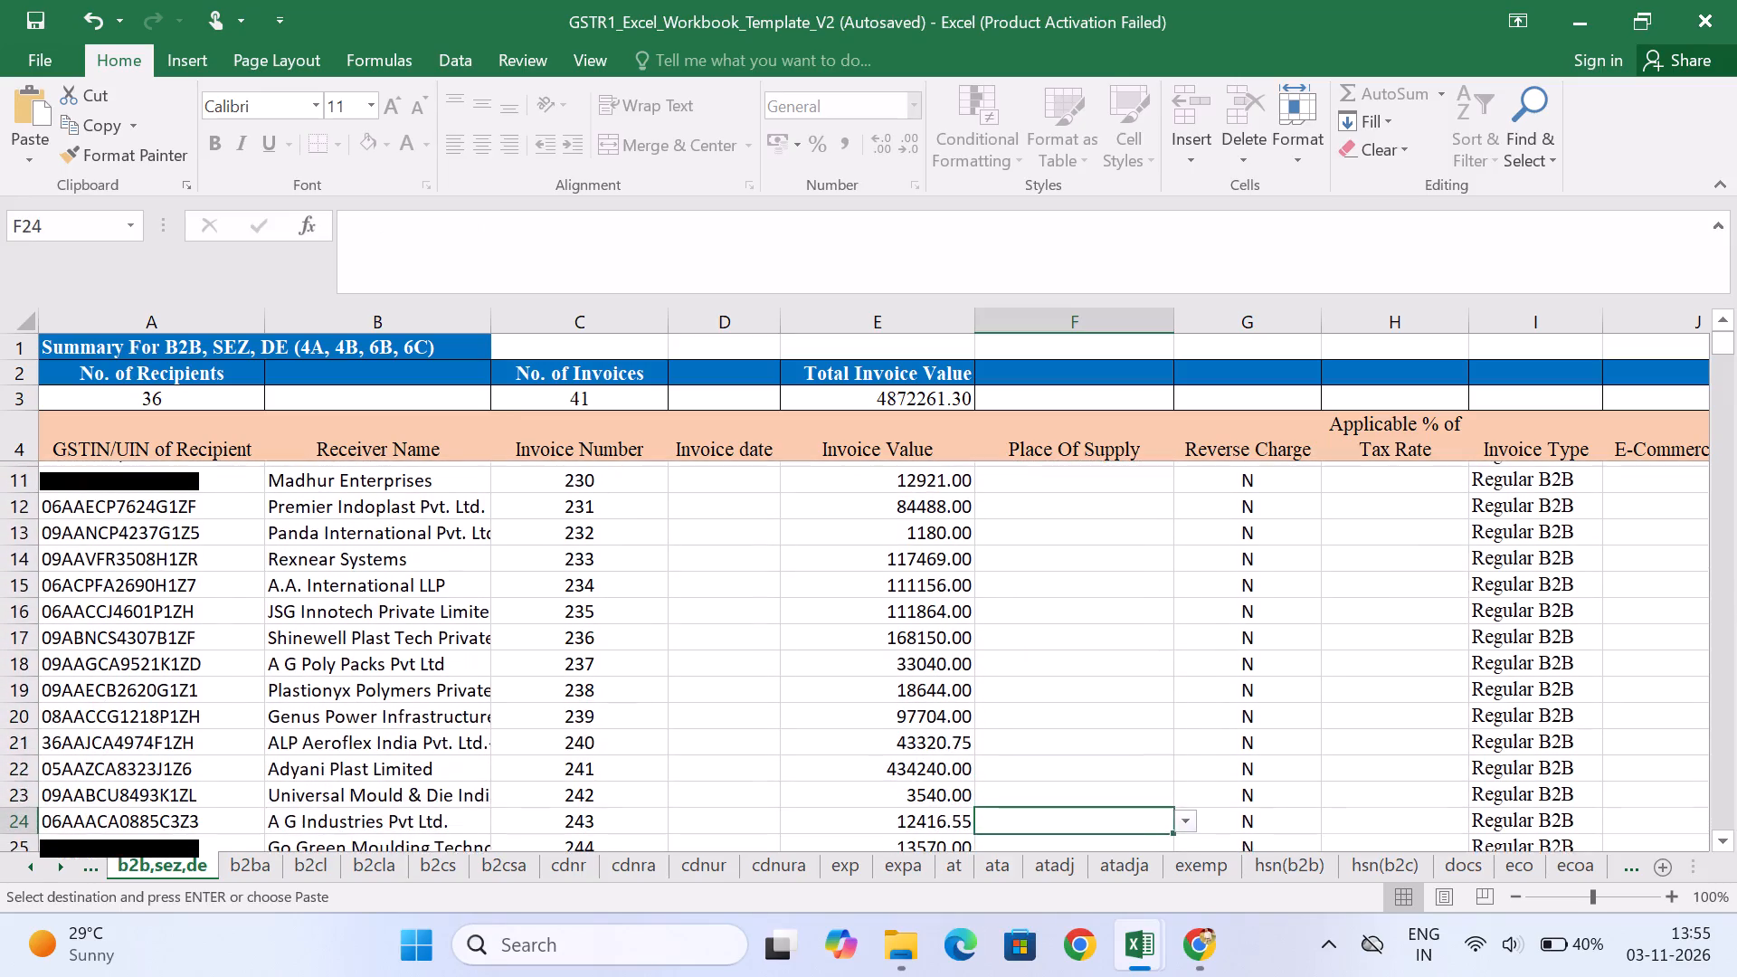
pyautogui.press('Up')
pyautogui.press('Up')
pyautogui.hotkey('ctrl', 'v')
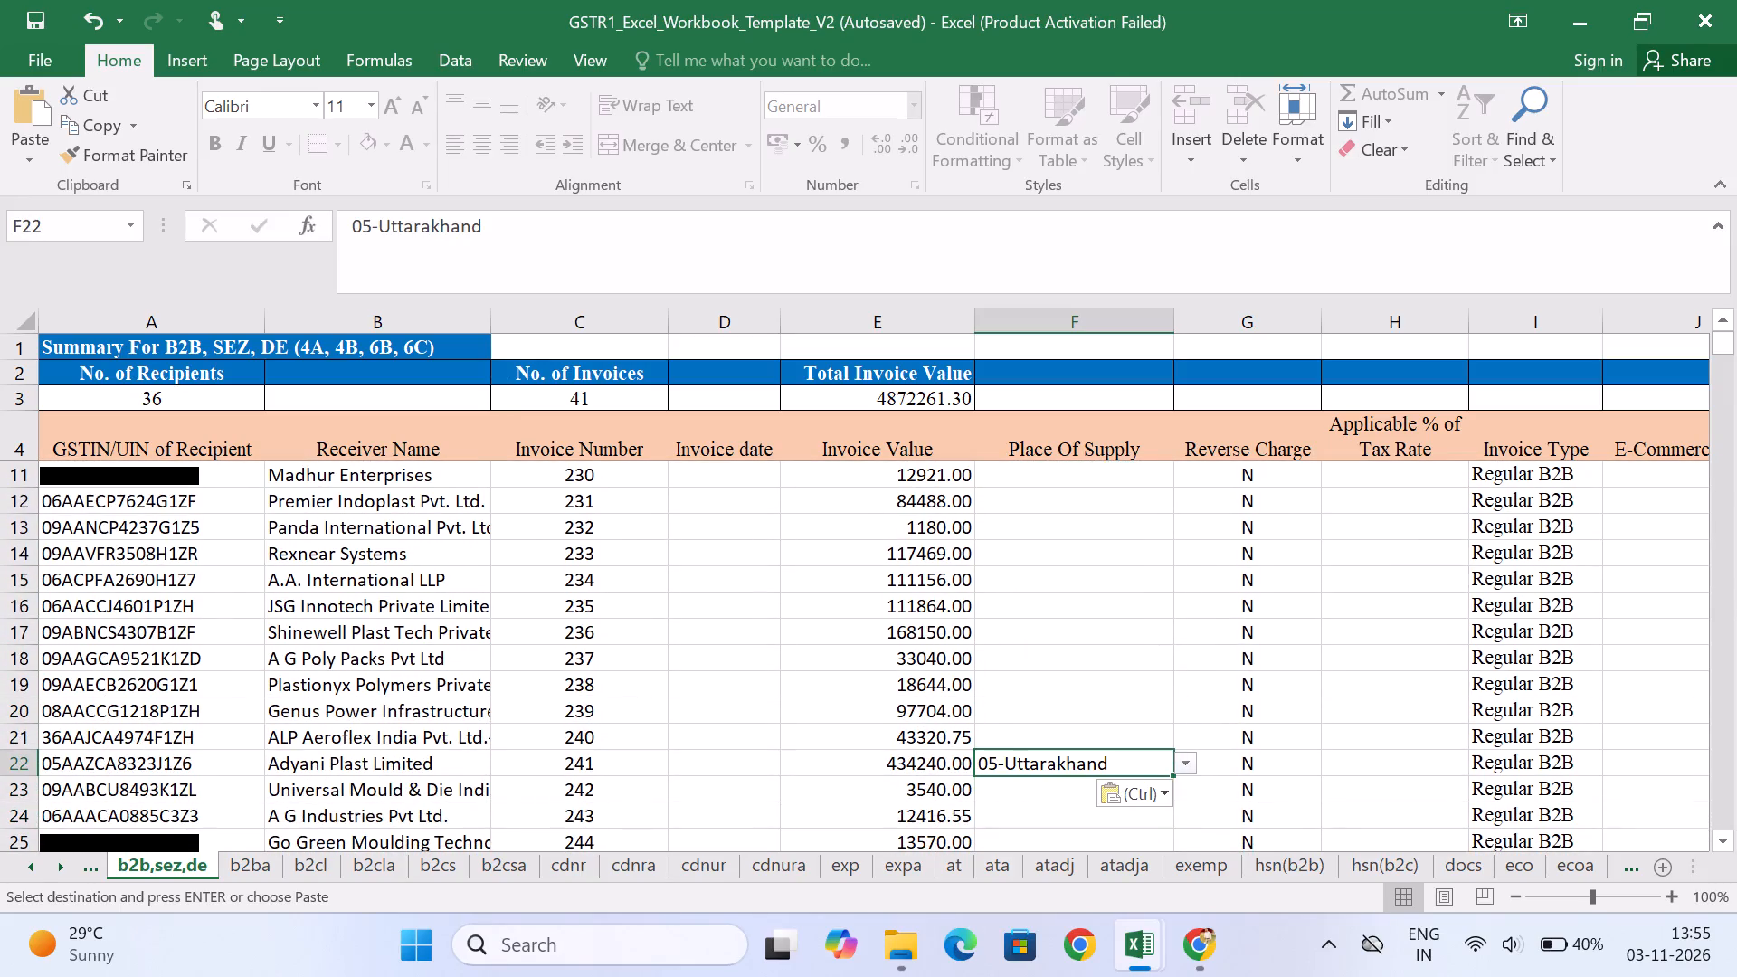
# Check the recipient GSTINs from row 23 down to the last invoice row for further 05 prefixes.
pyautogui.press('Down')
pyautogui.press('Down')
pyautogui.press('Down')
pyautogui.press('Down')
pyautogui.press('Down')
pyautogui.press('Down')
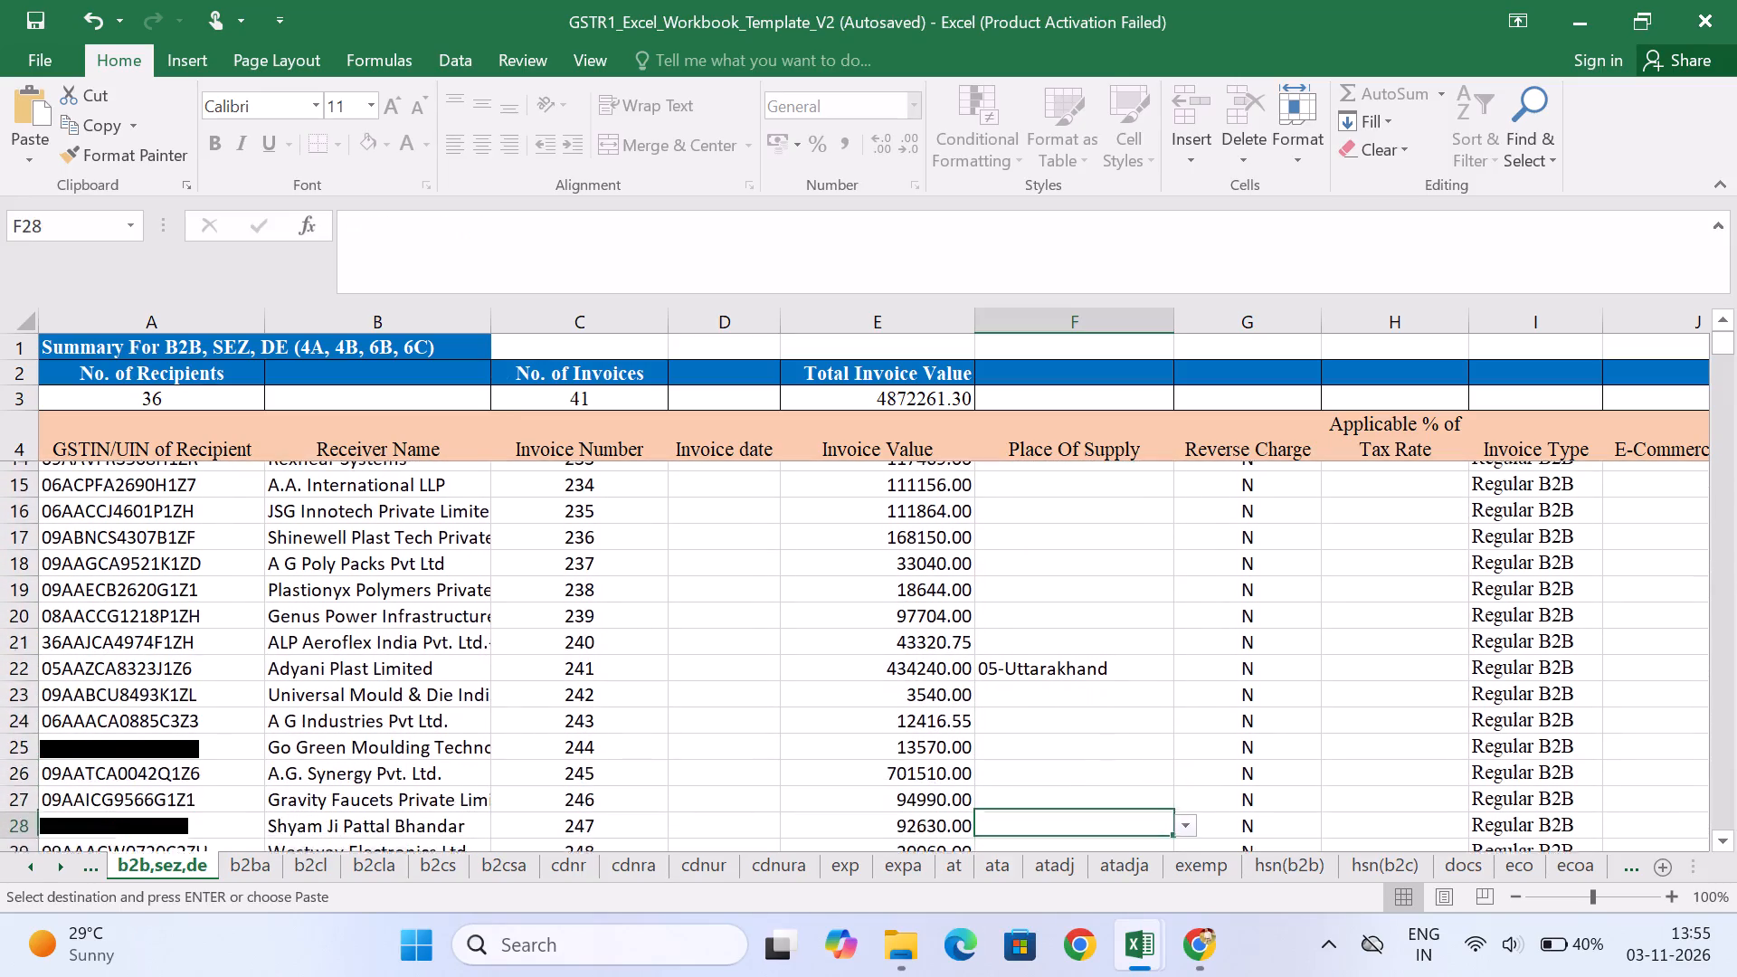
pyautogui.press('Down')
pyautogui.press('Down')
pyautogui.press('Down')
pyautogui.press('Down')
pyautogui.press('Down')
pyautogui.press('Down')
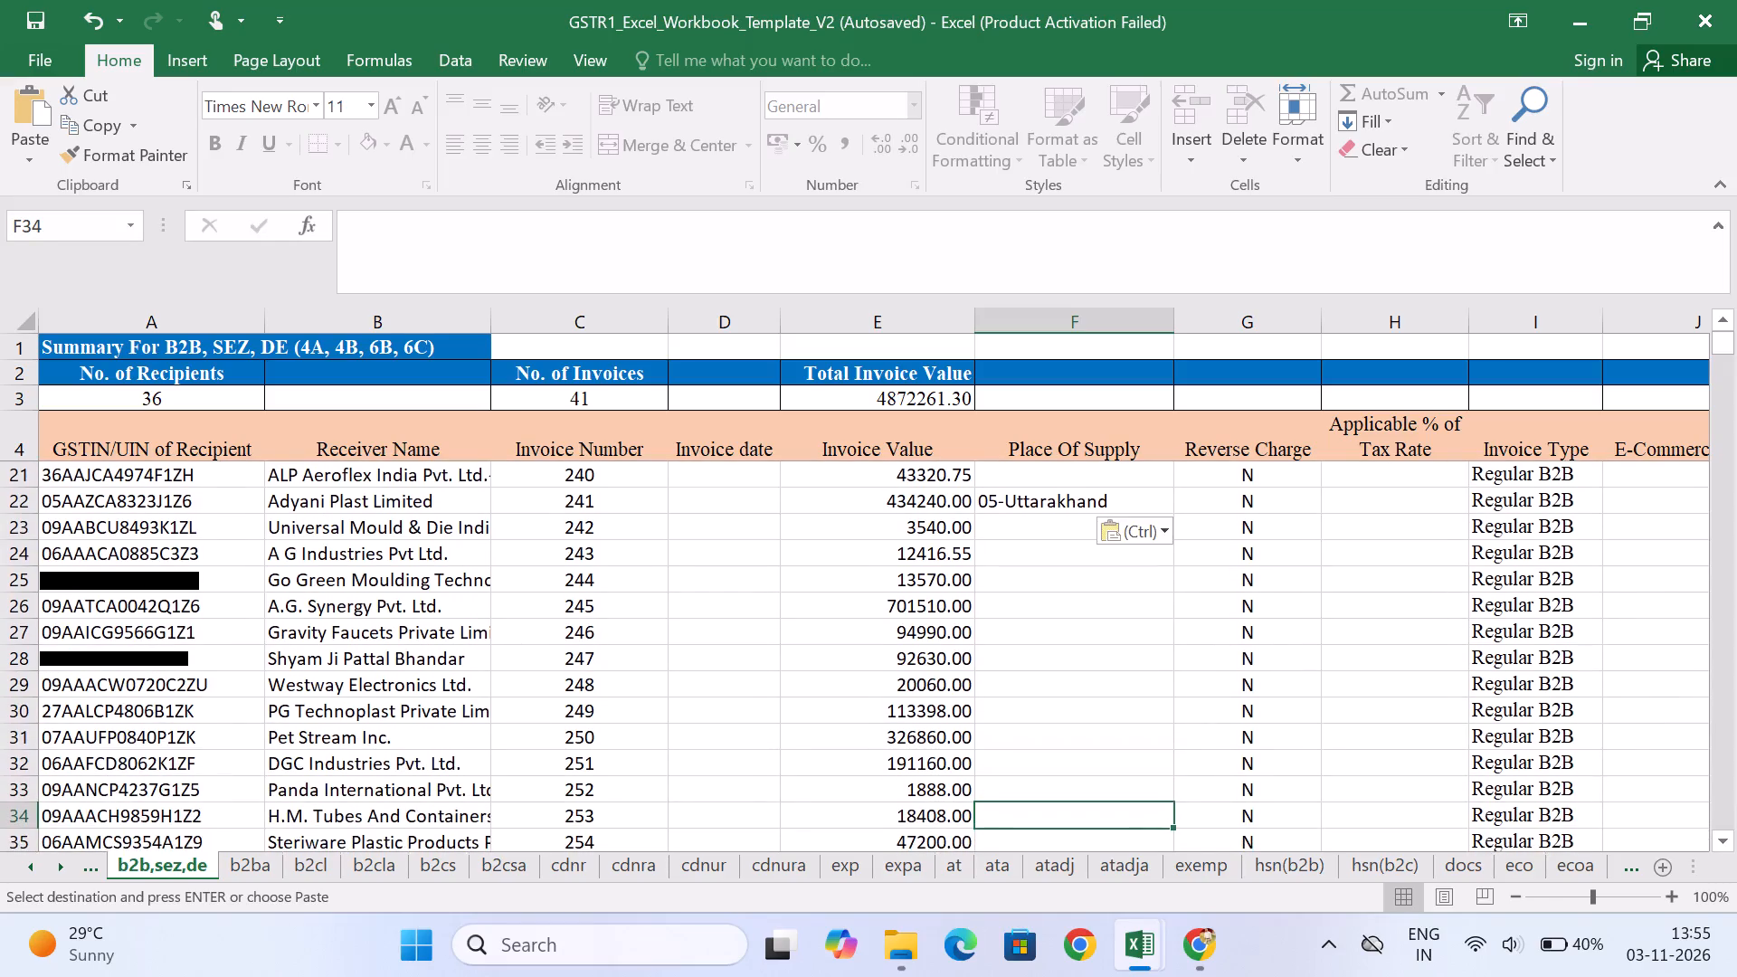
pyautogui.press('Down')
pyautogui.press('Down')
pyautogui.press('Down')
pyautogui.press('Down')
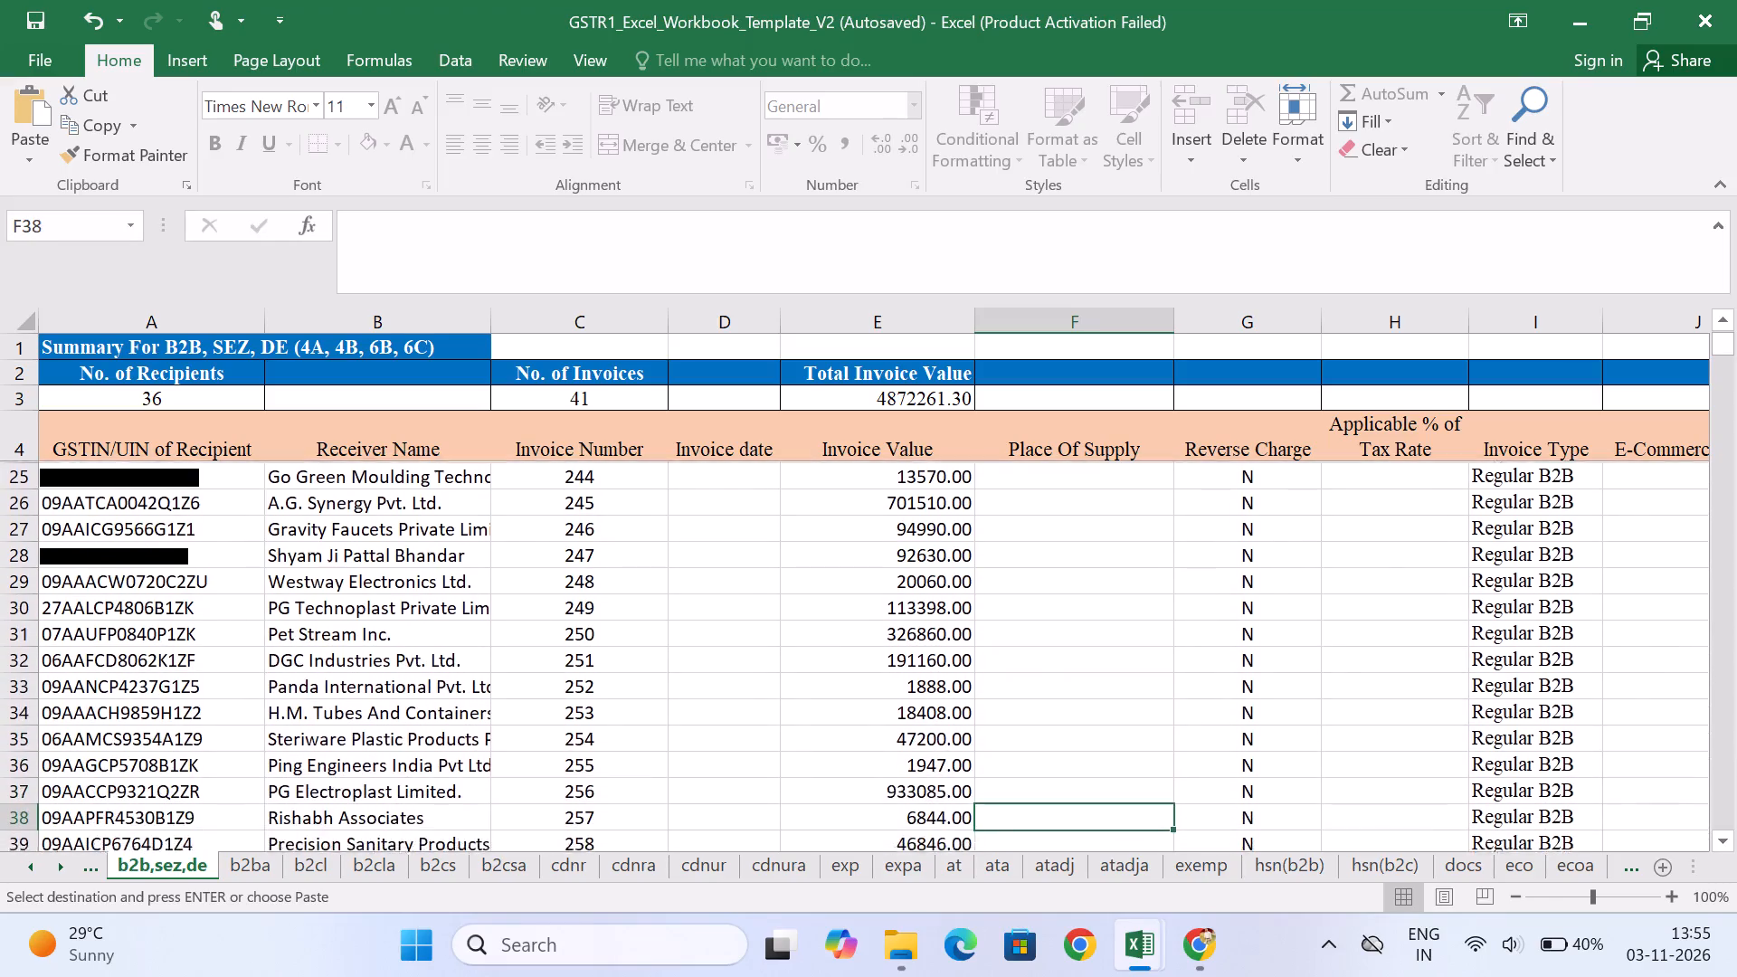
pyautogui.press('Down')
pyautogui.press('Down')
pyautogui.press('Down')
pyautogui.press('Down')
pyautogui.press('Down')
pyautogui.press('Down')
pyautogui.press('Down')
pyautogui.press('Down')
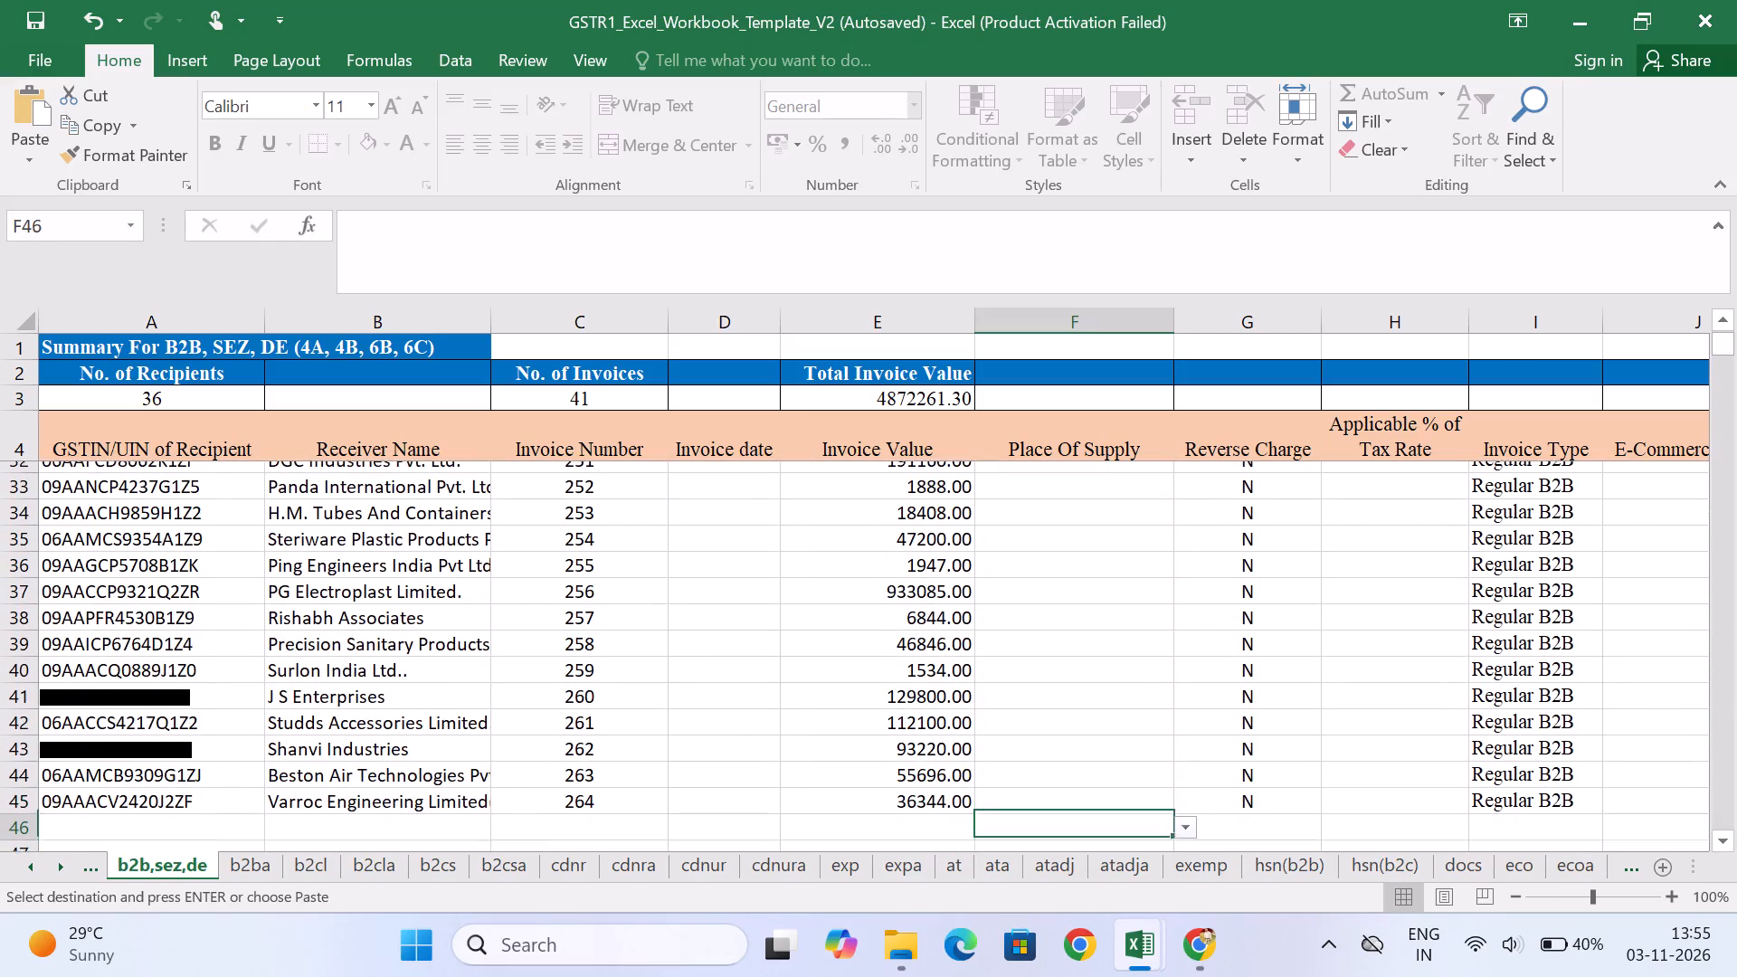
# Set the Place Of Supply in F45, the last invoice row, to 09-Uttar Pradesh and copy that cell.
pyautogui.press('Up')
pyautogui.press('Up')
pyautogui.press('Down')
pyautogui.hotkey('alt', 'Down')
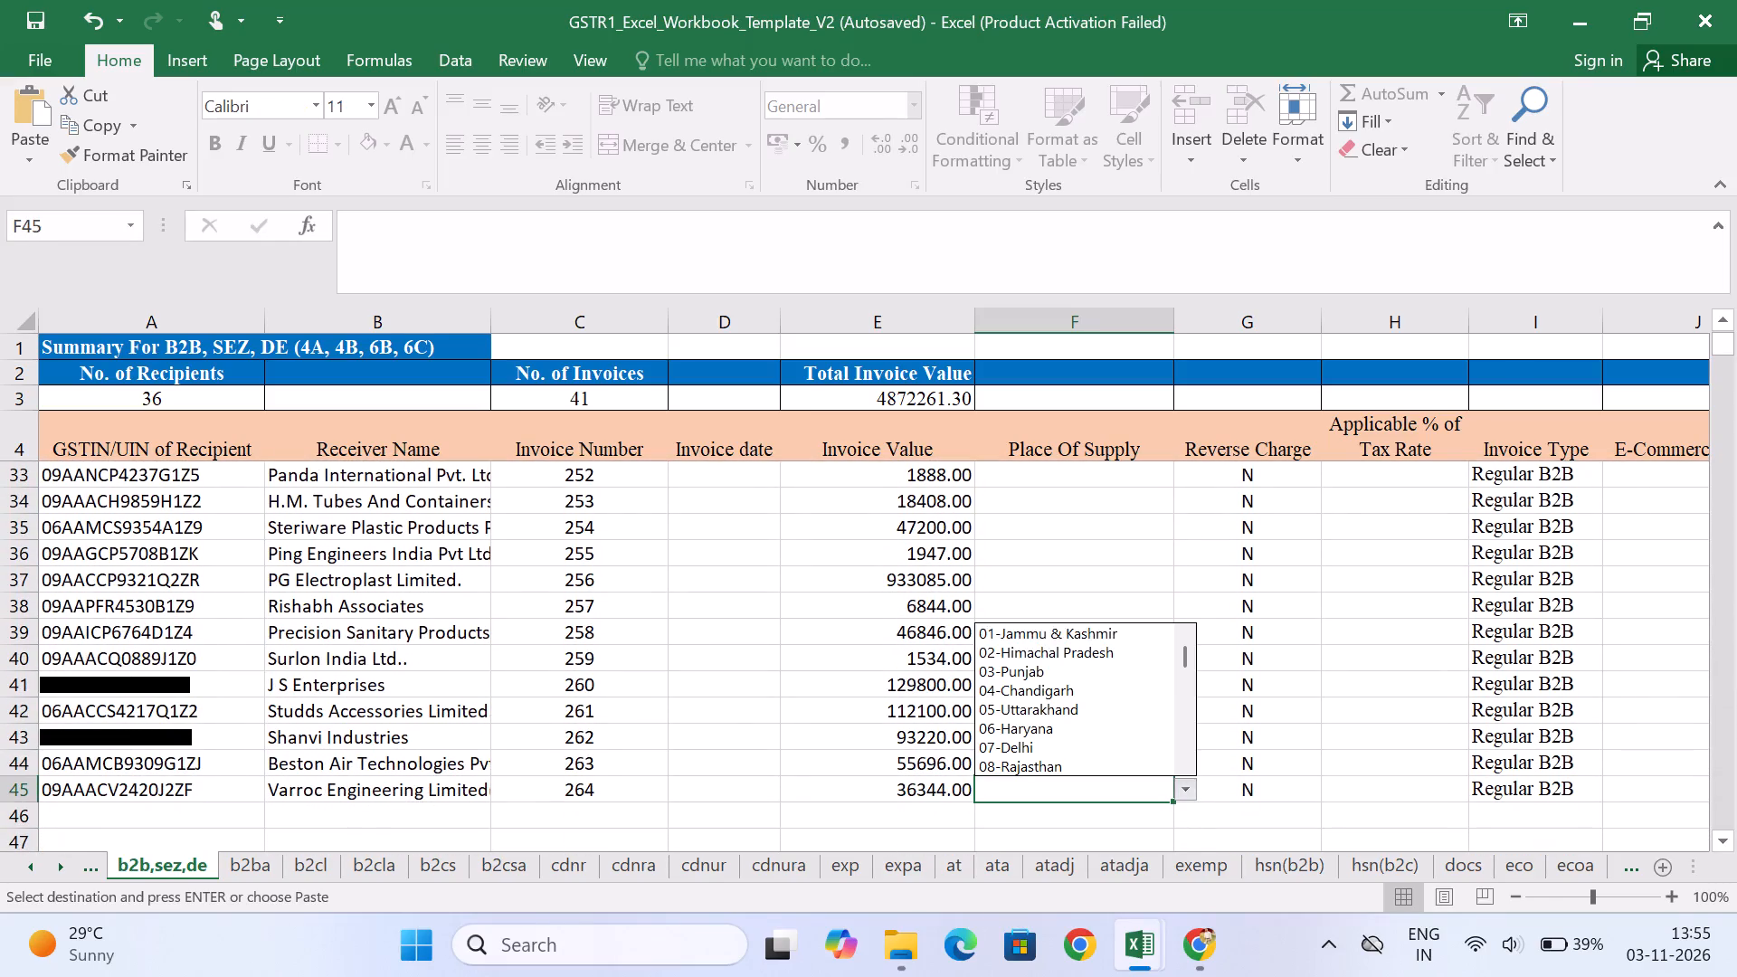
pyautogui.press('Down')
pyautogui.press('Down')
pyautogui.press('Down')
pyautogui.press('Down')
pyautogui.press('Down')
pyautogui.press('Down')
pyautogui.press('Down')
pyautogui.press('Down')
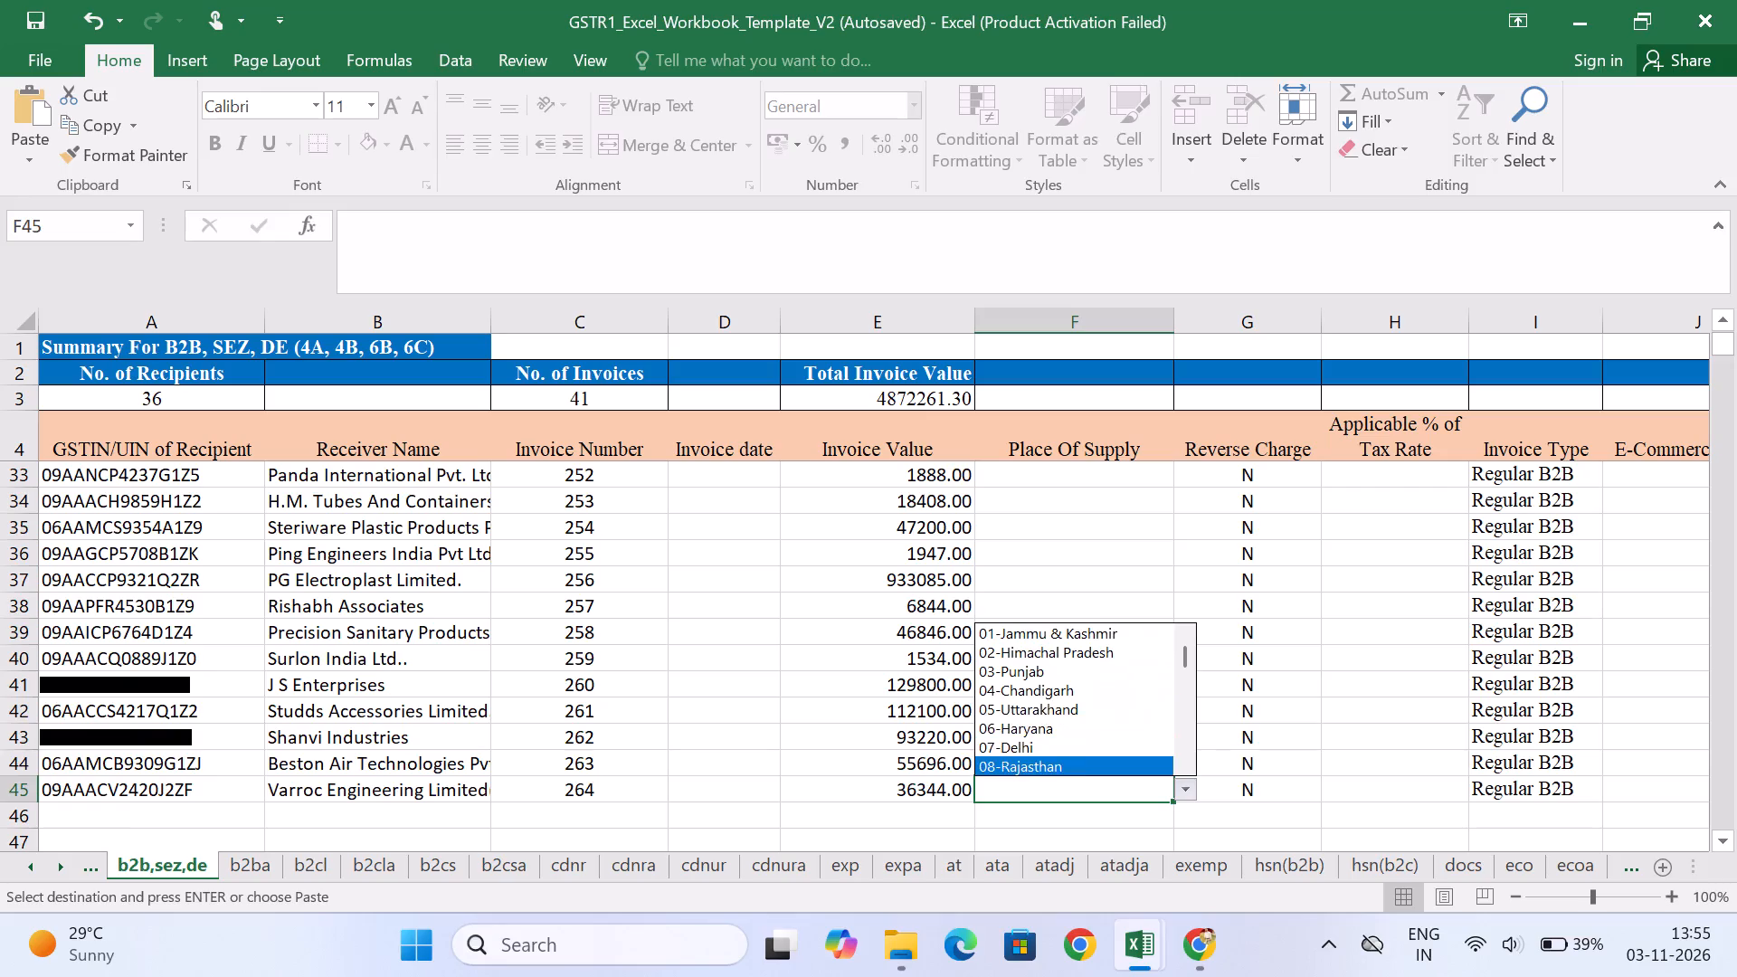
pyautogui.press('Down')
pyautogui.press('Return')
pyautogui.hotkey('ctrl', 'c')
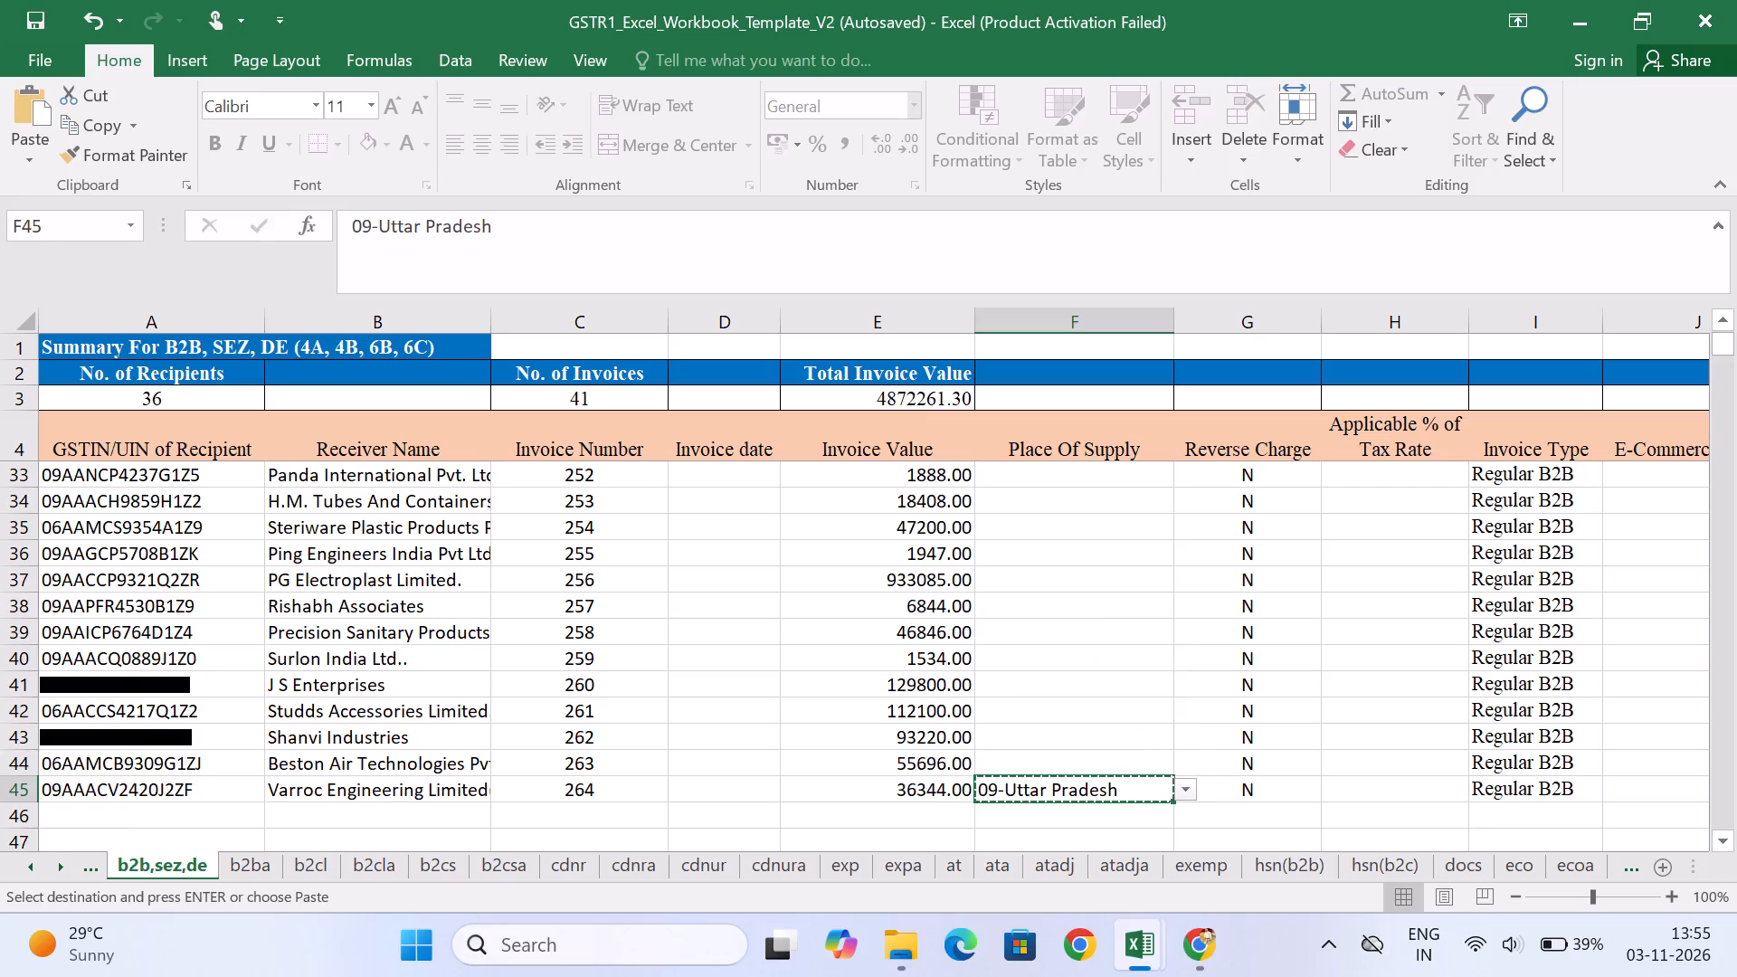
# Paste the copied 09-Uttar Pradesh entry into Place Of Supply cells F37:F40, whose GSTINs start with 09.
pyautogui.press('Up')
pyautogui.press('Up')
pyautogui.press('Up')
pyautogui.press('Up')
pyautogui.press('Up')
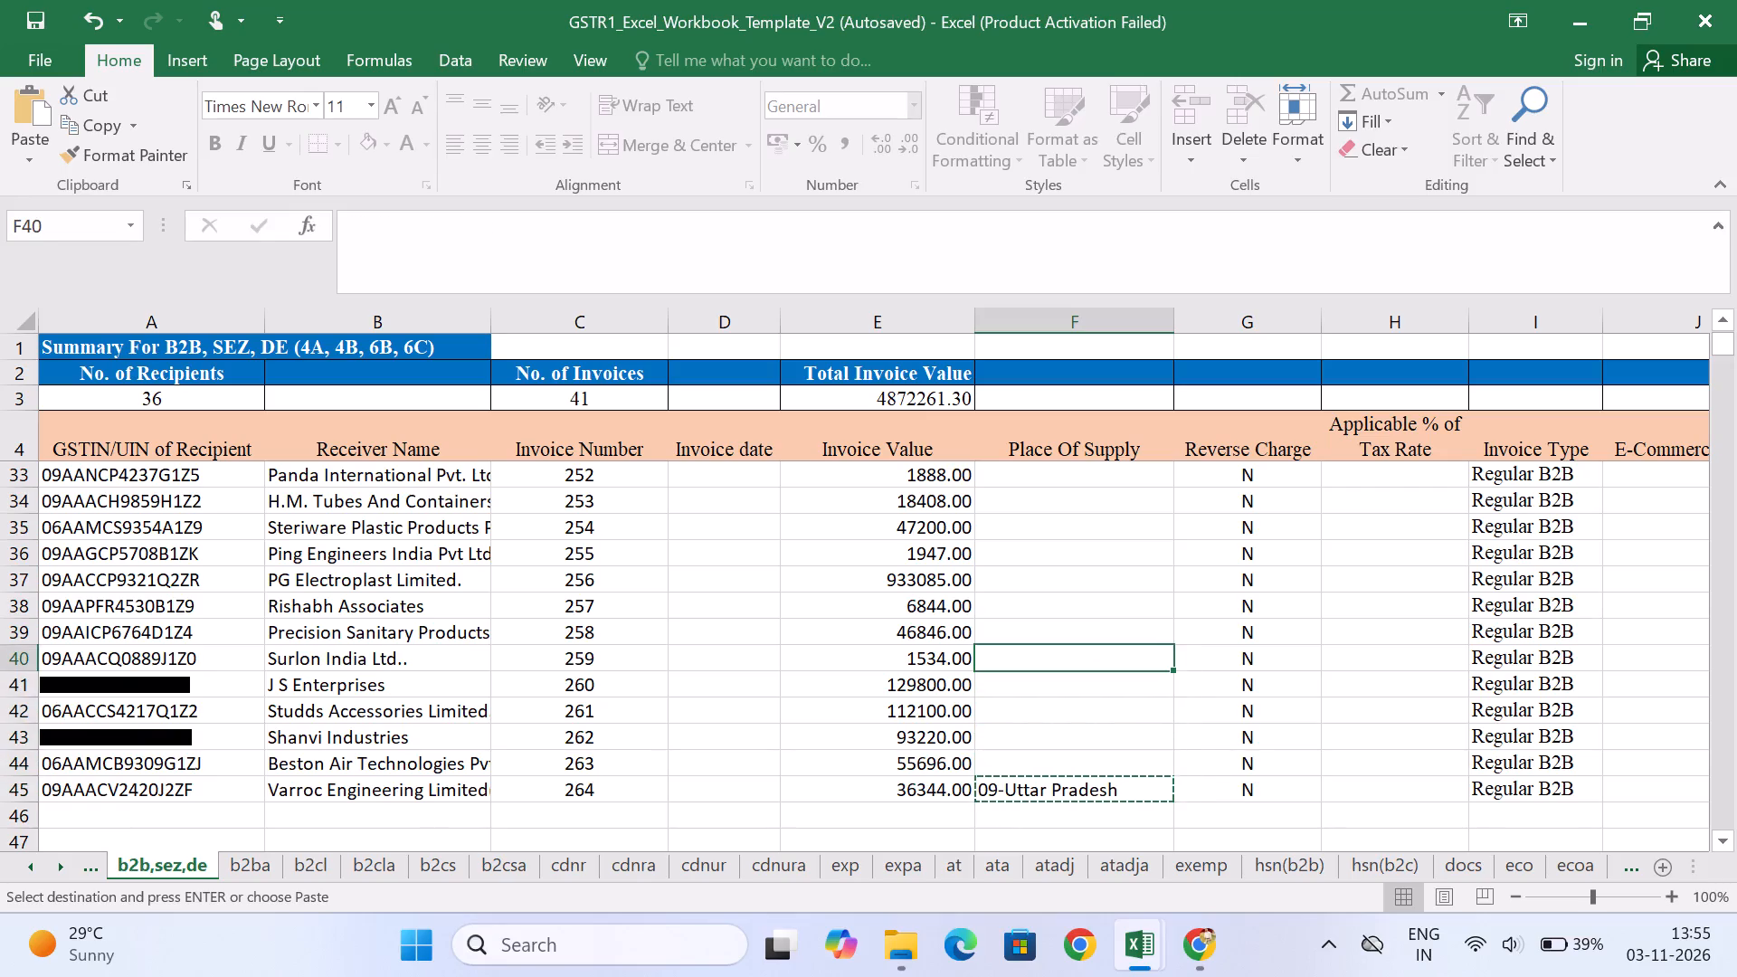
pyautogui.hotkey('shift', 'Up')
pyautogui.hotkey('shift', 'Up')
pyautogui.hotkey('shift', 'Up')
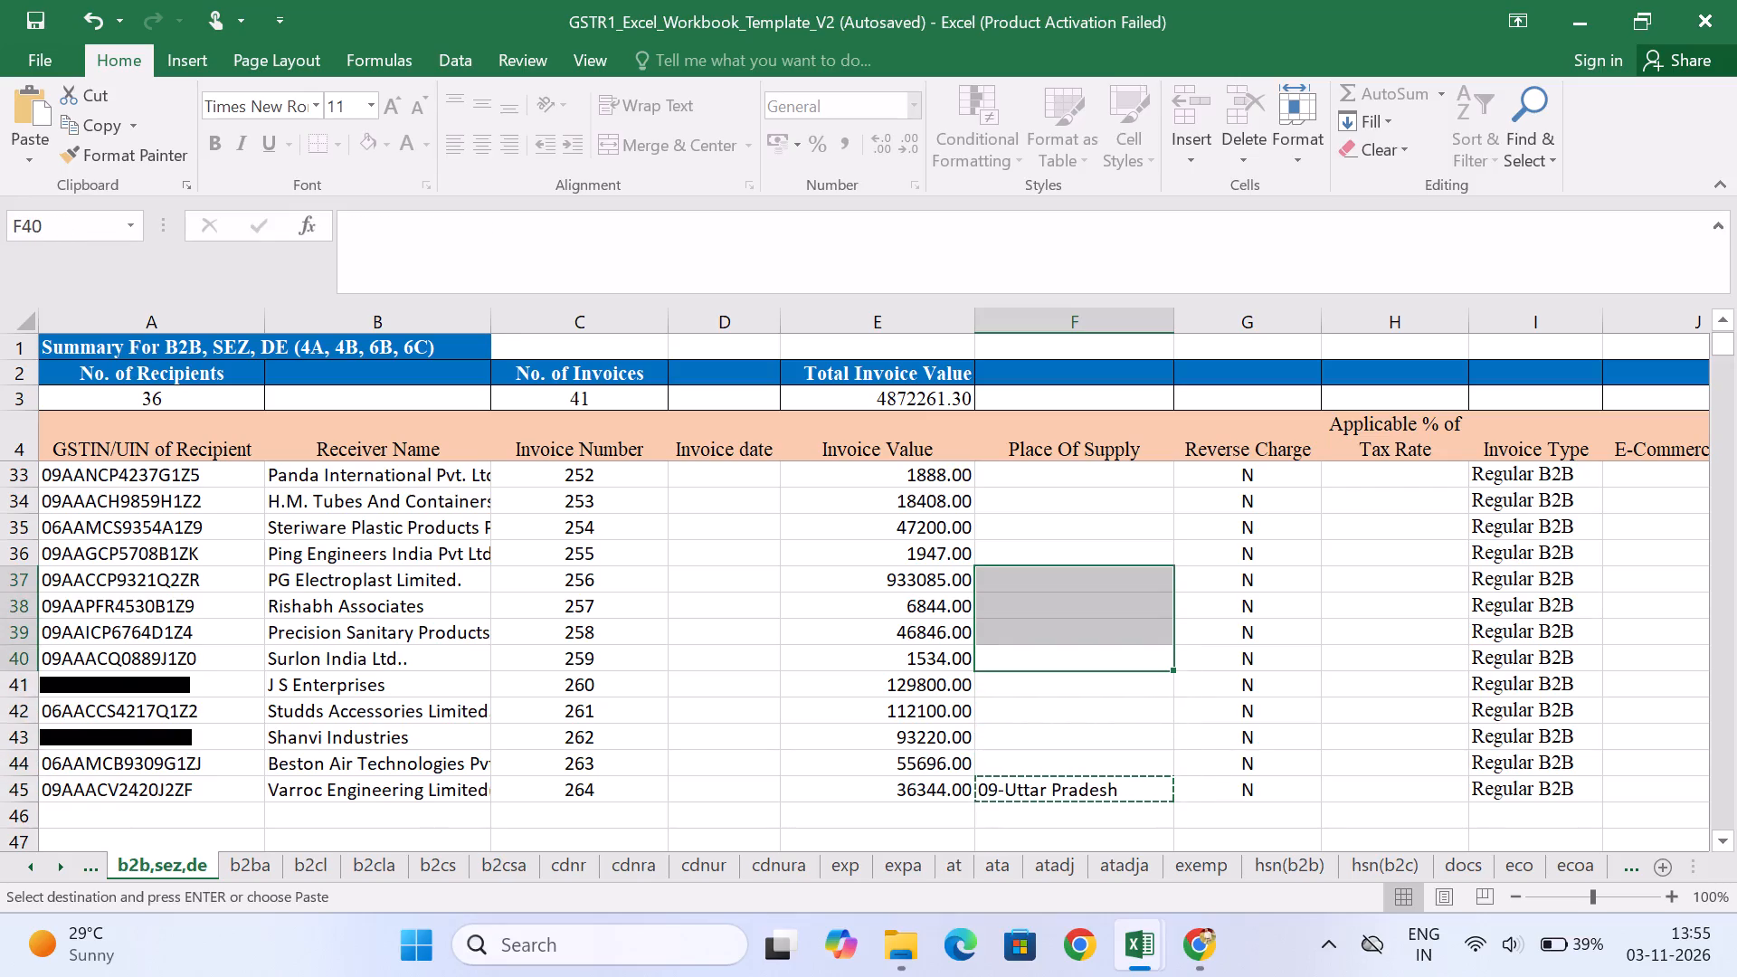
pyautogui.hotkey('ctrl', 'v')
# Paste 09-Uttar Pradesh into F33:F34, the Panda International and H.M. Tubes rows with 09 GSTINs.
pyautogui.press('Up')
pyautogui.press('Up')
pyautogui.press('Up')
pyautogui.press('Up')
pyautogui.press('Up')
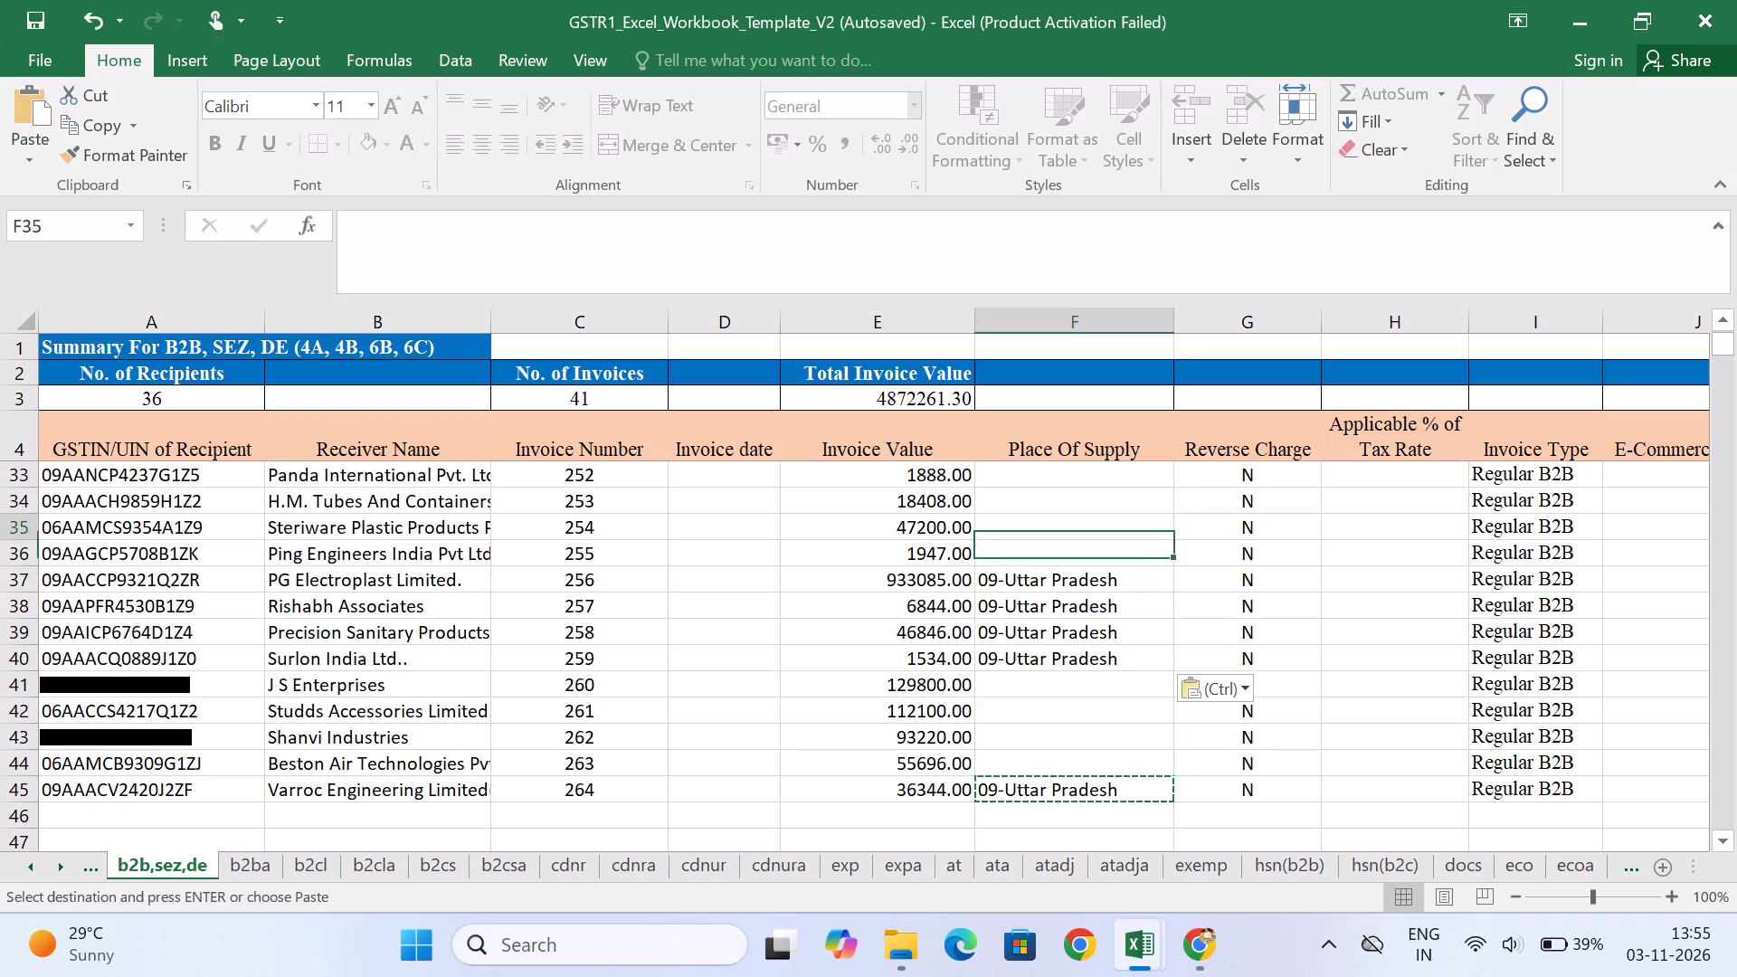
pyautogui.press('Up')
pyautogui.hotkey('shift', 'Up')
pyautogui.hotkey('shift', 'Up')
pyautogui.hotkey('shift', 'Down')
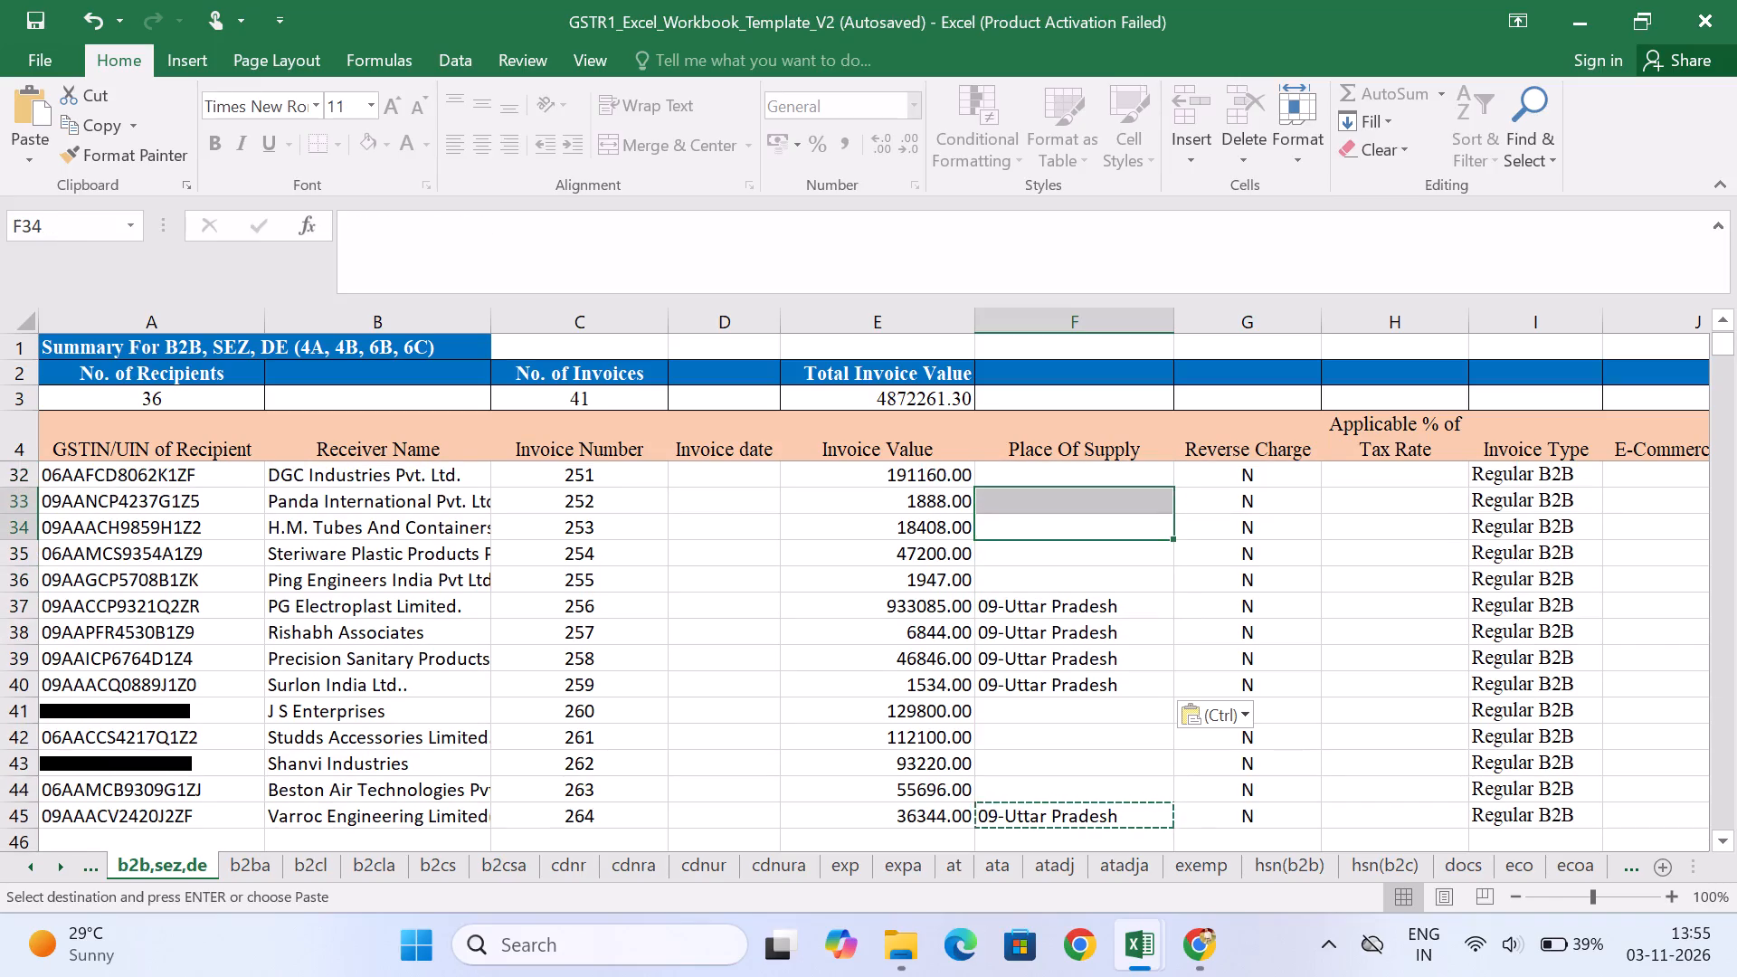
pyautogui.hotkey('ctrl', 'v')
# Return to the first invoice rows and paste 09-Uttar Pradesh into F6:F7, for invoices 225 and 226.
pyautogui.press('Up')
pyautogui.hotkey('ctrl', 'Up')
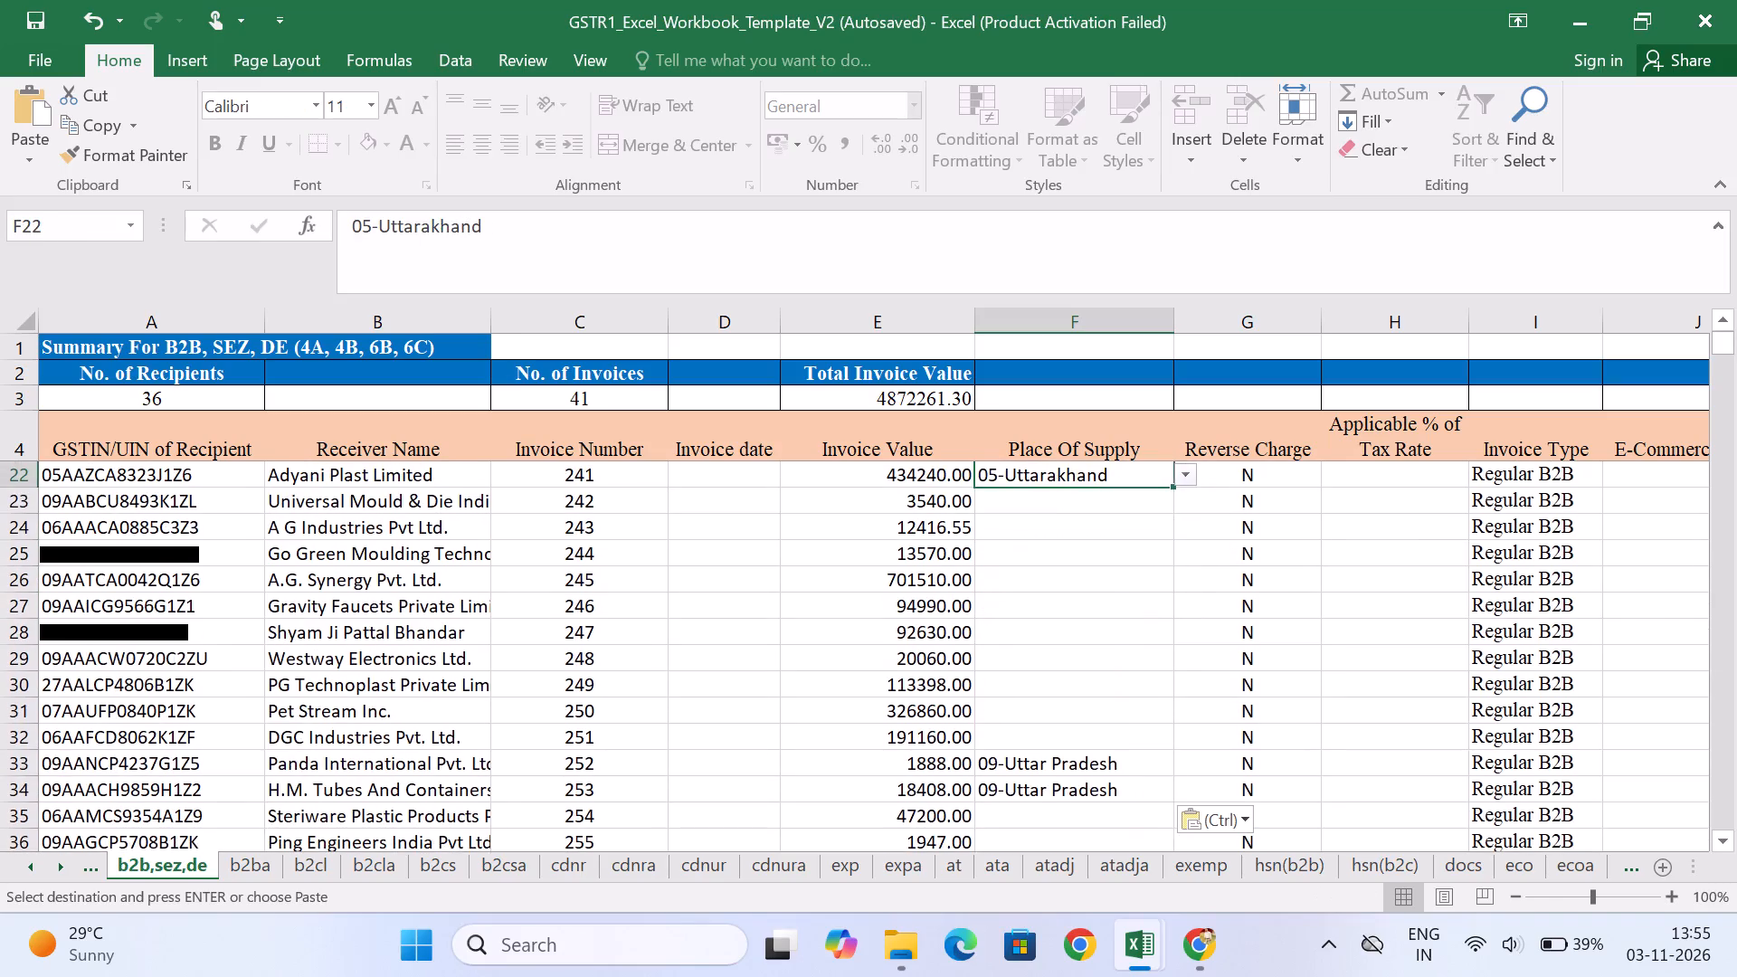
pyautogui.press('Down')
pyautogui.press('Up')
pyautogui.press('Up')
pyautogui.press('Up')
pyautogui.press('Up')
pyautogui.hotkey('ctrl', 'Up')
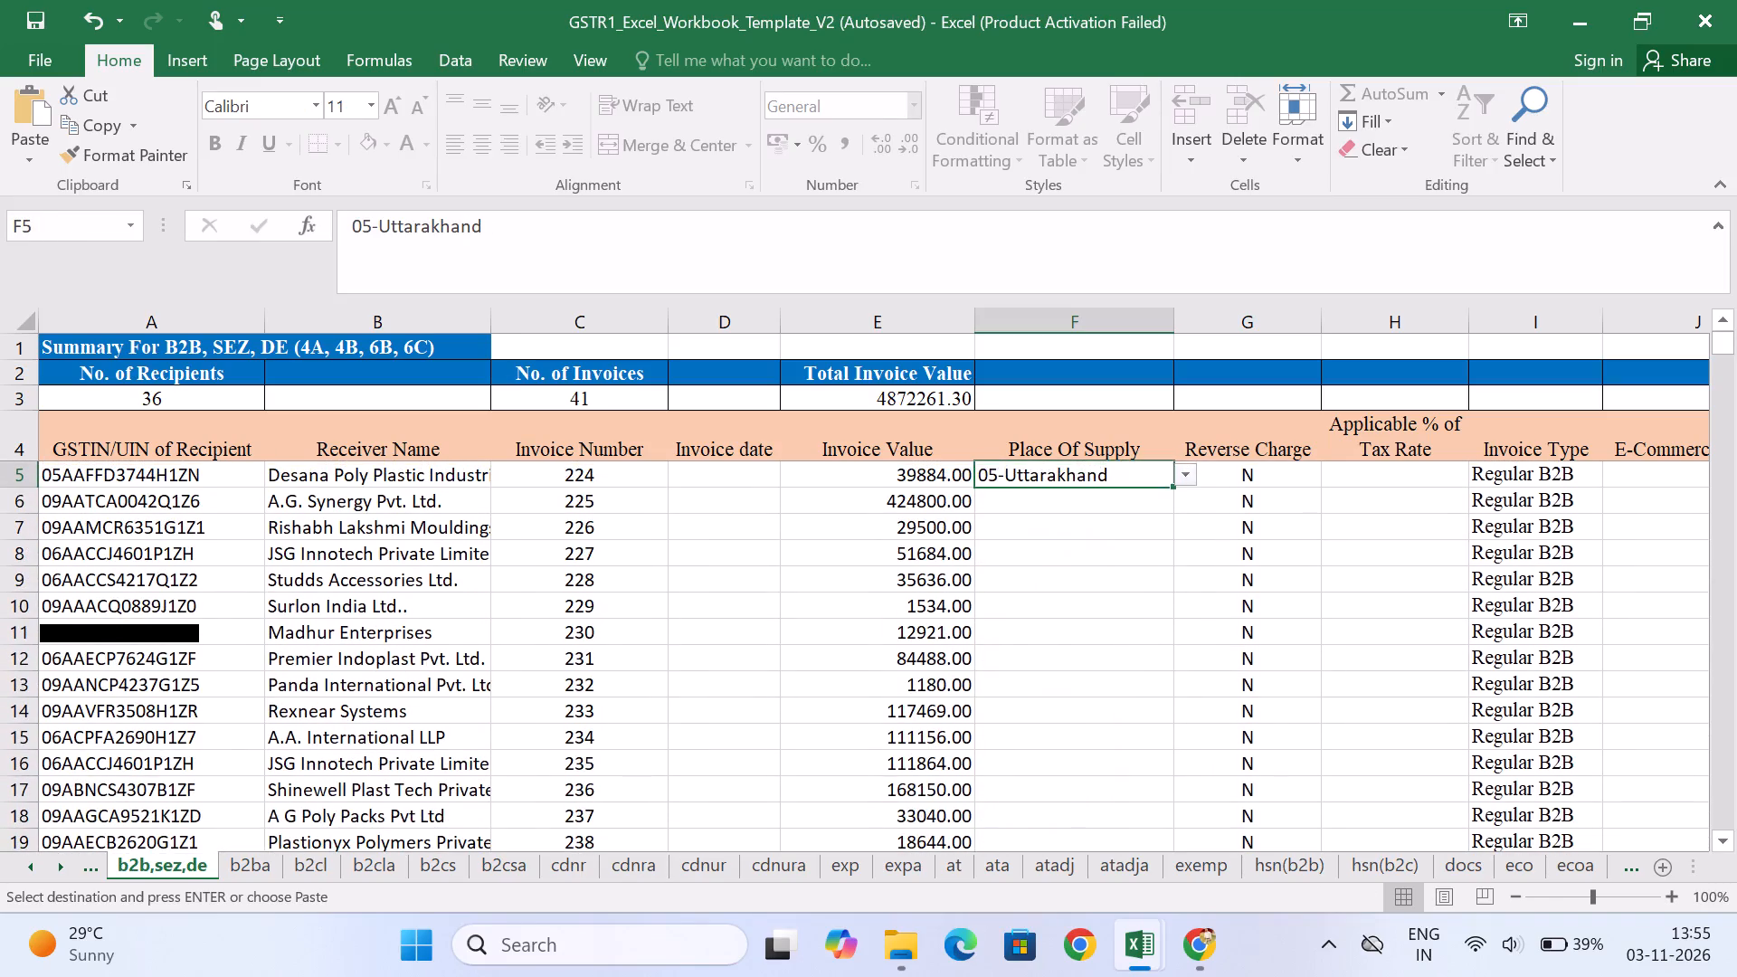
pyautogui.press('Up')
pyautogui.press('Up')
pyautogui.press('Down')
pyautogui.press('Down')
pyautogui.press('Down')
pyautogui.hotkey('shift', 'Down')
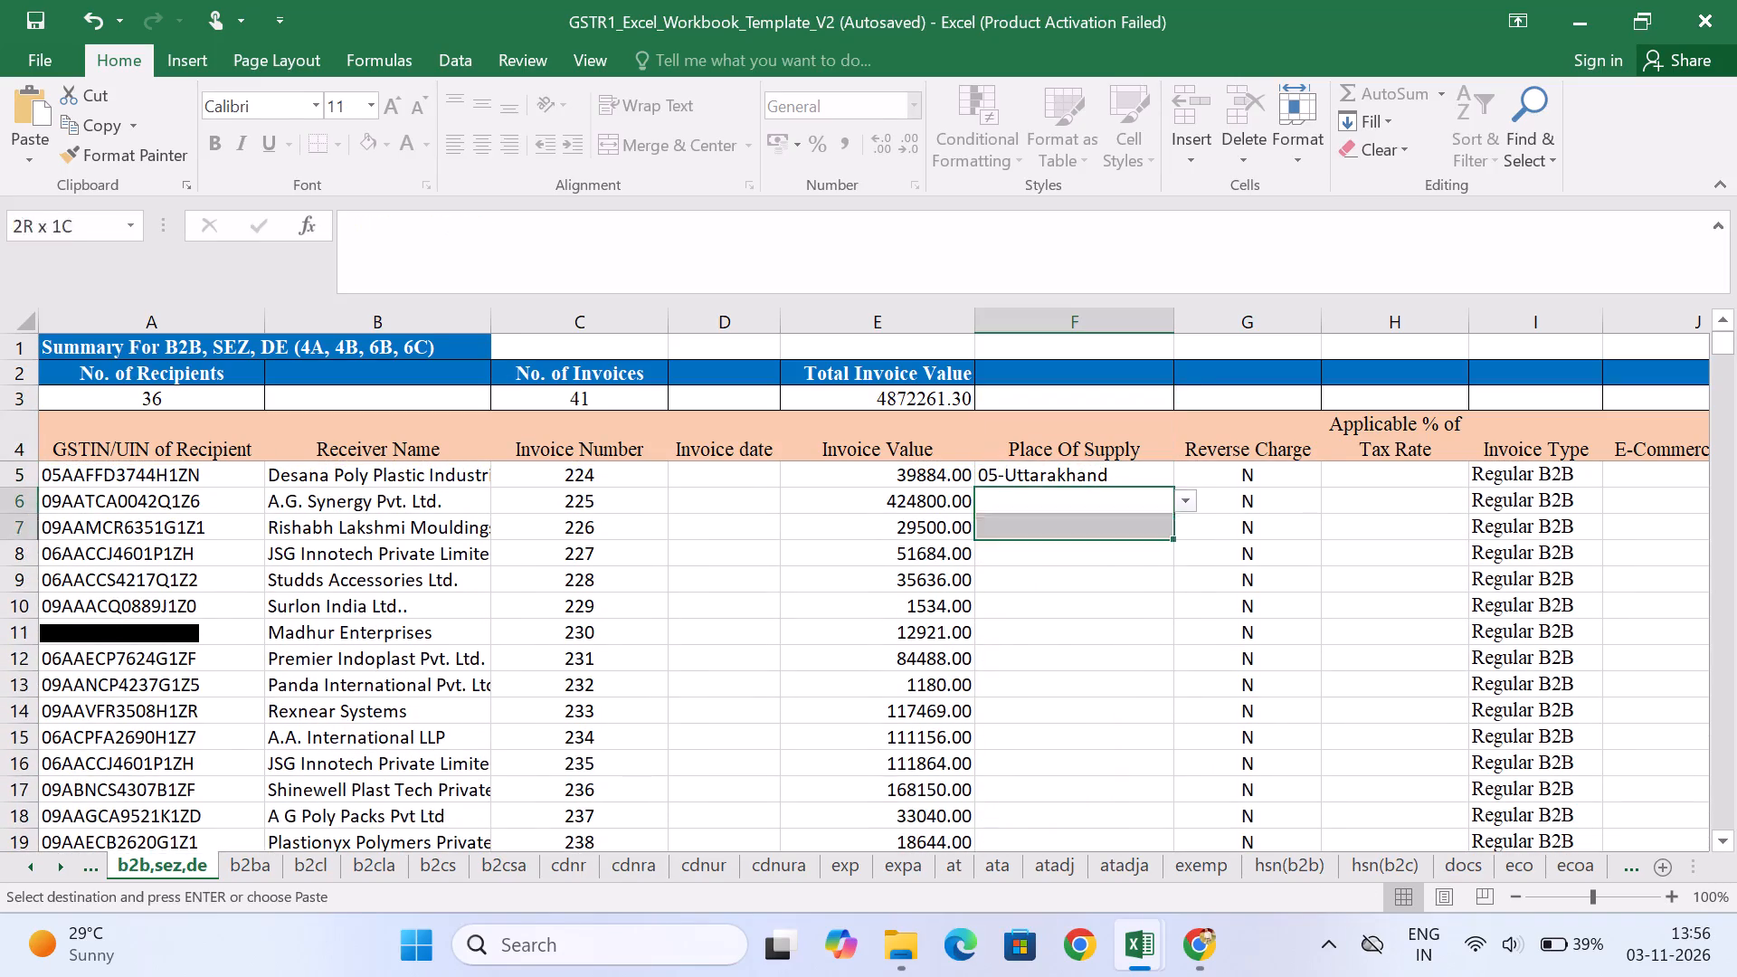
pyautogui.hotkey('ctrl', 'v')
# Paste 09-Uttar Pradesh into F10, the Surlon India row for invoice 229.
pyautogui.press('Down')
pyautogui.press('Down')
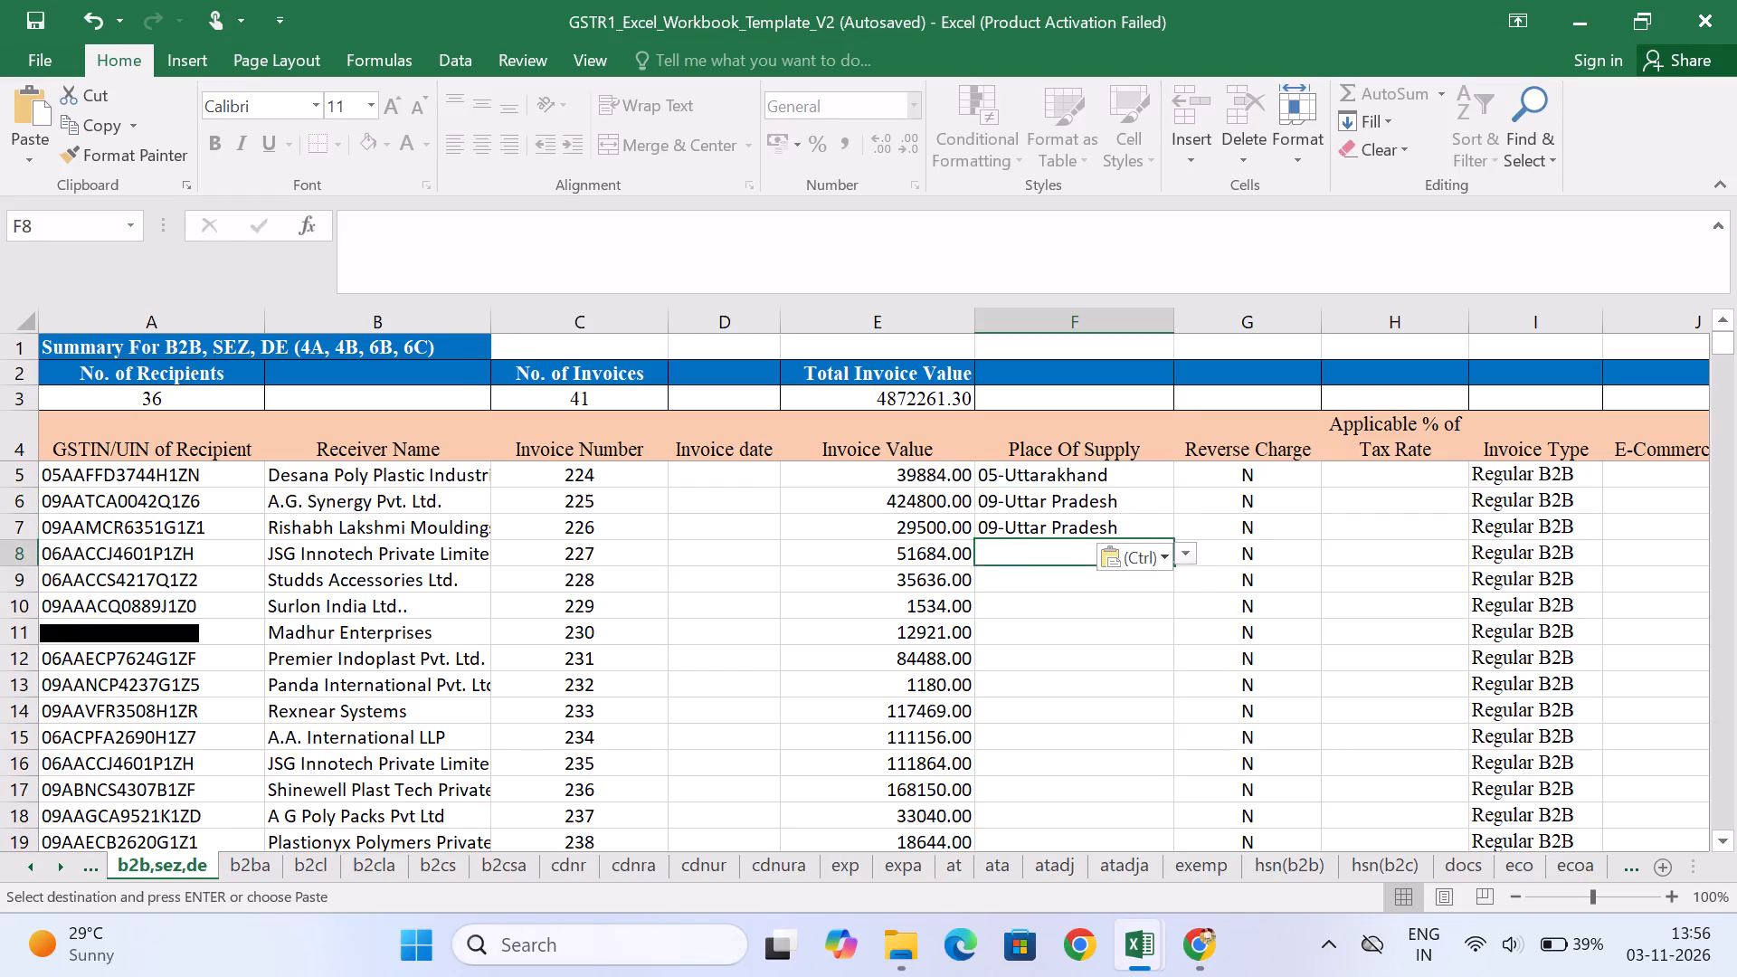
pyautogui.press('Down')
pyautogui.press('Down')
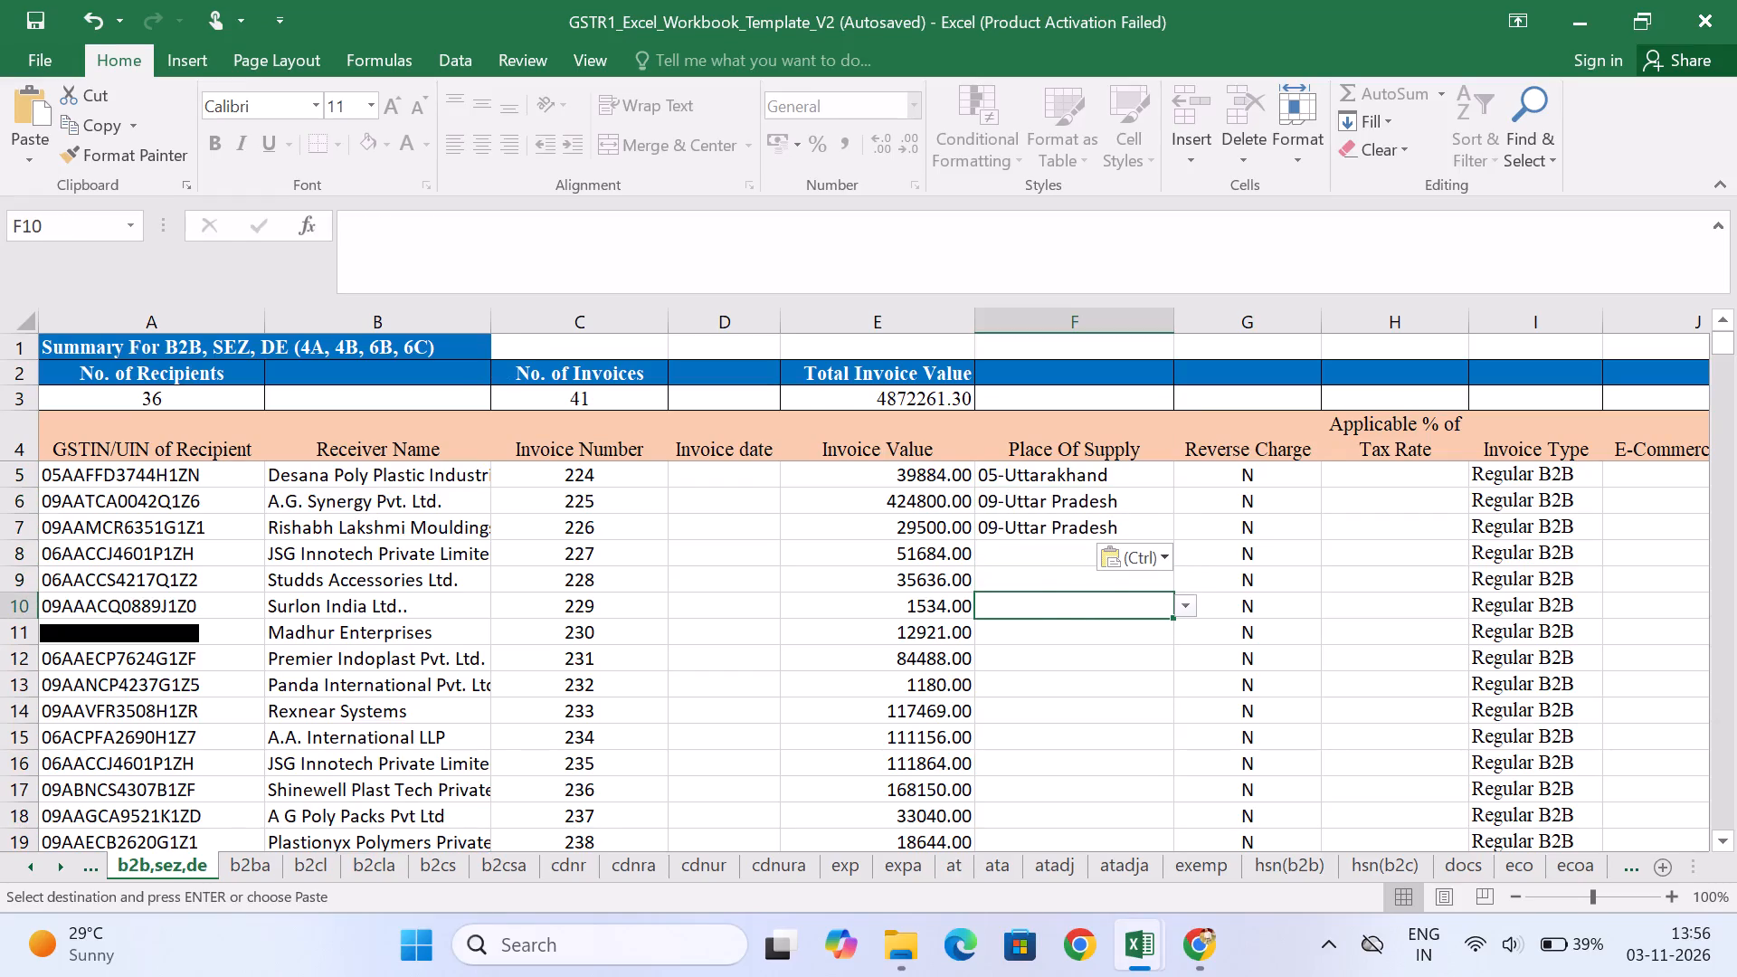
pyautogui.hotkey('ctrl', 'v')
# Paste 09-Uttar Pradesh into F13:F14, the 09-prefixed rows for invoices 232 and 233.
pyautogui.press('Down')
pyautogui.press('Down')
pyautogui.press('Down')
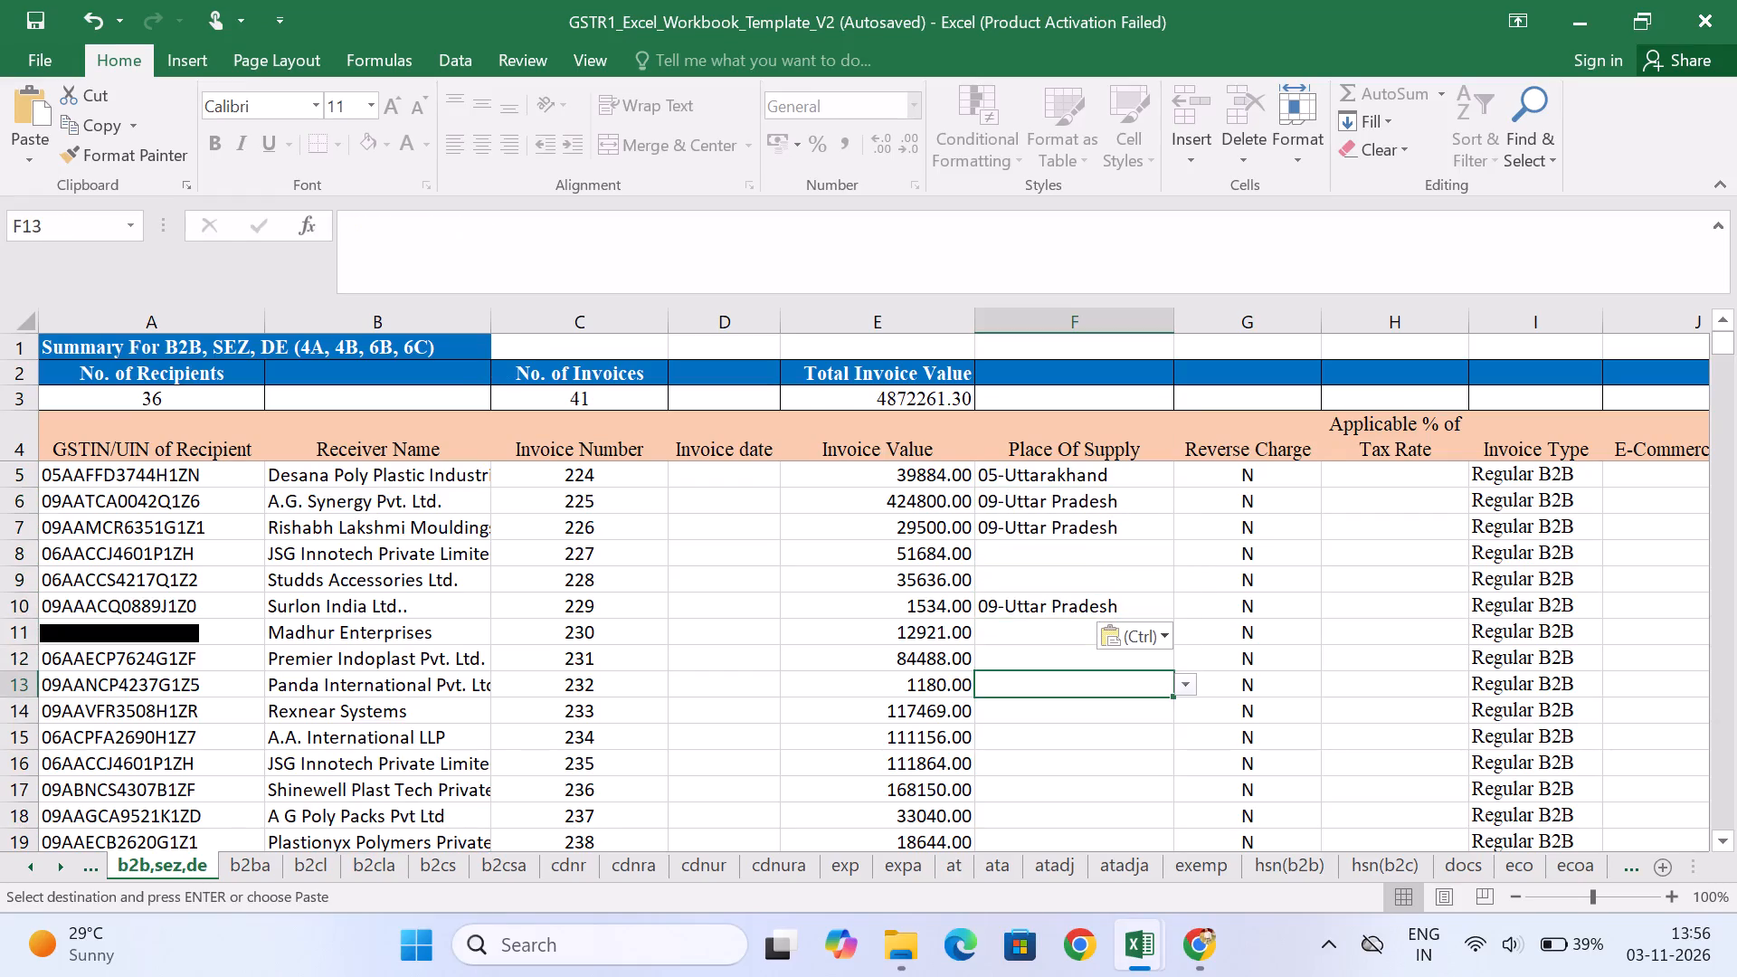
pyautogui.hotkey('shift', 'Down')
pyautogui.hotkey('shift', 'Down')
pyautogui.hotkey('shift', 'Up')
pyautogui.hotkey('ctrl', 'v')
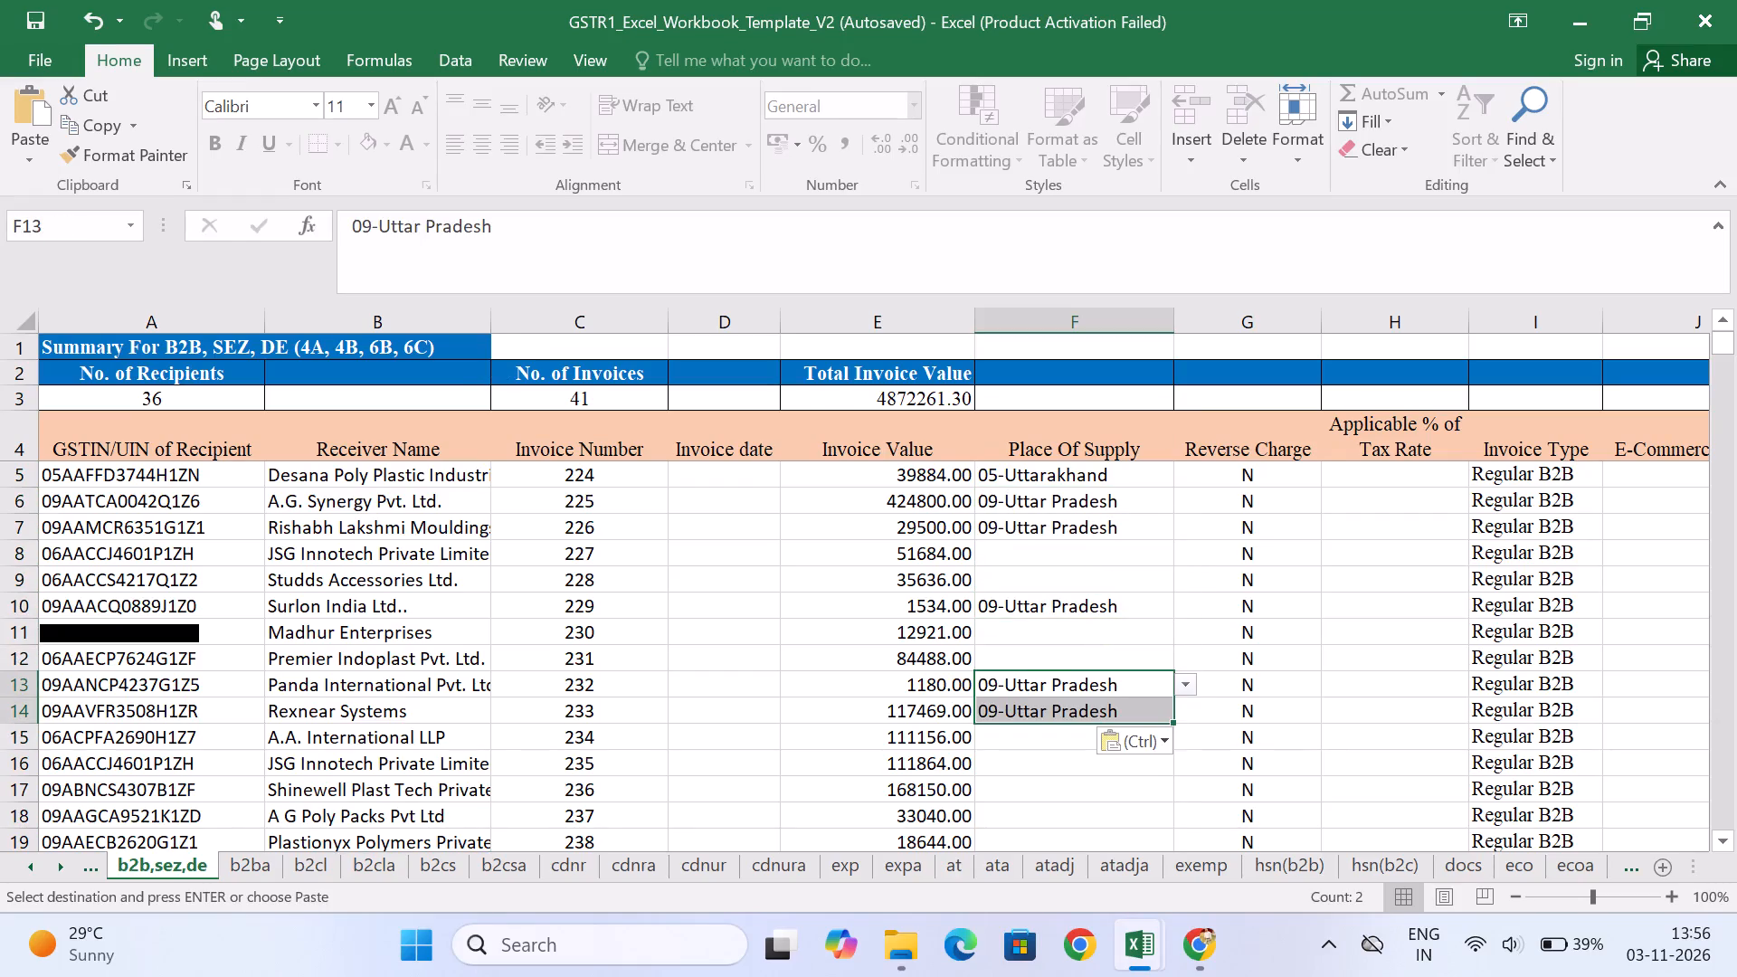
# Paste 09-Uttar Pradesh into F17:F19, the three consecutive 09-prefixed rows for invoices 236 to 238.
pyautogui.press('Down')
pyautogui.press('Down')
pyautogui.press('Down')
pyautogui.press('Down')
pyautogui.hotkey('shift', 'Down')
pyautogui.hotkey('shift', 'Down')
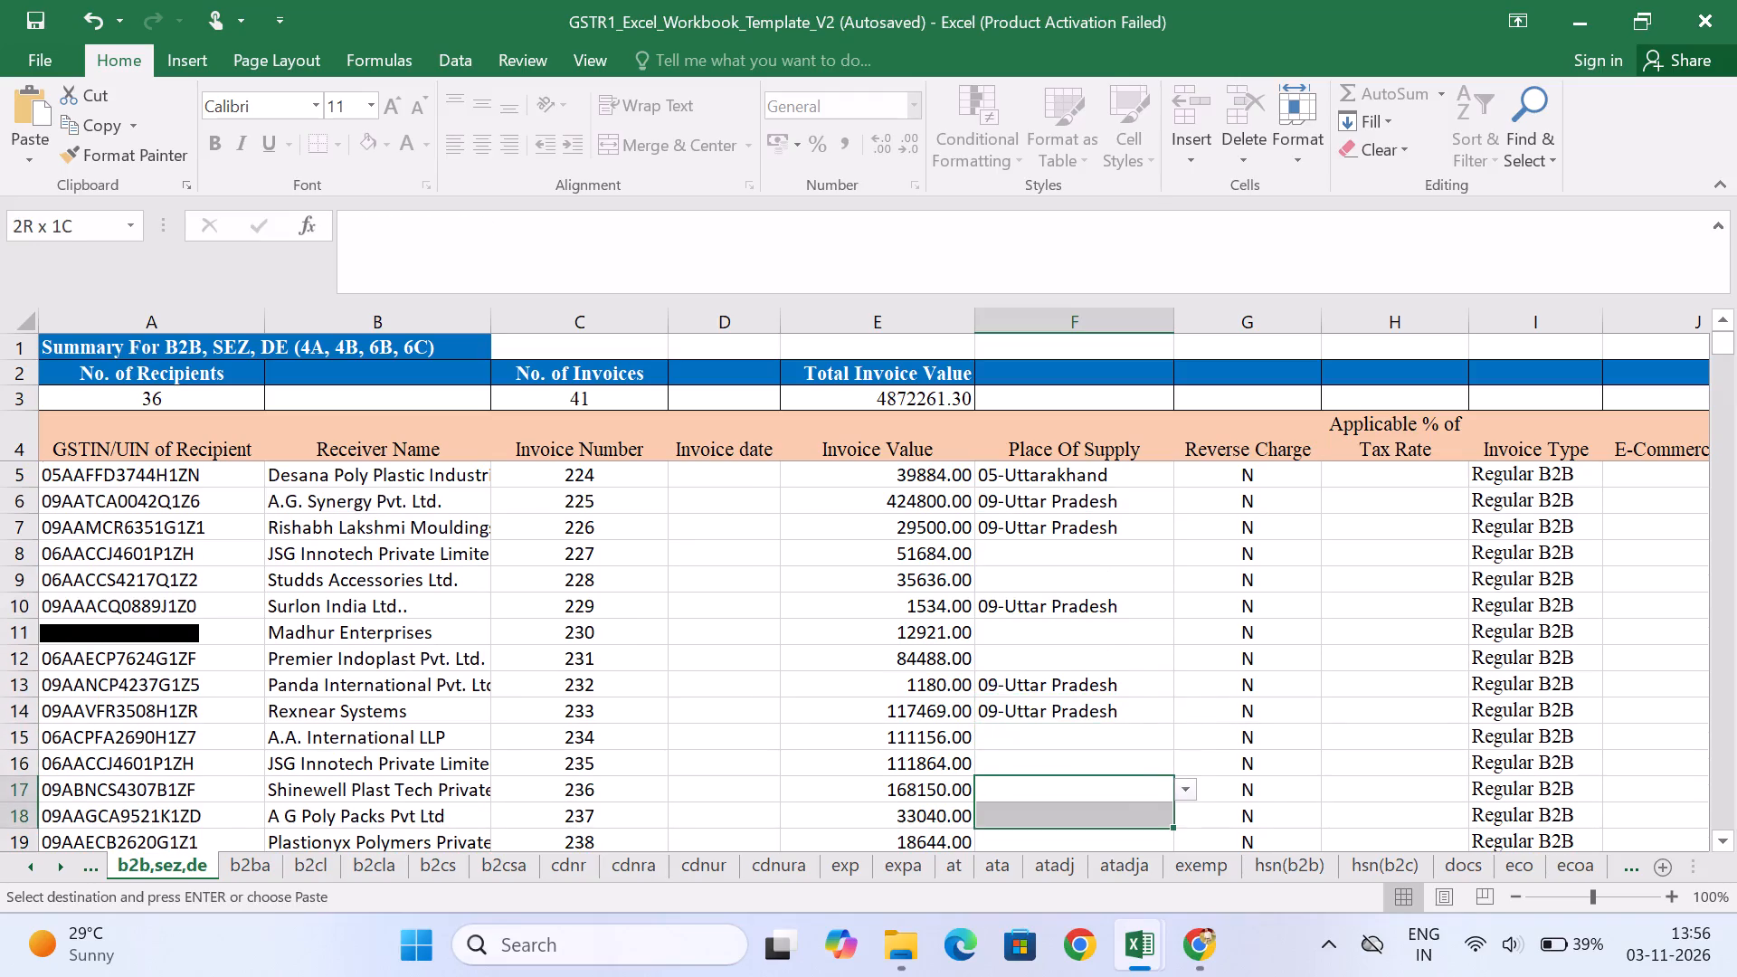
pyautogui.hotkey('ctrl', 'v')
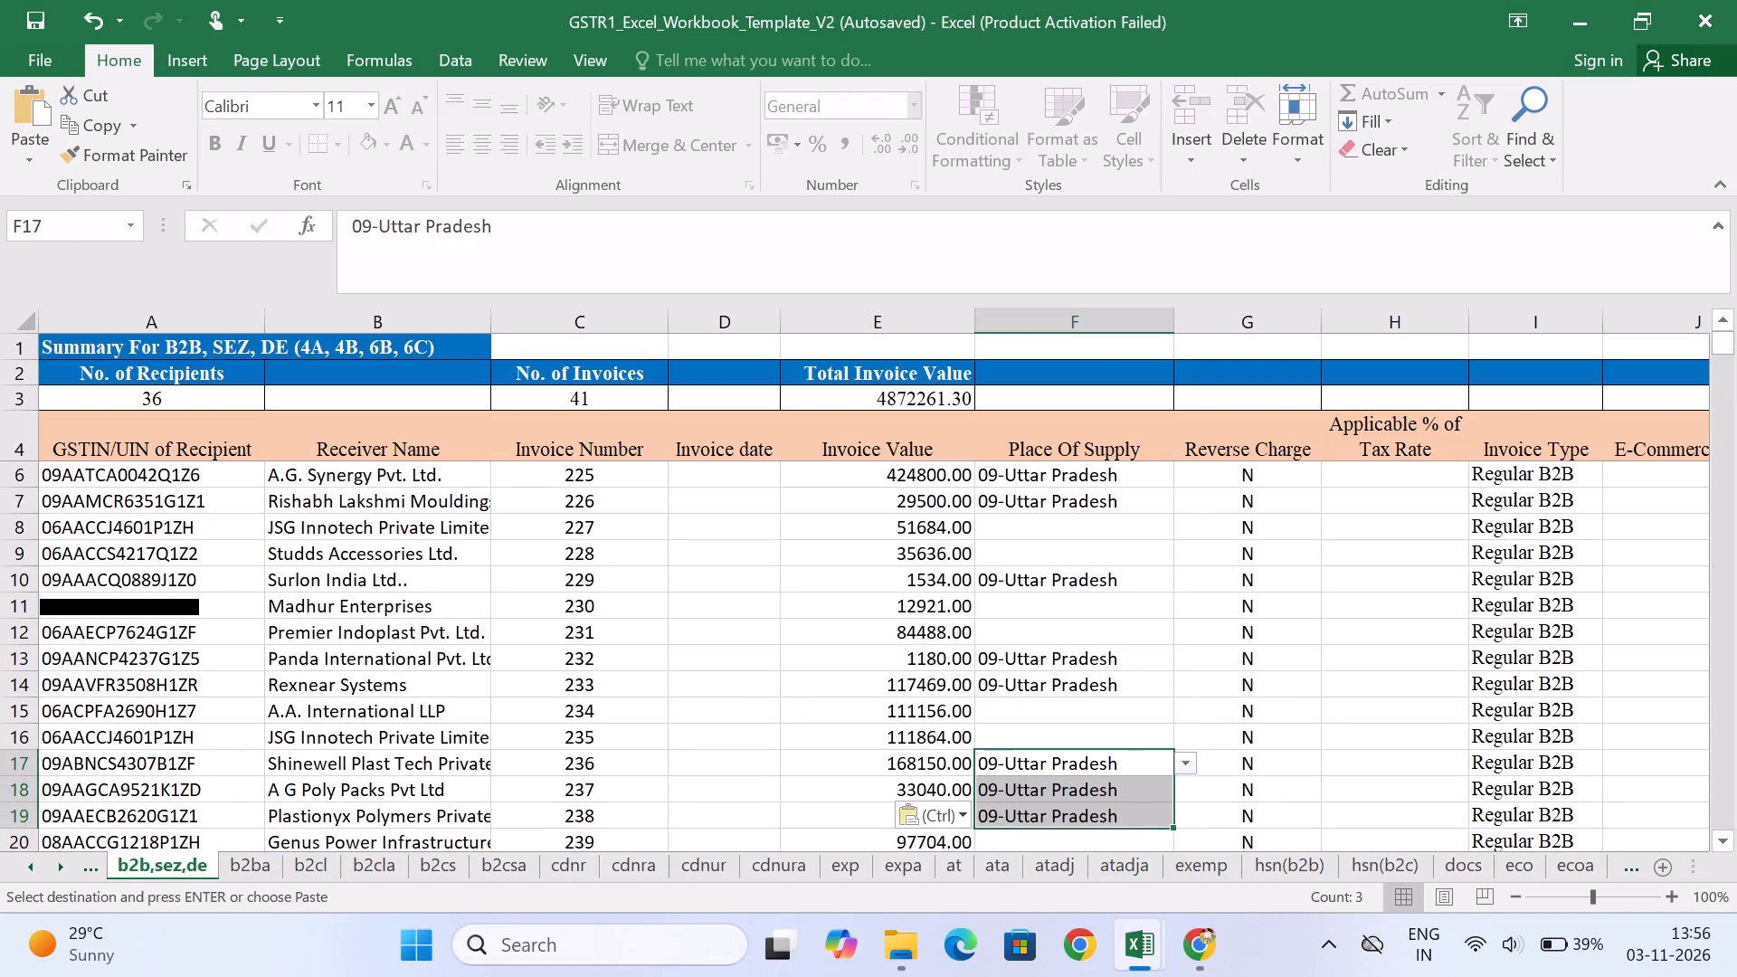
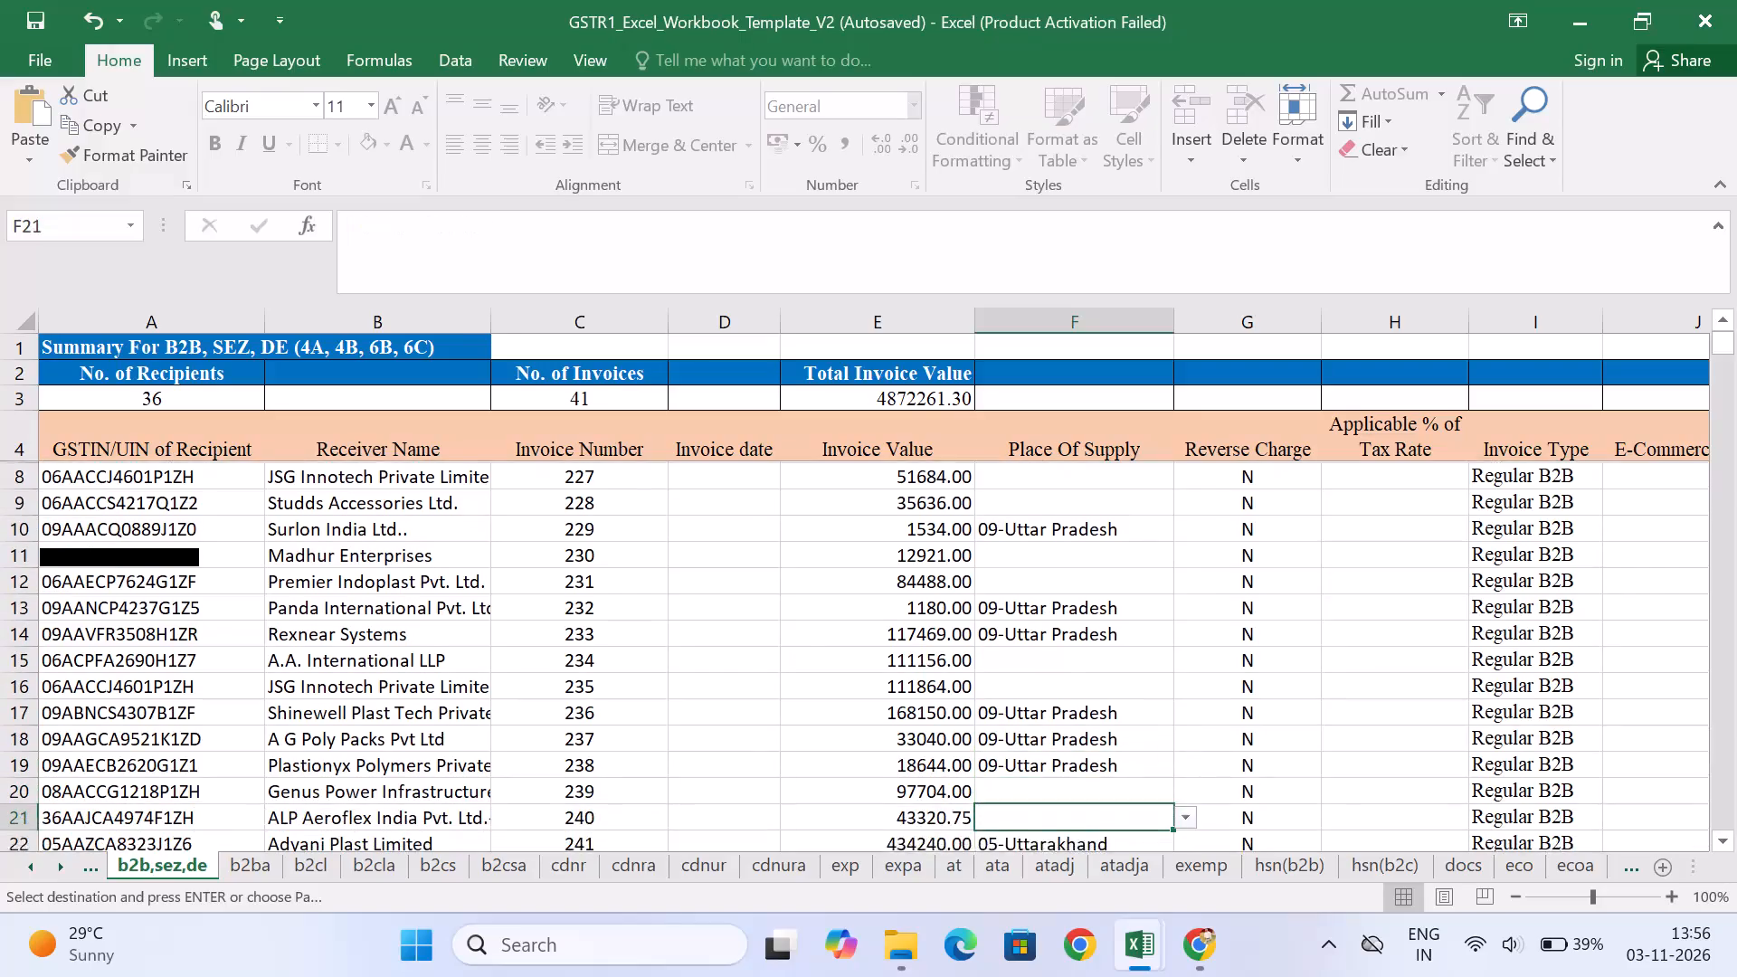
# Paste 09-Uttar Pradesh into F23, the Universal Mould & Die row for invoice 242.
pyautogui.press('Down')
pyautogui.press('Down')
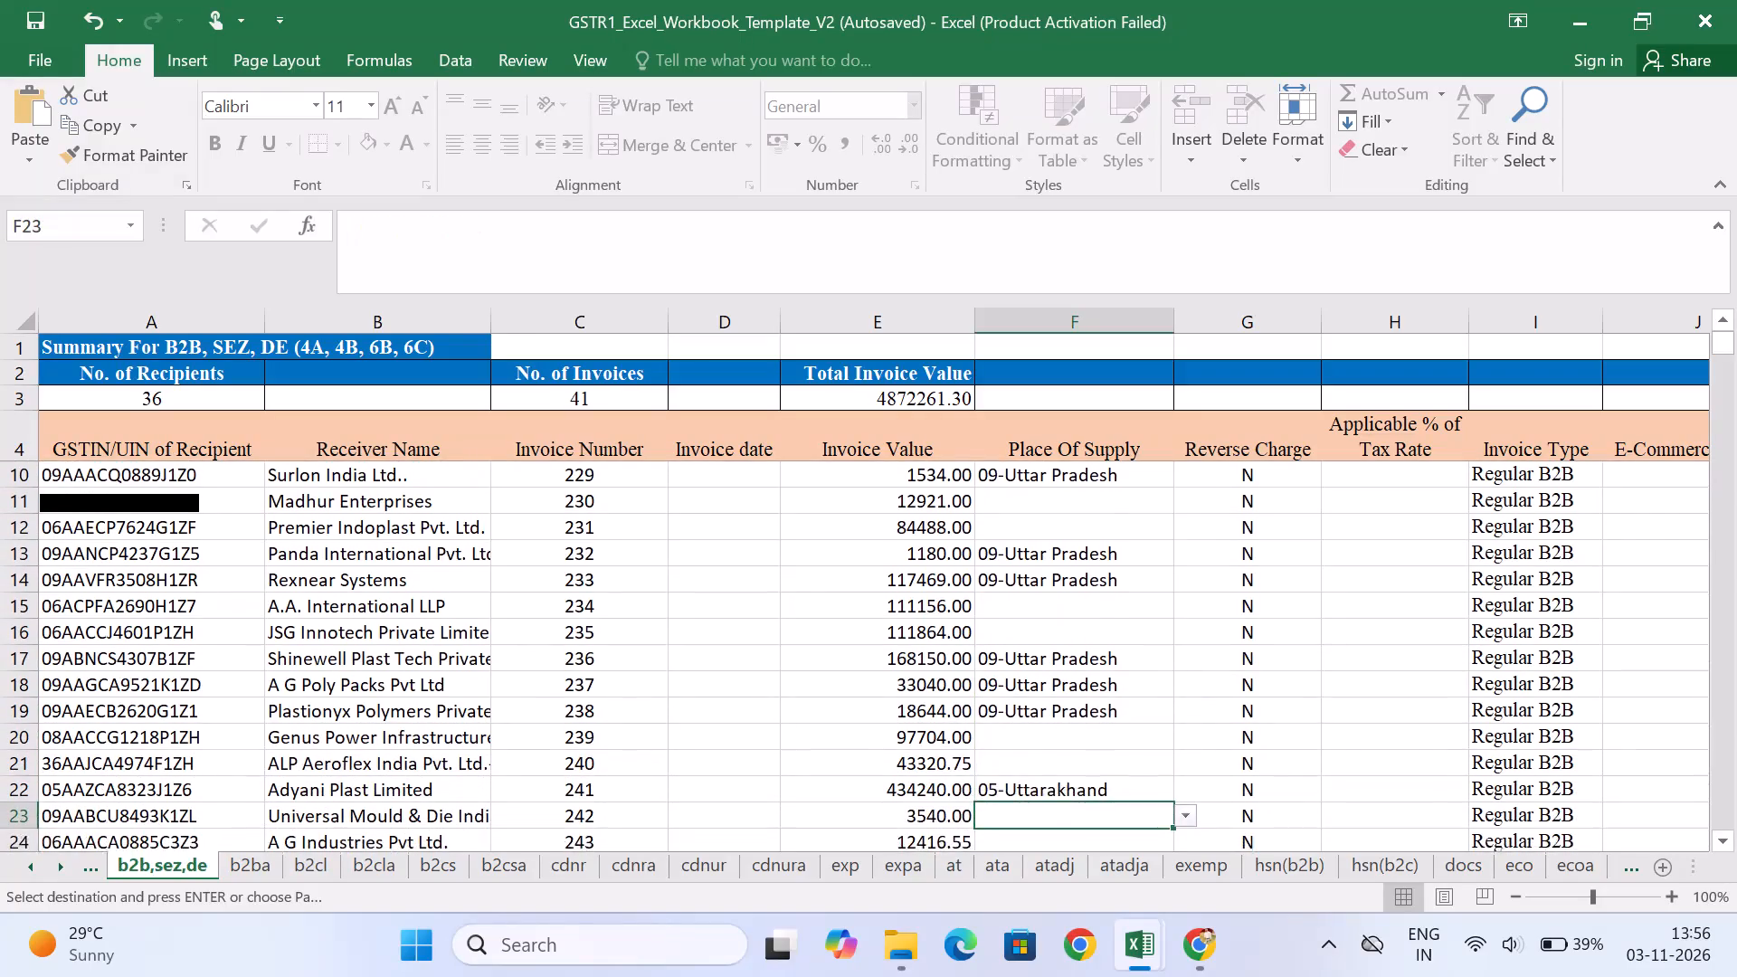
pyautogui.press('Up')
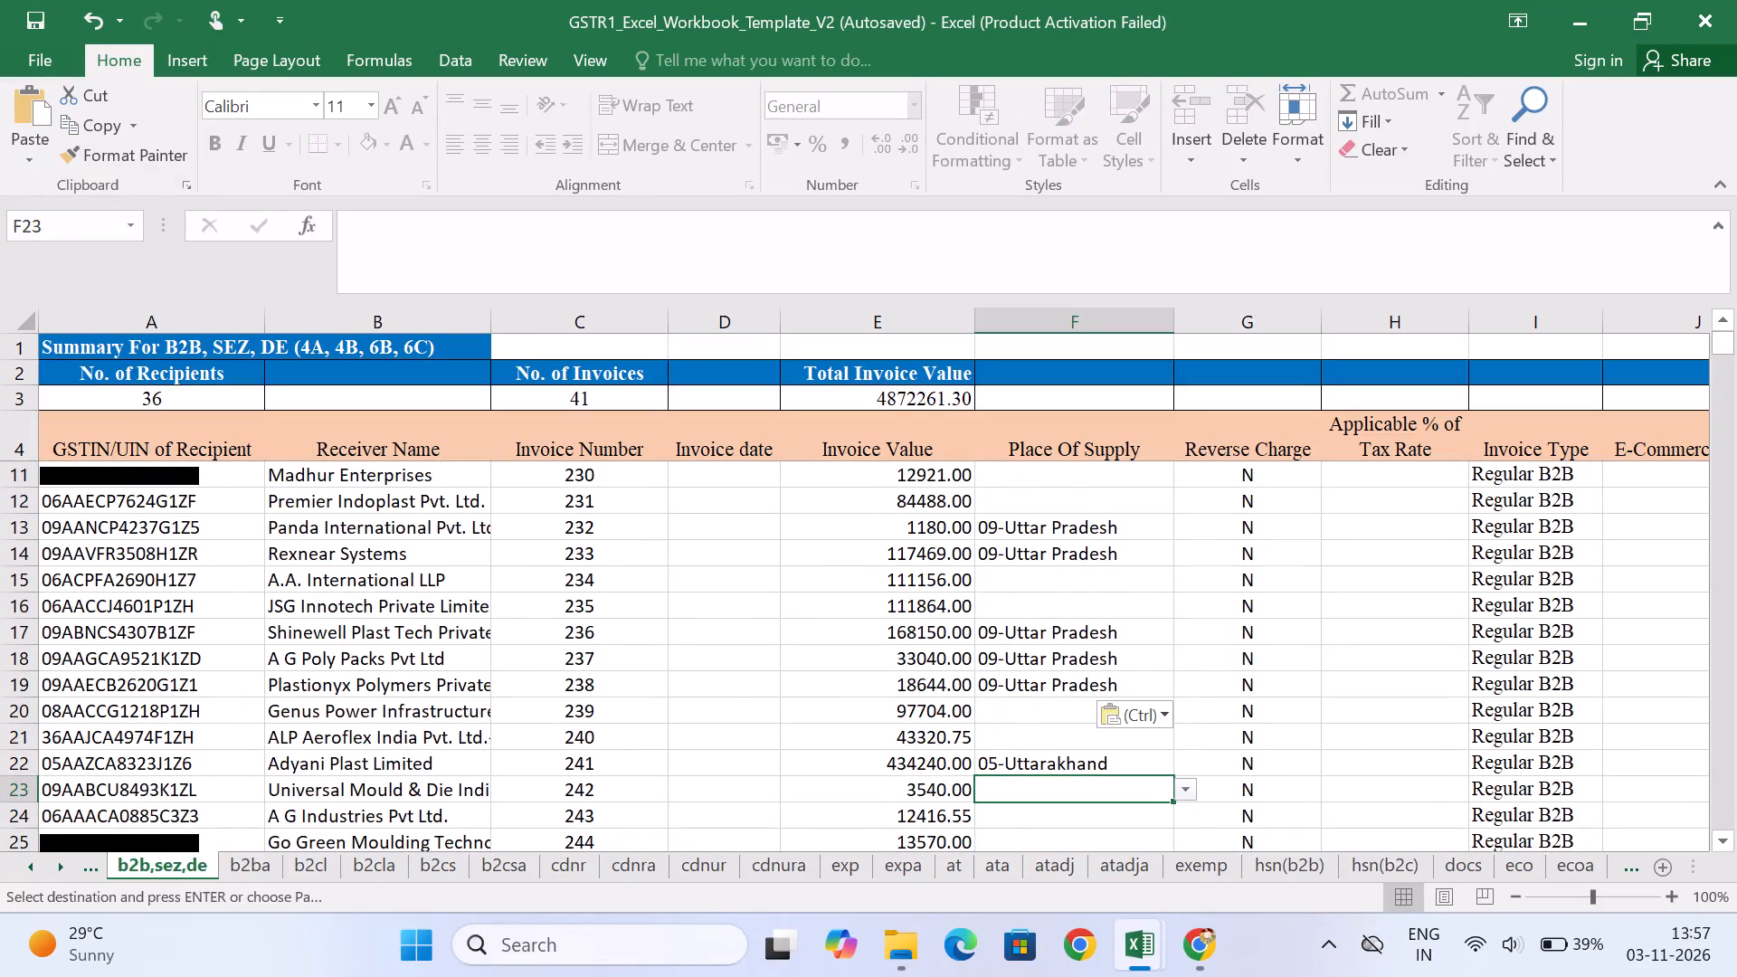
pyautogui.hotkey('ctrl', 'v')
# Paste 09-Uttar Pradesh into F25:F29, the five consecutive rows for invoices 244 to 248.
pyautogui.press('Down')
pyautogui.press('Down')
pyautogui.press('Down')
pyautogui.press('Down')
pyautogui.press('Down')
pyautogui.press('Up')
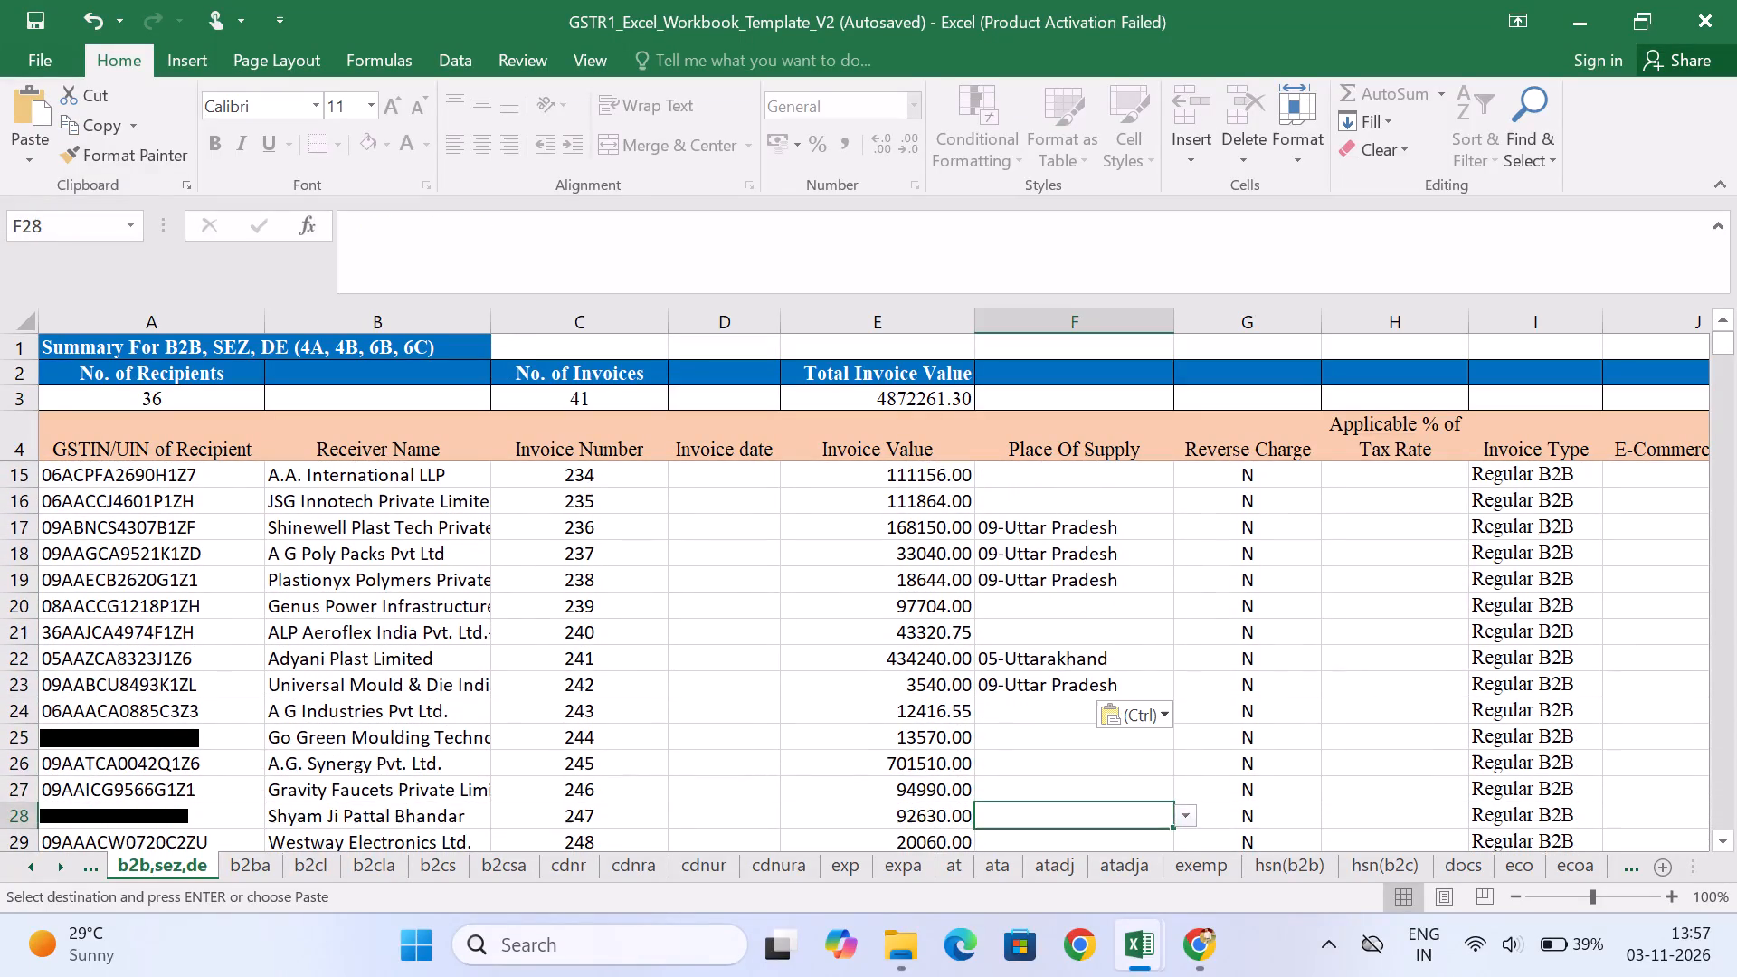
pyautogui.press('Up')
pyautogui.press('Up')
pyautogui.hotkey('shift', 'Down')
pyautogui.hotkey('shift', 'Down')
pyautogui.hotkey('shift', 'Down')
pyautogui.hotkey('shift', 'Down')
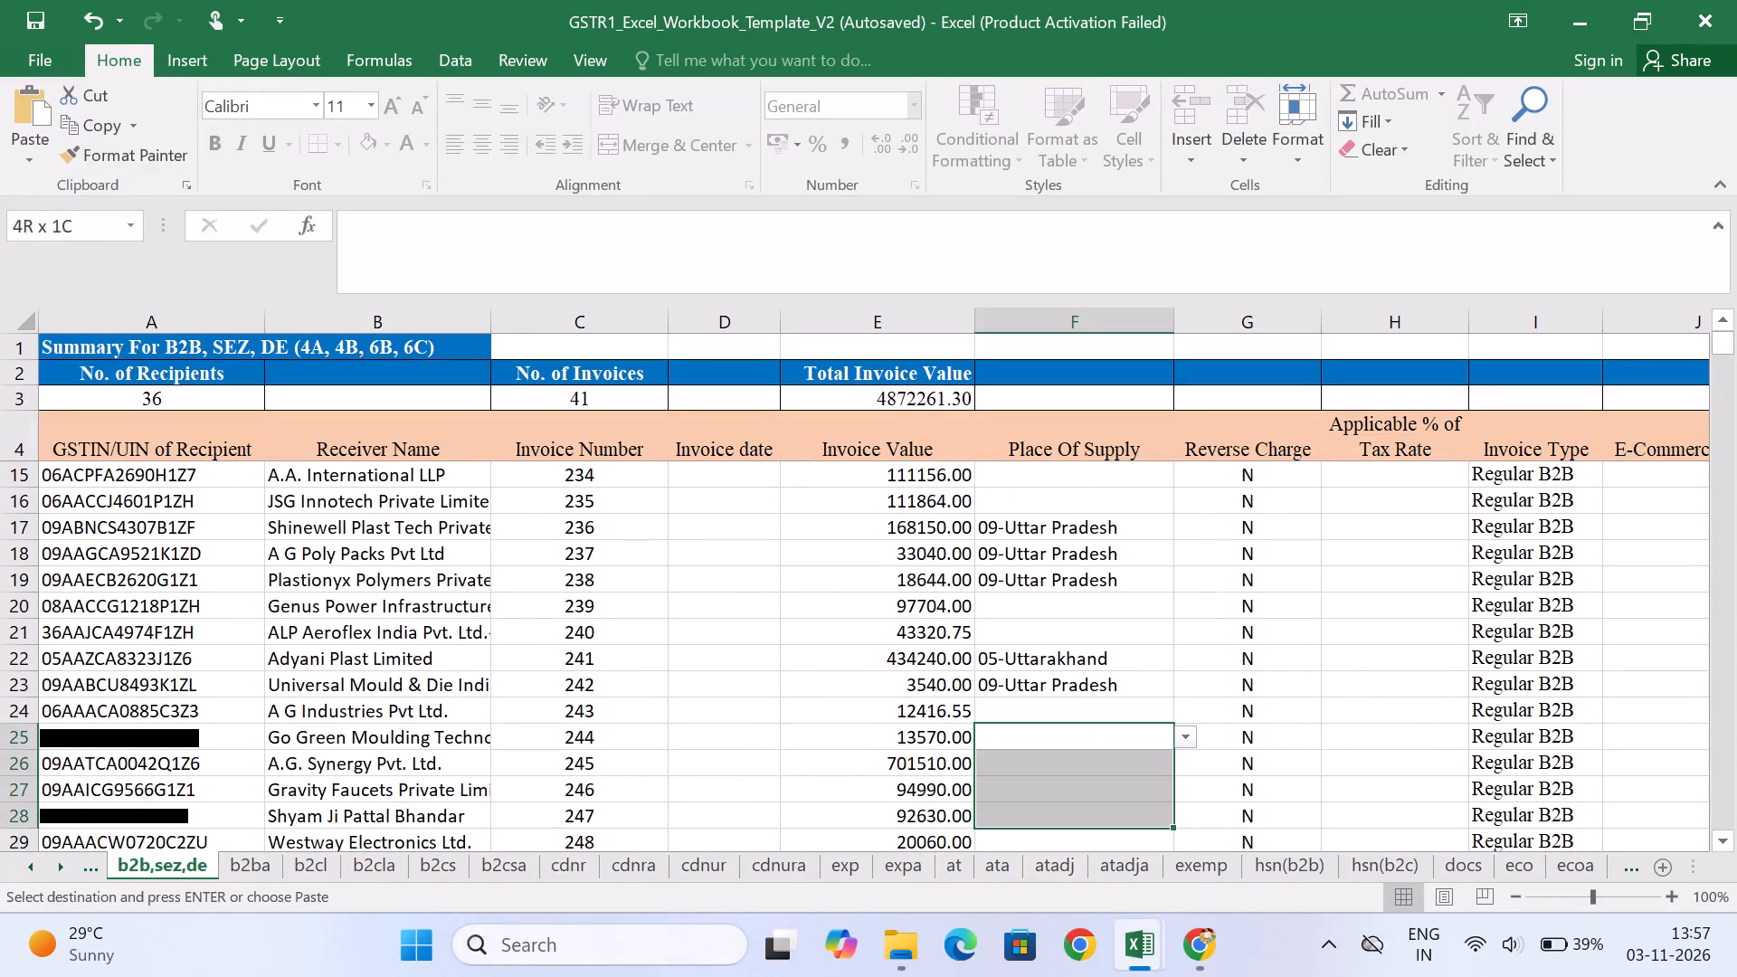
pyautogui.hotkey('ctrl', 'v')
# Paste 09-Uttar Pradesh into F33:F34, the 09-prefixed rows for invoices 252 and 253.
pyautogui.press('Down')
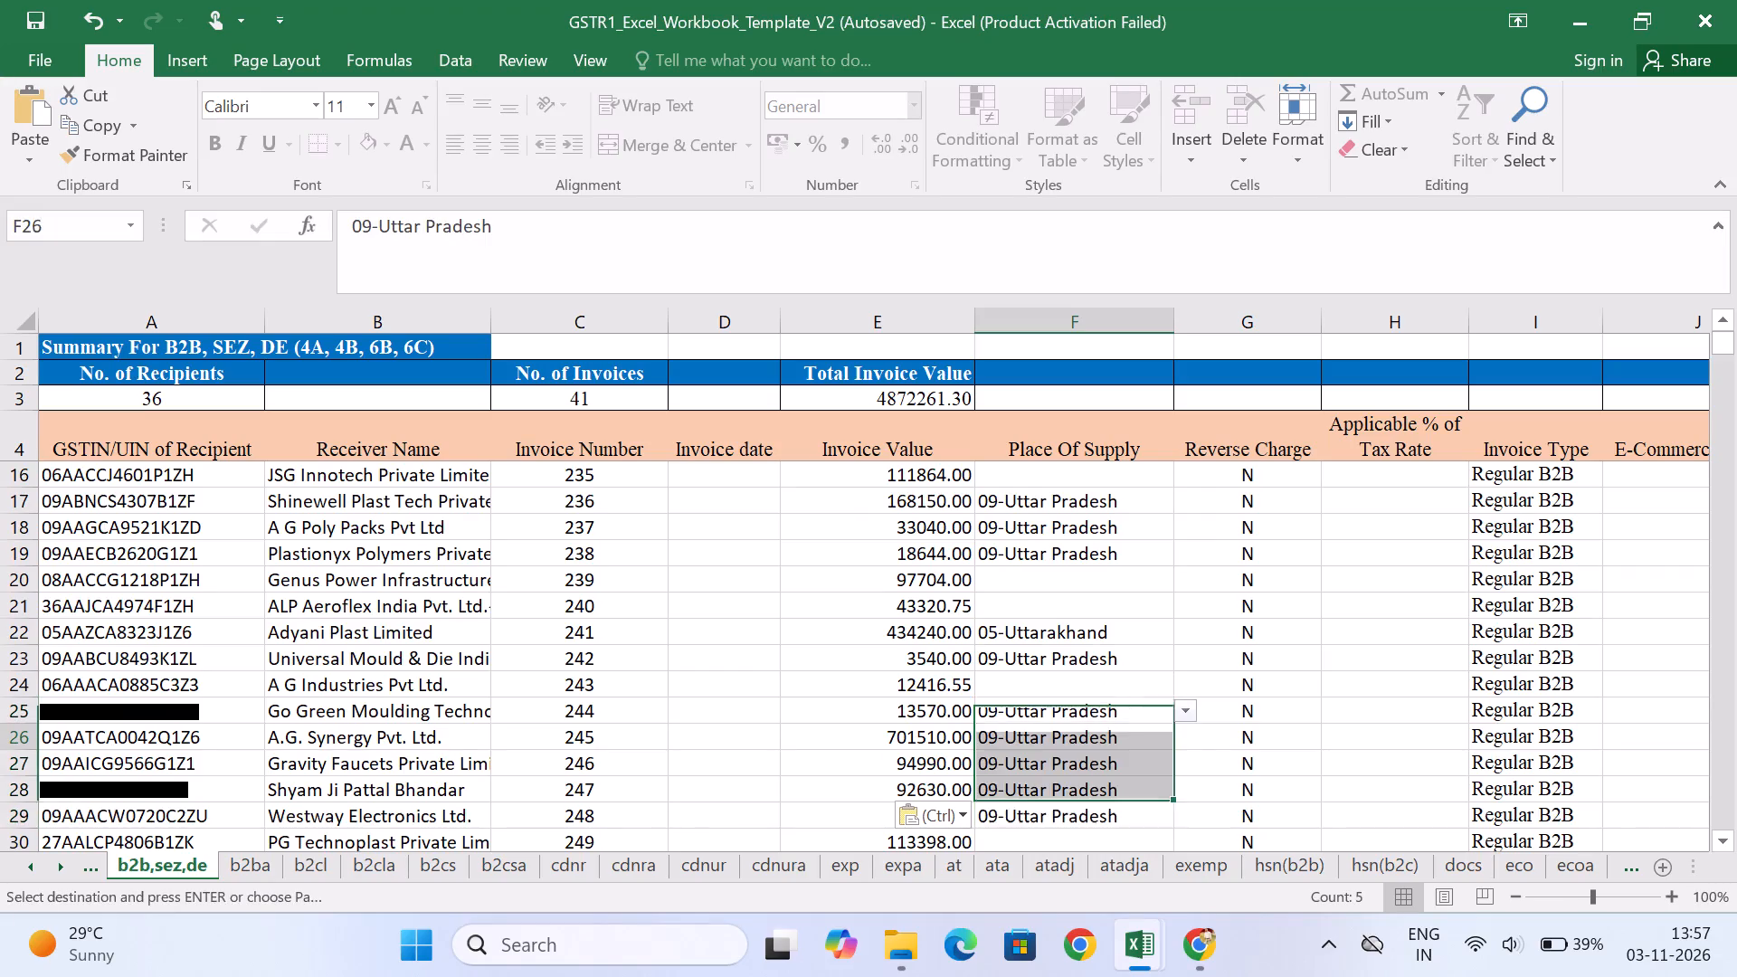
pyautogui.press('Down')
pyautogui.press('Down')
pyautogui.press('Down')
pyautogui.press('Down')
pyautogui.press('Down')
pyautogui.press('Down')
pyautogui.press('Down')
pyautogui.press('Down')
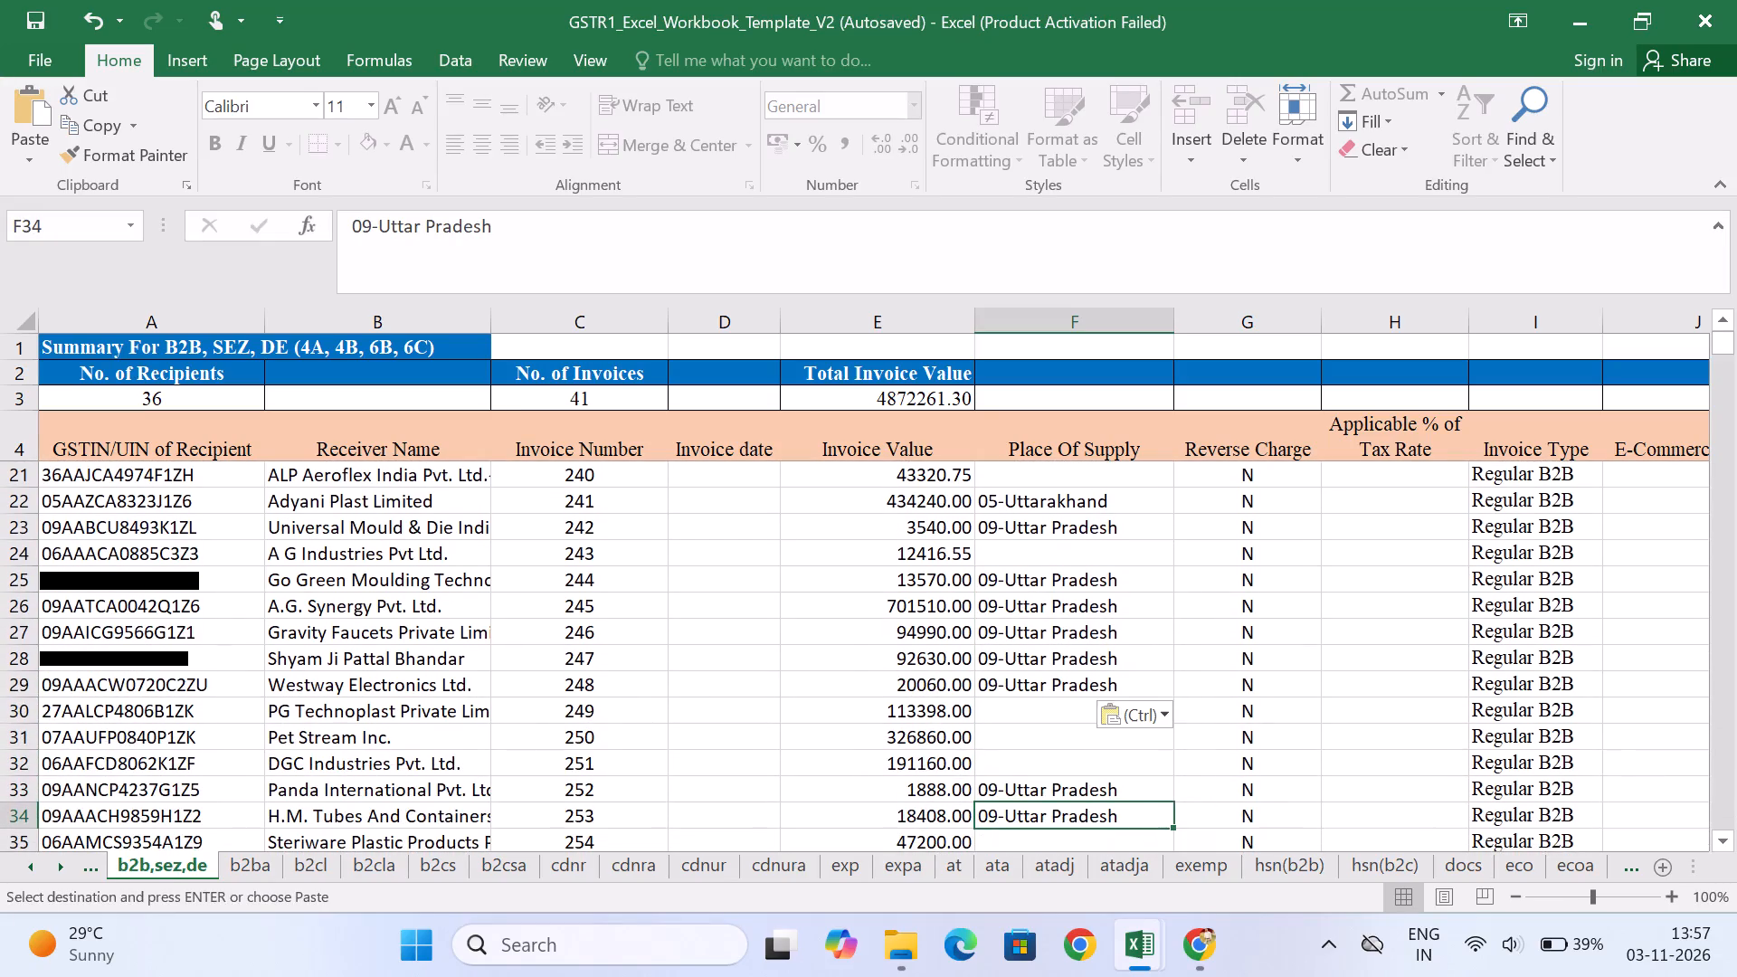
pyautogui.press('Up')
pyautogui.hotkey('shift', 'Down')
pyautogui.hotkey('shift', 'Down')
pyautogui.hotkey('shift', 'Up')
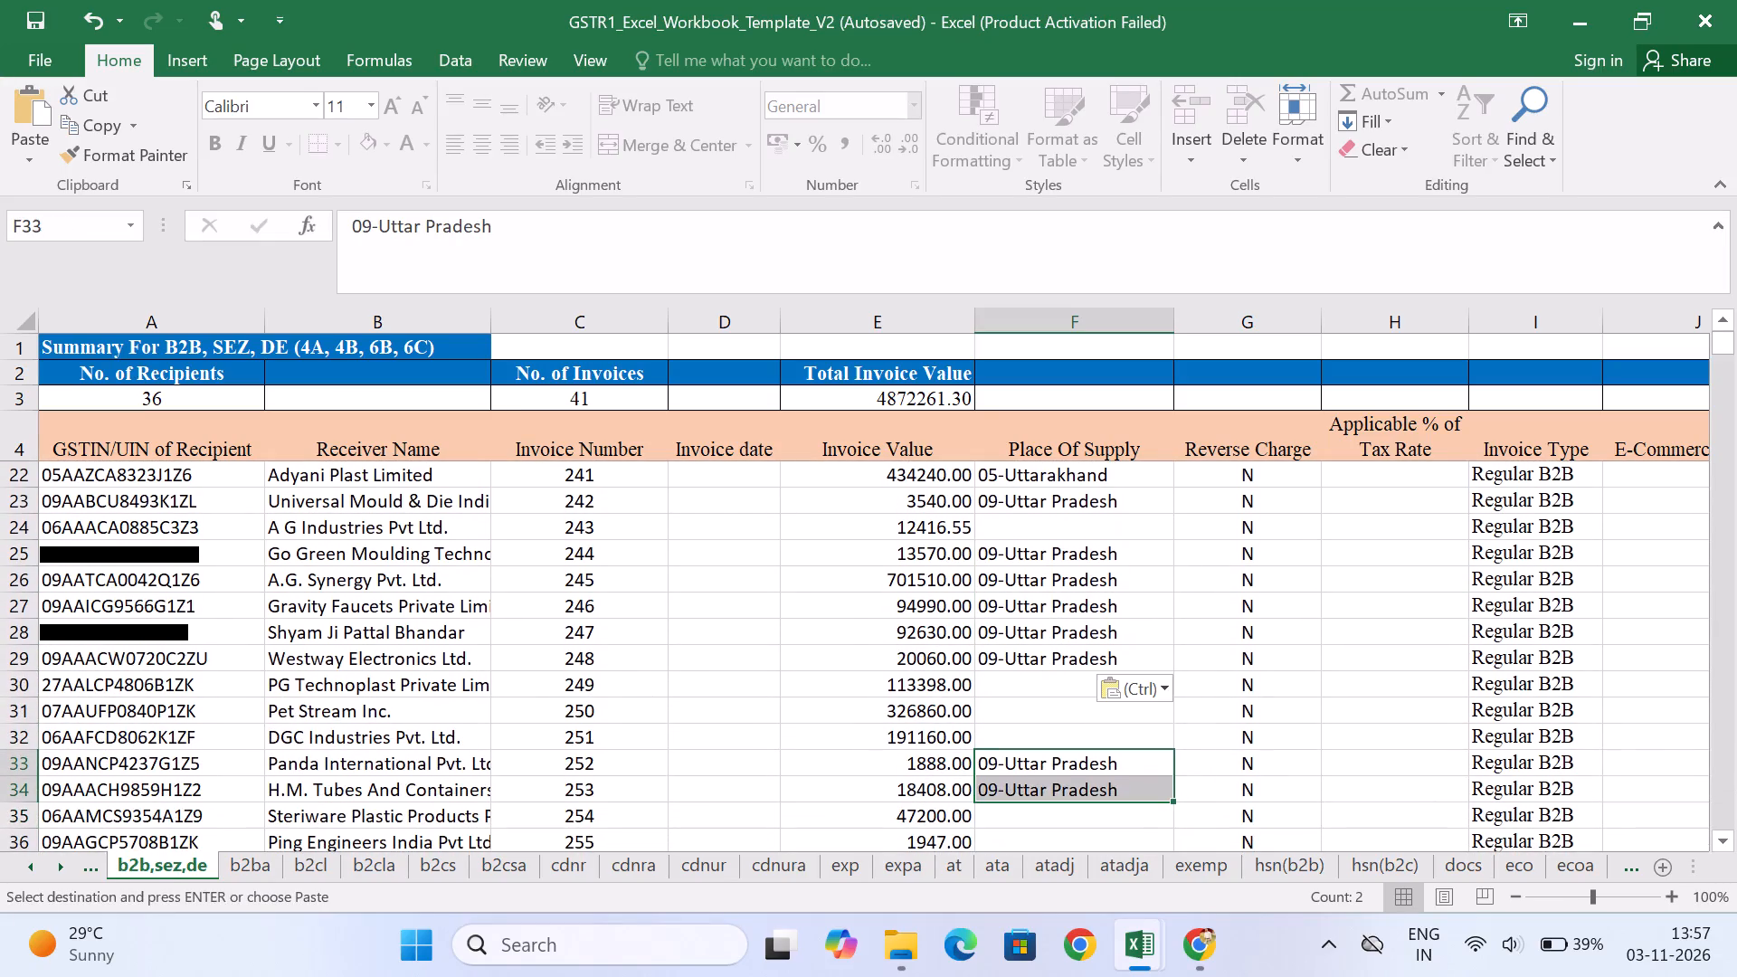
pyautogui.hotkey('ctrl', 'v')
# Go to F36, the Ping Engineers row for invoice 255, to fill its place of supply.
pyautogui.press('Down')
pyautogui.press('Down')
pyautogui.press('Down')
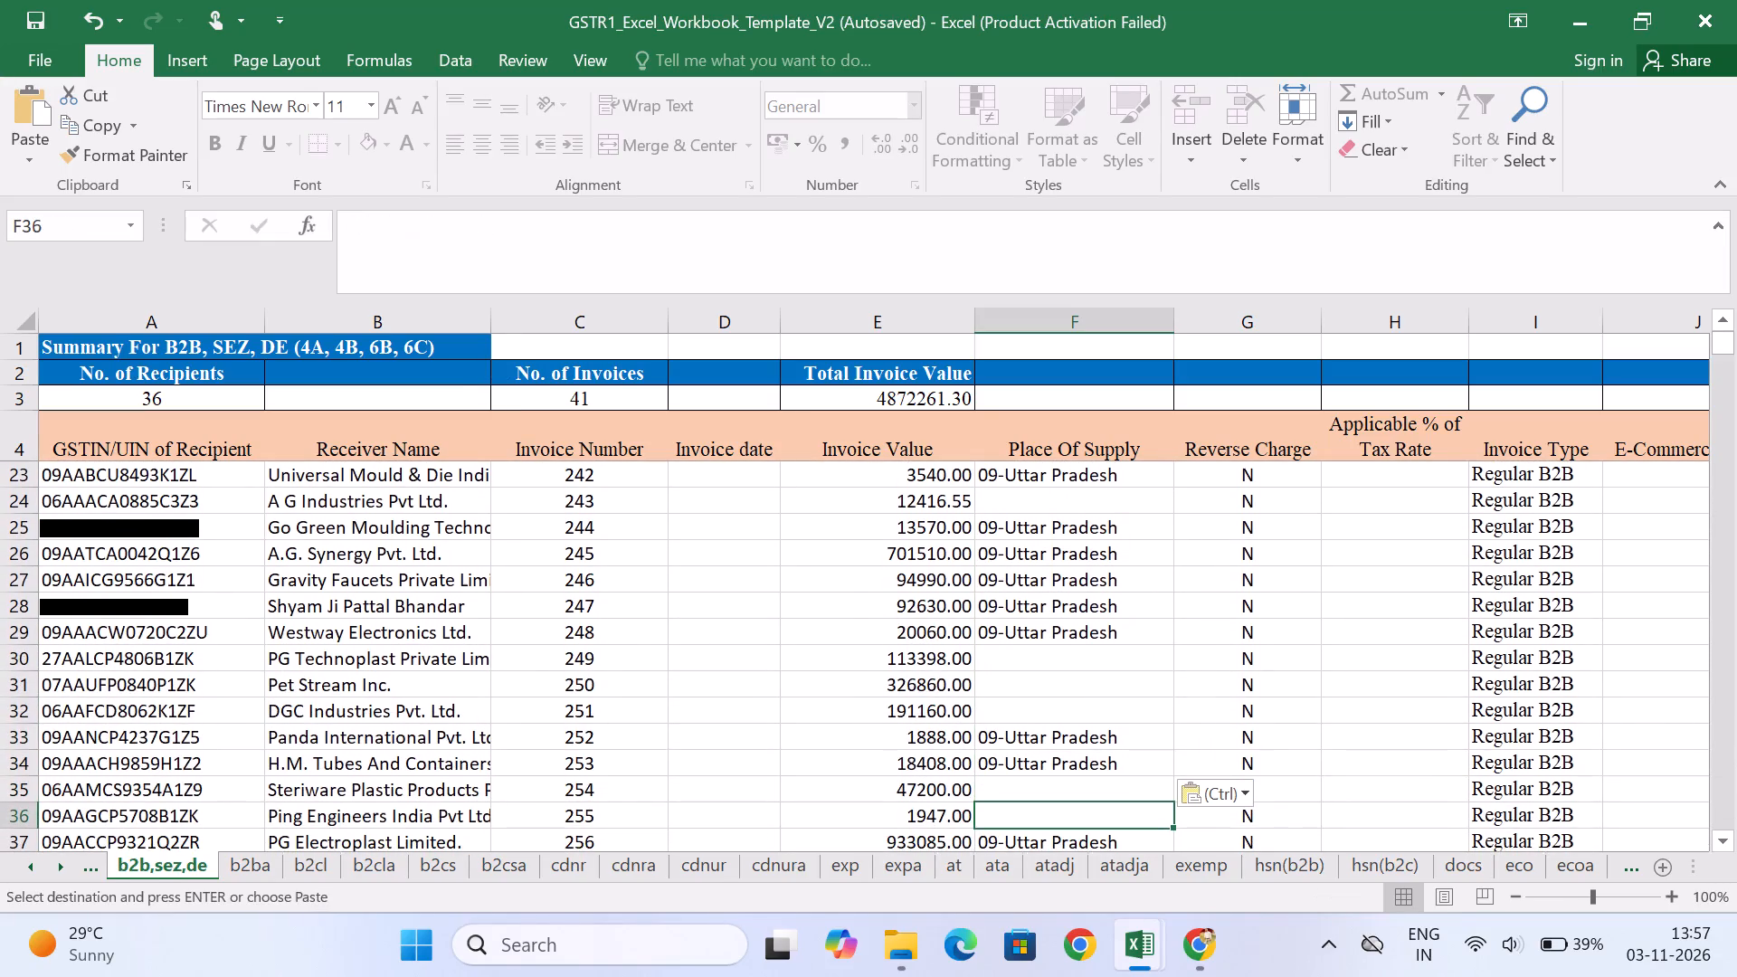
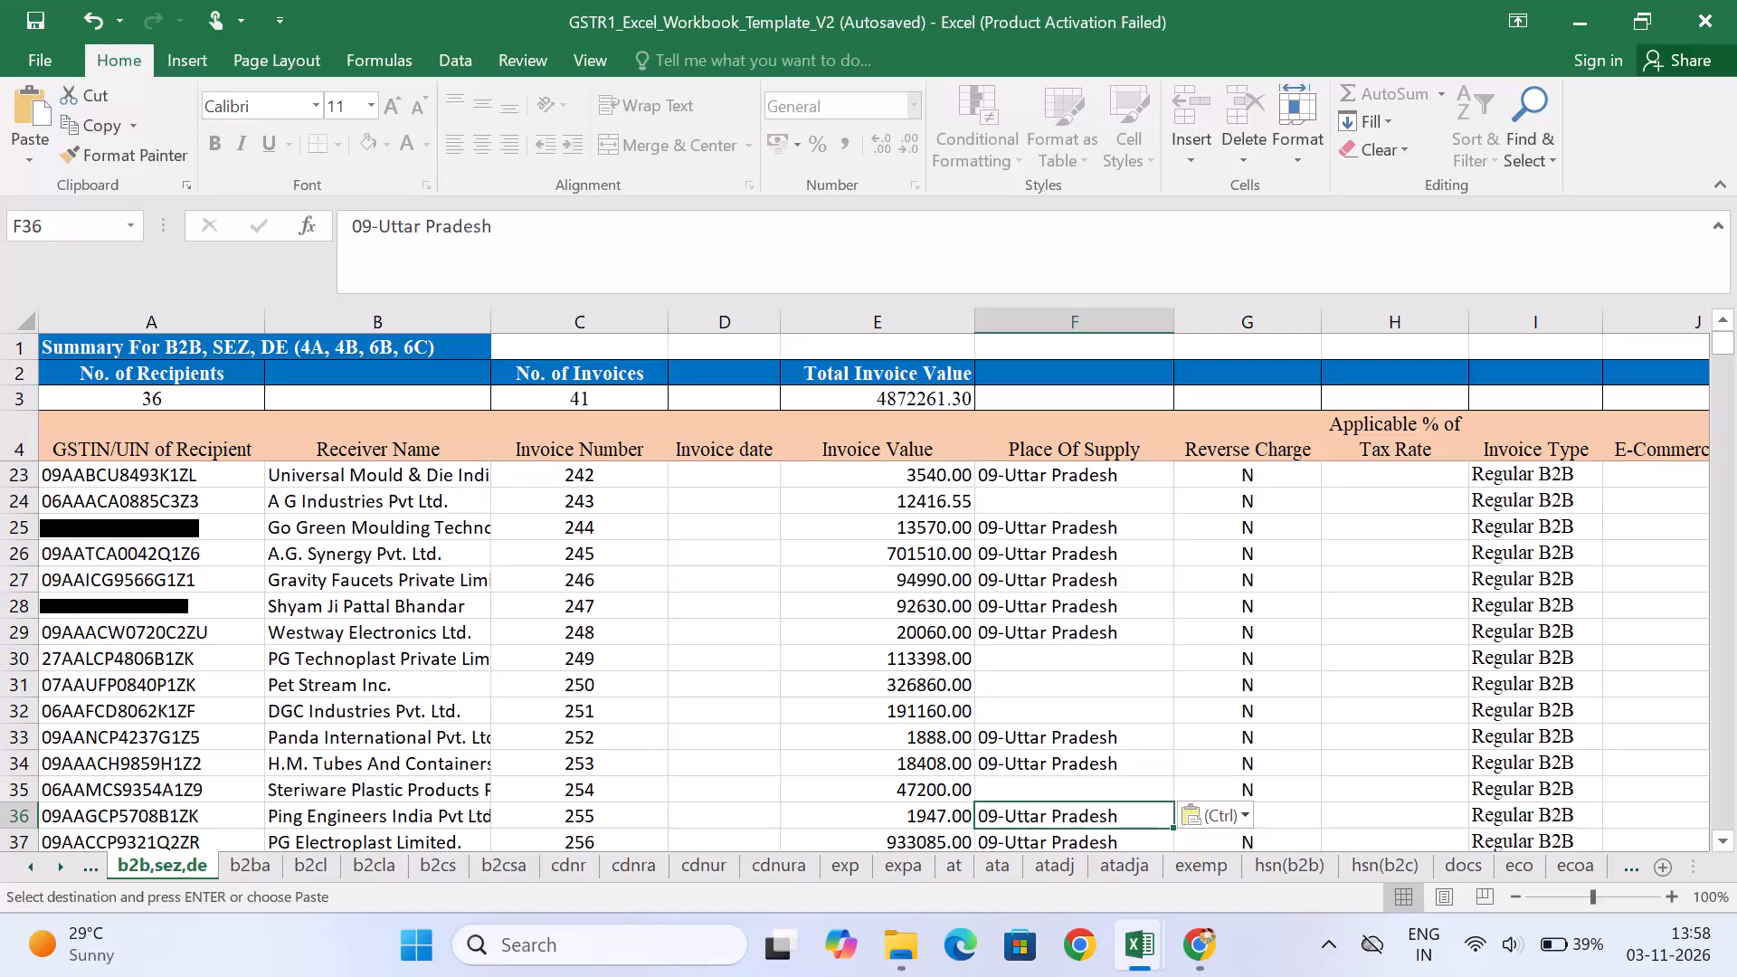
# Set the place of supply in F44, the Beston Air Technologies row for invoice 263, to 06-Haryana.
pyautogui.press('Down')
pyautogui.press('Down')
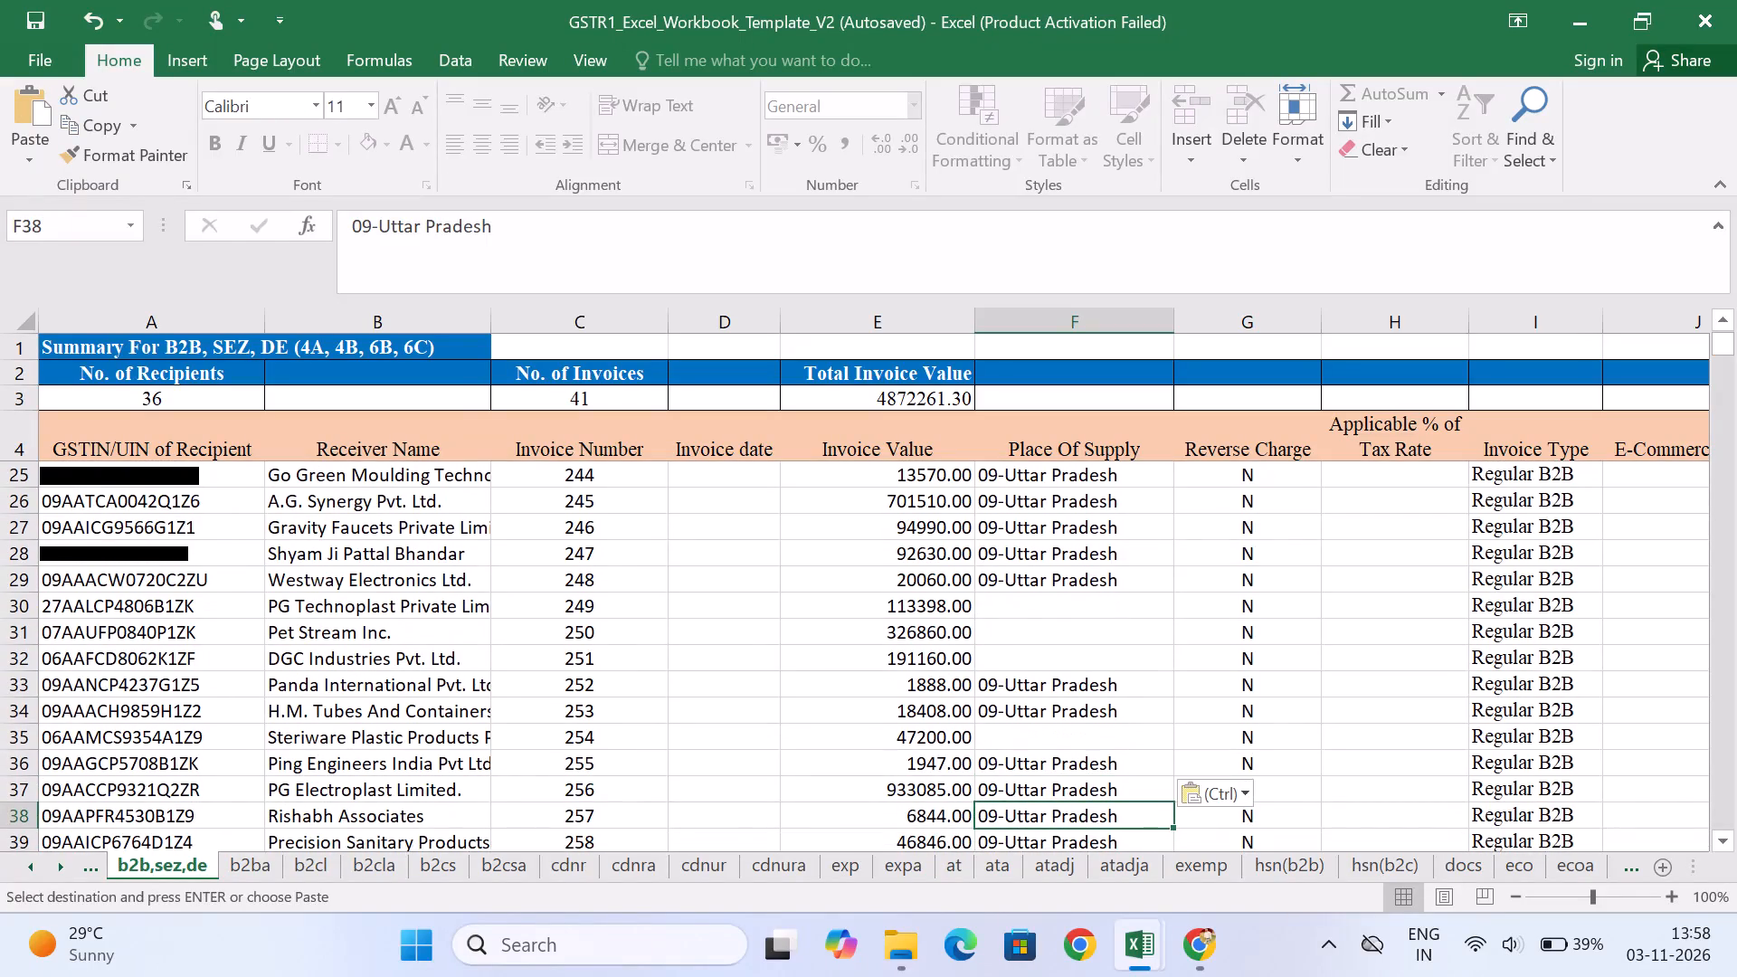
pyautogui.press('Down')
pyautogui.press('Down')
pyautogui.press('Down')
pyautogui.press('Down')
pyautogui.press('Down')
pyautogui.press('Down')
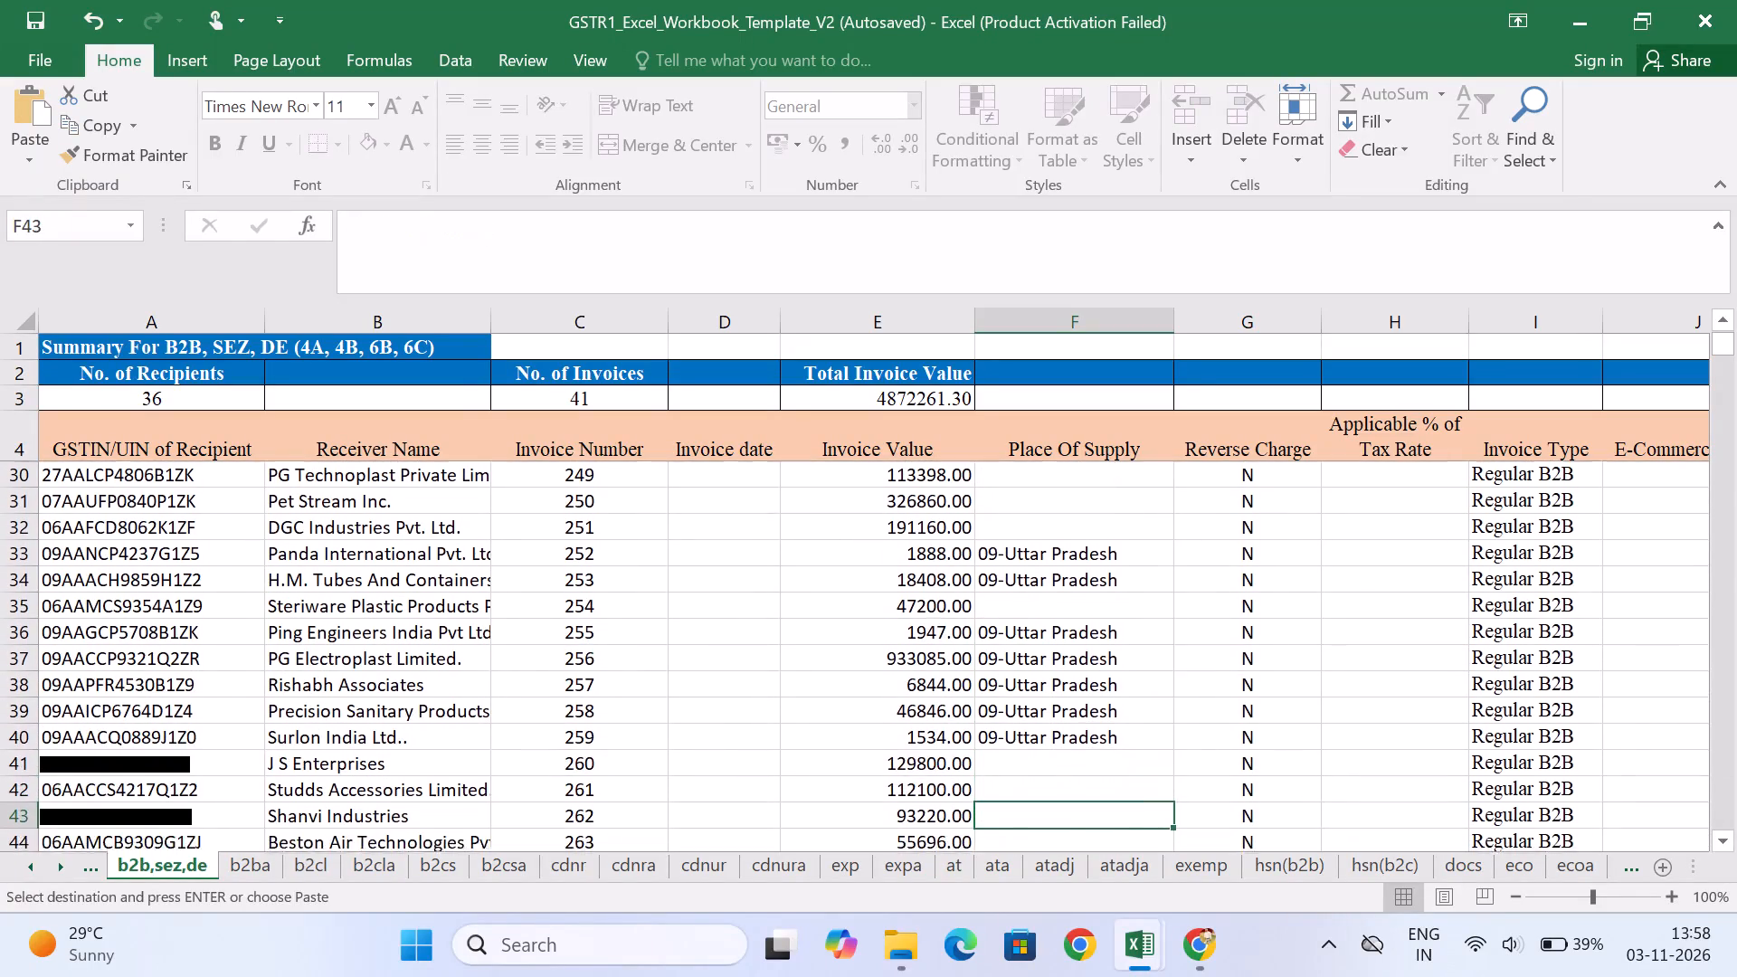
pyautogui.press('Down')
pyautogui.press('Down')
pyautogui.press('Up')
pyautogui.press('Up')
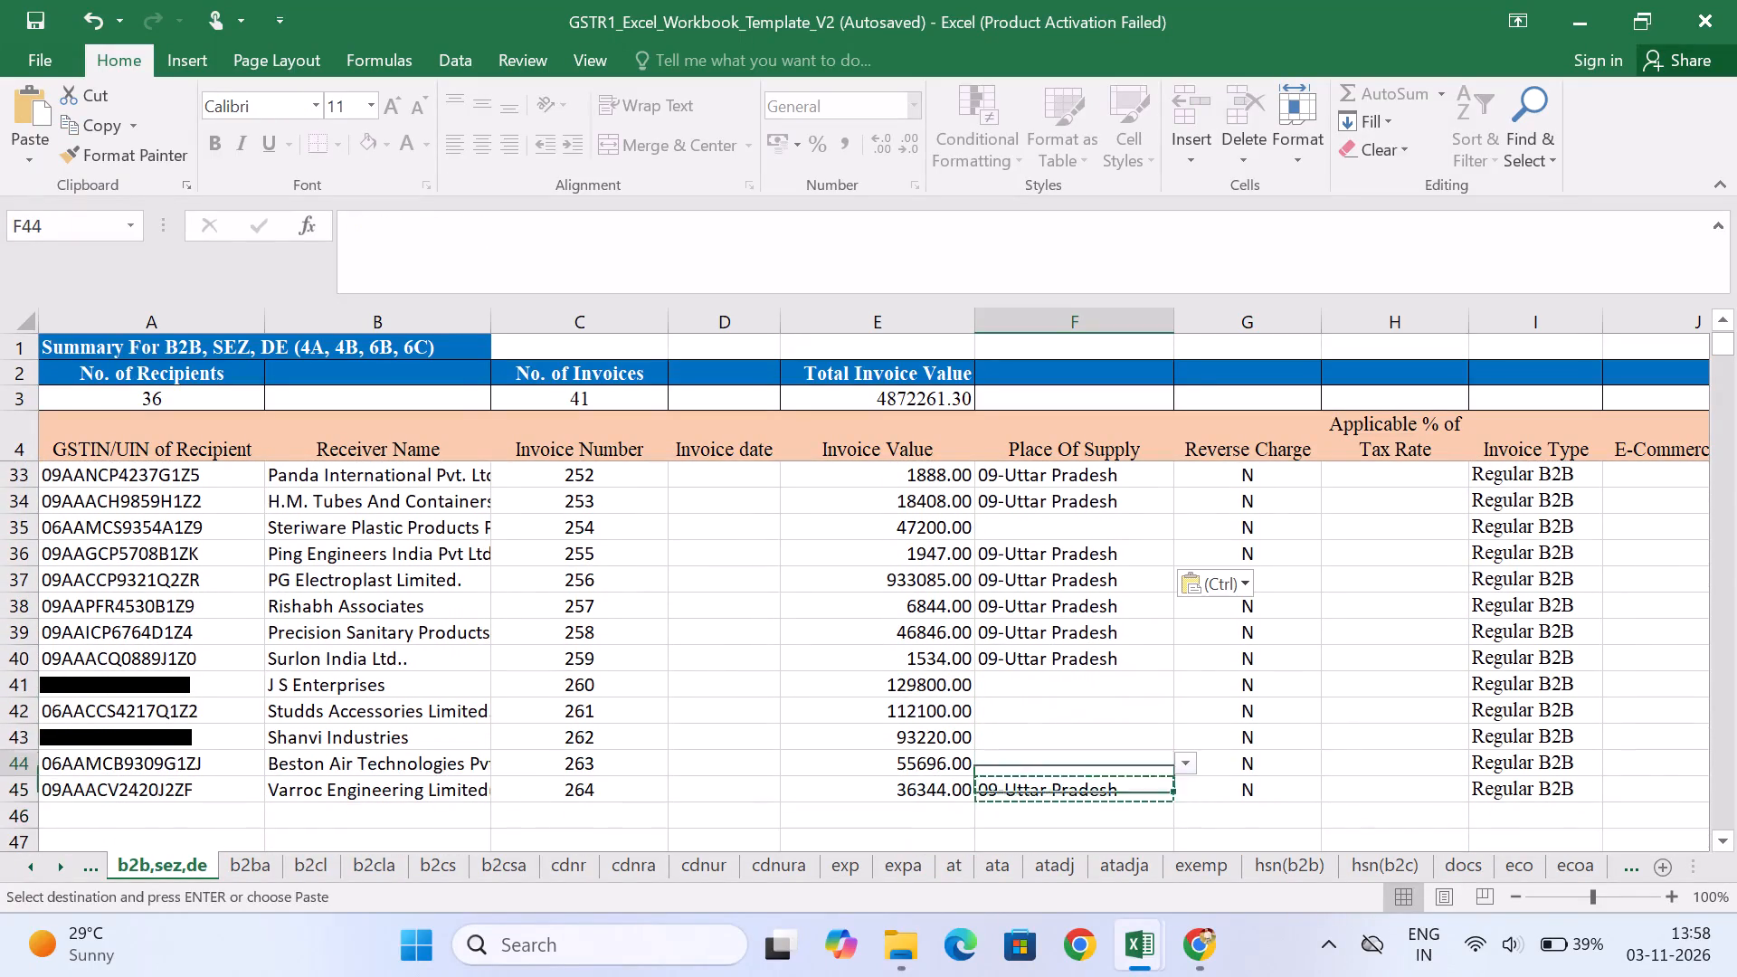
pyautogui.hotkey('alt', 'Down')
pyautogui.press('Down')
pyautogui.press('Down')
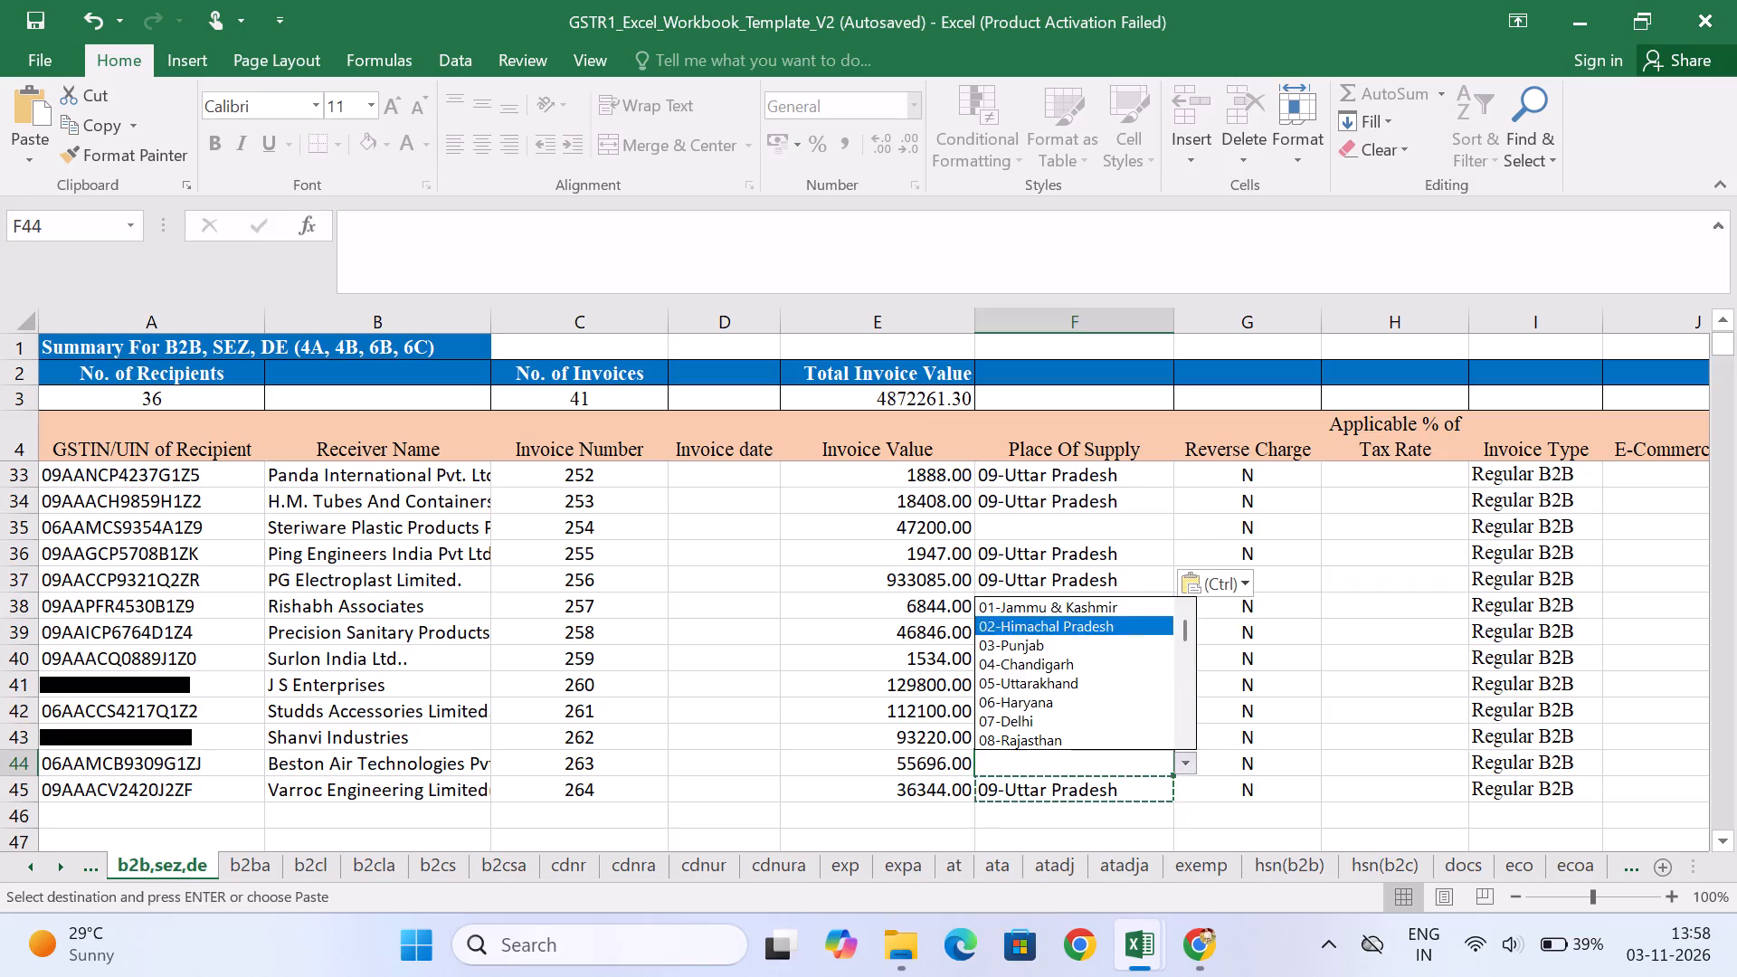
pyautogui.press('Down')
pyautogui.press('Down')
pyautogui.press('Down')
pyautogui.press('Down')
pyautogui.press('Return')
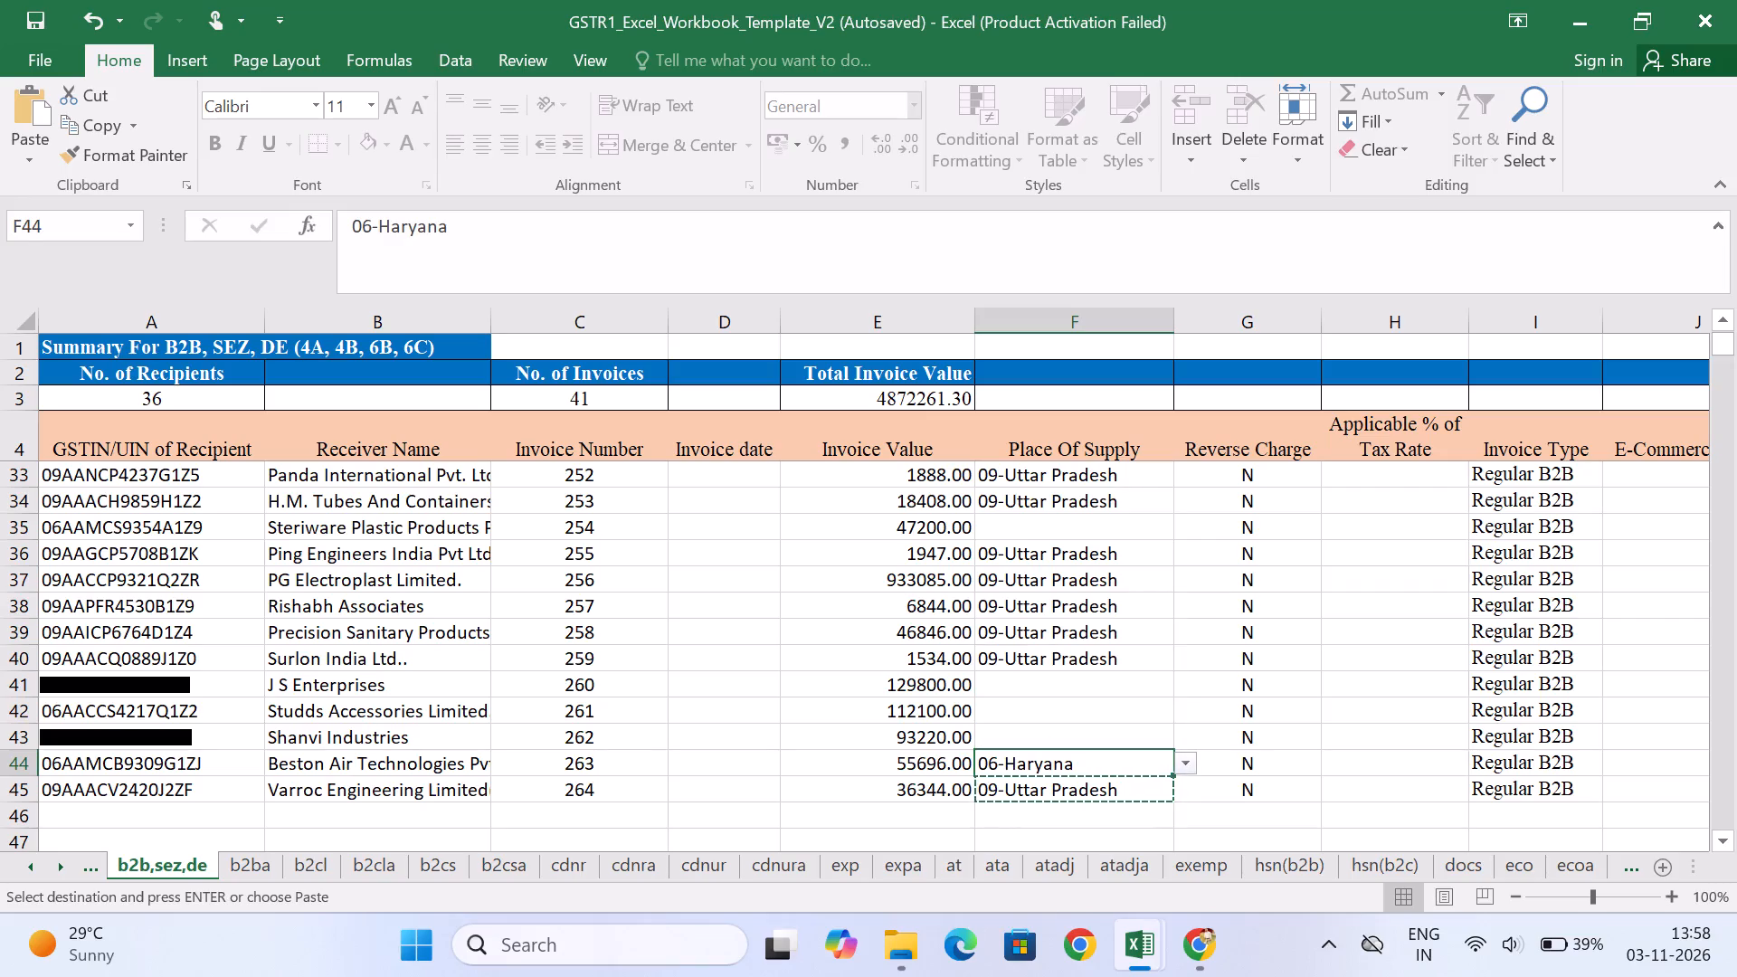
# Set the place of supply in F42, the Studds Accessories row for invoice 261, to 06-Haryana.
pyautogui.press('Up')
pyautogui.press('Up')
pyautogui.hotkey('alt', 'Down')
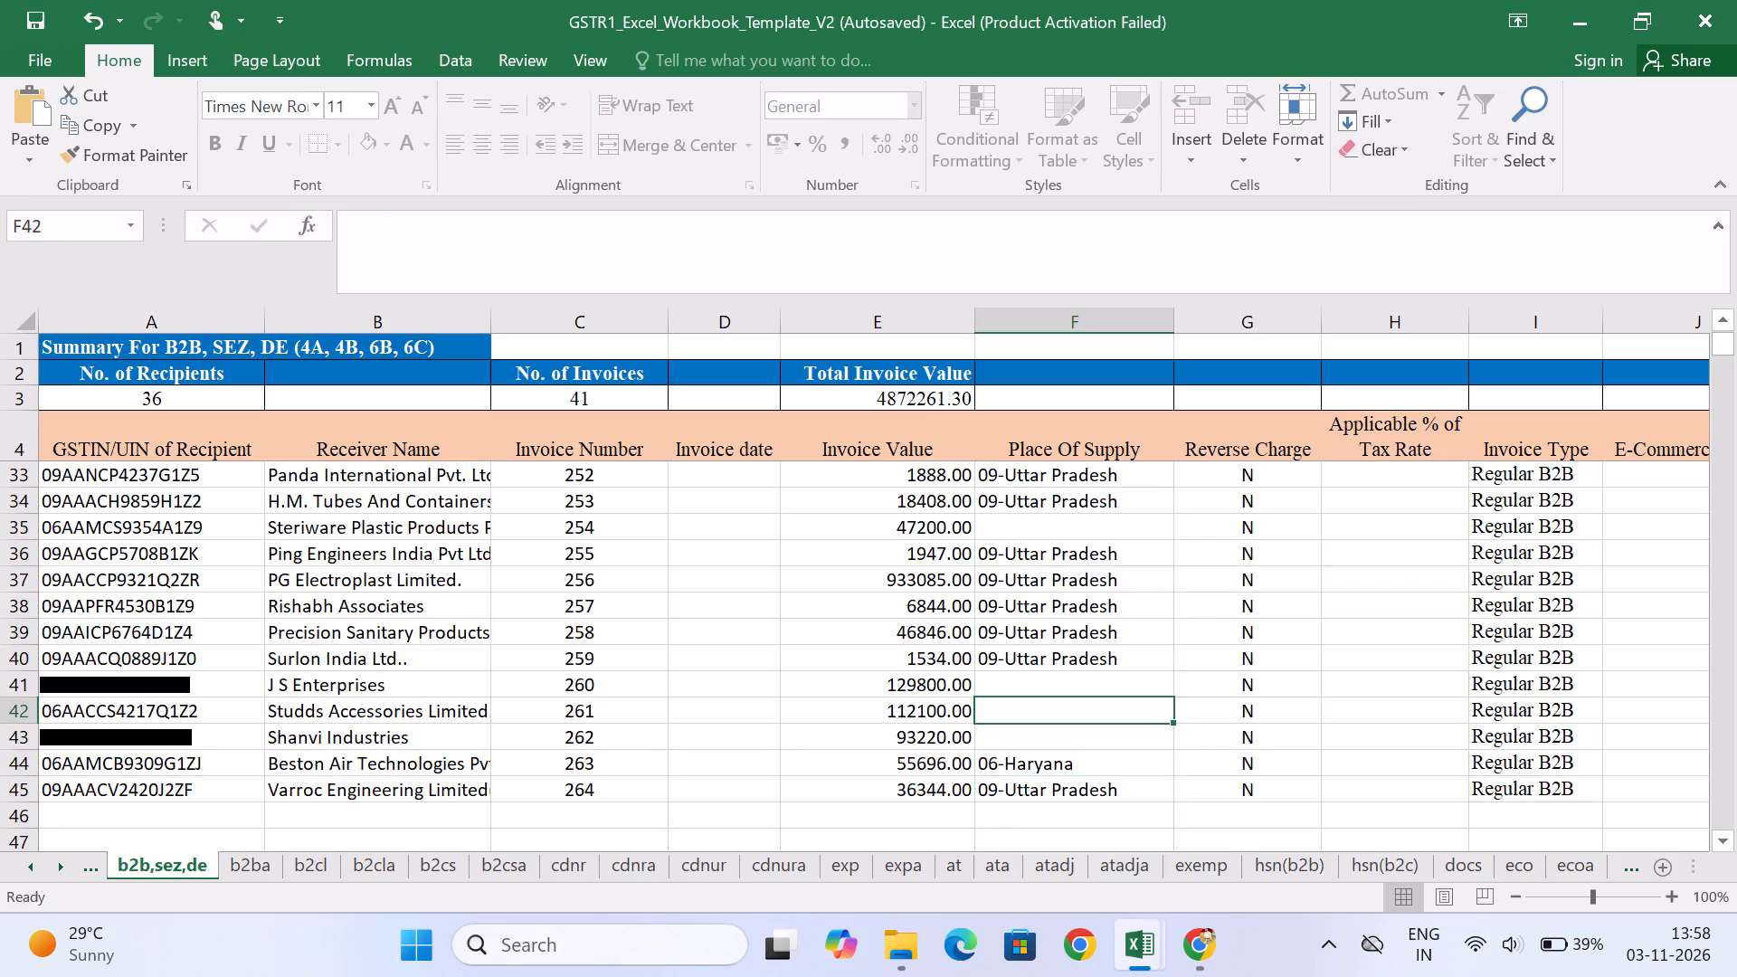
pyautogui.press('Down')
pyautogui.press('Down')
pyautogui.press('Down')
pyautogui.press('Up')
pyautogui.press('Return')
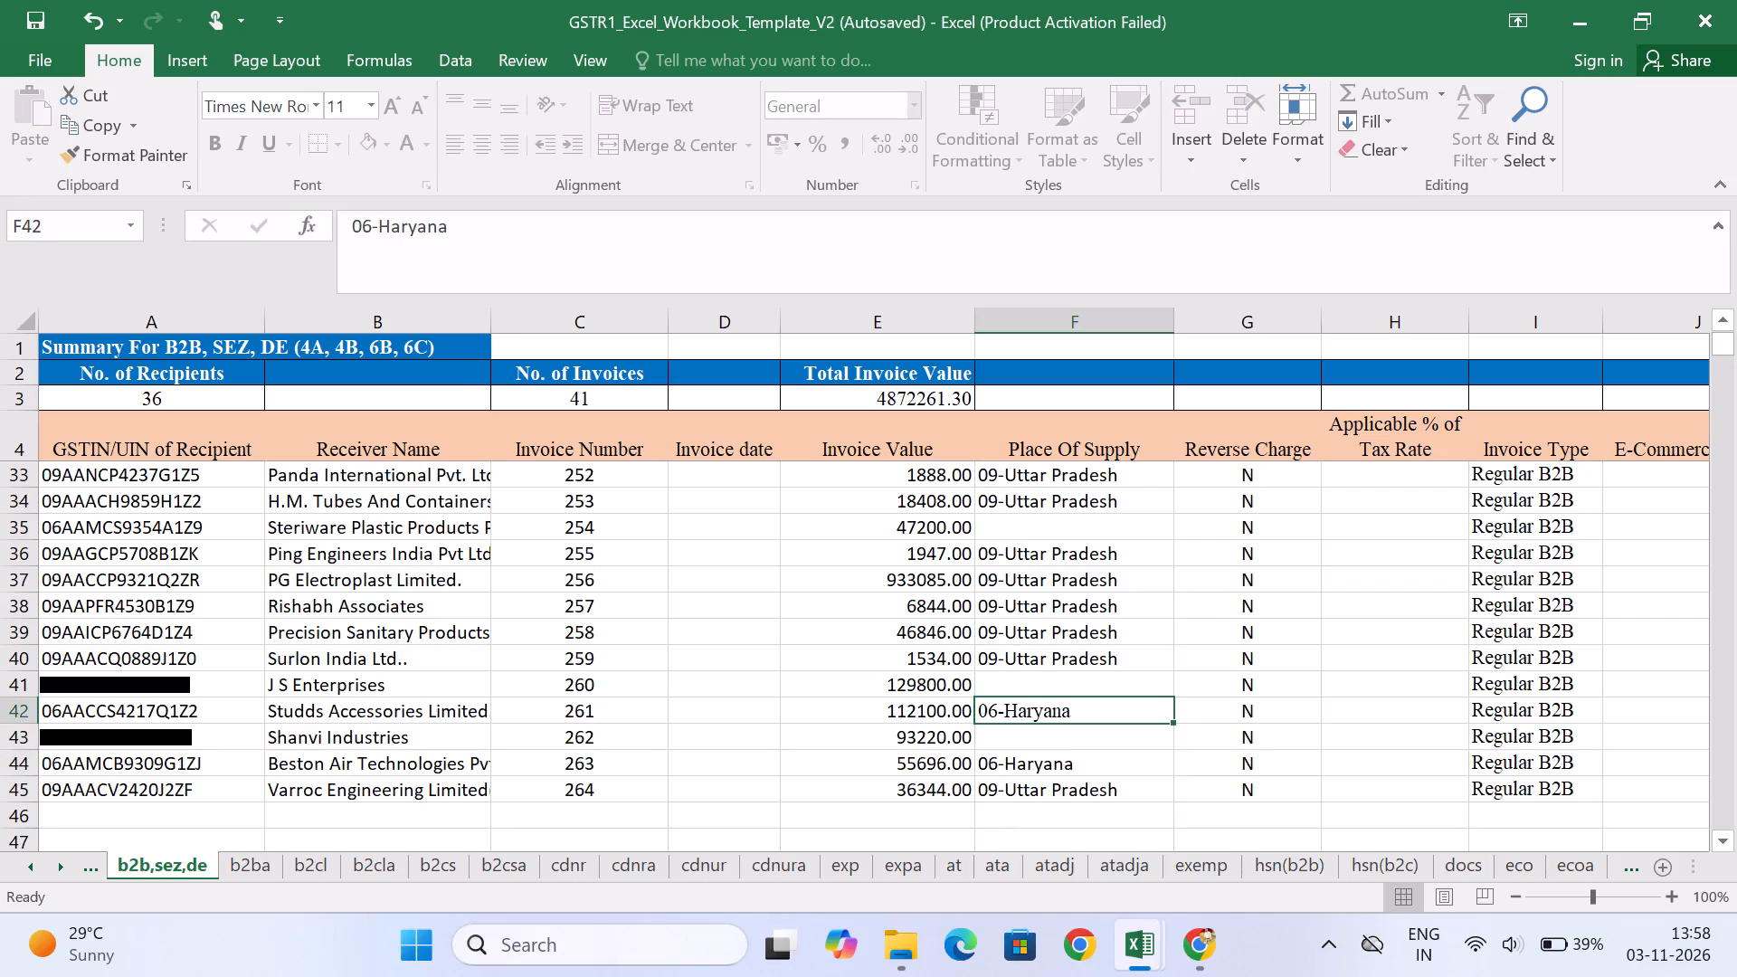
# Copy 06-Haryana from F42 and paste it into F41, the row for invoice 260.
pyautogui.hotkey('ctrl', 'c')
pyautogui.press('Down')
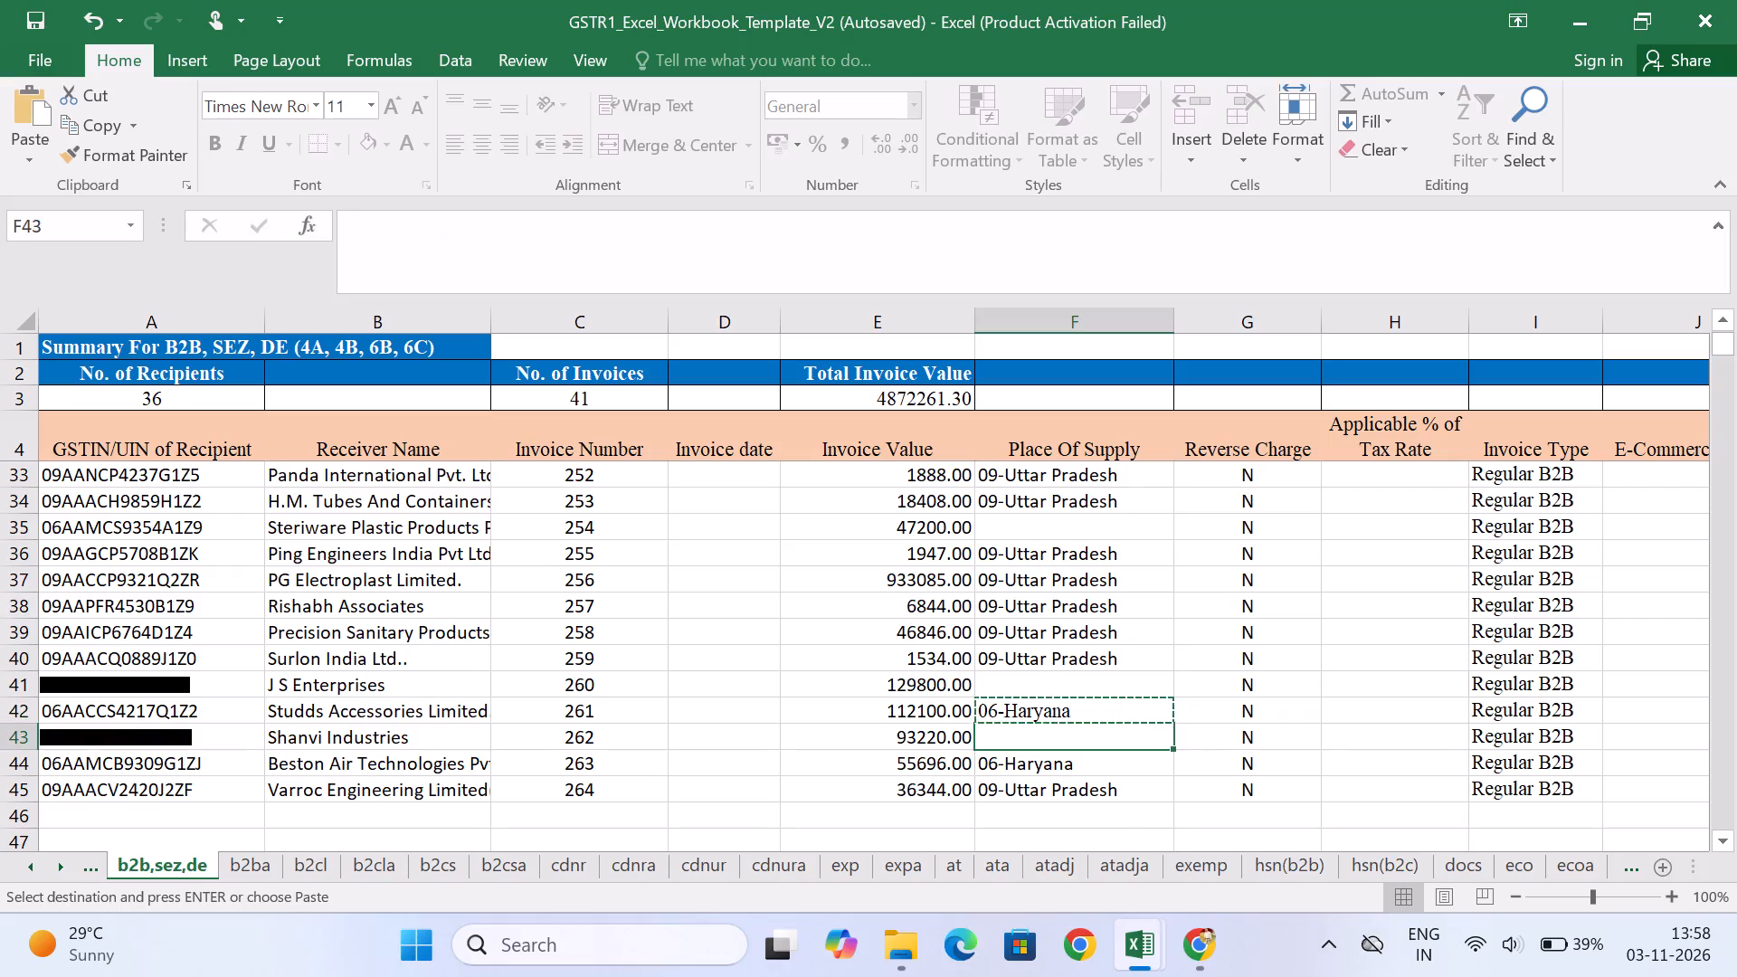
pyautogui.press('Up')
pyautogui.press('Up')
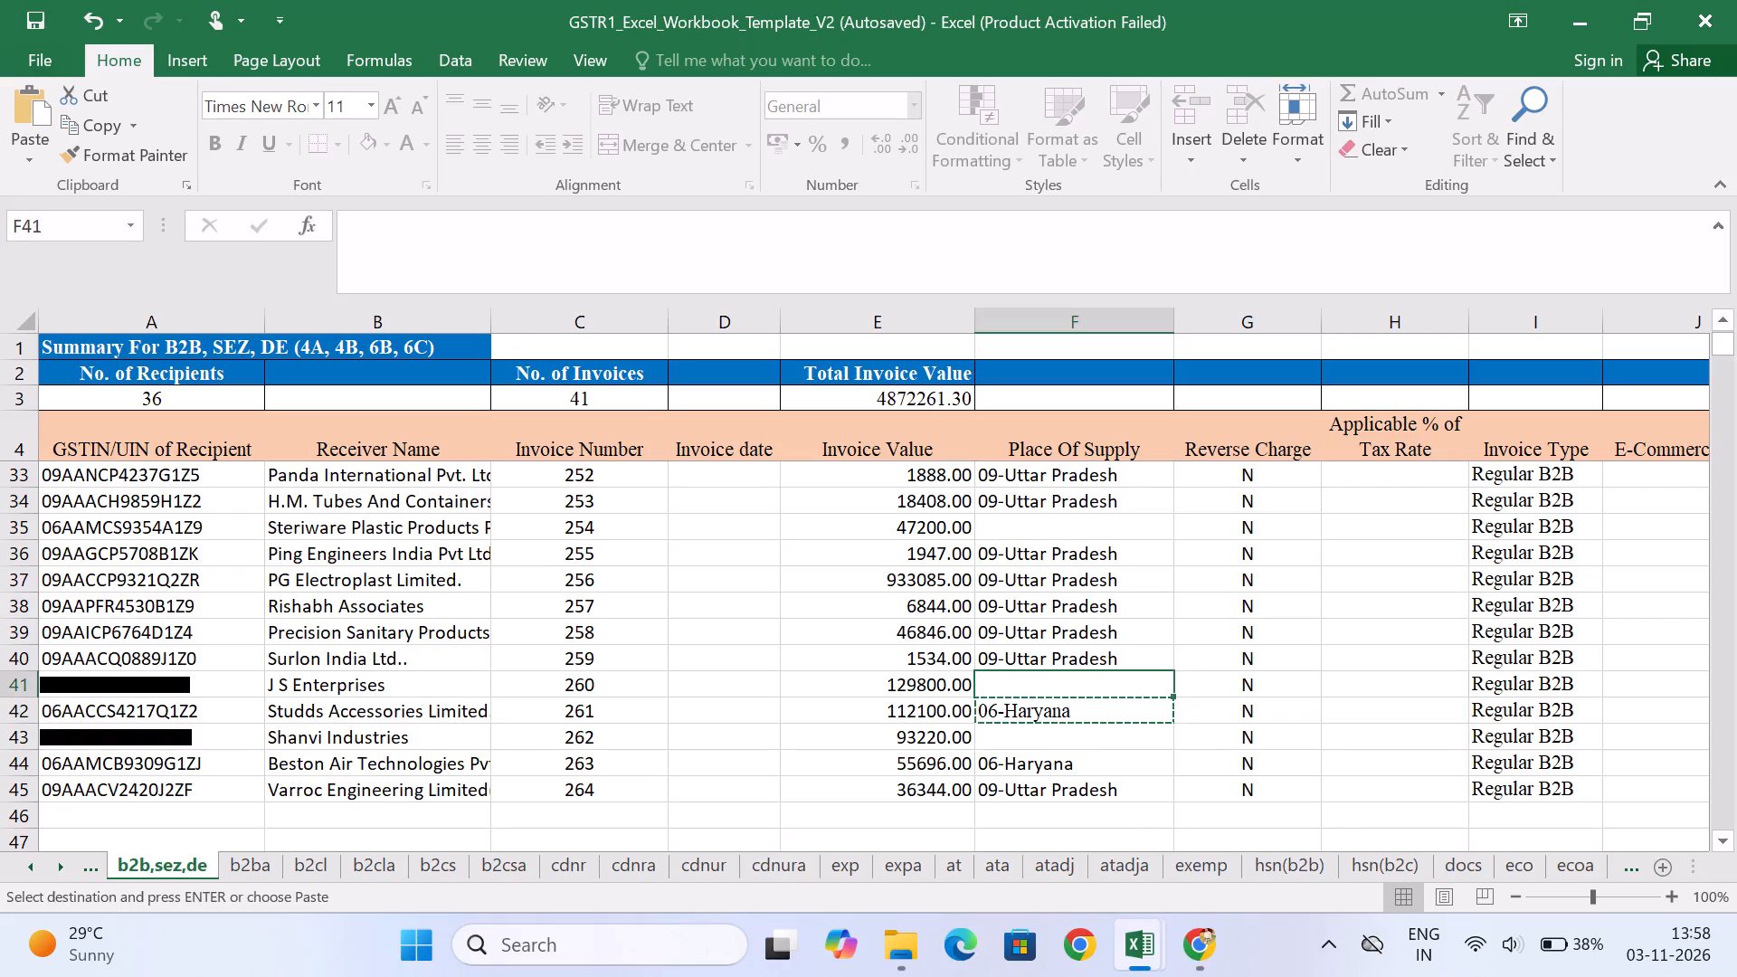
pyautogui.hotkey('ctrl', 'v')
# Paste 06-Haryana into F35 and F32, the 06-prefixed rows for invoices 254 and 251.
pyautogui.press('Up')
pyautogui.press('Up')
pyautogui.press('Up')
pyautogui.press('Up')
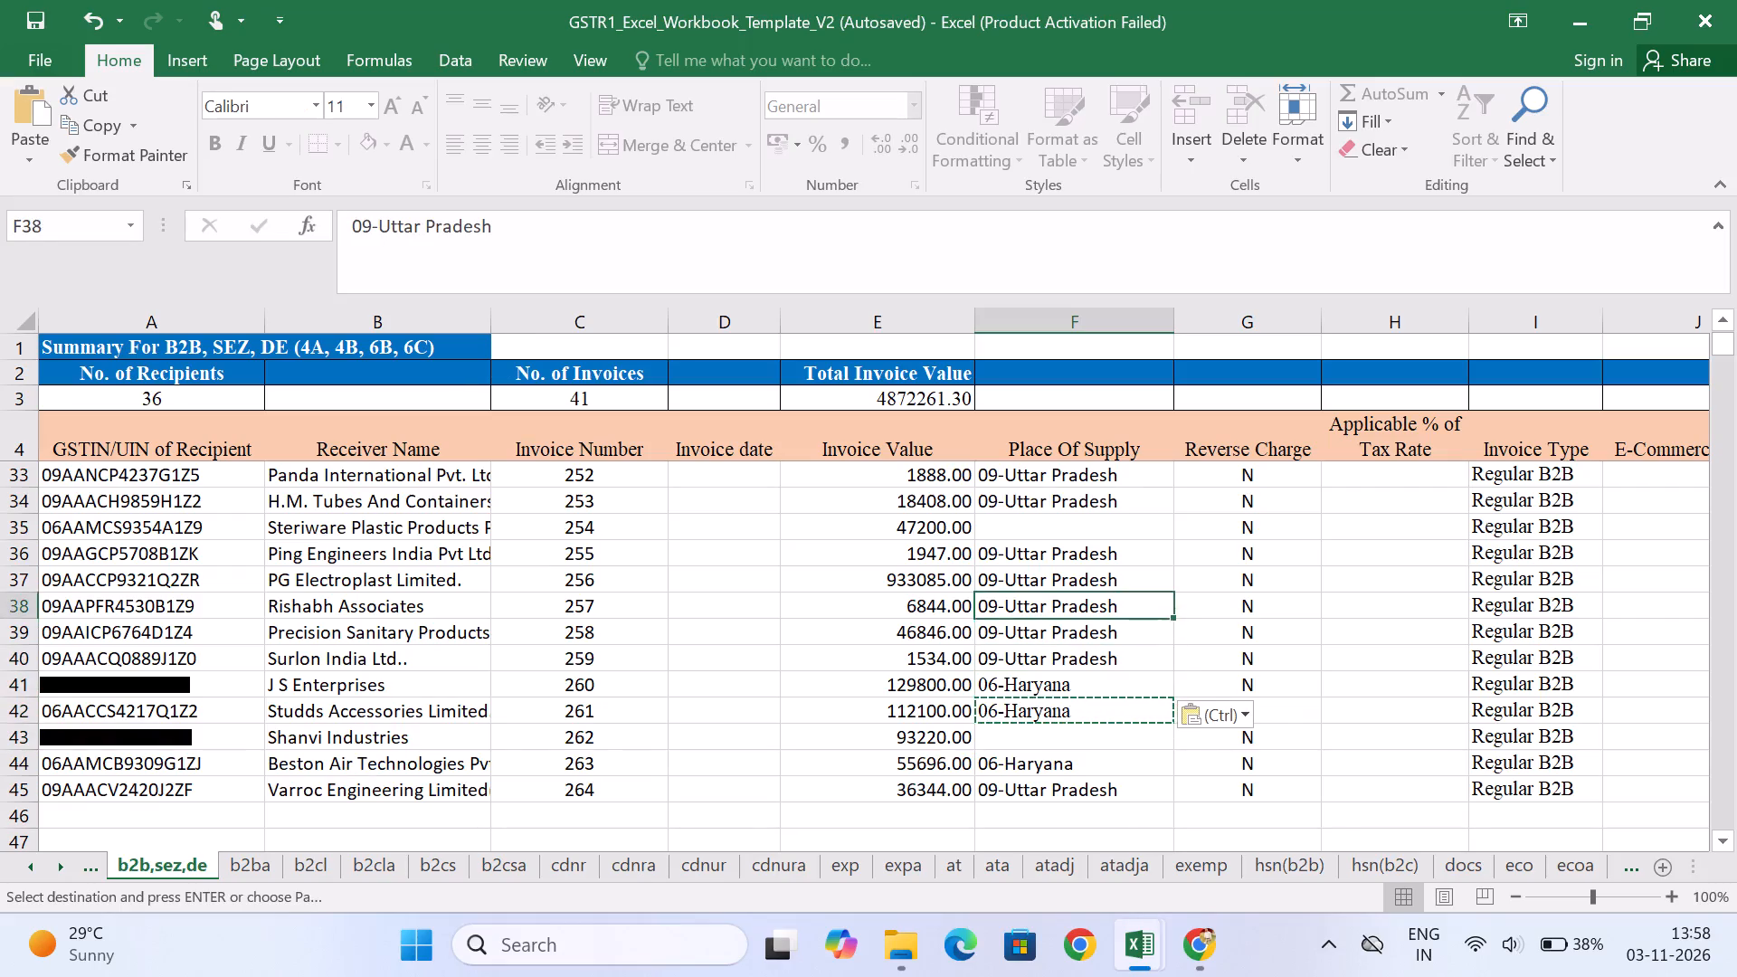
pyautogui.press('Up')
pyautogui.press('Up')
pyautogui.hotkey('ctrl', 'v')
pyautogui.press('Up')
pyautogui.hotkey('ctrl', 'Up')
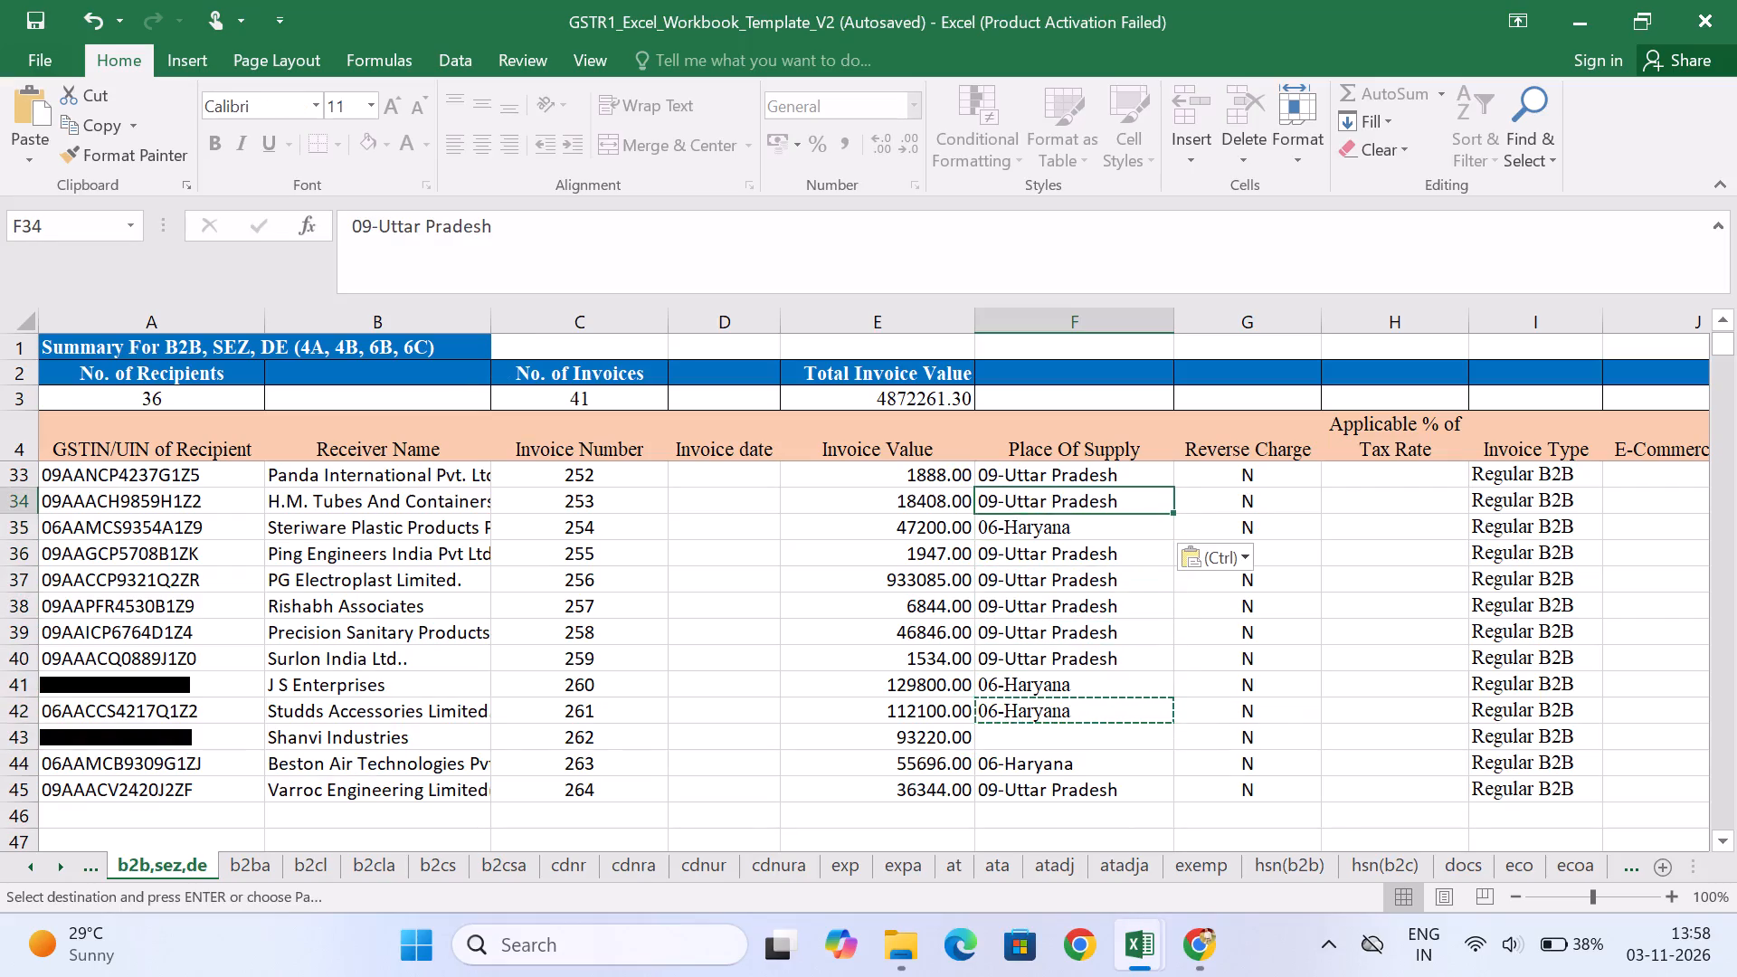
pyautogui.press('Up')
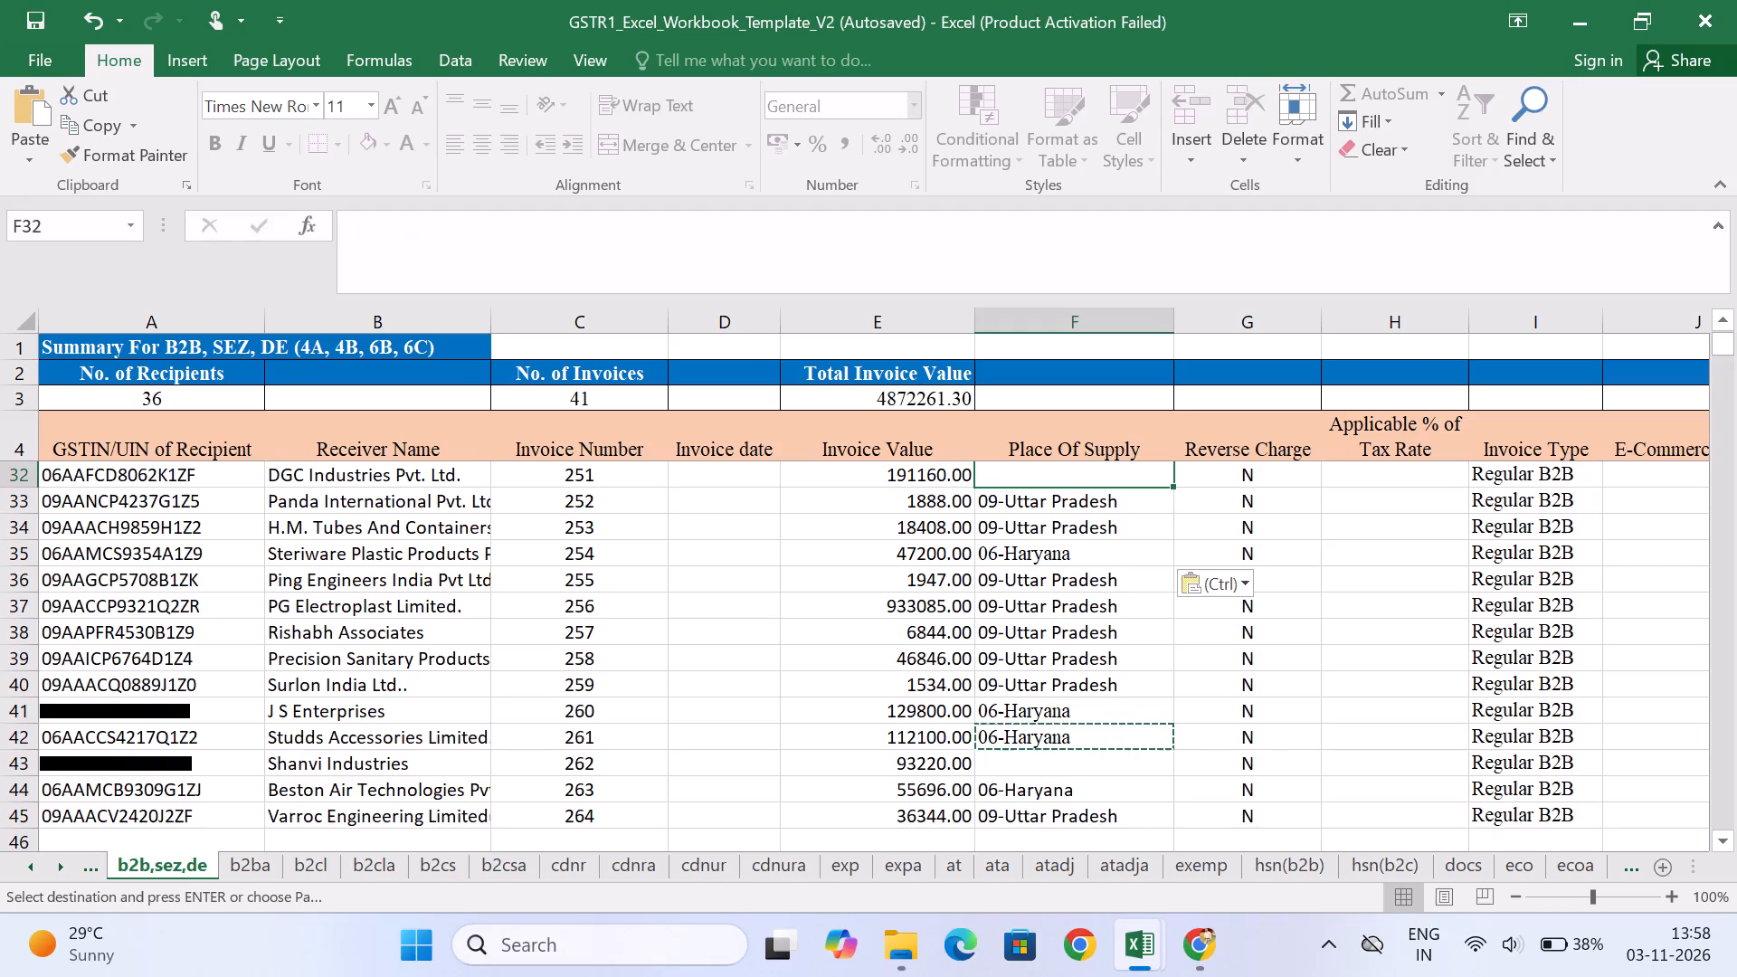
pyautogui.hotkey('ctrl', 'v')
# Paste 06-Haryana into F24, the A G Industries row for invoice 243.
pyautogui.press('Up')
pyautogui.press('Up')
pyautogui.press('Up')
pyautogui.press('Down')
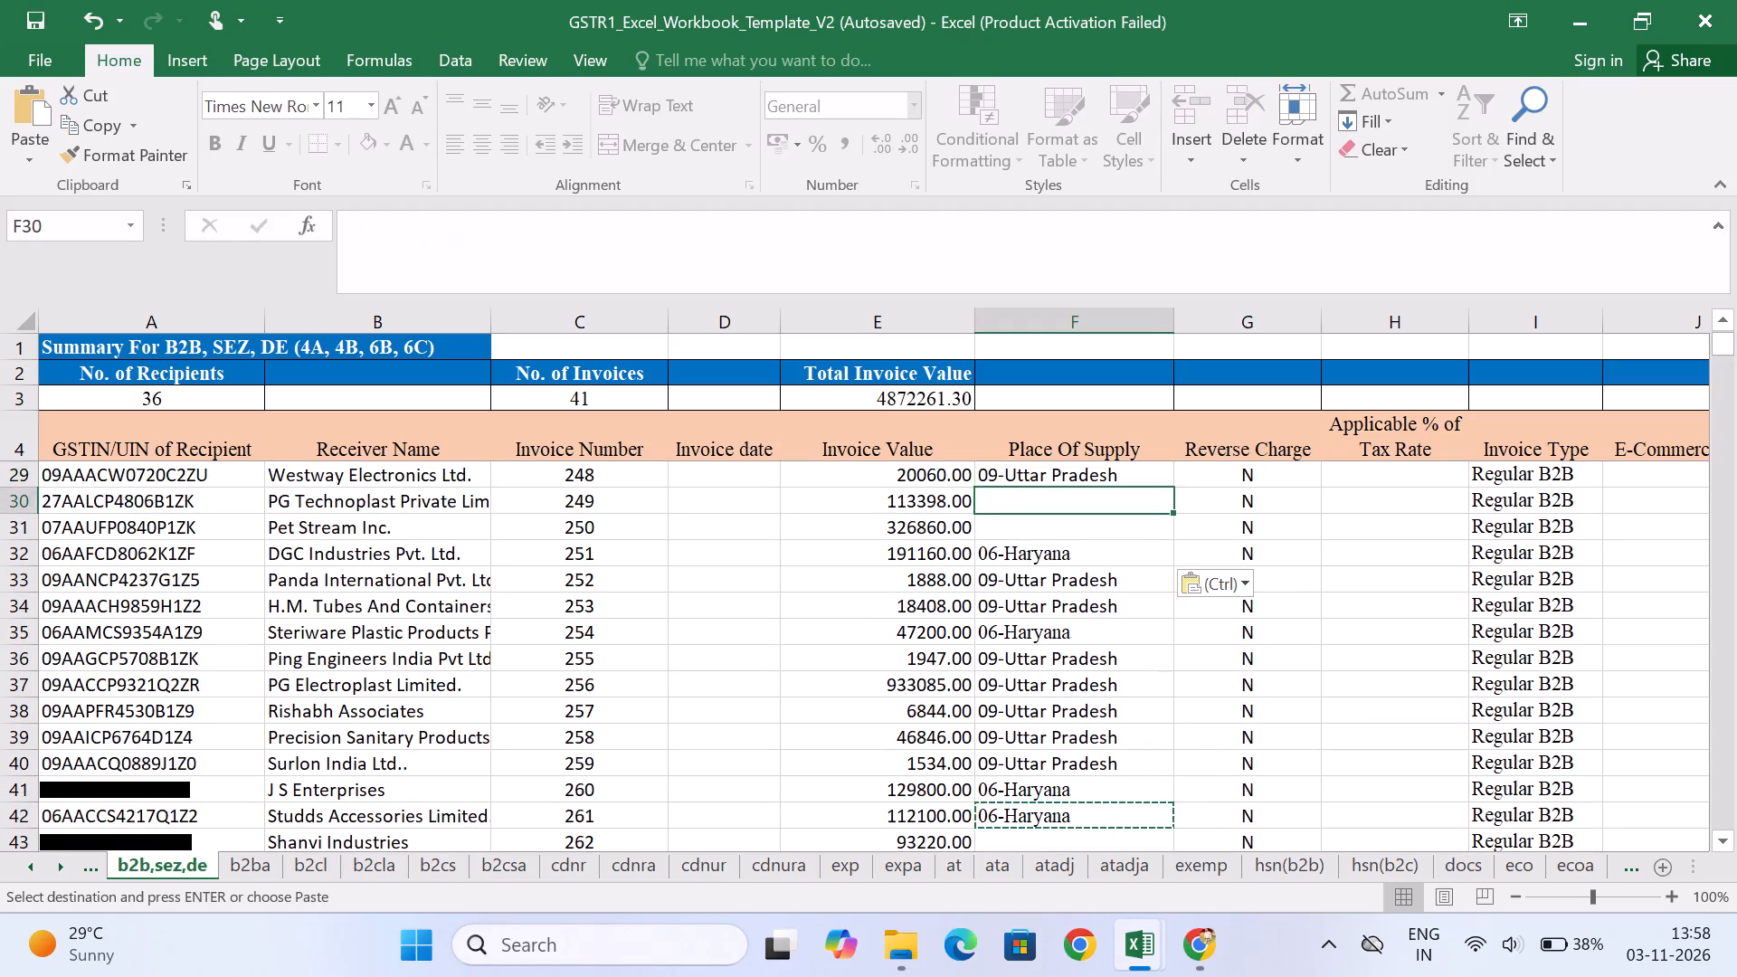
pyautogui.press('Up')
pyautogui.press('Up')
pyautogui.press('Up')
pyautogui.press('Up')
pyautogui.press('Up')
pyautogui.press('Up')
pyautogui.press('Up')
pyautogui.press('Up')
pyautogui.press('Up')
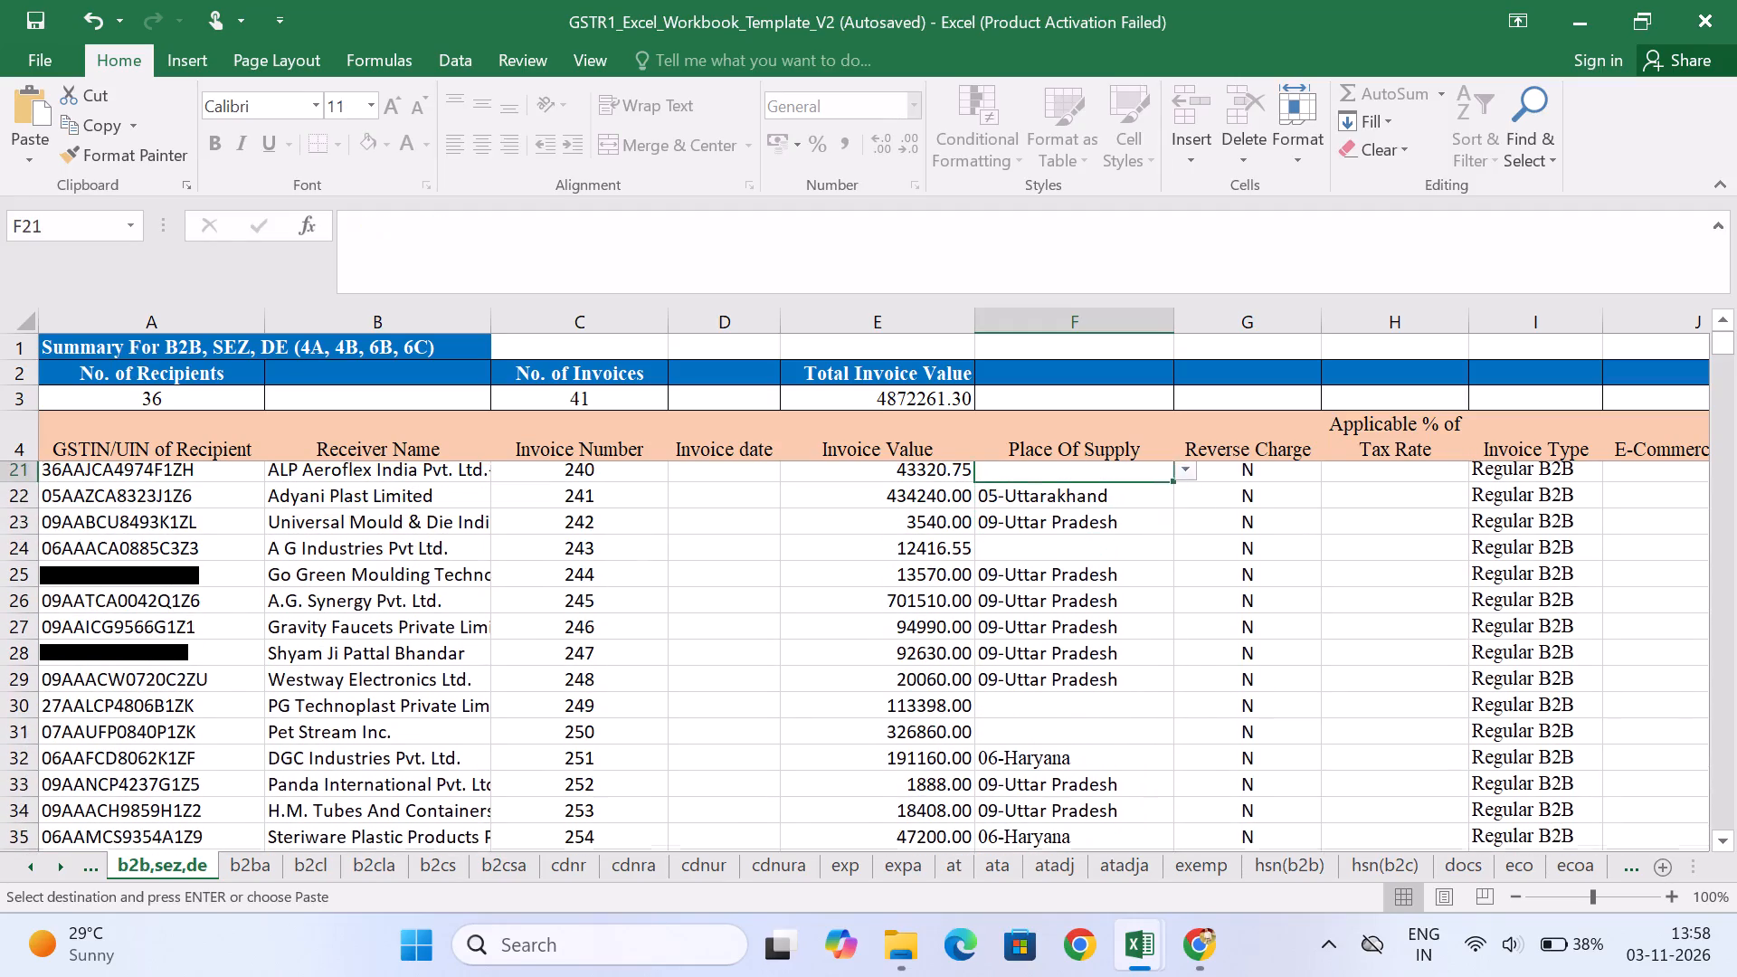
pyautogui.press('Down')
pyautogui.press('Down')
pyautogui.press('Down')
pyautogui.press('Down')
pyautogui.press('Down')
pyautogui.press('Up')
pyautogui.press('Up')
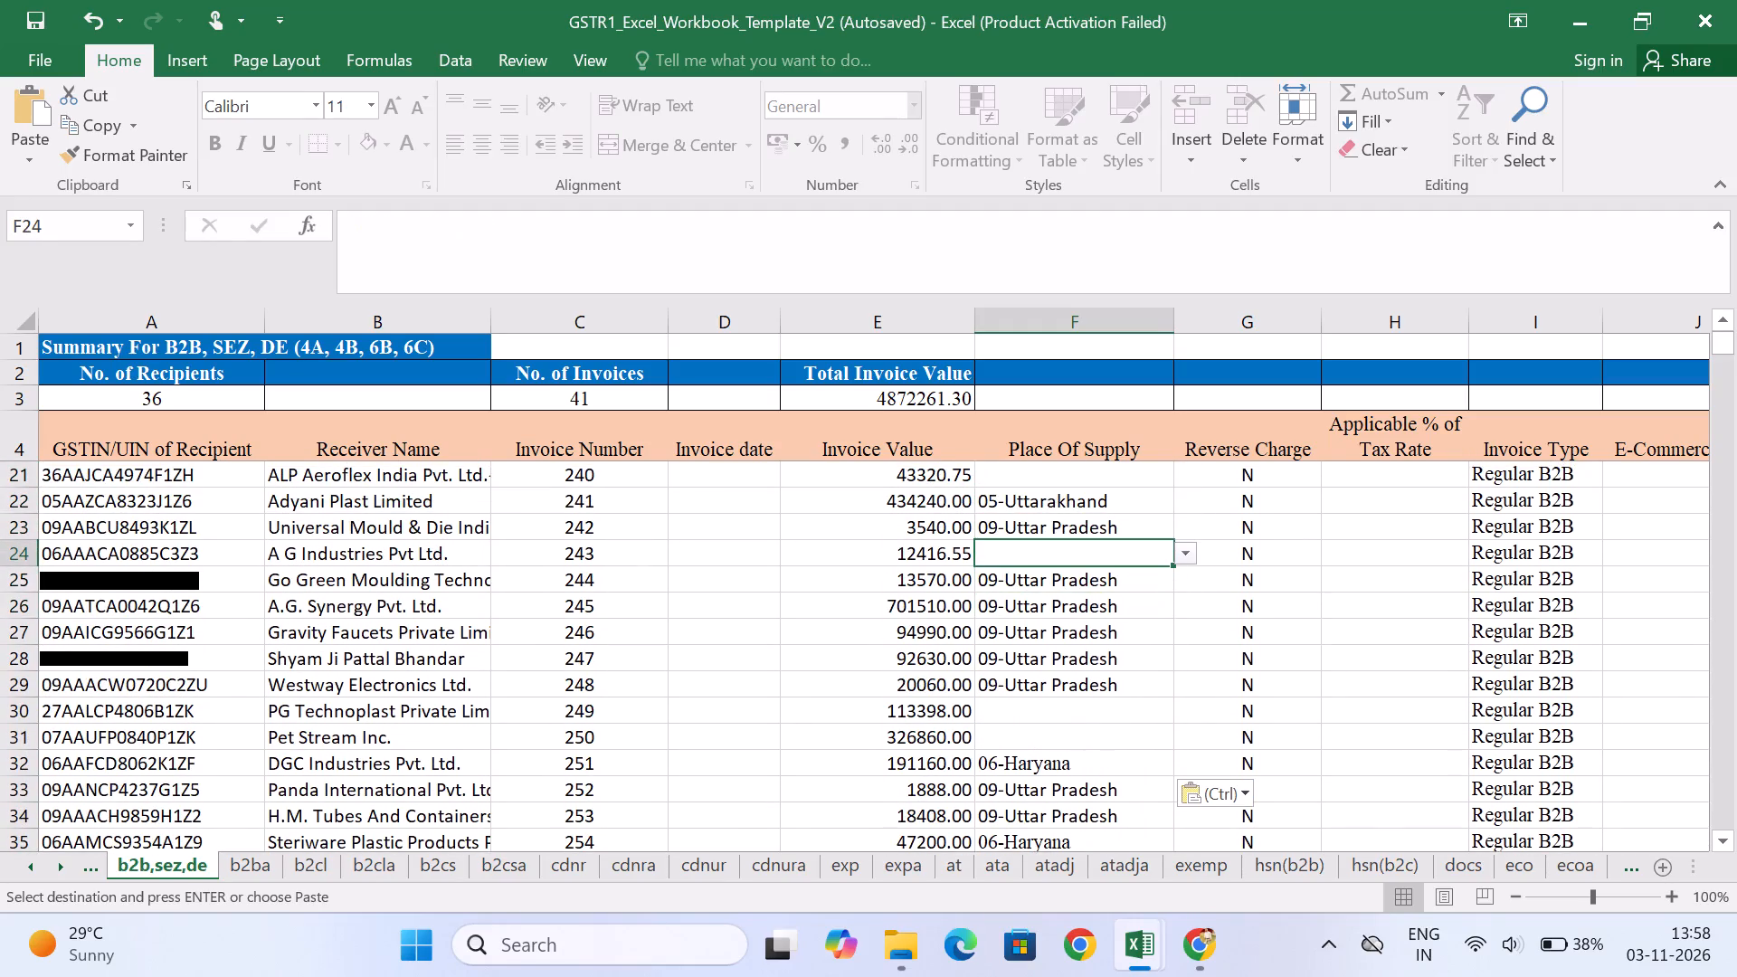
pyautogui.hotkey('ctrl', 'v')
# Paste 06-Haryana into F15, the A.A. International LLP row for invoice 234.
pyautogui.press('Up')
pyautogui.press('Up')
pyautogui.hotkey('ctrl', 'Up')
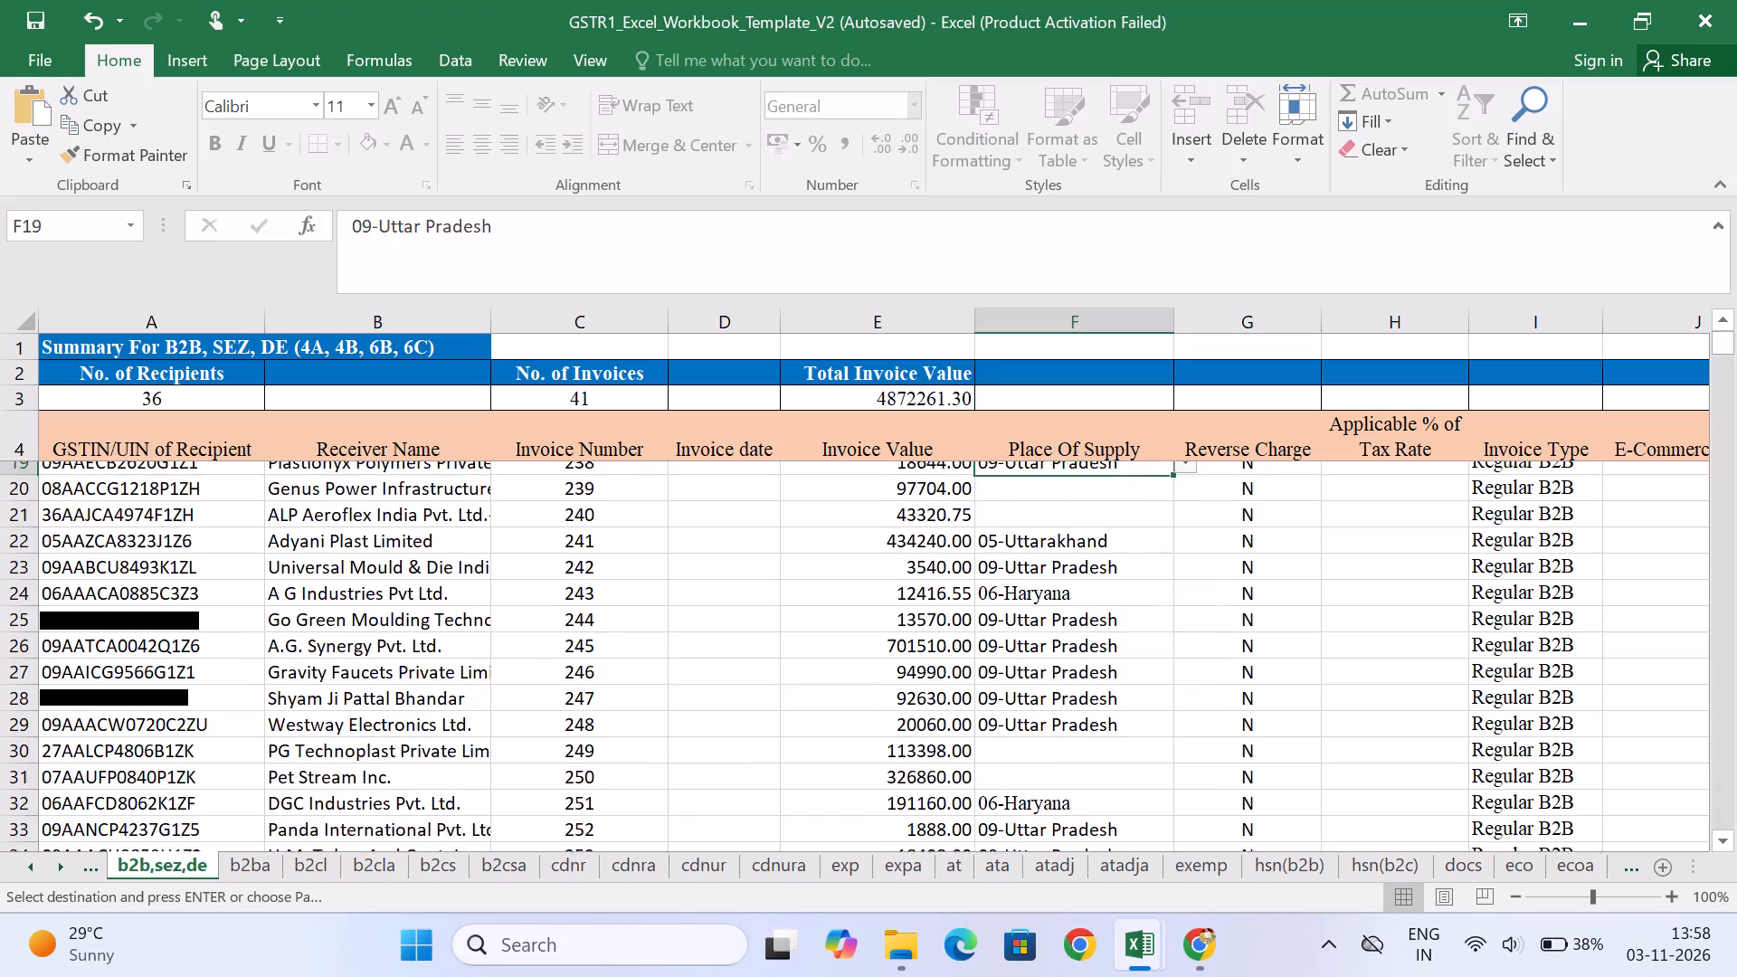
pyautogui.press('Down')
pyautogui.press('Down')
pyautogui.press('Down')
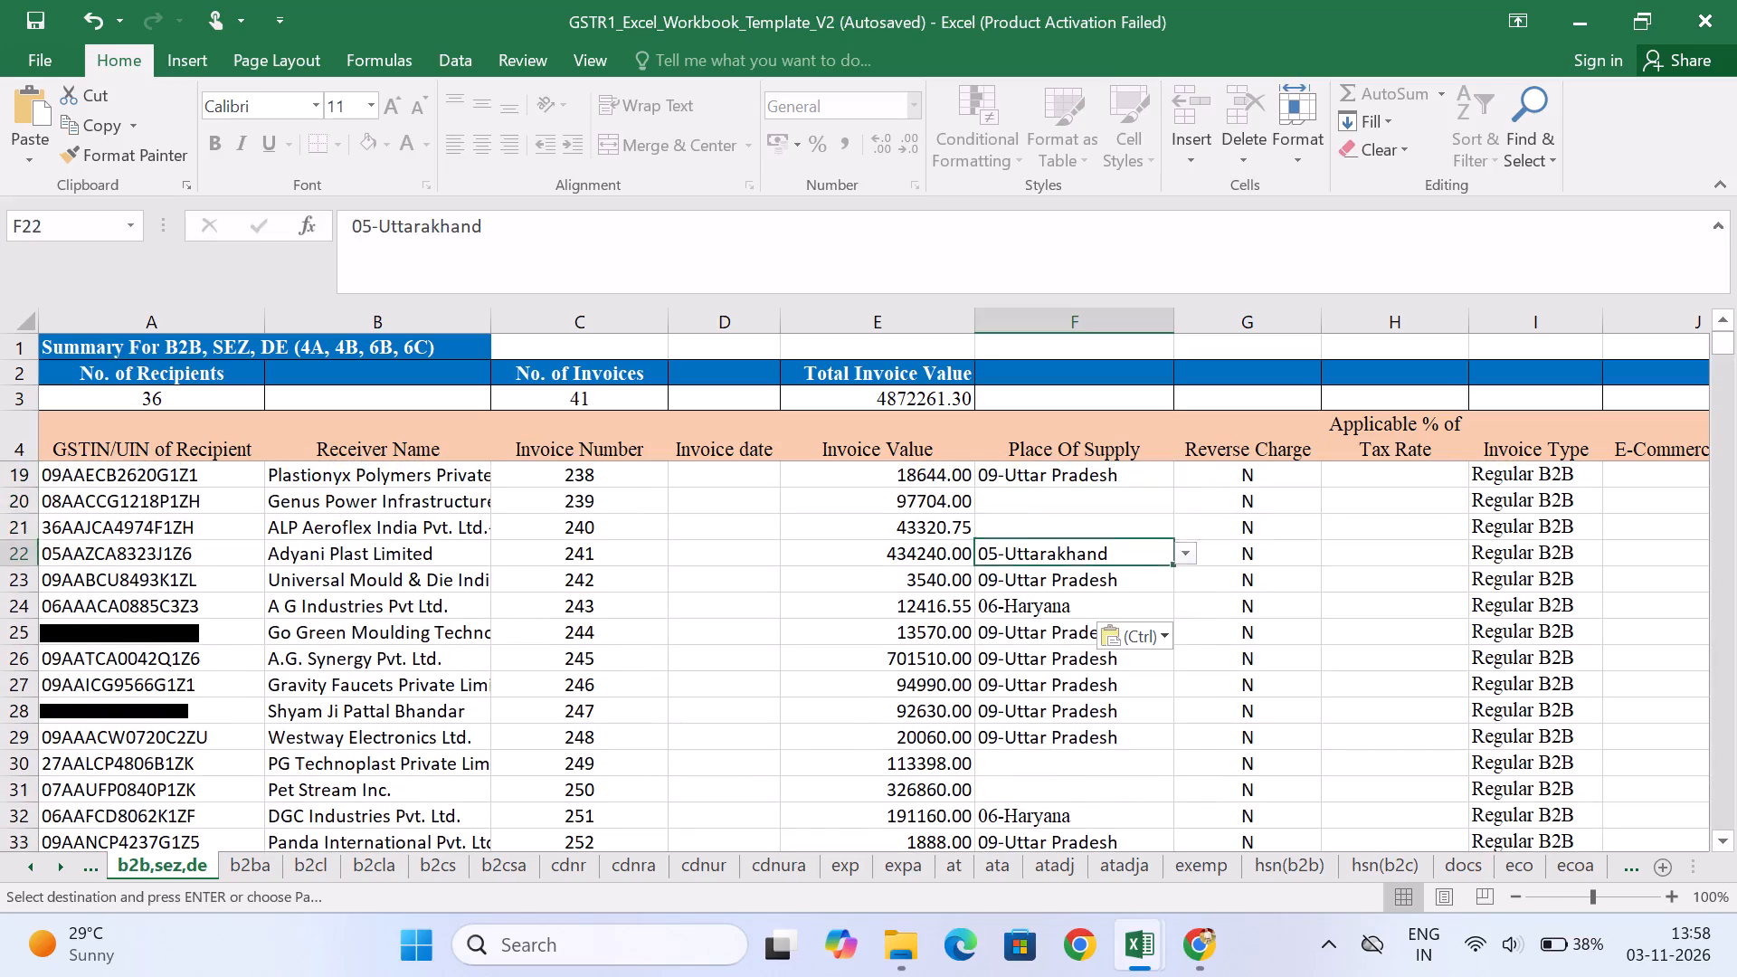
pyautogui.press('Up')
pyautogui.press('Up')
pyautogui.press('Up')
pyautogui.press('Up')
pyautogui.press('Up')
pyautogui.press('Up')
pyautogui.press('Up')
pyautogui.press('Up')
pyautogui.press('Up')
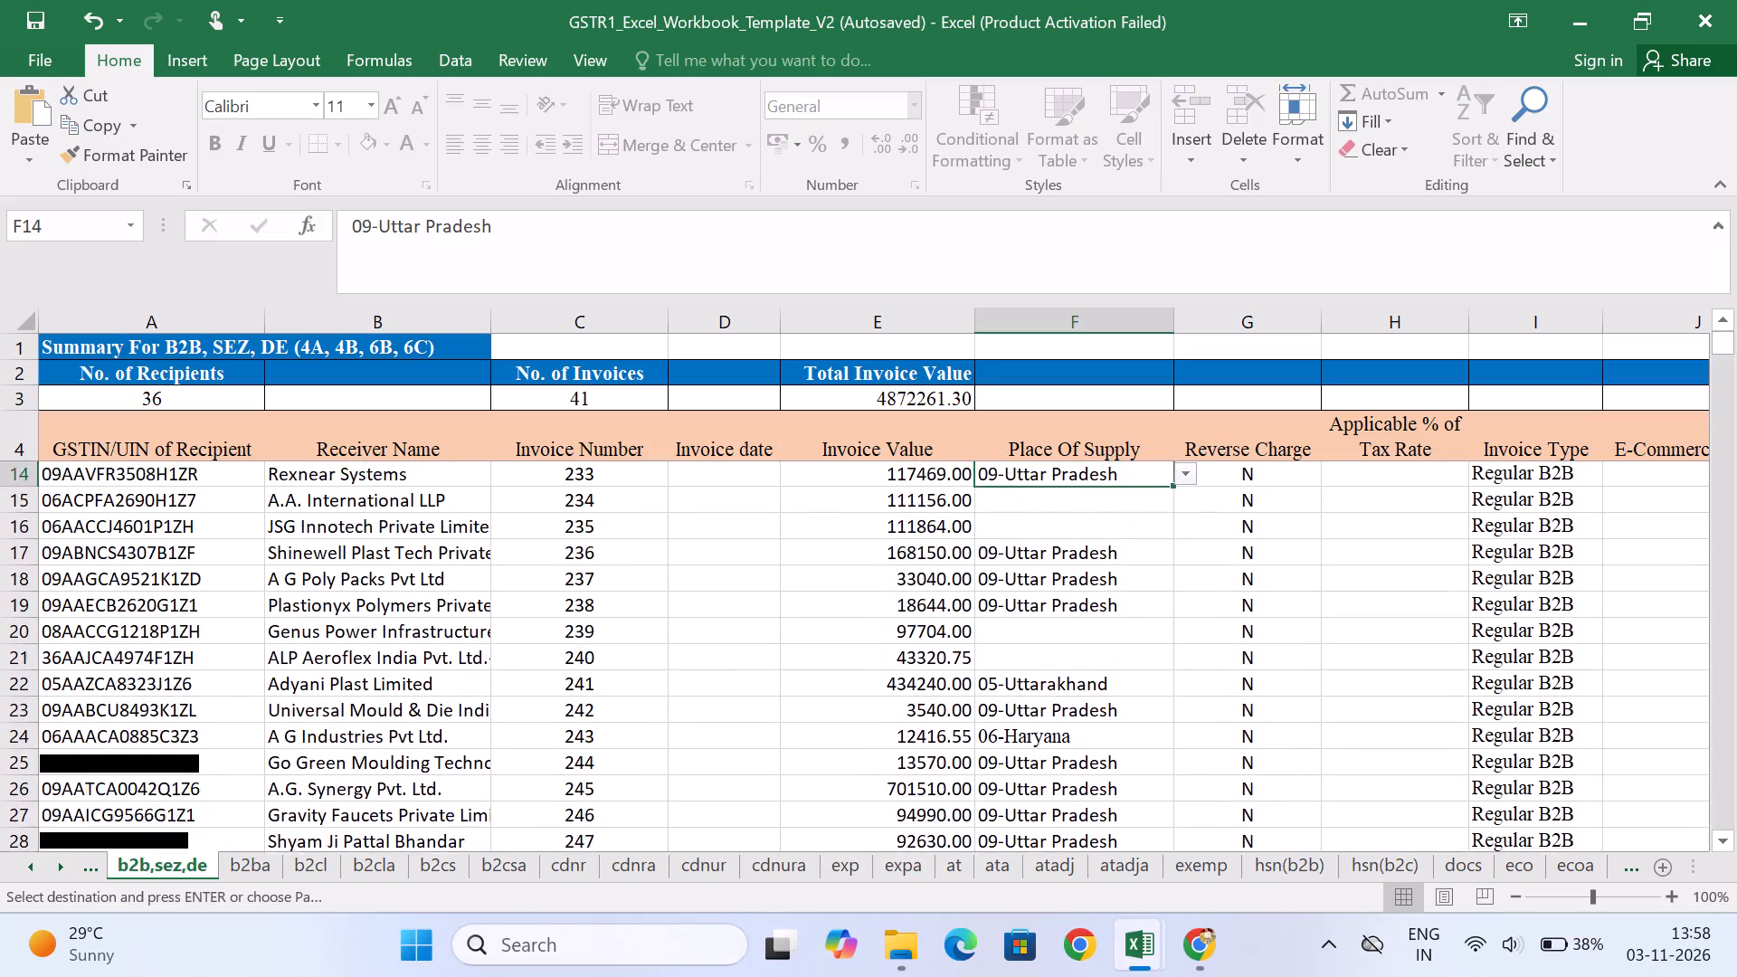
pyautogui.press('Down')
pyautogui.press('Down')
pyautogui.hotkey('ctrl', 'v')
# Set the place of supply in F8, invoice 227, to 06-Haryana and fill it down into F9, invoice 228.
pyautogui.press('Up')
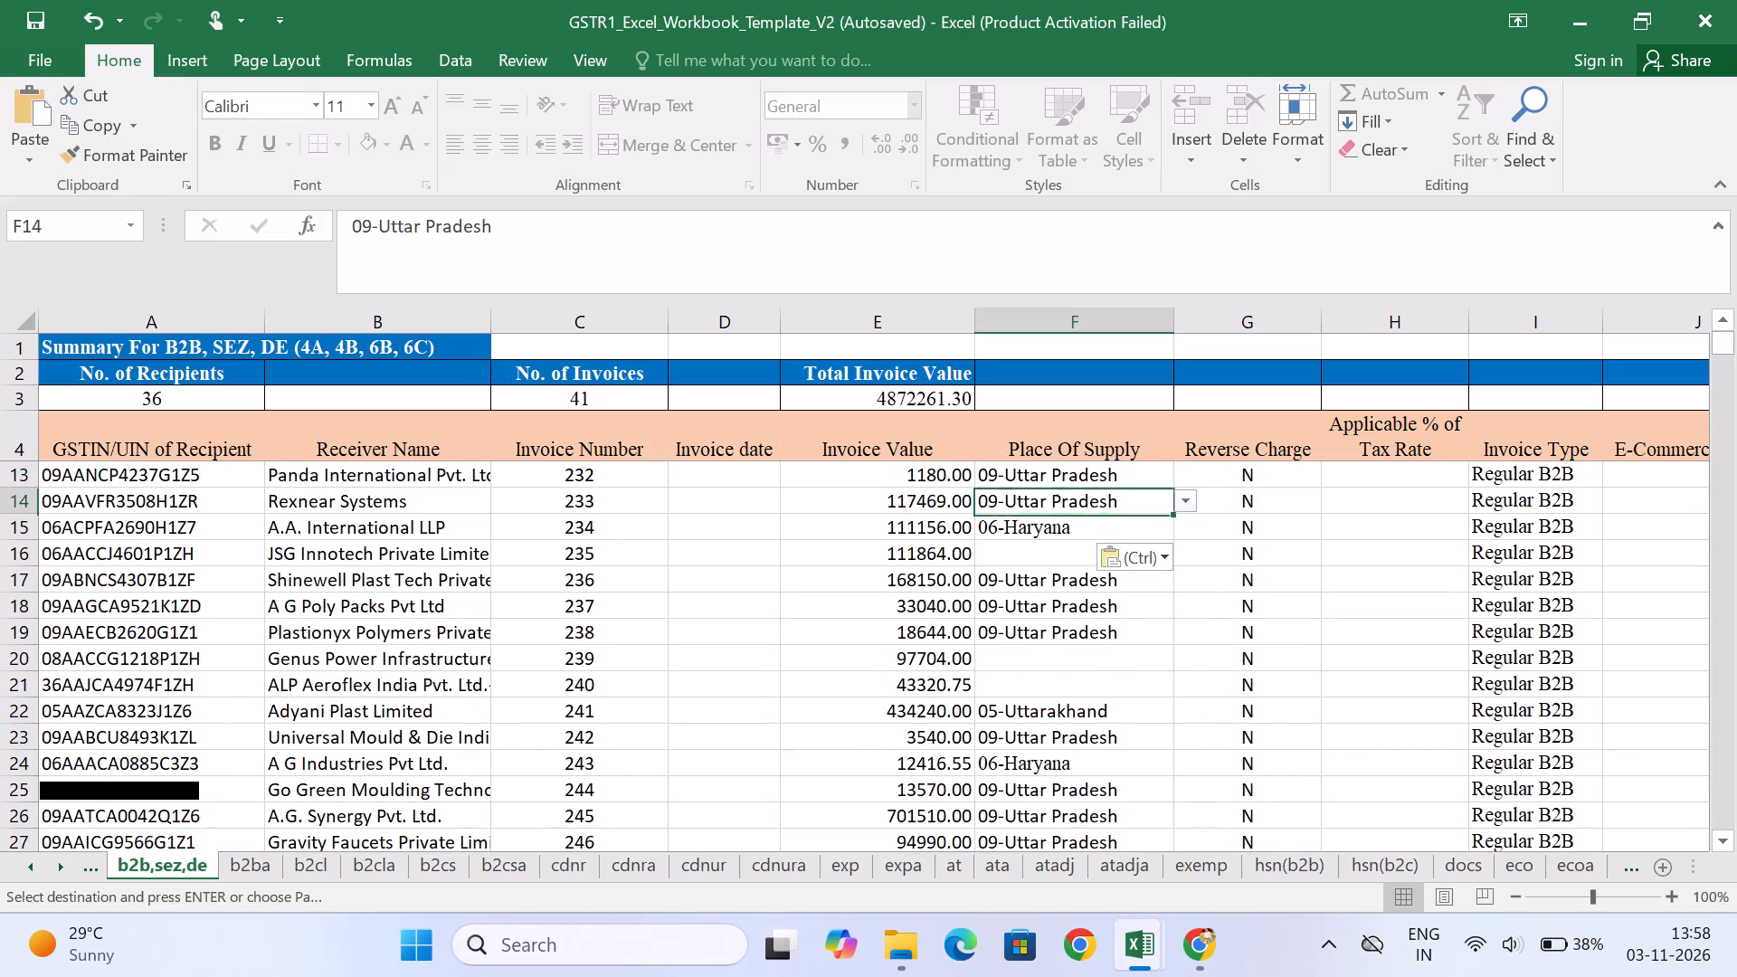
pyautogui.hotkey('ctrl', 'Up')
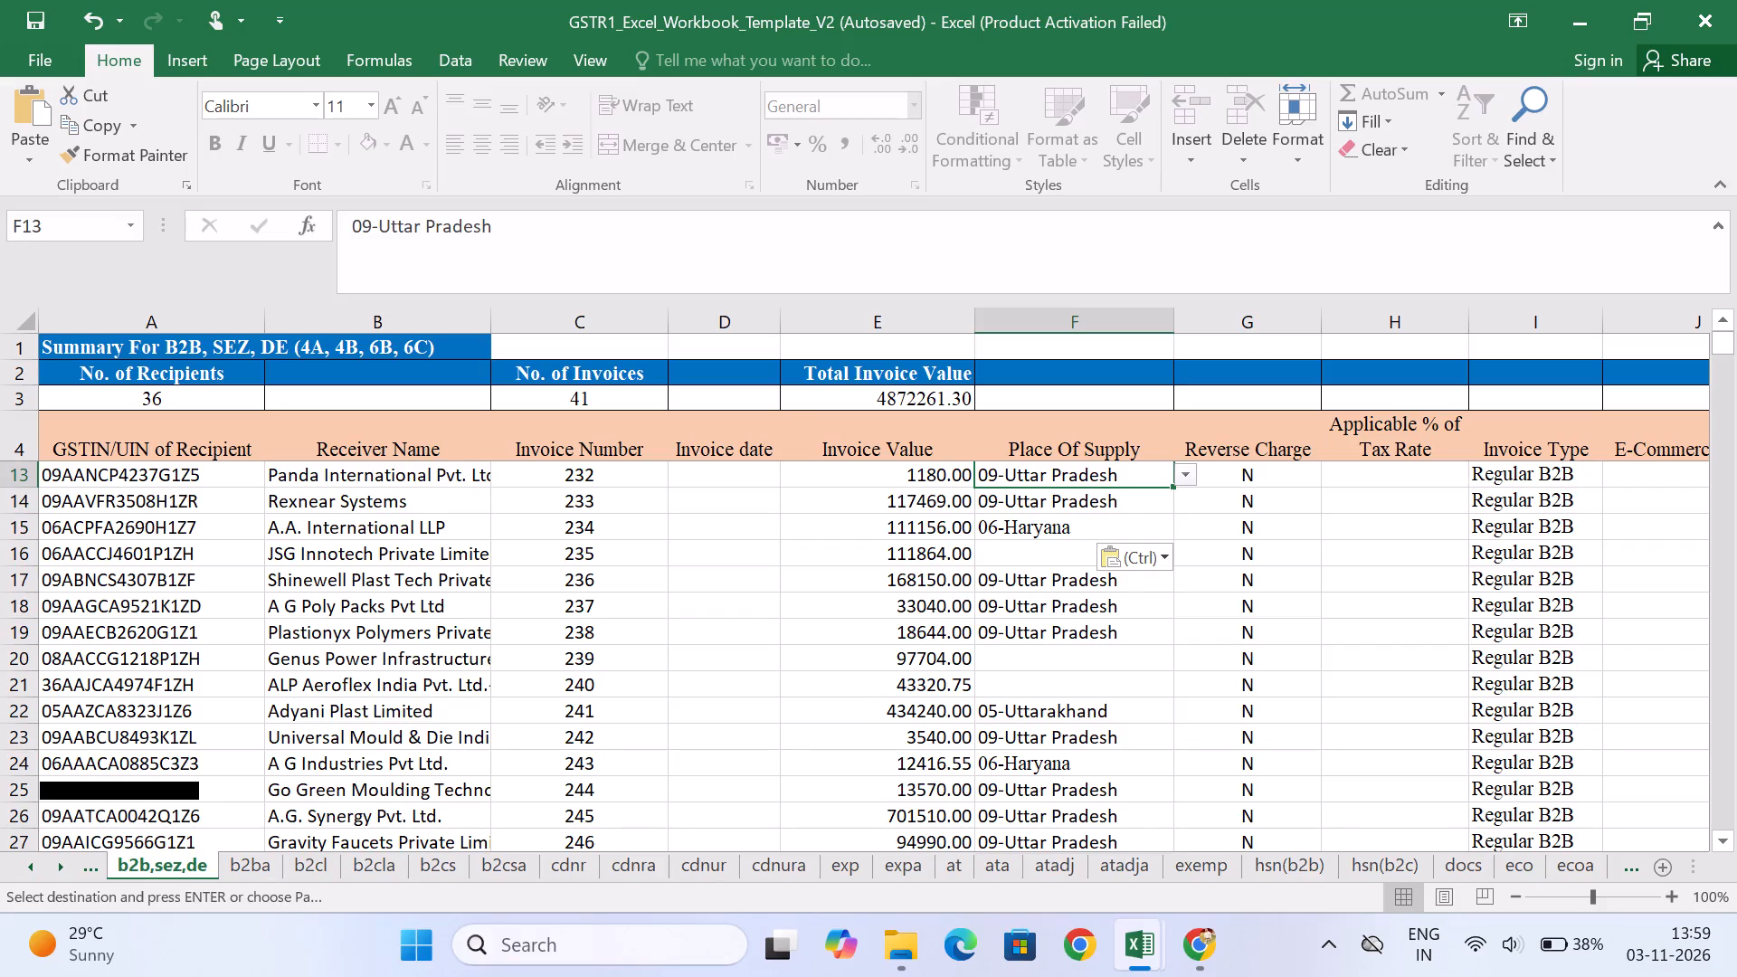
pyautogui.press('Up')
pyautogui.press('Up')
pyautogui.hotkey('ctrl', 'Up')
pyautogui.press('Up')
pyautogui.press('Up')
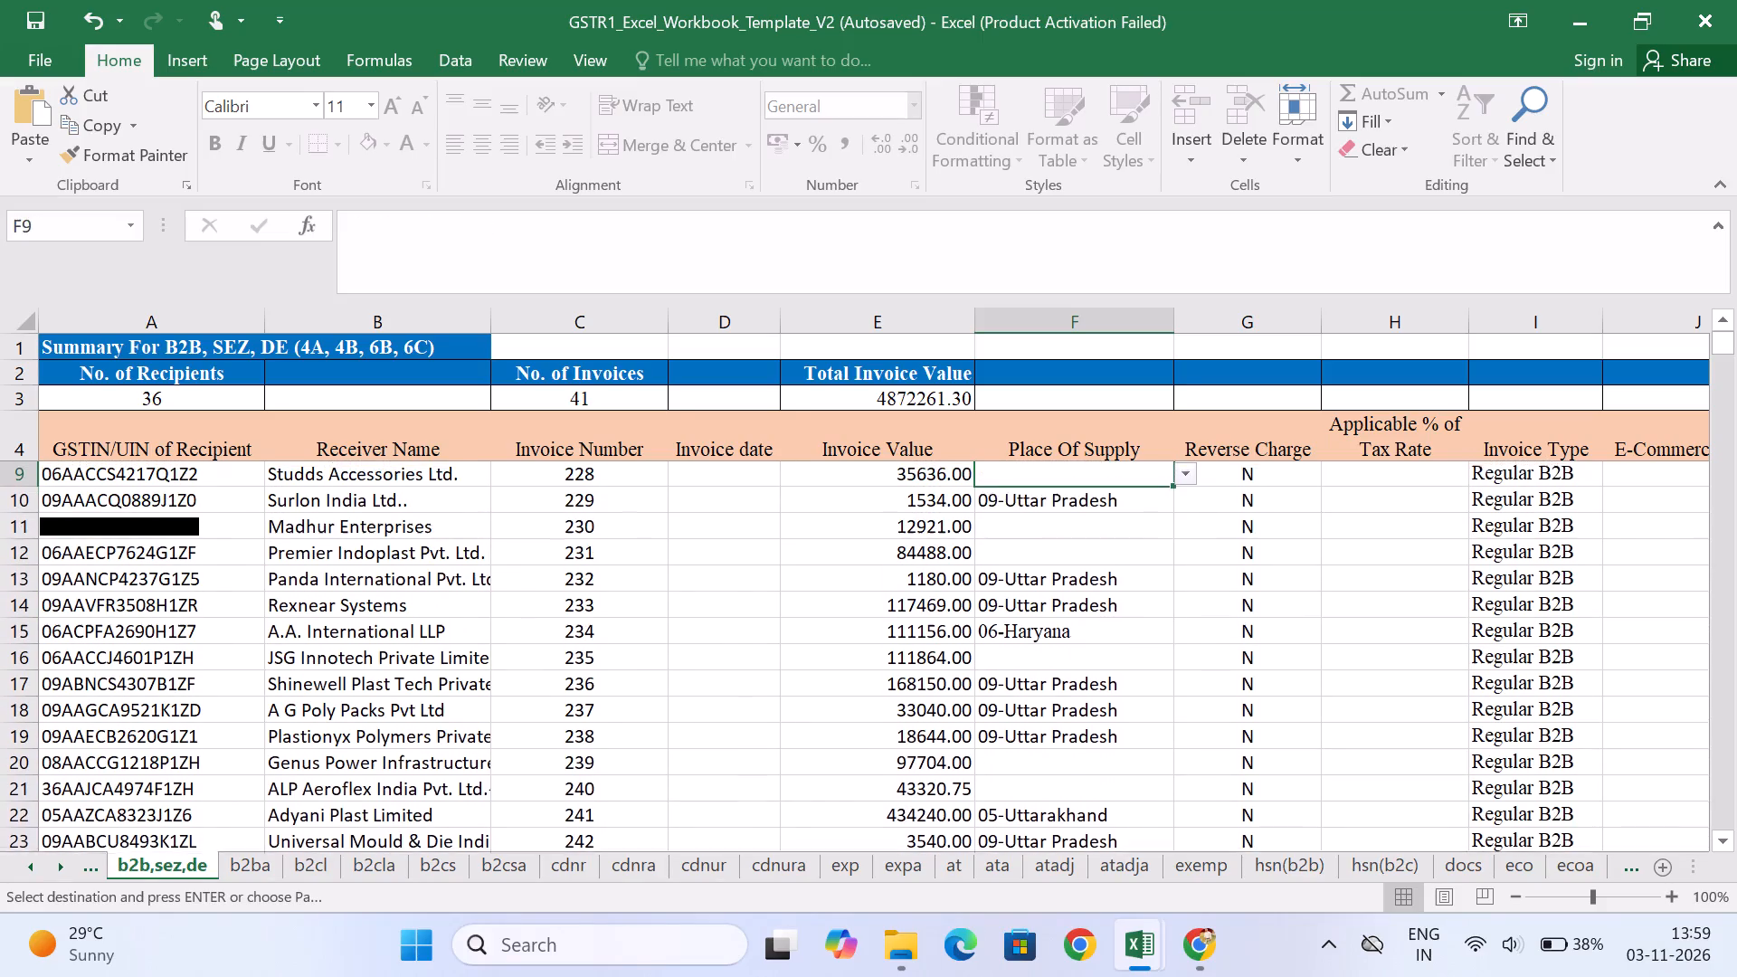
pyautogui.press('Up')
pyautogui.press('Up')
pyautogui.hotkey('ctrl', 'Up')
pyautogui.hotkey('ctrl', 'Up')
pyautogui.press('Down')
pyautogui.press('Down')
pyautogui.press('Down')
pyautogui.press('Down')
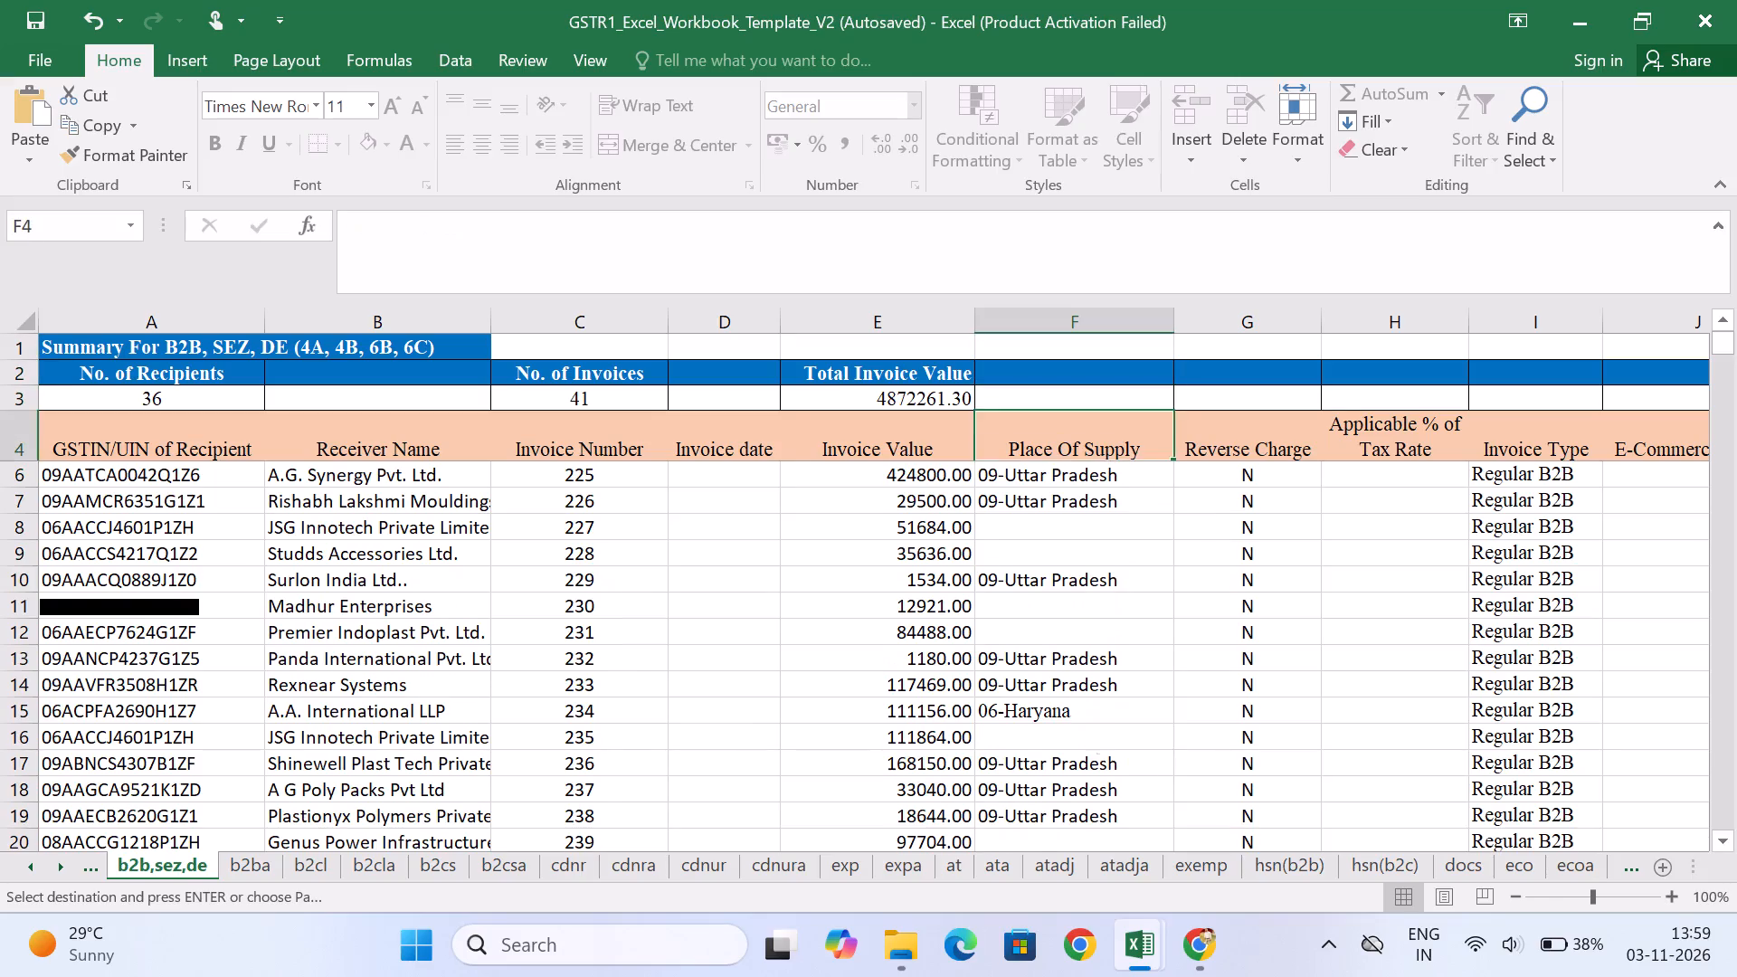
pyautogui.press('Down')
pyautogui.press('Down')
pyautogui.press('Down')
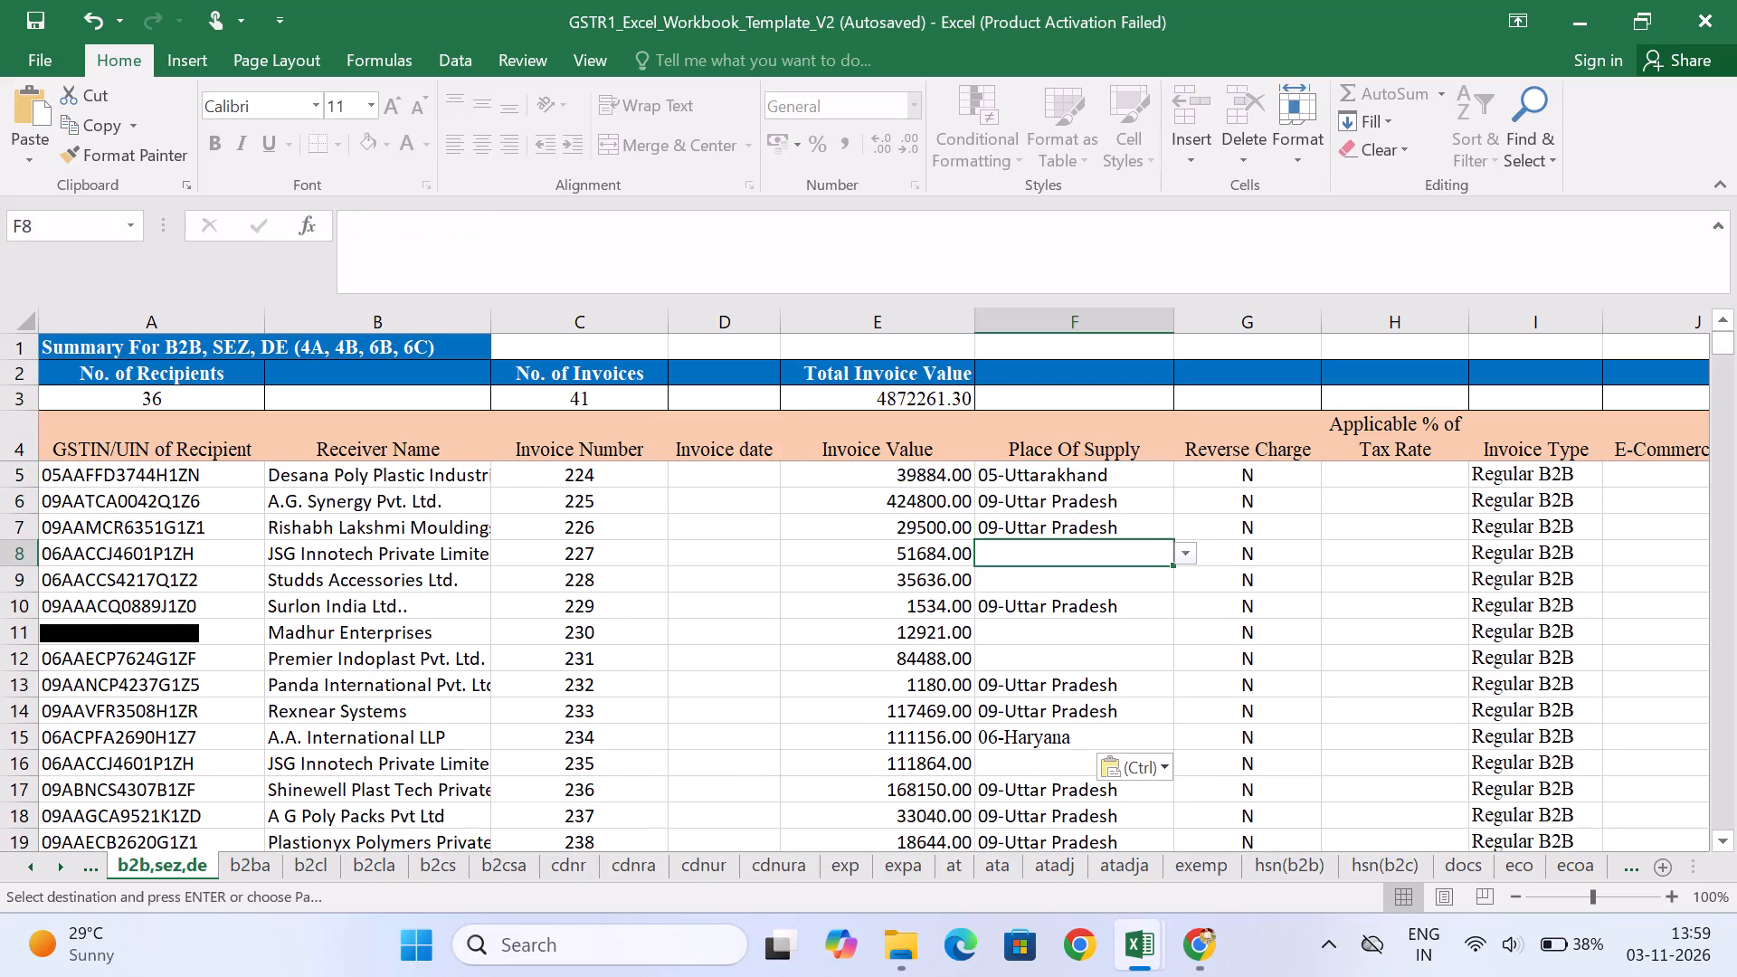
pyautogui.hotkey('alt', 'Down')
pyautogui.press('Down')
pyautogui.press('Down')
pyautogui.press('Down')
pyautogui.press('Down')
pyautogui.press('Down')
pyautogui.press('Down')
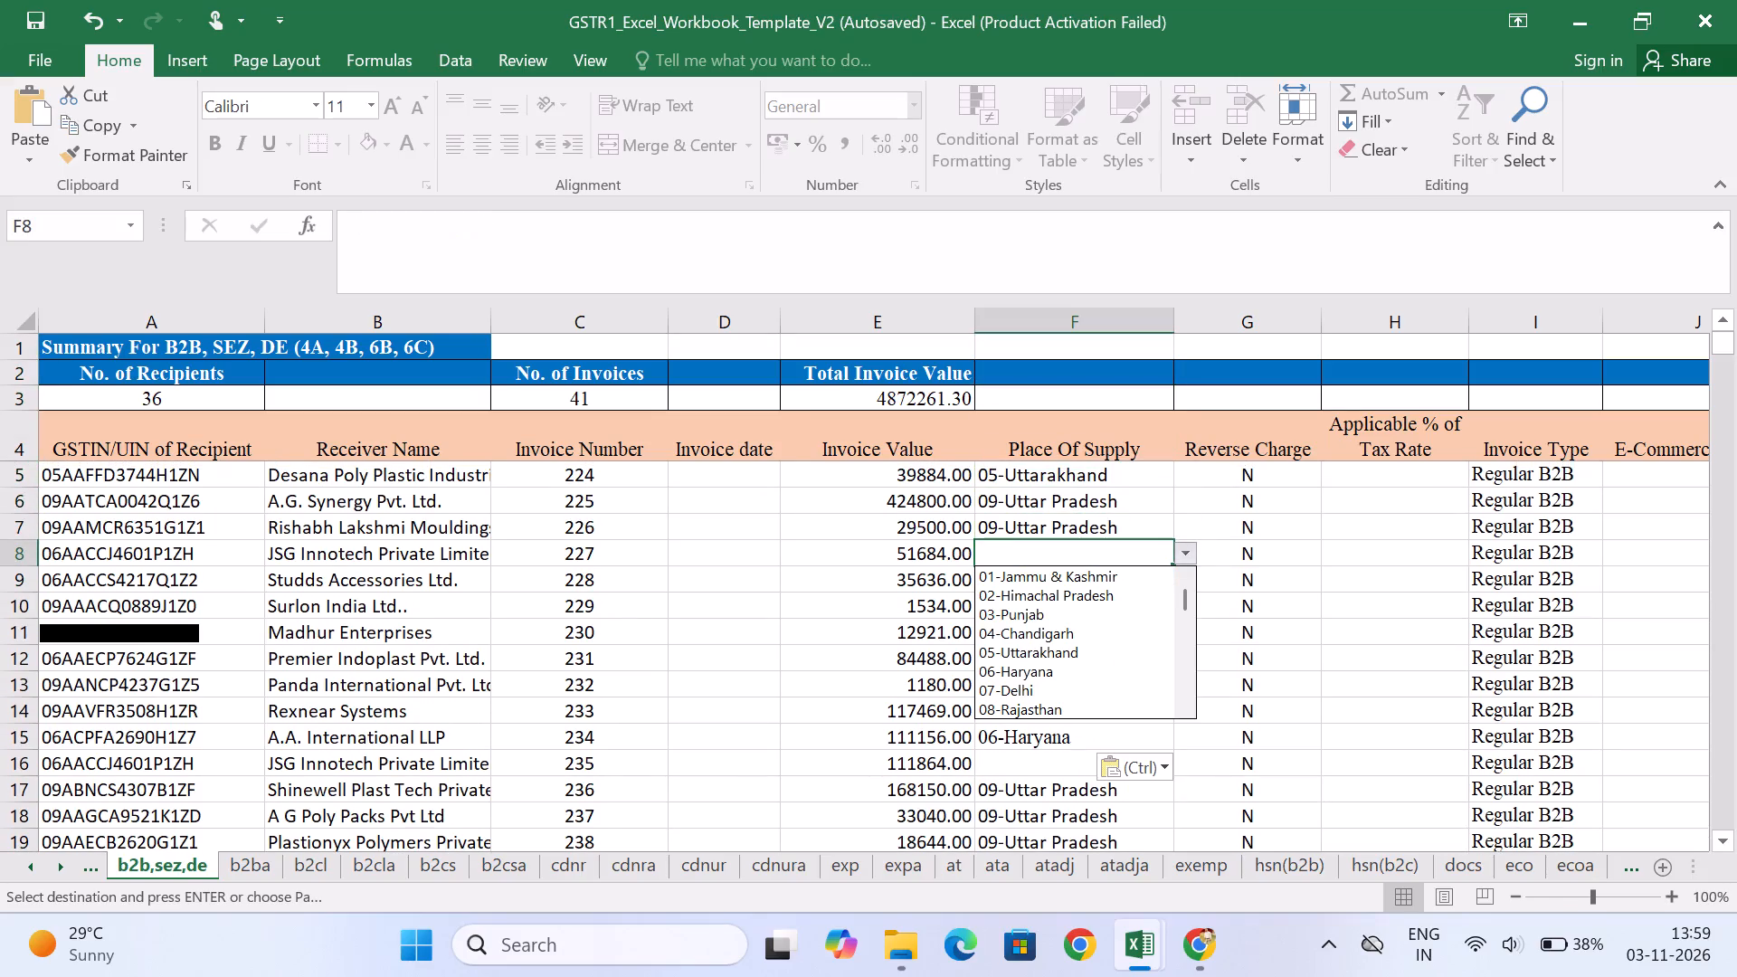
pyautogui.press('Return')
pyautogui.press('Down')
pyautogui.hotkey('ctrl', 'd')
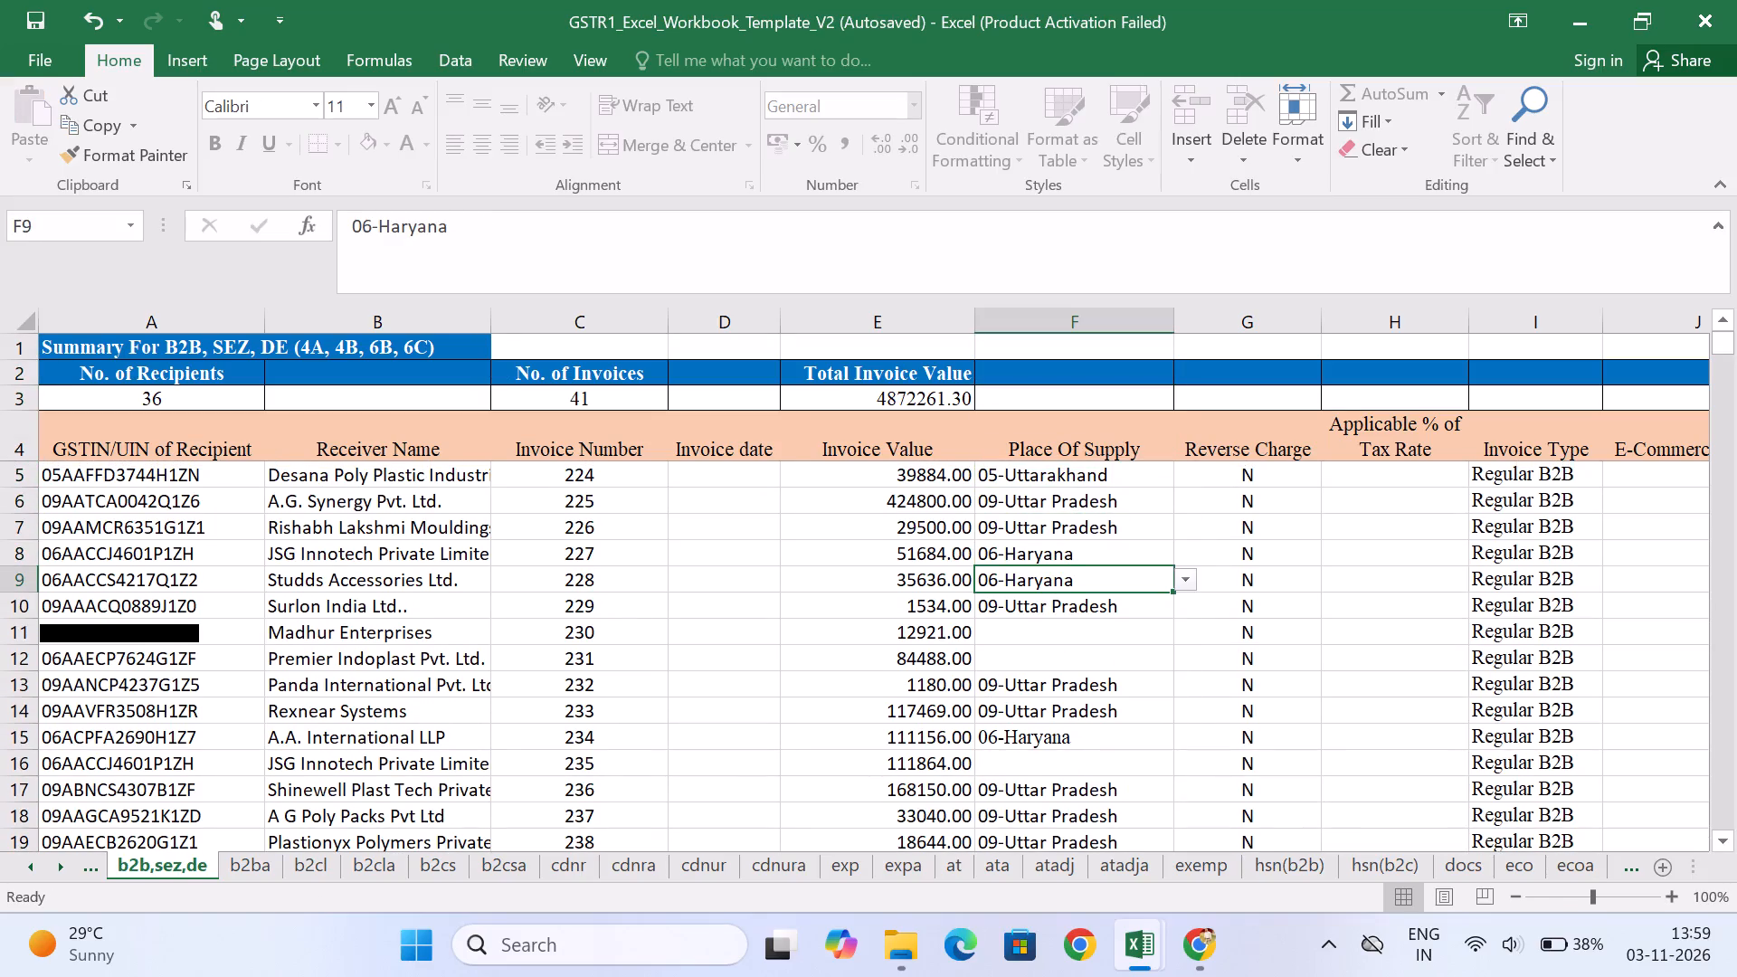
# Copy 06-Haryana from F9 into F11 and F12, the rows for invoices 230 and 231.
pyautogui.press('Down')
pyautogui.press('Down')
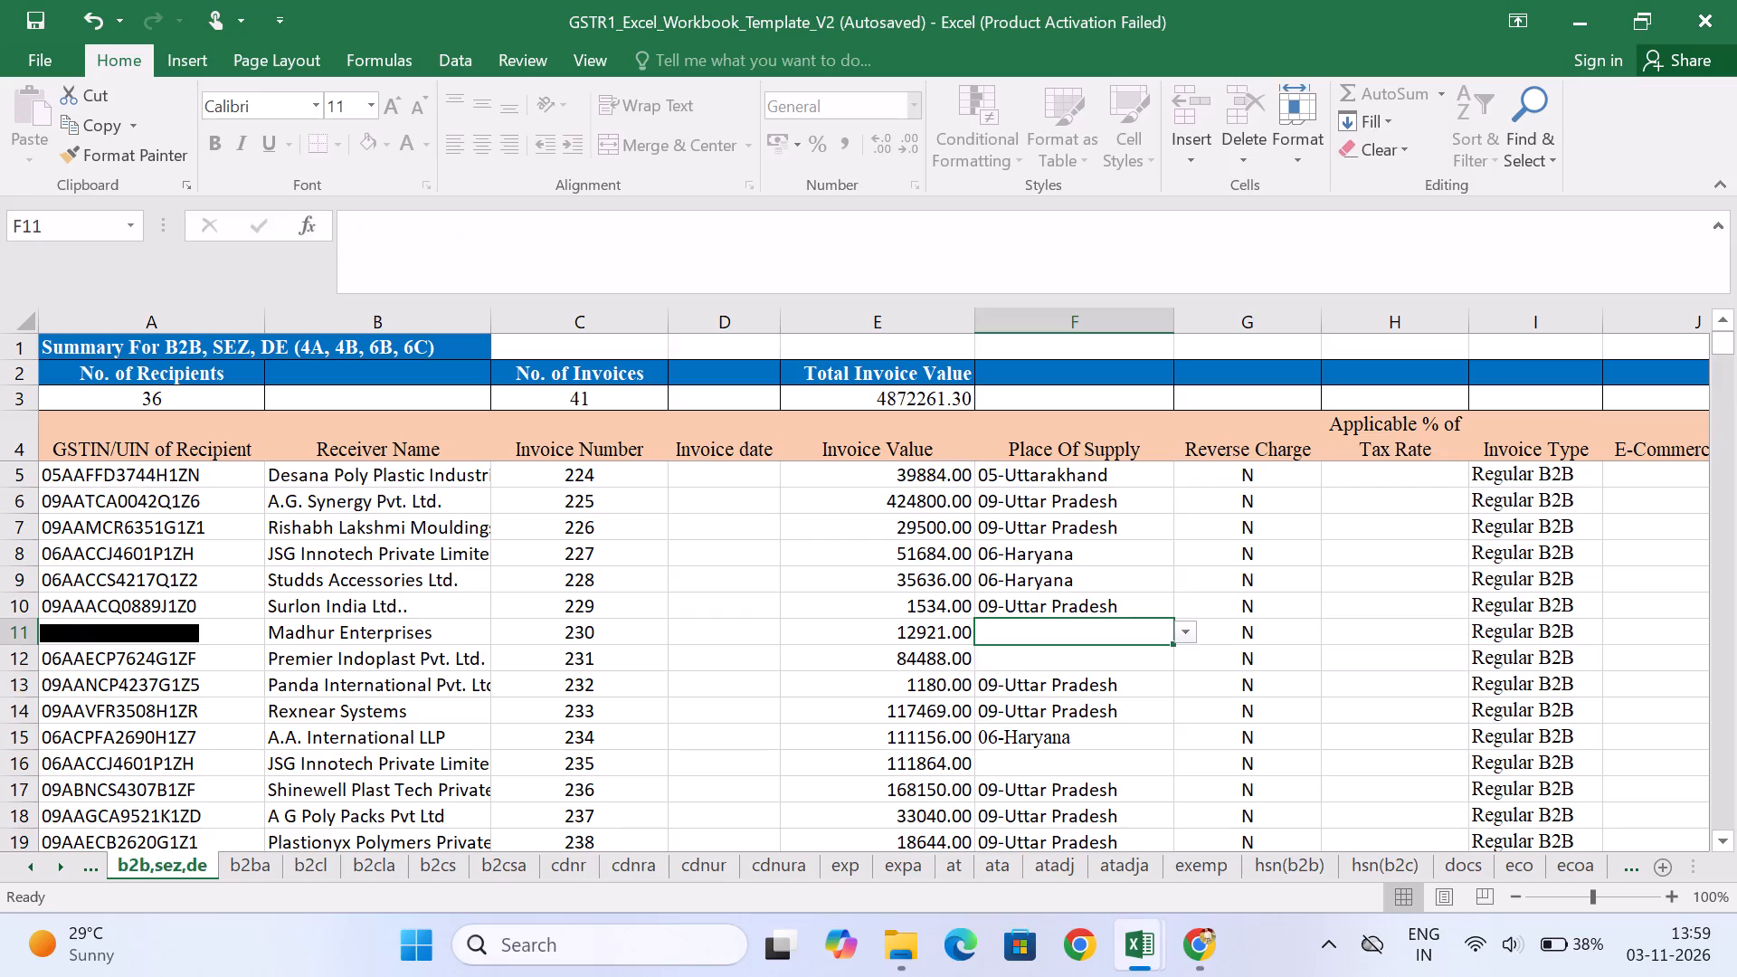
pyautogui.hotkey('ctrl', 'v')
pyautogui.press('Up')
pyautogui.press('Up')
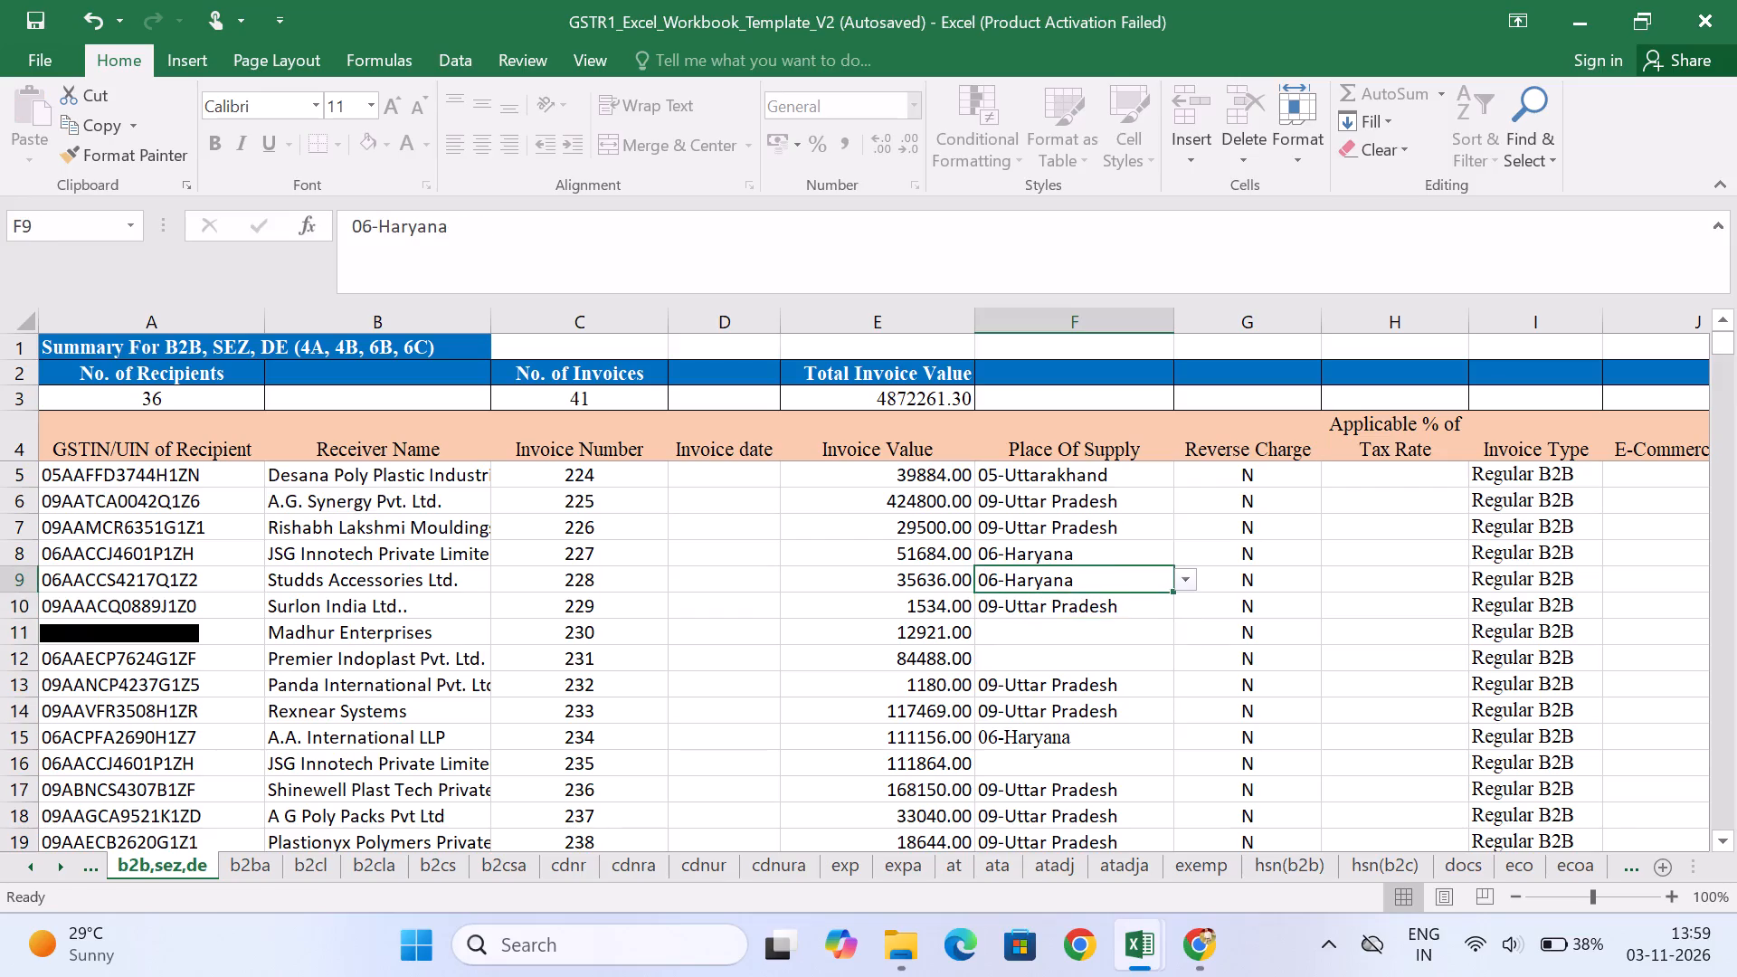
pyautogui.hotkey('ctrl', 'c')
pyautogui.press('Down')
pyautogui.press('Down')
pyautogui.press('Down')
pyautogui.press('Up')
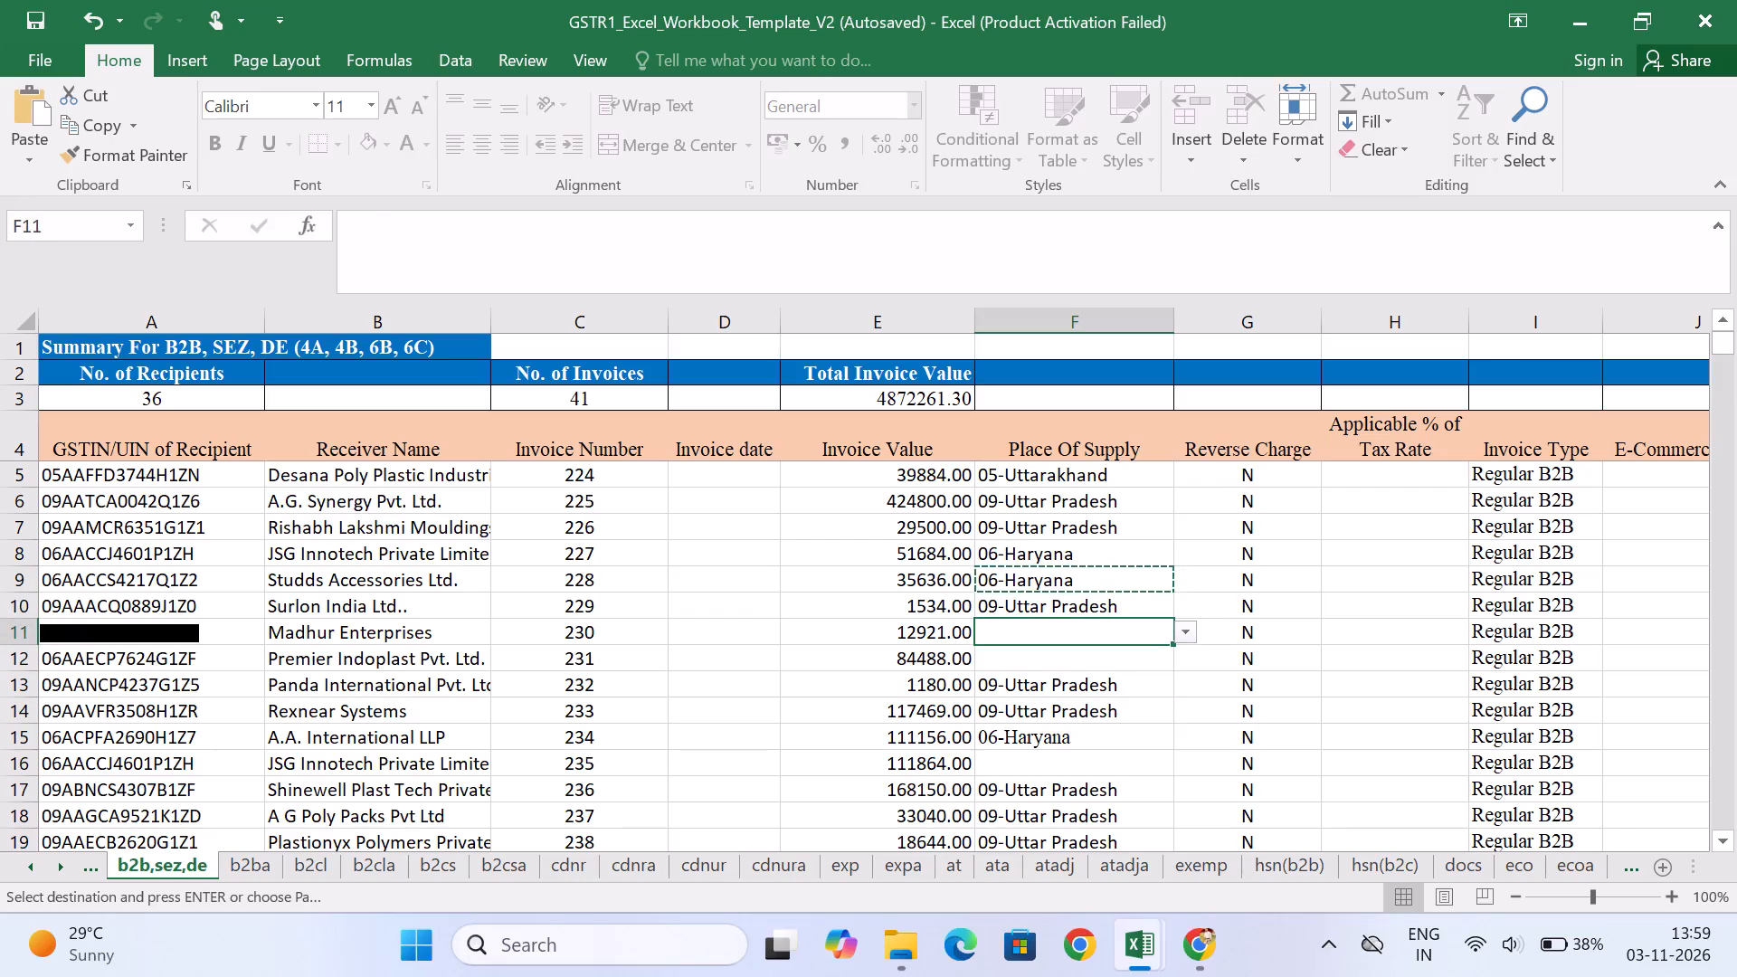
pyautogui.hotkey('ctrl', 'v')
pyautogui.press('Down')
pyautogui.hotkey('ctrl', 'v')
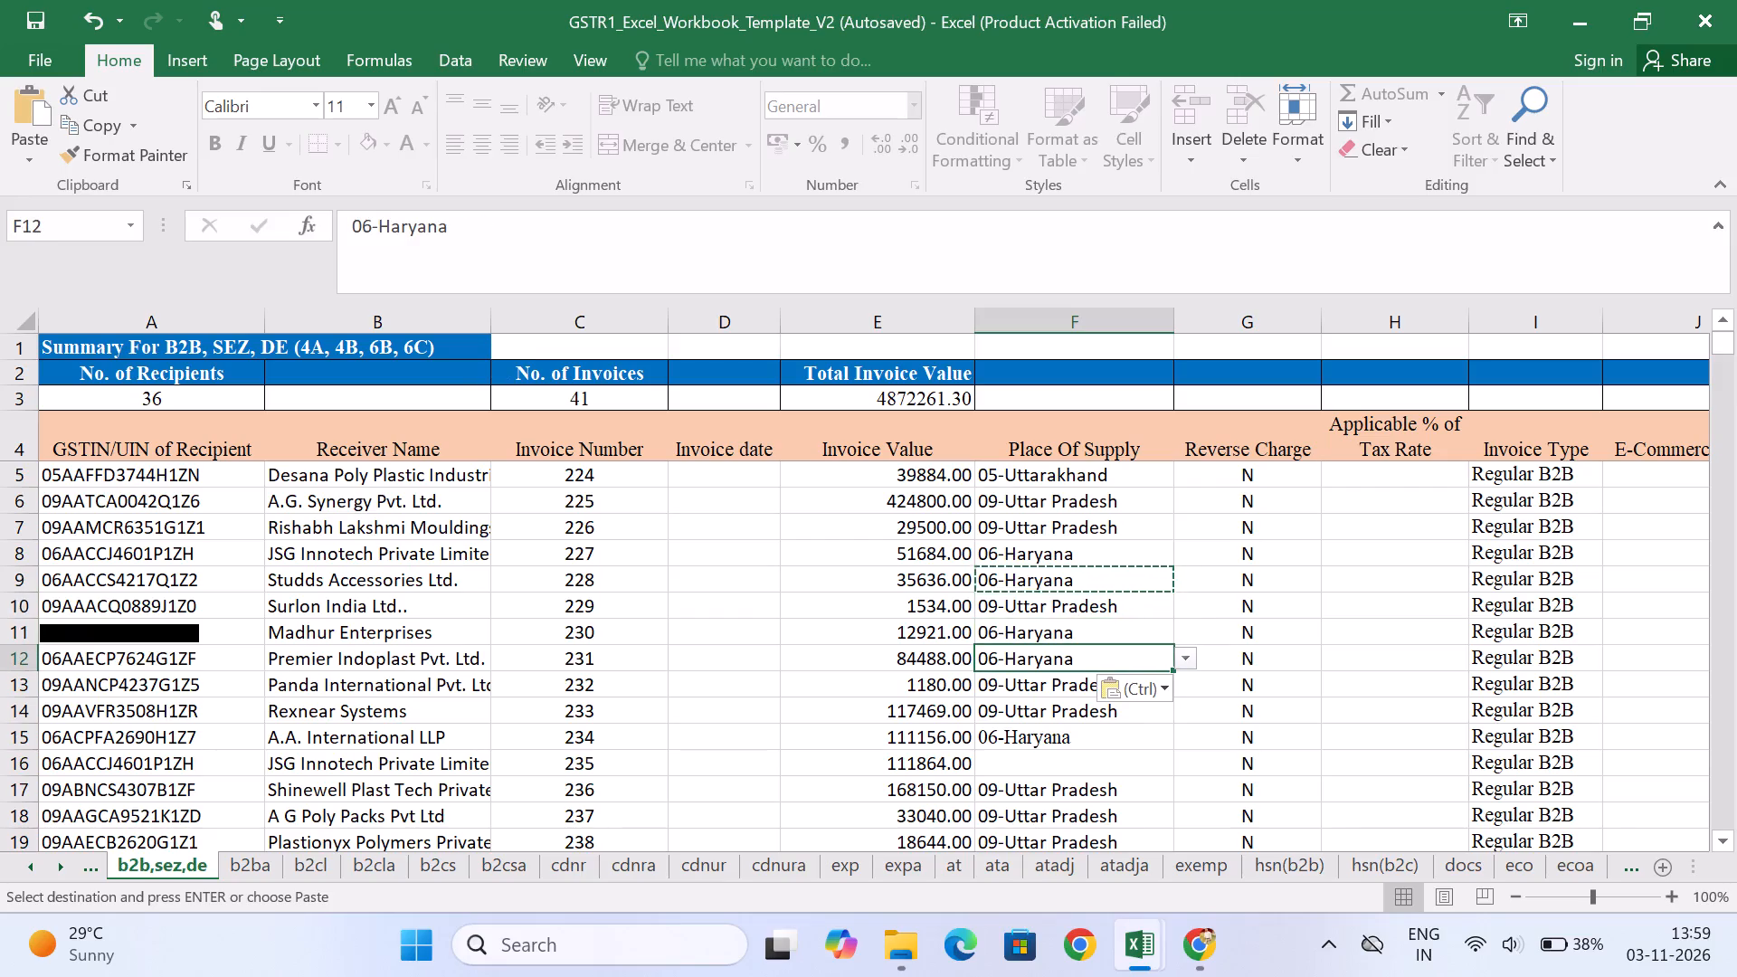
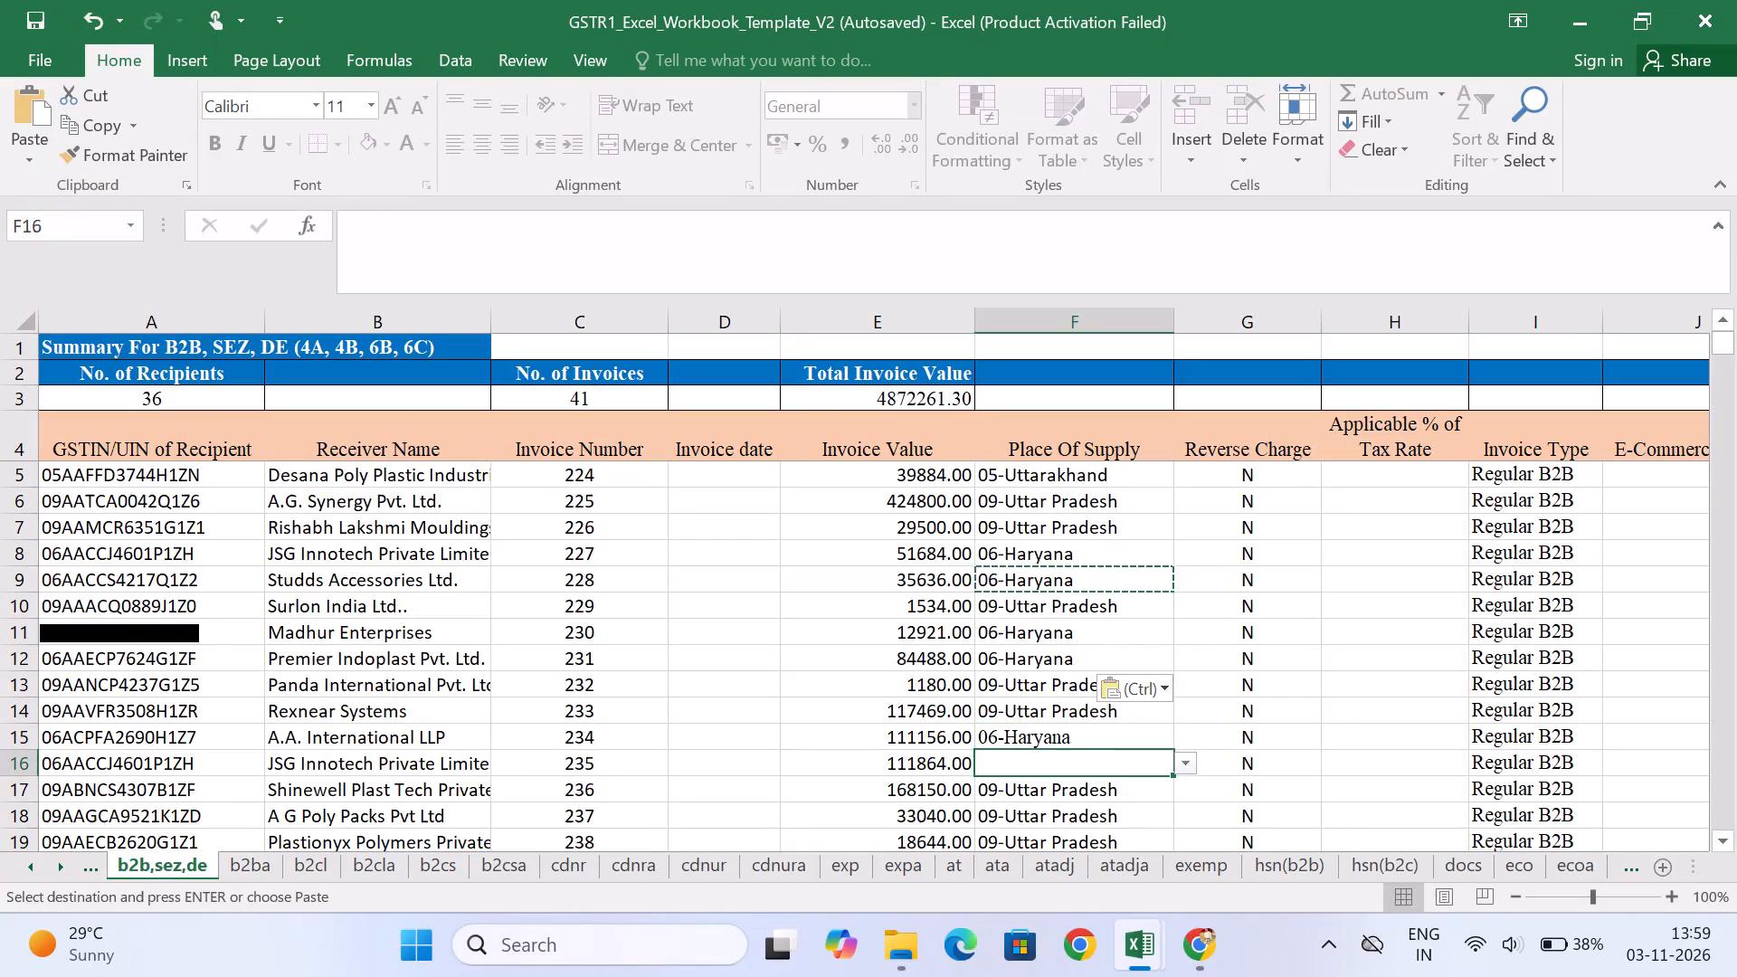
# Fill 06-Haryana down into F16, the JSG Innotech row for invoice 235.
pyautogui.hotkey('ctrl', 'd')
# Check the Place Of Supply column from row 17 down to the last invoice row for cells still blank.
pyautogui.press('Down')
pyautogui.press('Down')
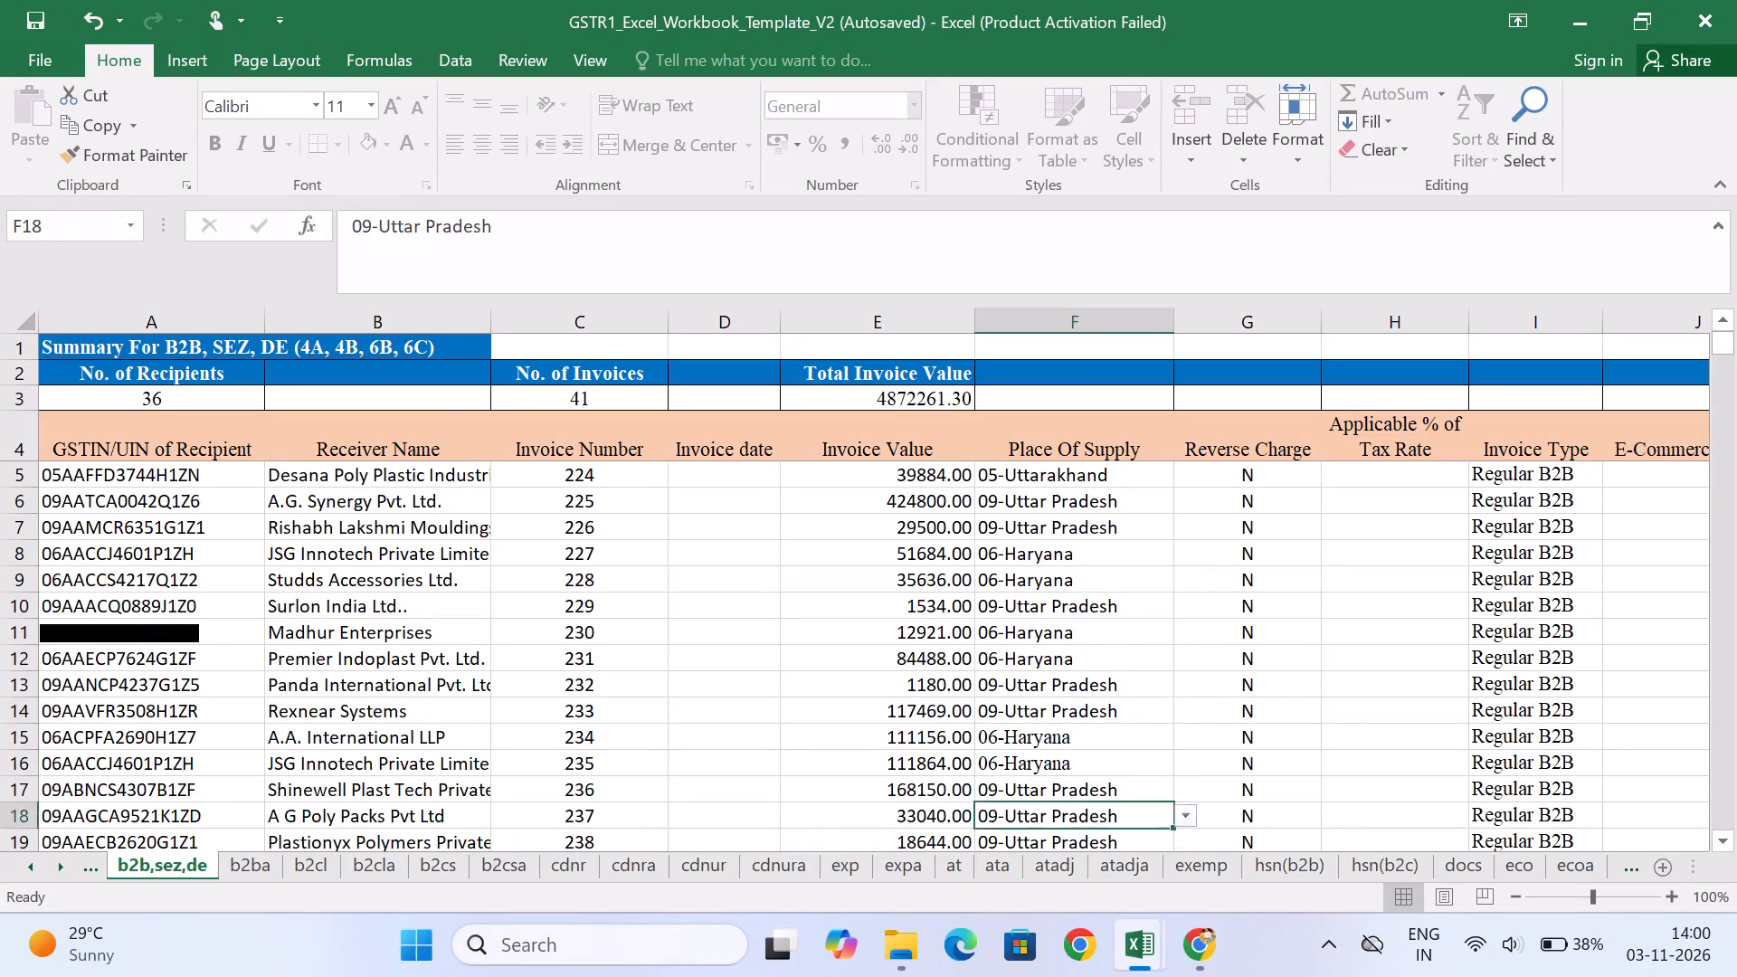
pyautogui.press('Down')
pyautogui.hotkey('ctrl', 'Down')
pyautogui.press('Up')
pyautogui.press('Up')
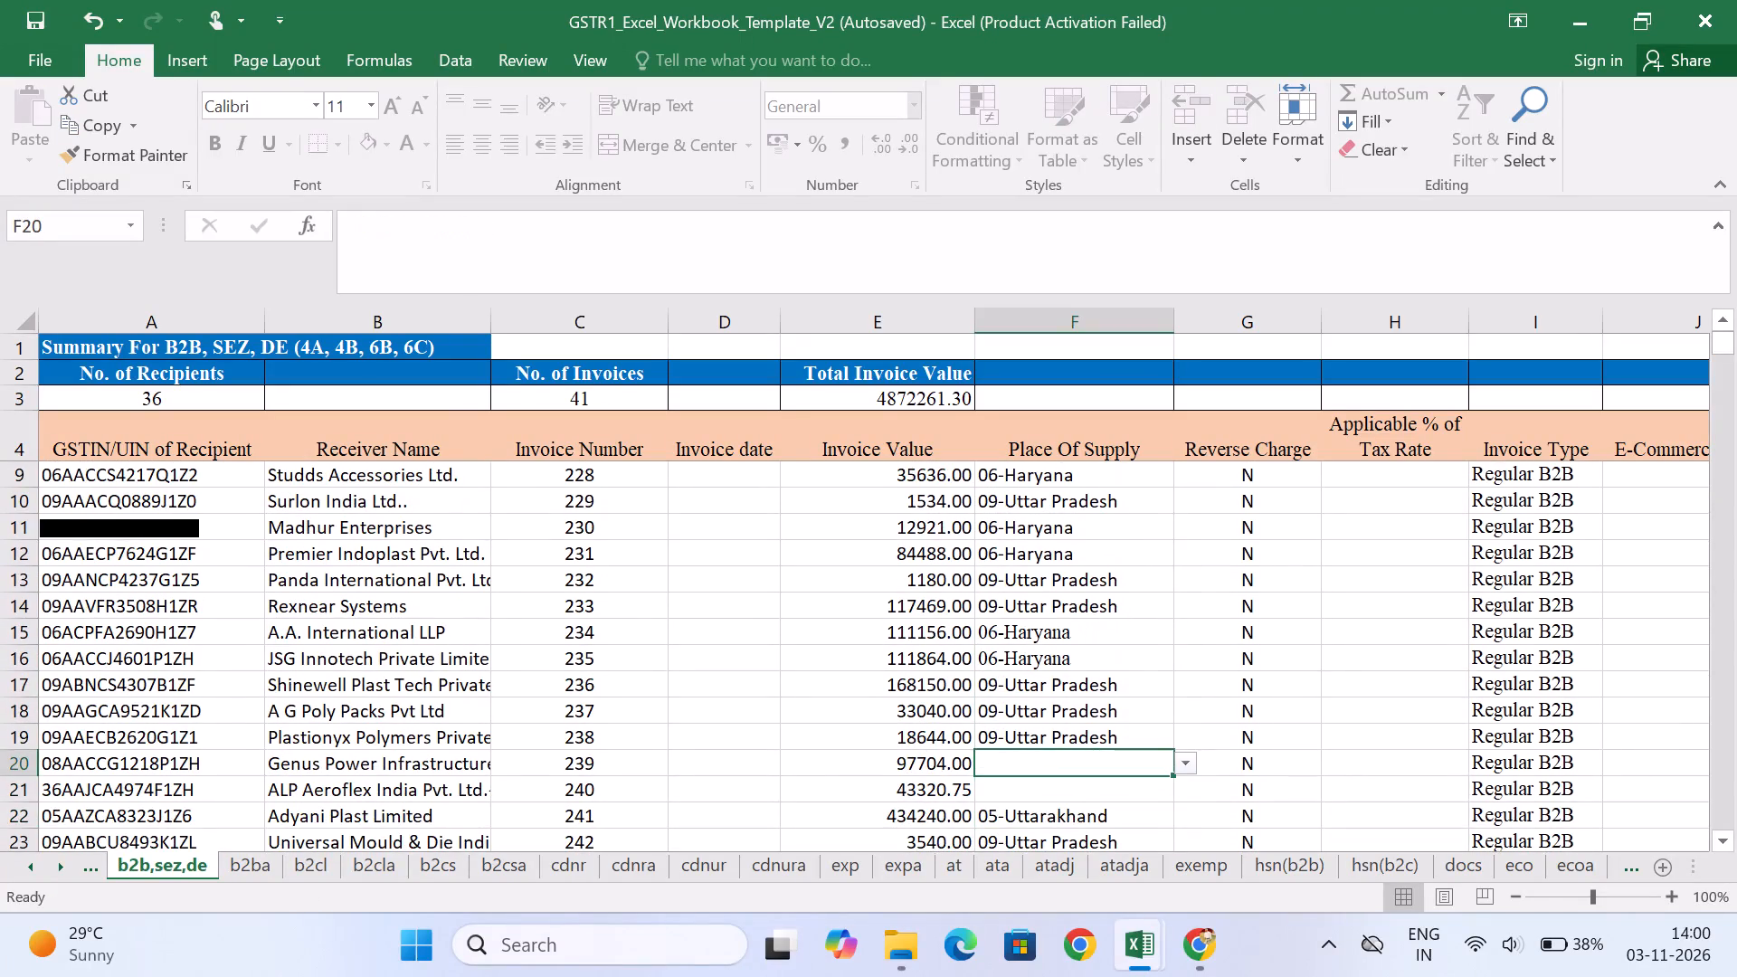
pyautogui.press('Down')
pyautogui.press('Down')
pyautogui.hotkey('ctrl', 'Down')
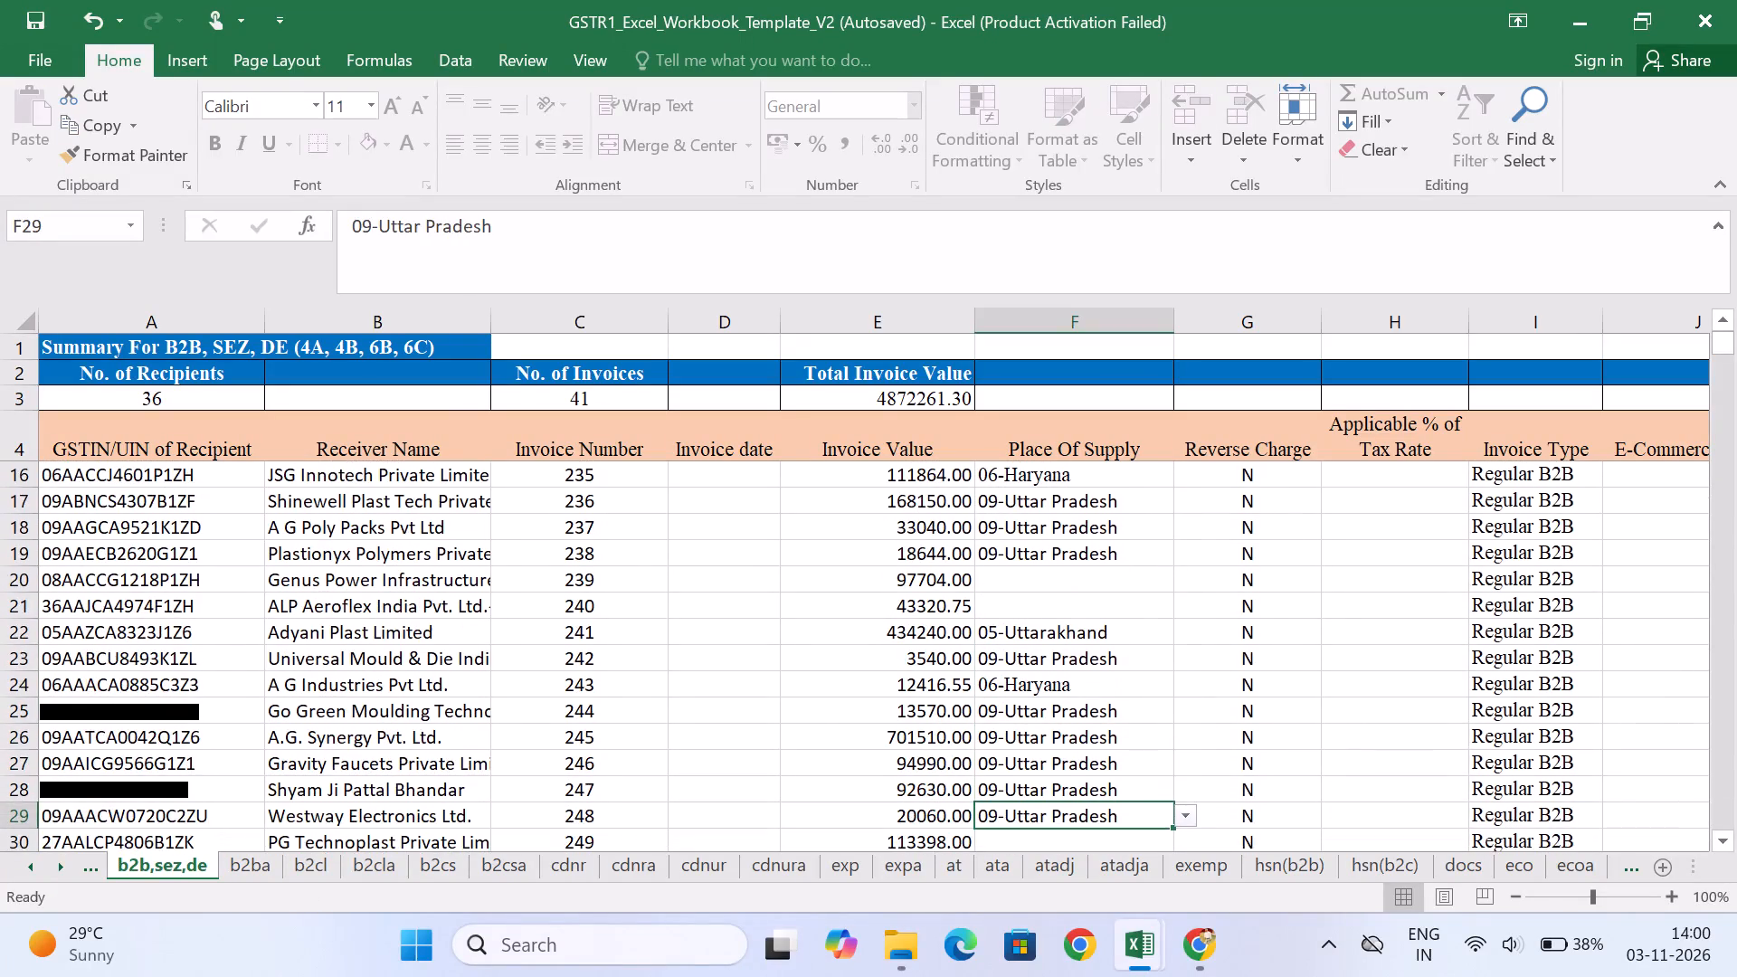
pyautogui.press('Down')
pyautogui.hotkey('ctrl', 'Down')
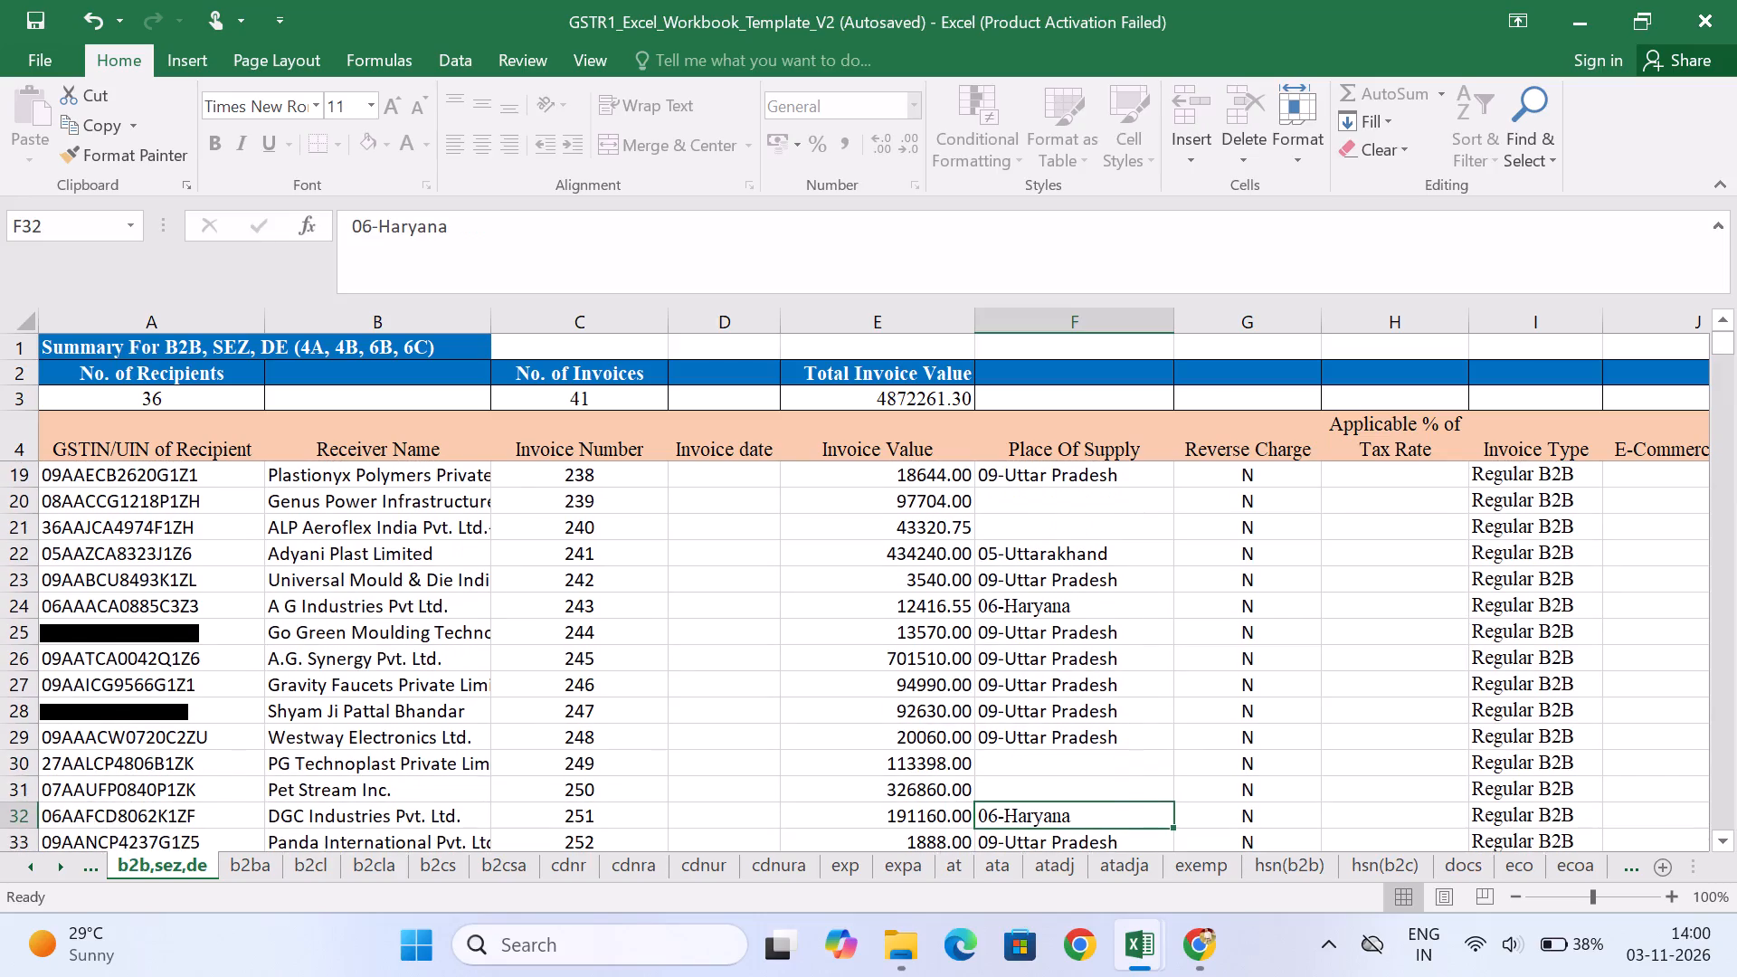
pyautogui.hotkey('ctrl', 'Down')
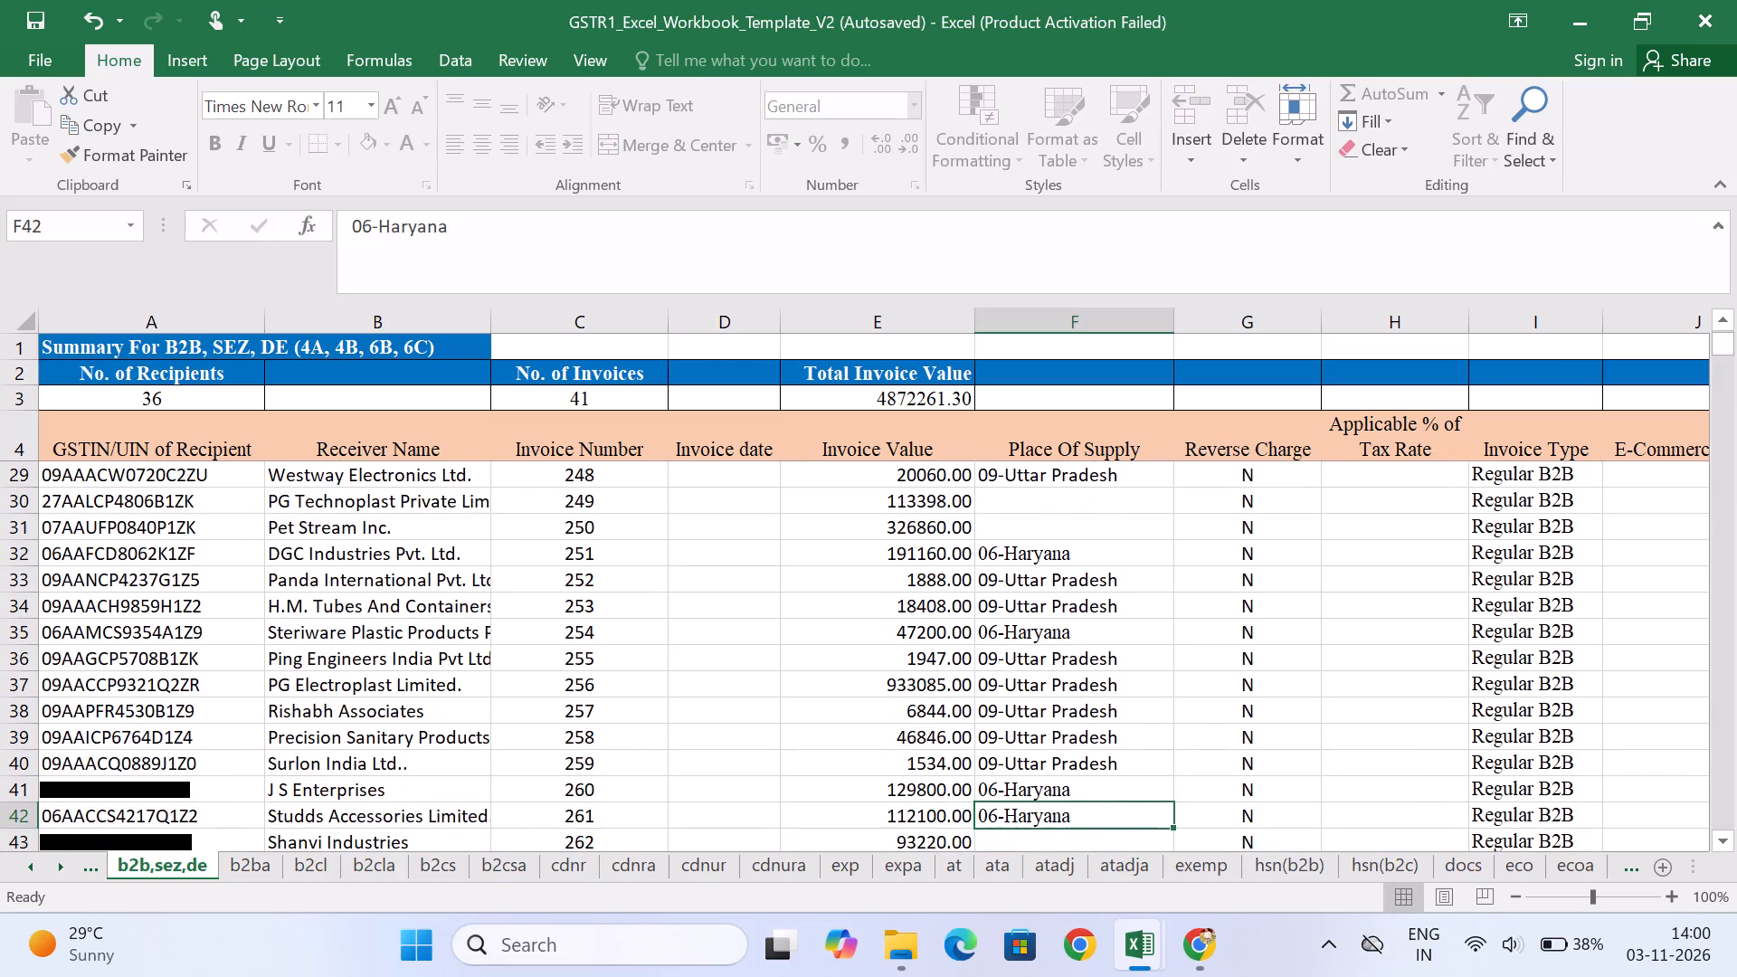
pyautogui.hotkey('ctrl', 'Down')
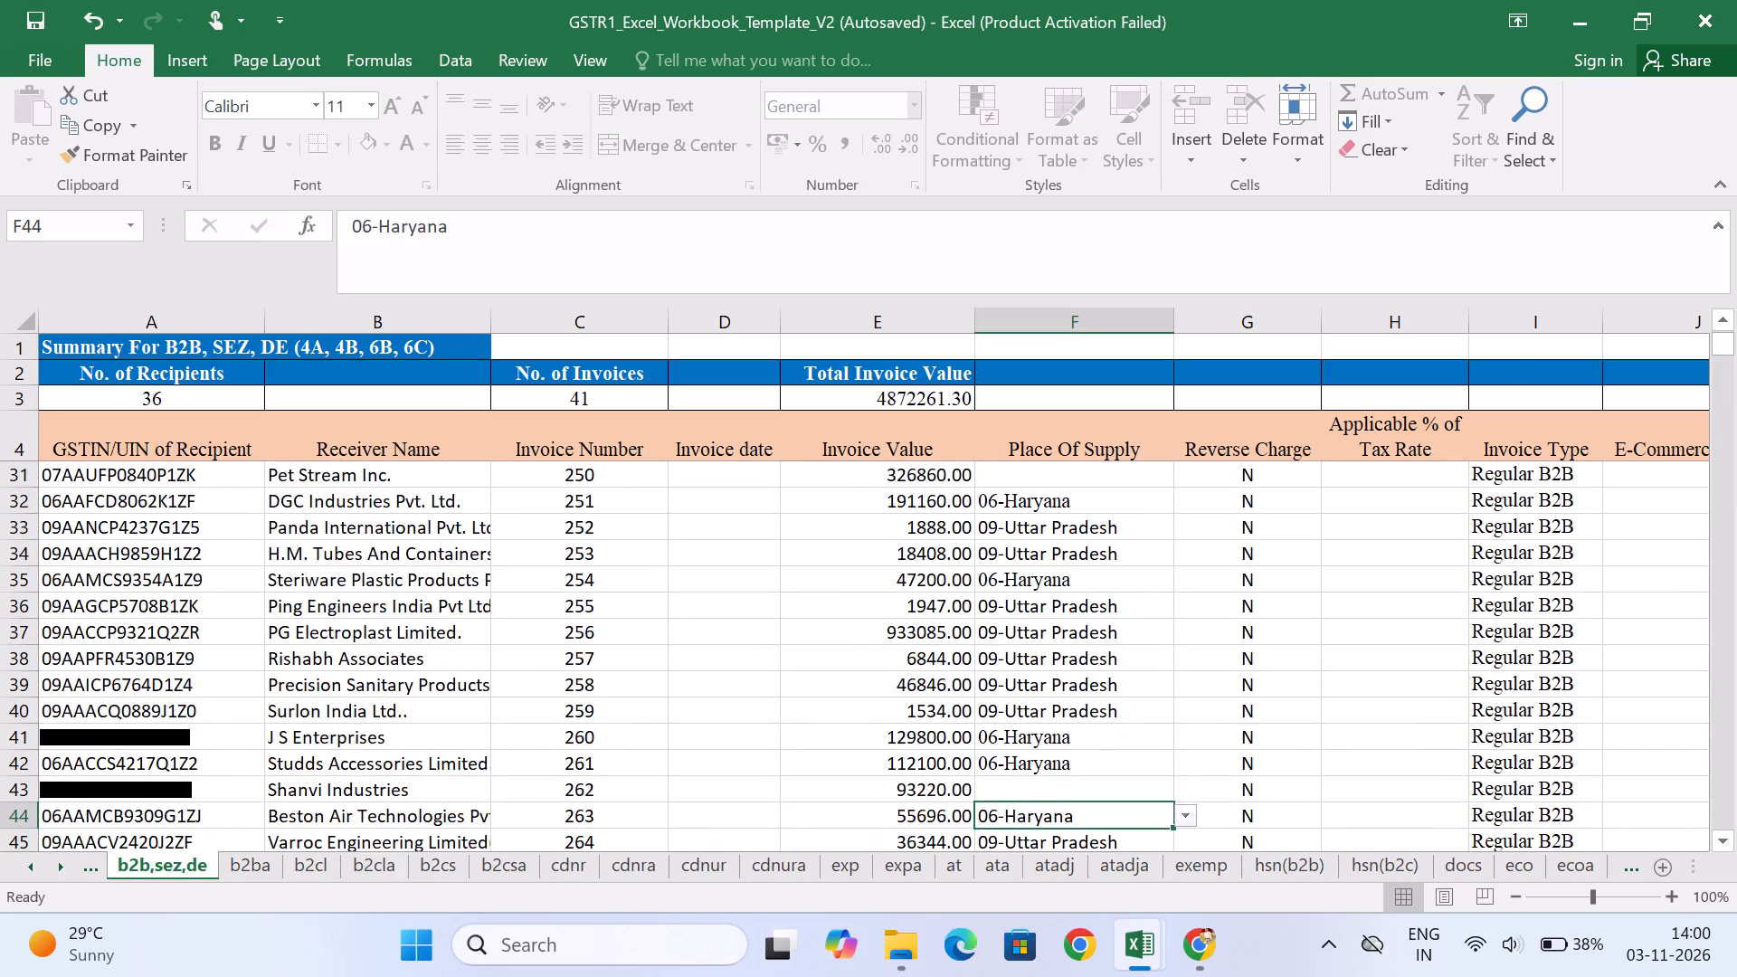
pyautogui.hotkey('ctrl', 'Down')
pyautogui.press('Down')
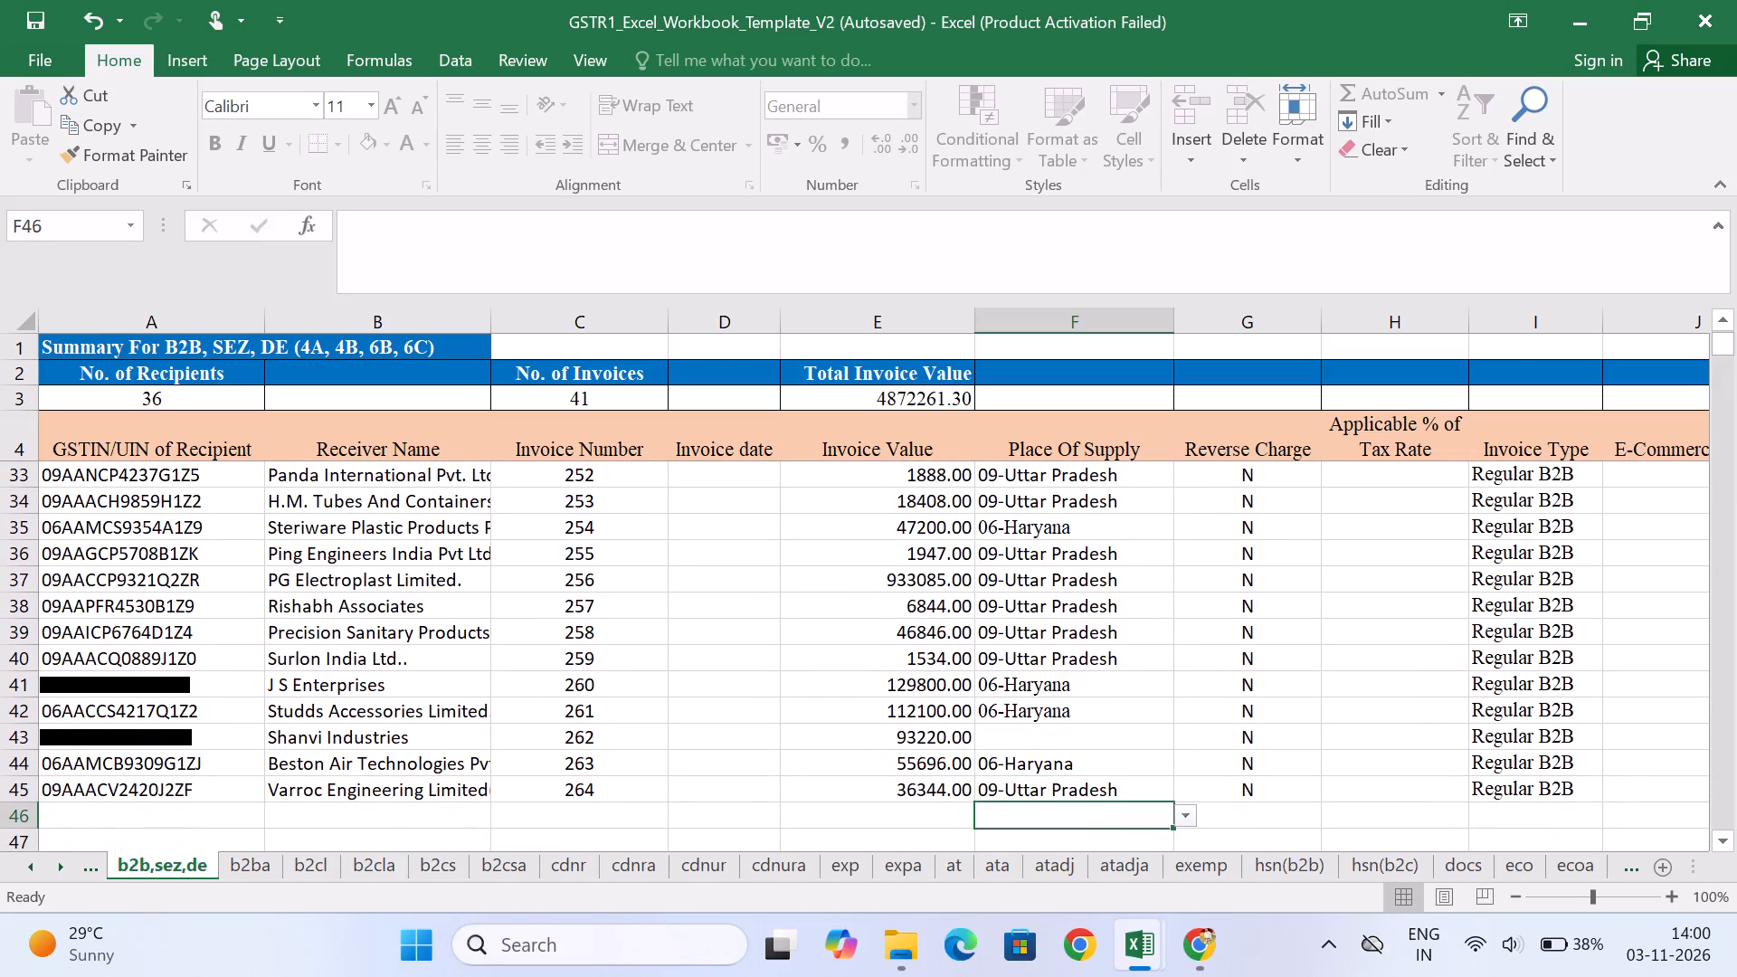
pyautogui.press('Up')
pyautogui.press('Up')
pyautogui.press('Up')
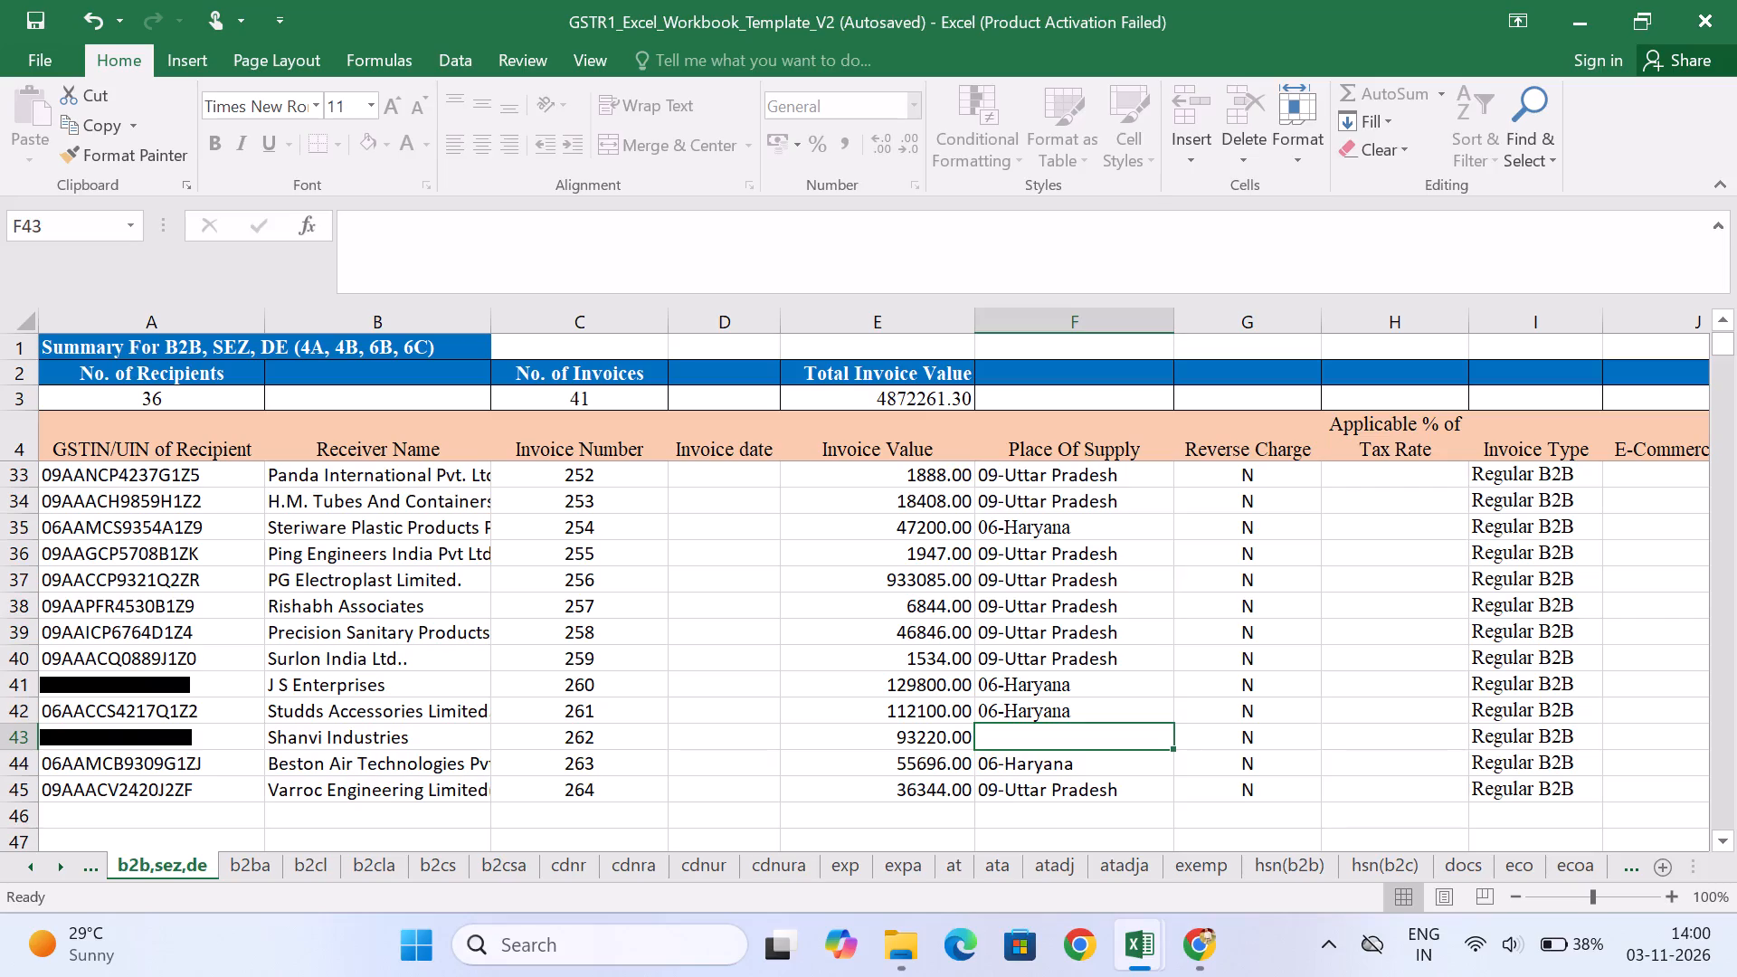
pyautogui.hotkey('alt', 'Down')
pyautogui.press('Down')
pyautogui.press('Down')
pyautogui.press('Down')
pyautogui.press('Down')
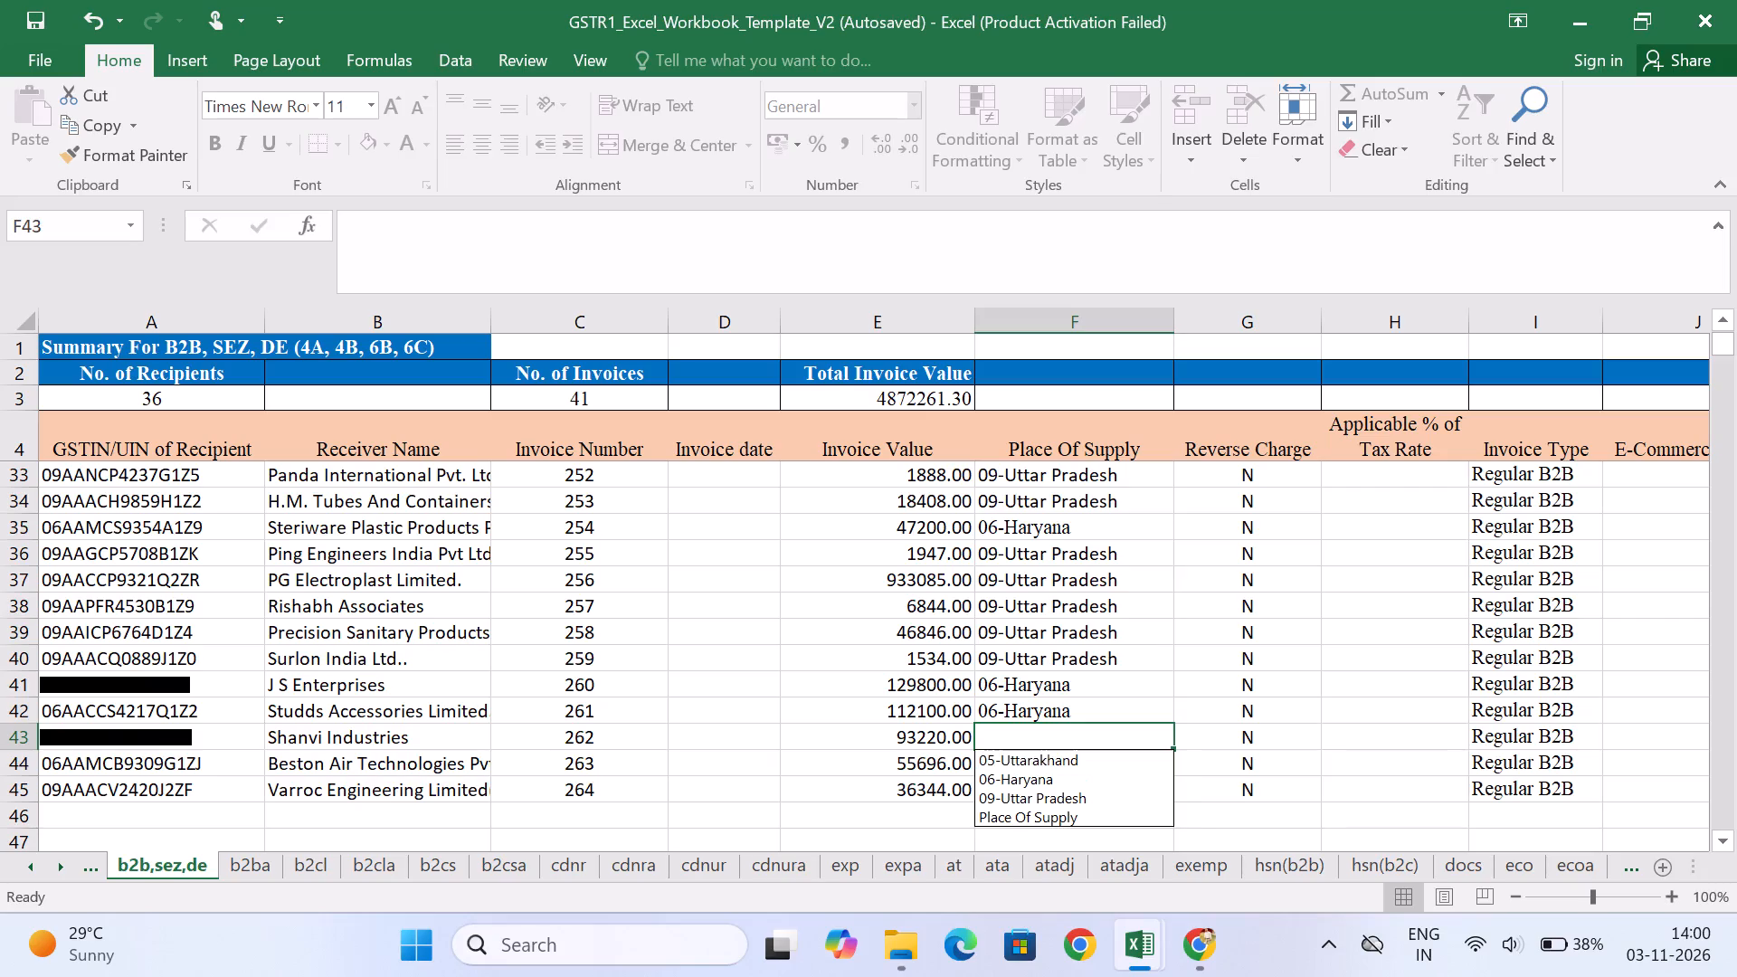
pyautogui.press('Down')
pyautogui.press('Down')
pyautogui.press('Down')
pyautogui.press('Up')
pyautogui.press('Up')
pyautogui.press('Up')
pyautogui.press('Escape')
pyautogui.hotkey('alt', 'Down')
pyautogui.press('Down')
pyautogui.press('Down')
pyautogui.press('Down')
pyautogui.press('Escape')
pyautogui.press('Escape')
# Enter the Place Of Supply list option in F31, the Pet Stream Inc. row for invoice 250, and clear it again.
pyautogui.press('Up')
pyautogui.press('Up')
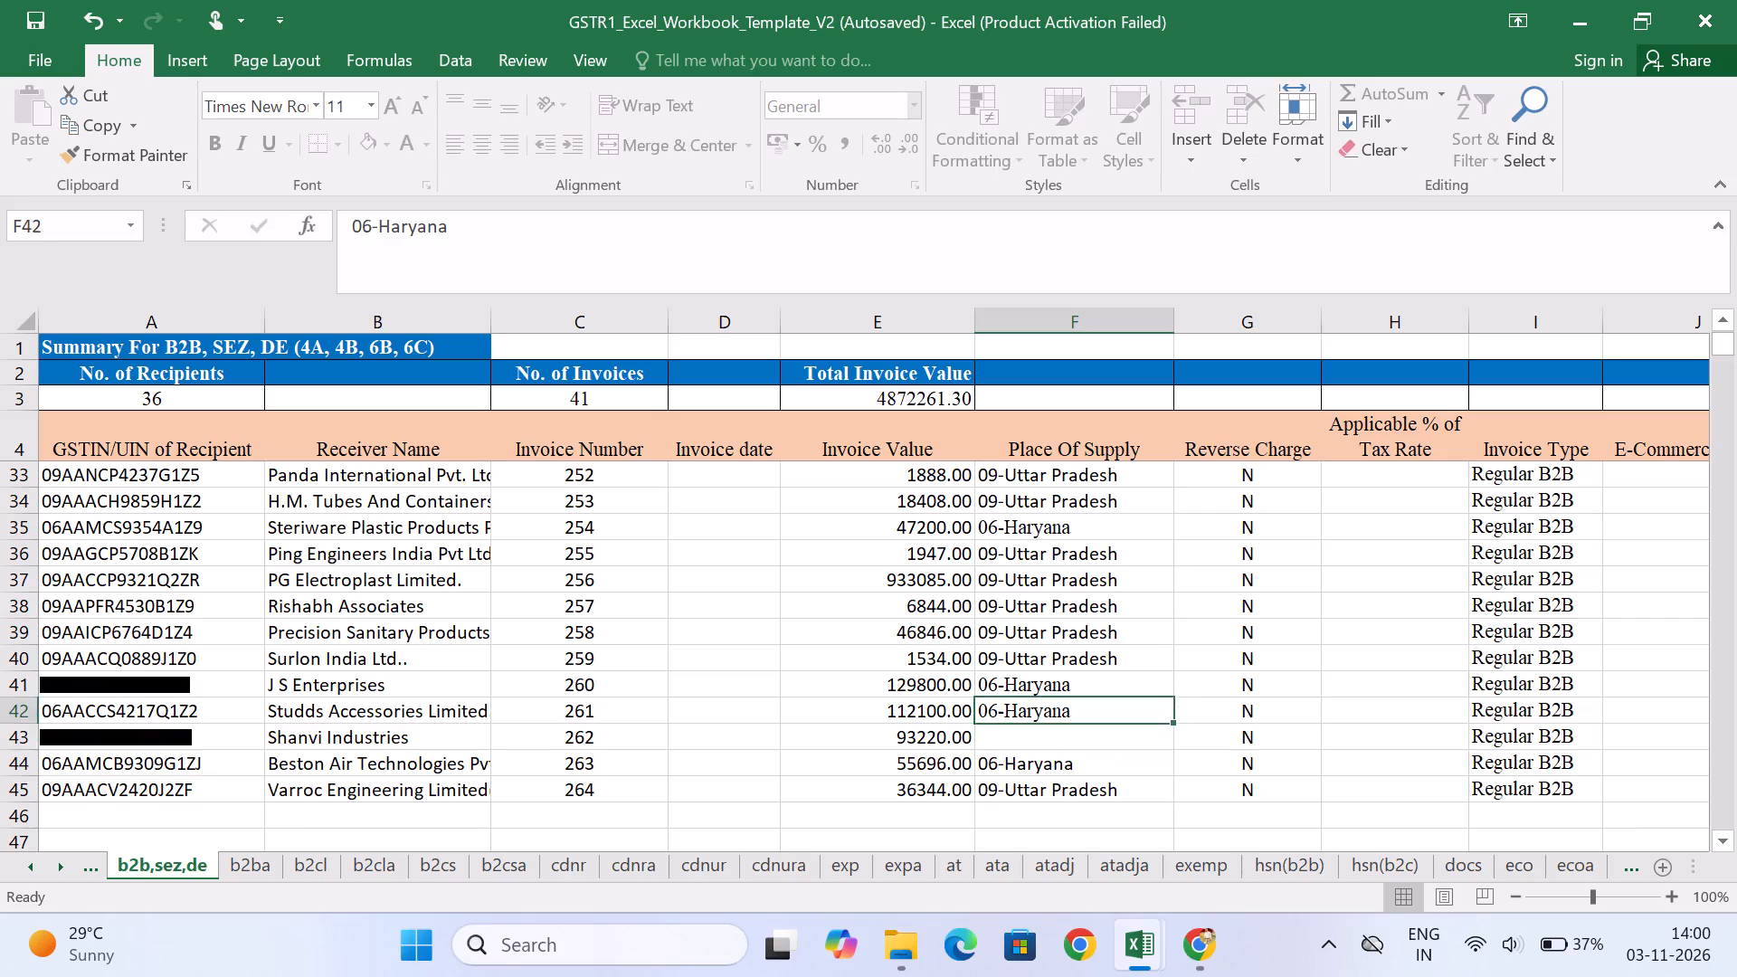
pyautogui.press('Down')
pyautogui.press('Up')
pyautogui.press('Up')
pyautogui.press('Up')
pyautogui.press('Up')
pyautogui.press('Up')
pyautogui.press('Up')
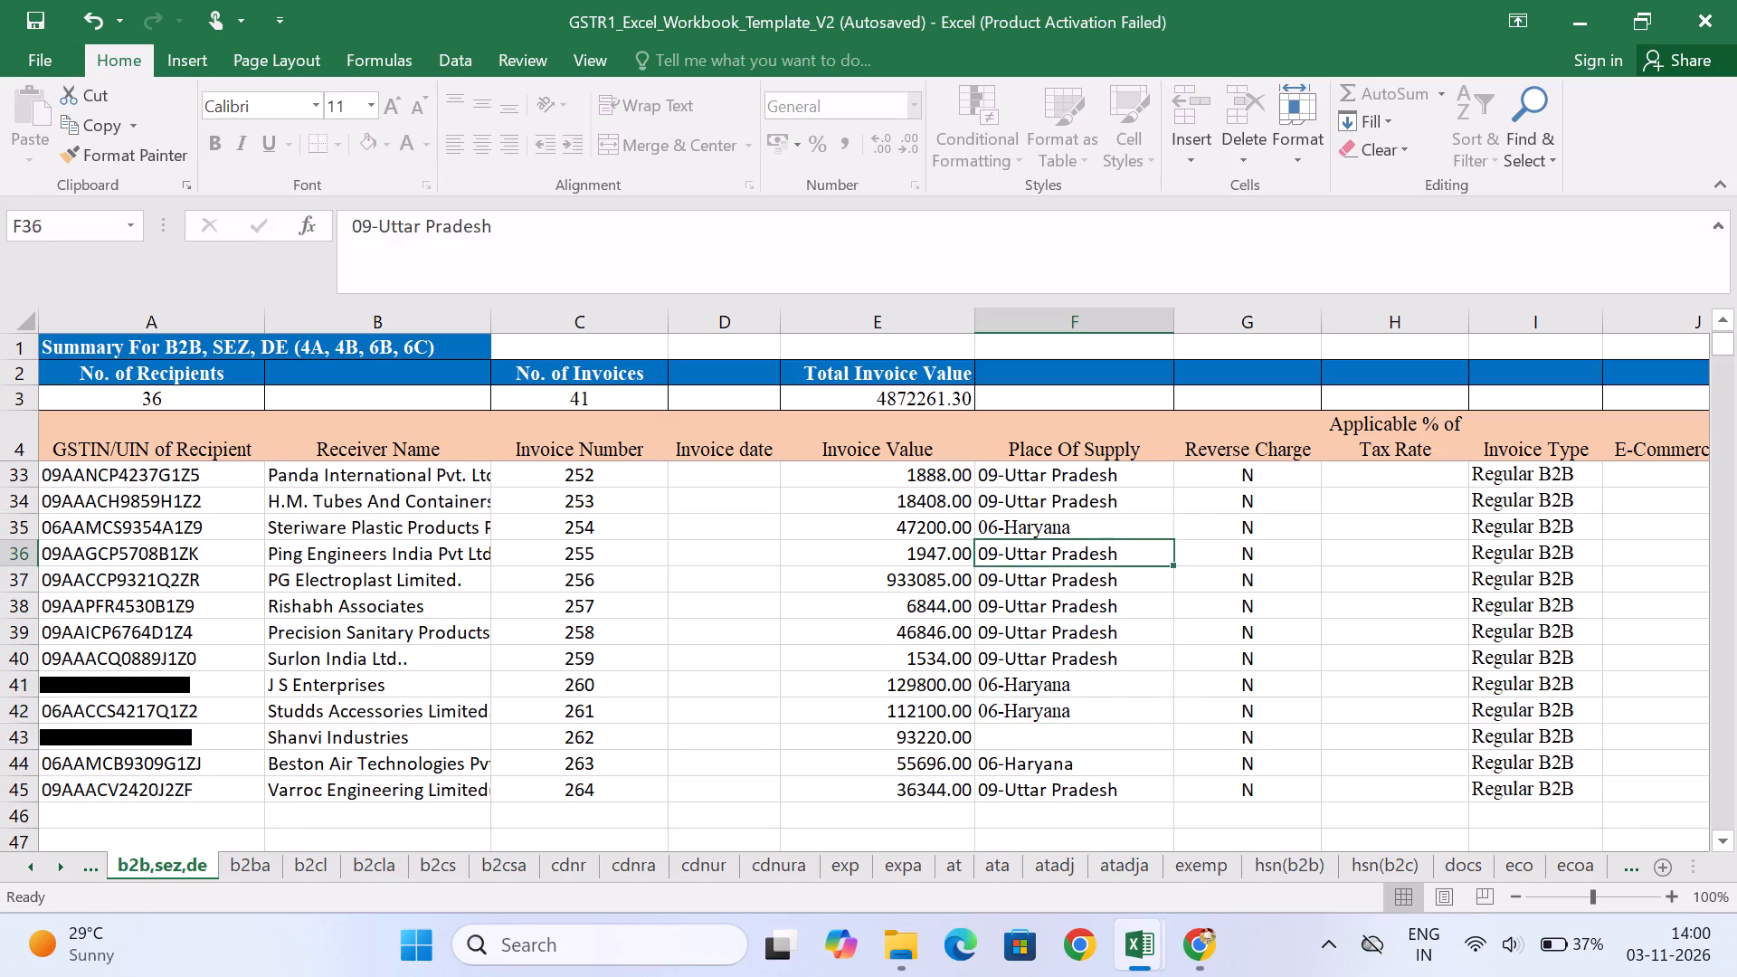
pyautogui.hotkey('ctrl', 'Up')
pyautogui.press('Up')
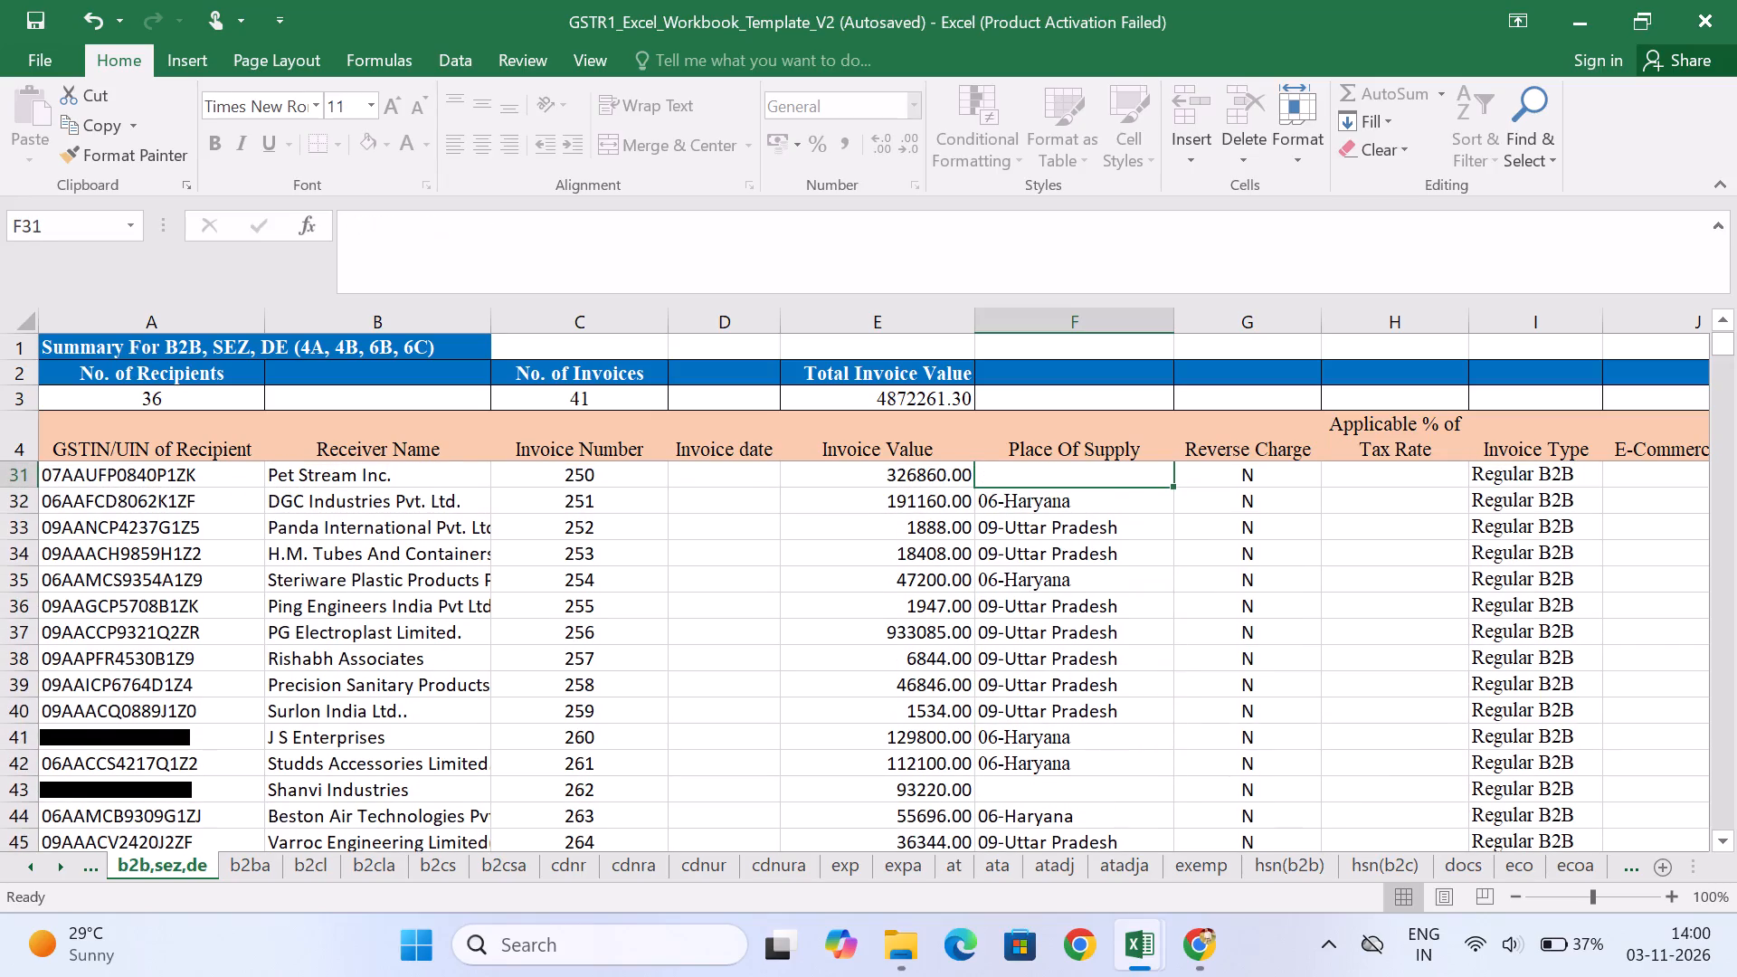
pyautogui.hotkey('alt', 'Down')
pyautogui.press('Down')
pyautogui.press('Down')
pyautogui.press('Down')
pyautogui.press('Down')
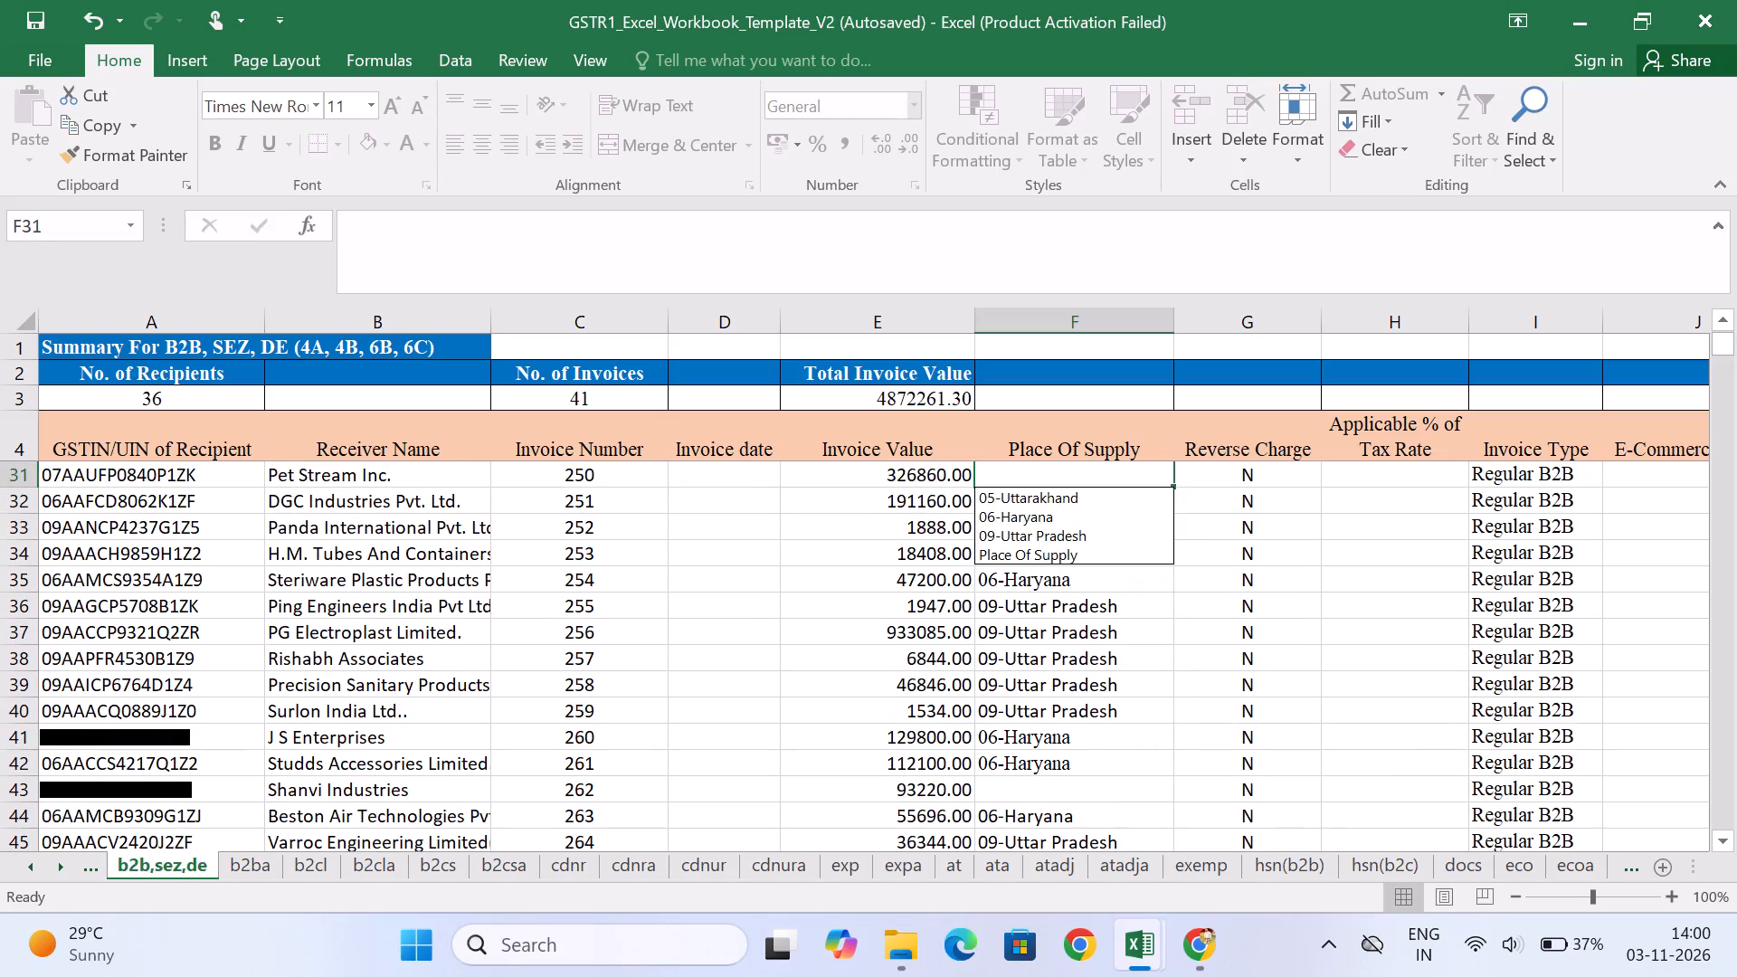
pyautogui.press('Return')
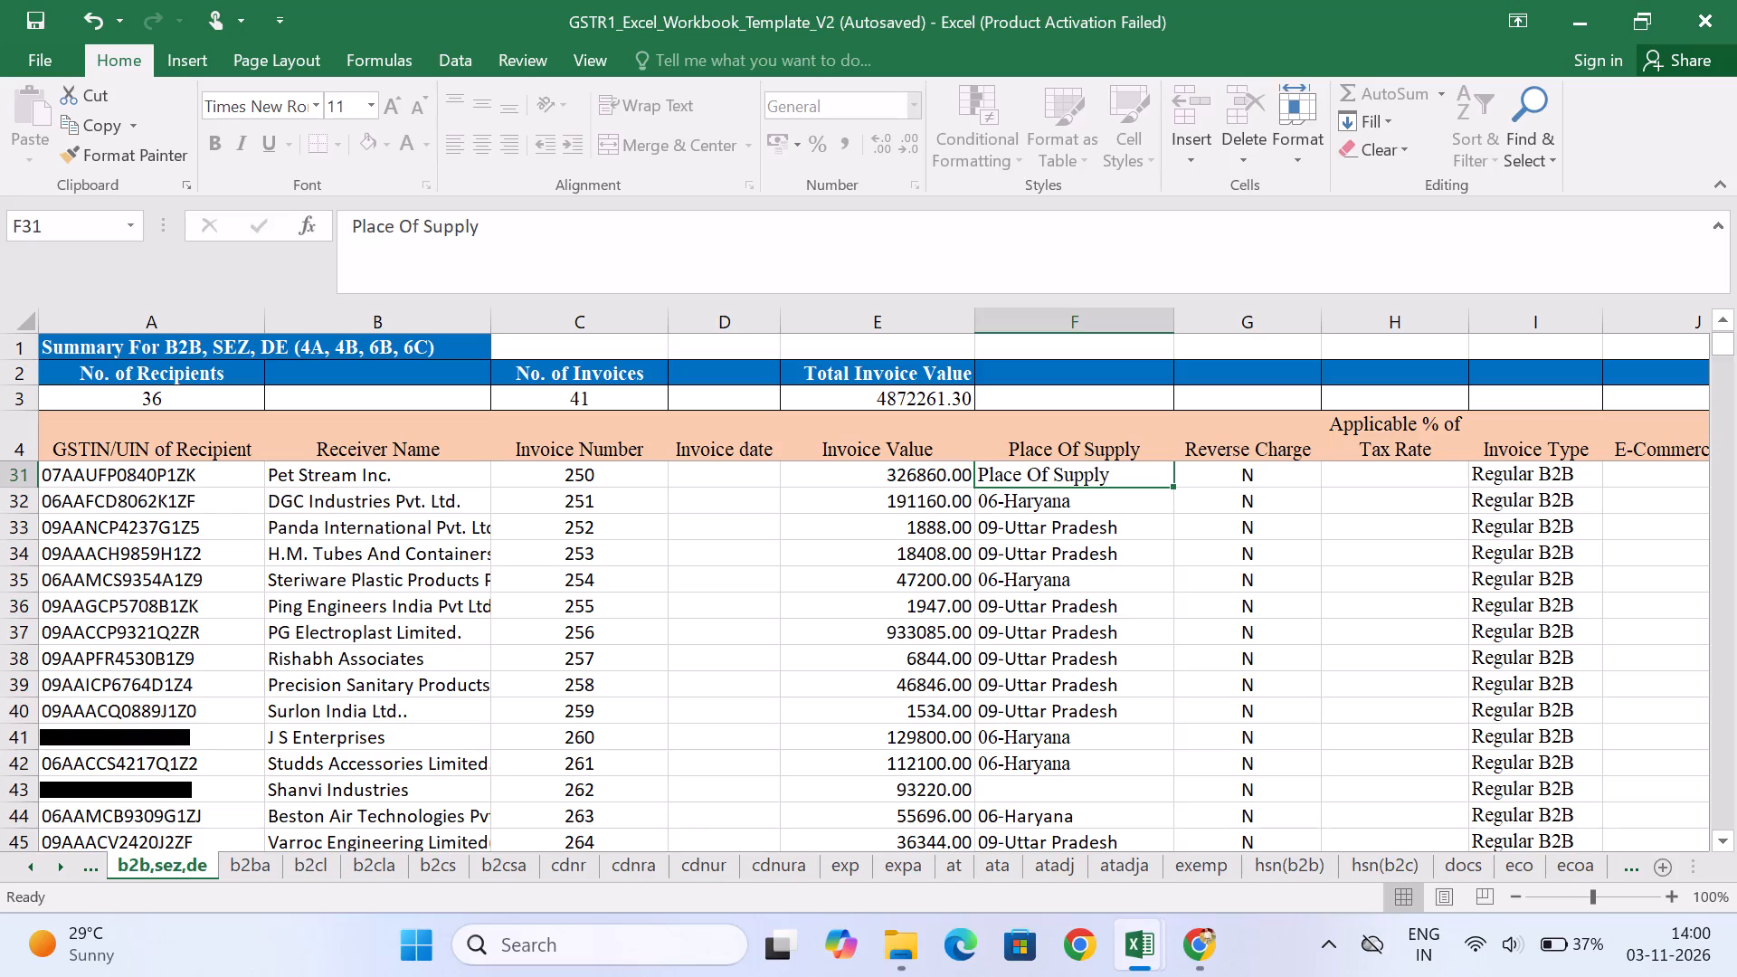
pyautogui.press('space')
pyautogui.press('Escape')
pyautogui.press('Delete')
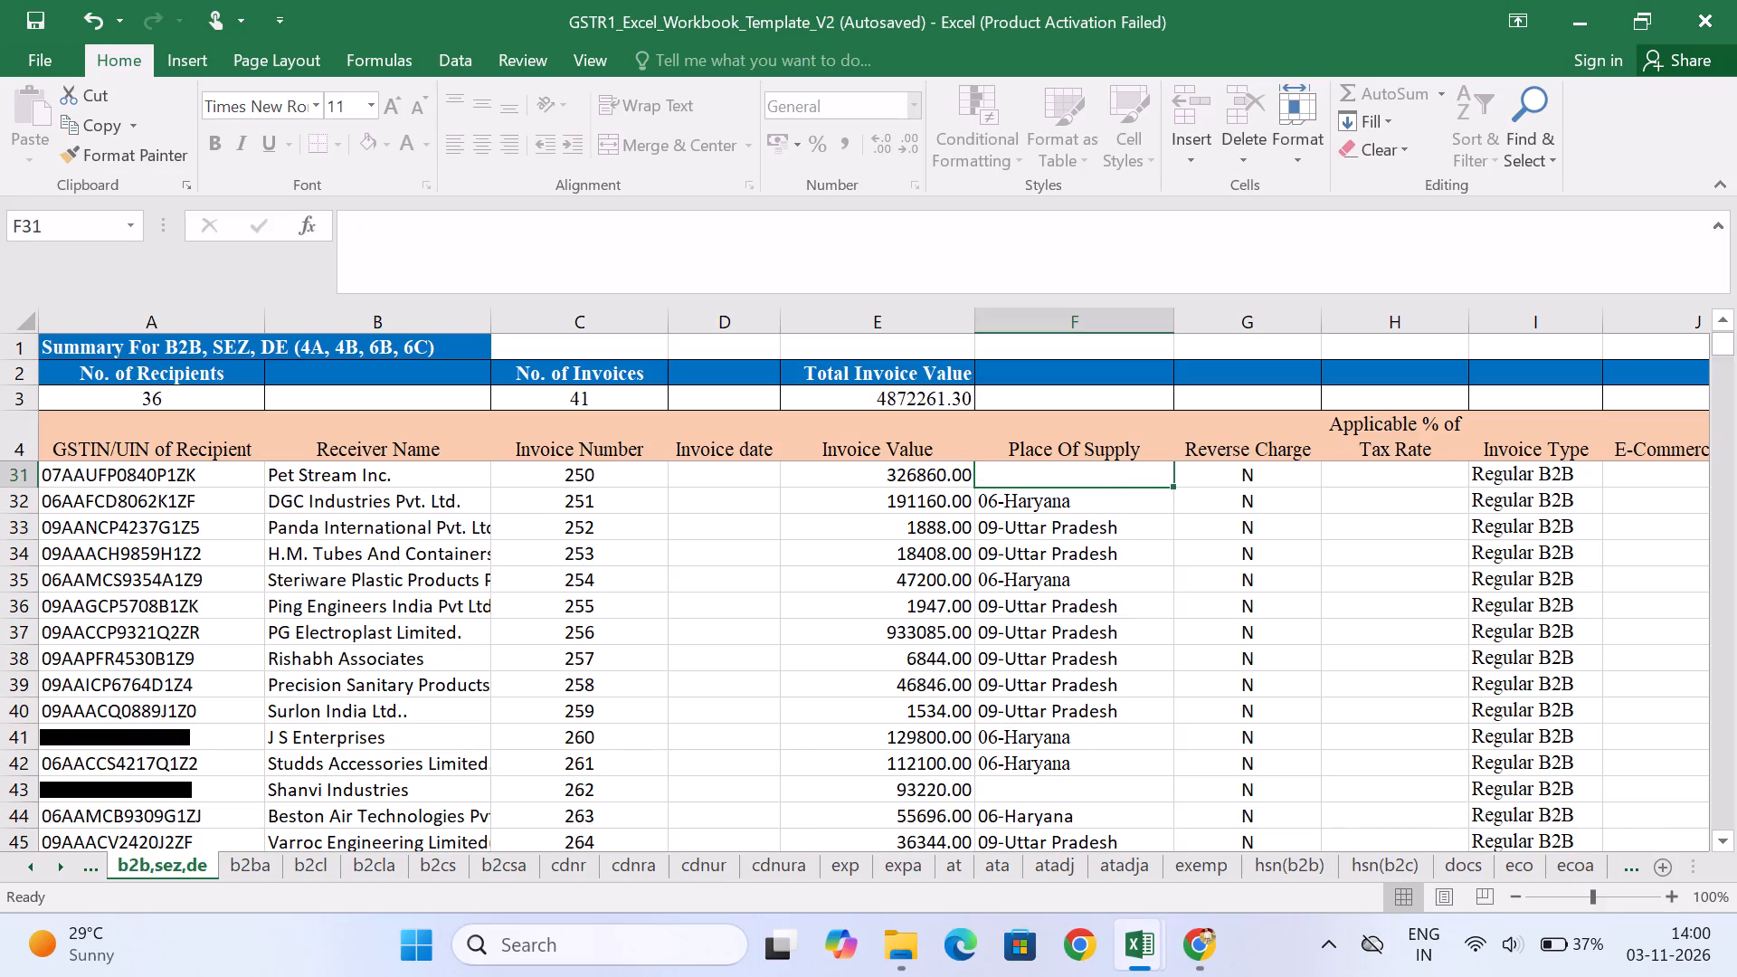
# Review the Place Of Supply entries against the GSTIN state codes in the upper invoice rows, looking for the first blanks.
pyautogui.press('Return')
pyautogui.press('Up')
pyautogui.press('Up')
pyautogui.press('Up')
pyautogui.press('Up')
pyautogui.press('Up')
pyautogui.press('Up')
pyautogui.press('Up')
pyautogui.press('Up')
pyautogui.press('Up')
pyautogui.press('Up')
pyautogui.press('Up')
pyautogui.press('Up')
pyautogui.press('Up')
pyautogui.press('Up')
pyautogui.press('Up')
pyautogui.press('Up')
pyautogui.press('Up')
pyautogui.press('Up')
pyautogui.press('Up')
pyautogui.press('Up')
pyautogui.press('Up')
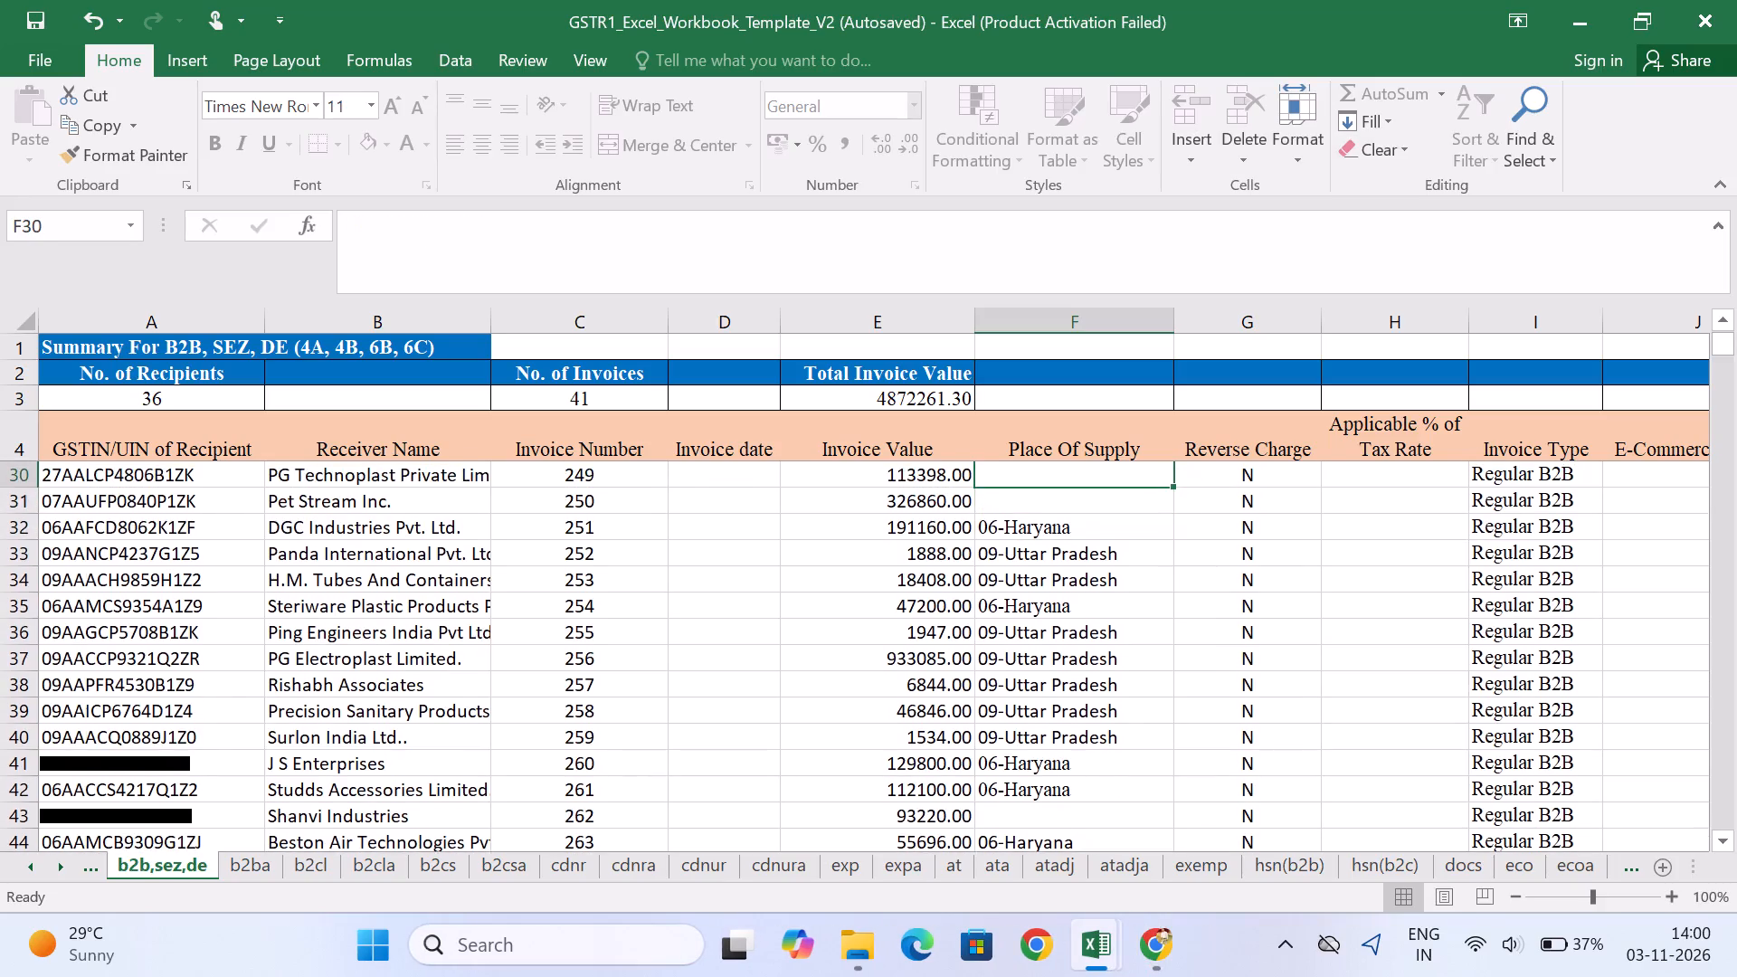
pyautogui.press('Up')
pyautogui.press('Up')
pyautogui.press('Up')
pyautogui.press('Up')
pyautogui.press('Up')
pyautogui.press('Up')
pyautogui.press('Up')
pyautogui.press('Up')
pyautogui.press('Up')
pyautogui.press('Up')
pyautogui.press('Up')
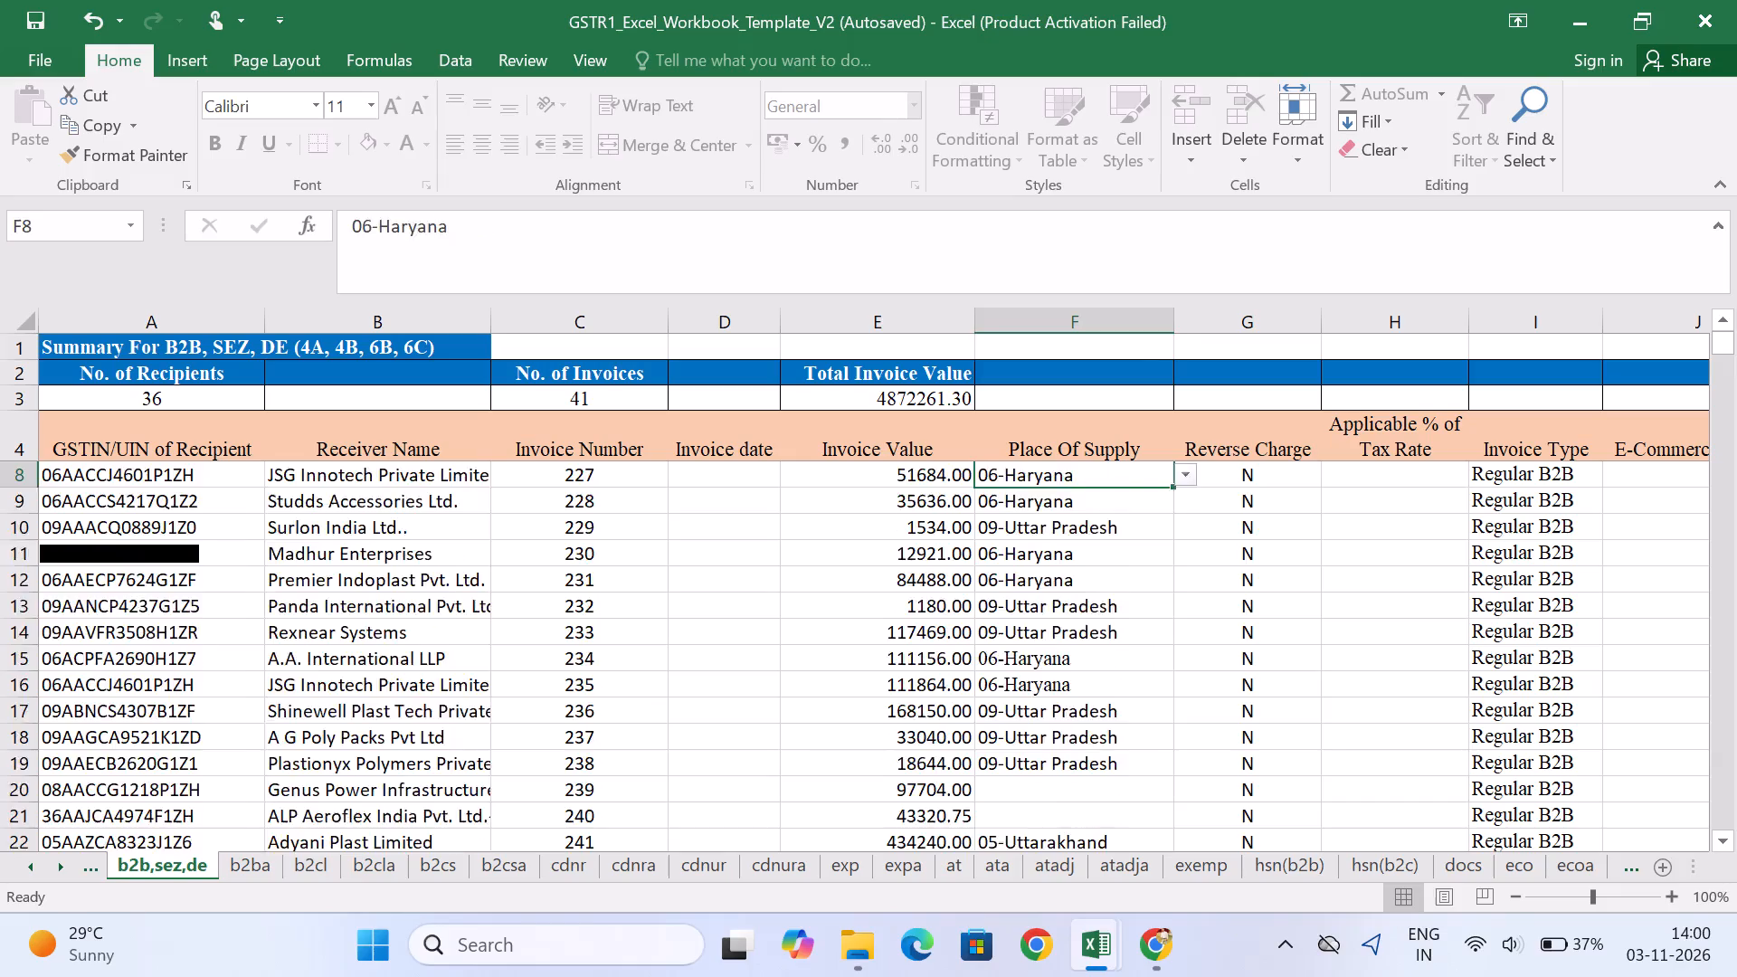
pyautogui.press('Up')
pyautogui.press('Up')
pyautogui.press('Down')
pyautogui.press('Down')
pyautogui.press('Down')
pyautogui.press('Down')
pyautogui.press('Down')
pyautogui.press('Down')
pyautogui.press('Down')
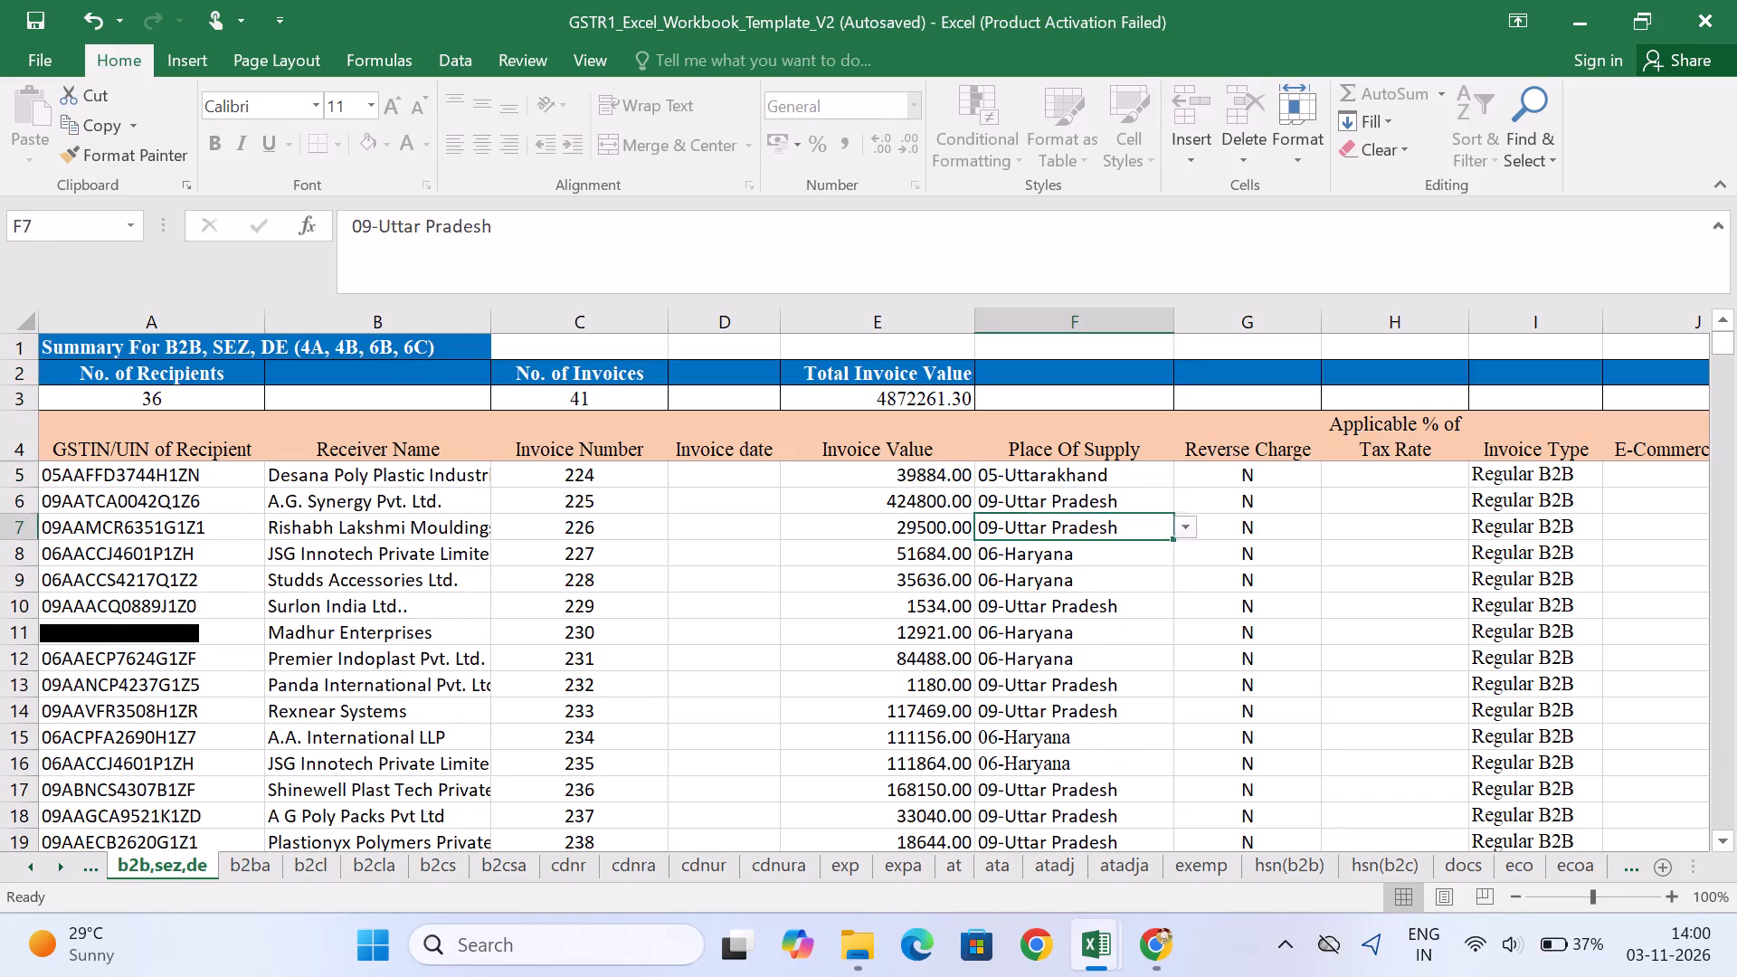
pyautogui.press('Down')
pyautogui.press('Down')
pyautogui.press('Down')
pyautogui.press('Down')
pyautogui.press('Down')
pyautogui.press('Down')
pyautogui.press('Down')
pyautogui.press('Down')
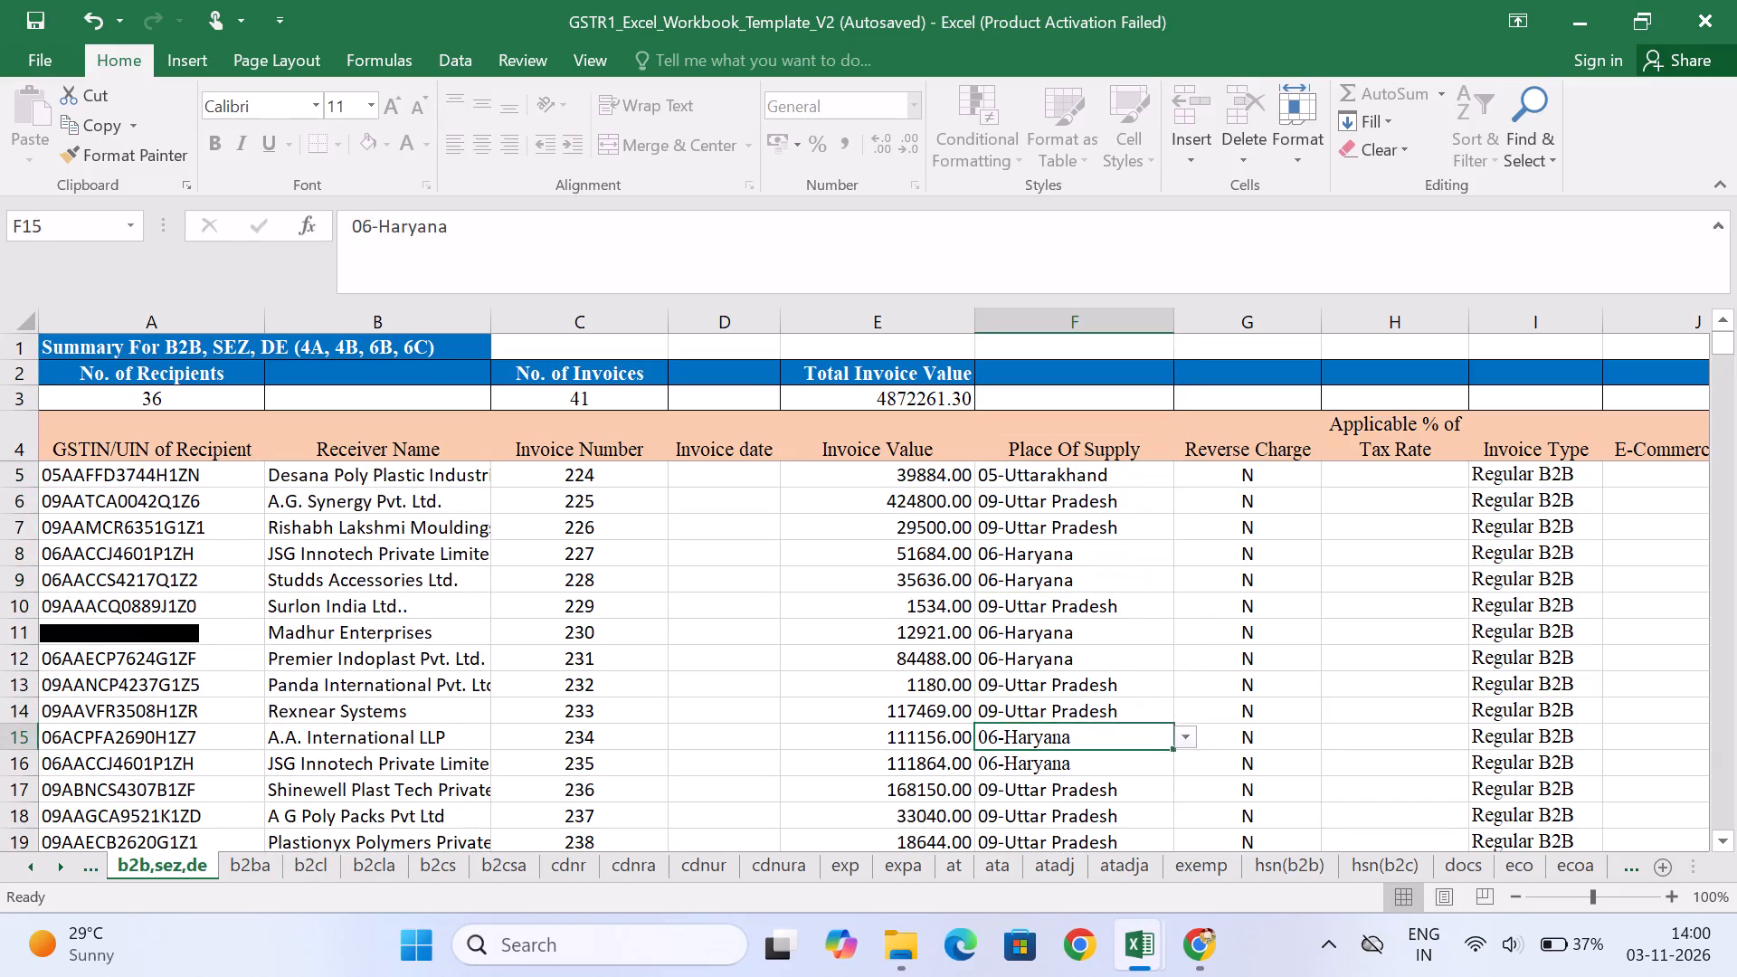
pyautogui.press('Down')
pyautogui.press('Down')
pyautogui.press('Down')
pyautogui.press('Down')
pyautogui.press('Down')
pyautogui.press('Down')
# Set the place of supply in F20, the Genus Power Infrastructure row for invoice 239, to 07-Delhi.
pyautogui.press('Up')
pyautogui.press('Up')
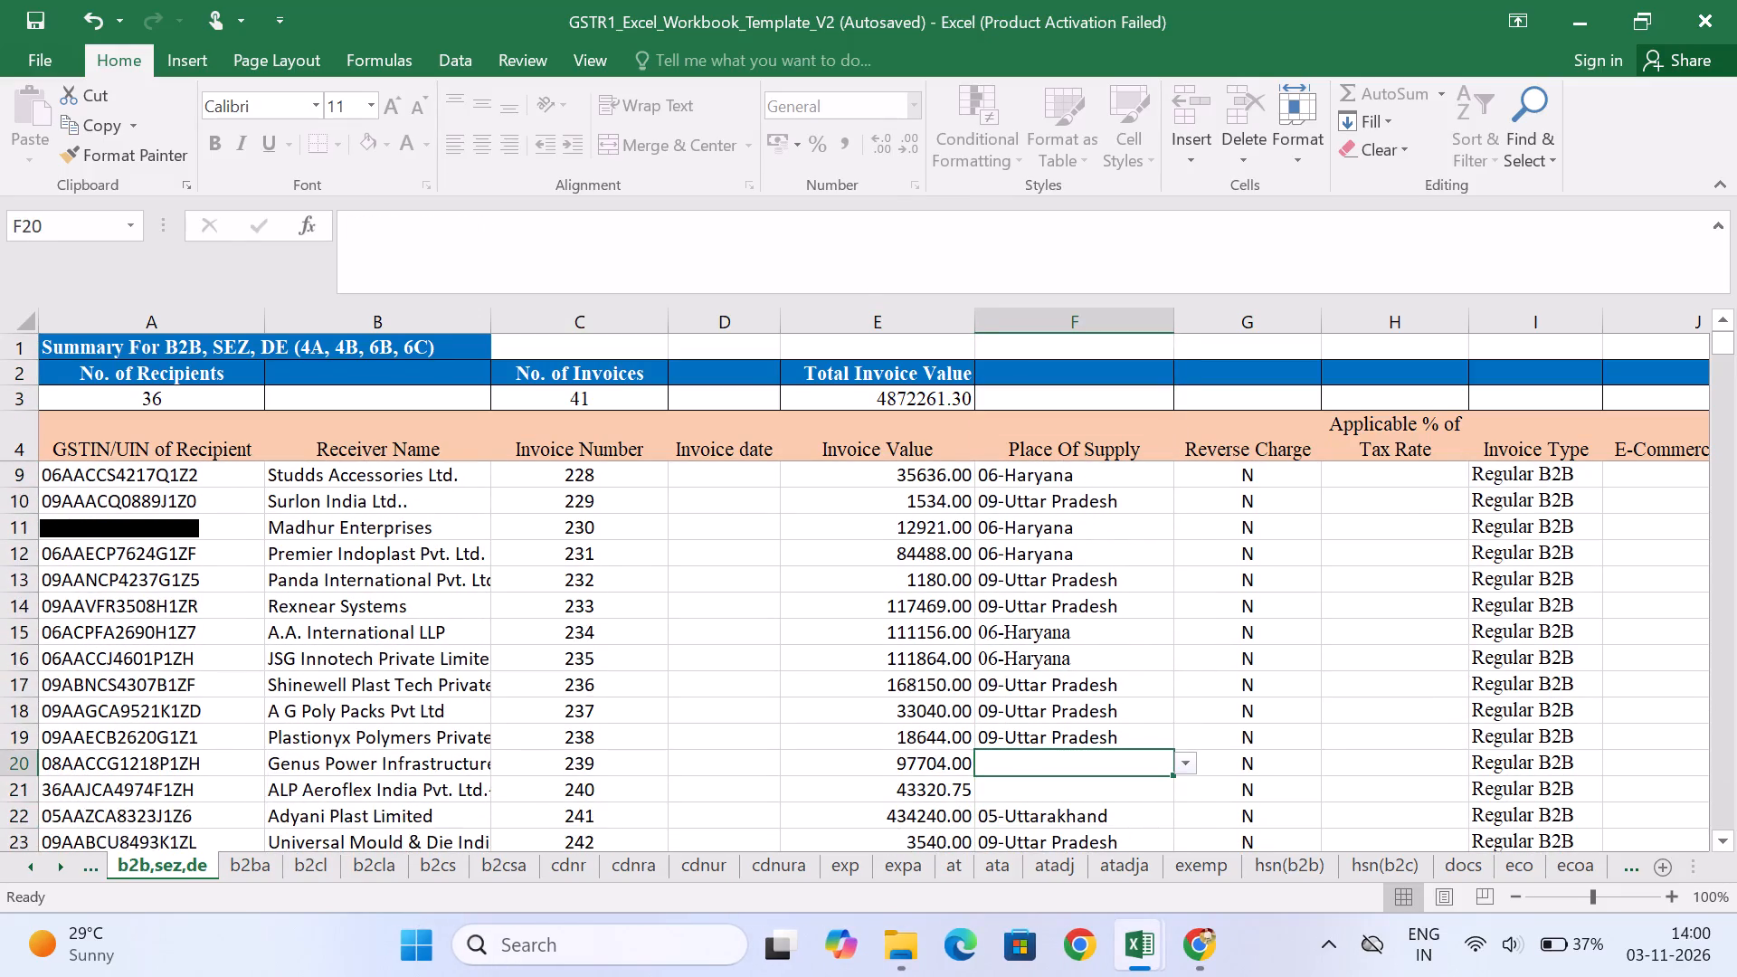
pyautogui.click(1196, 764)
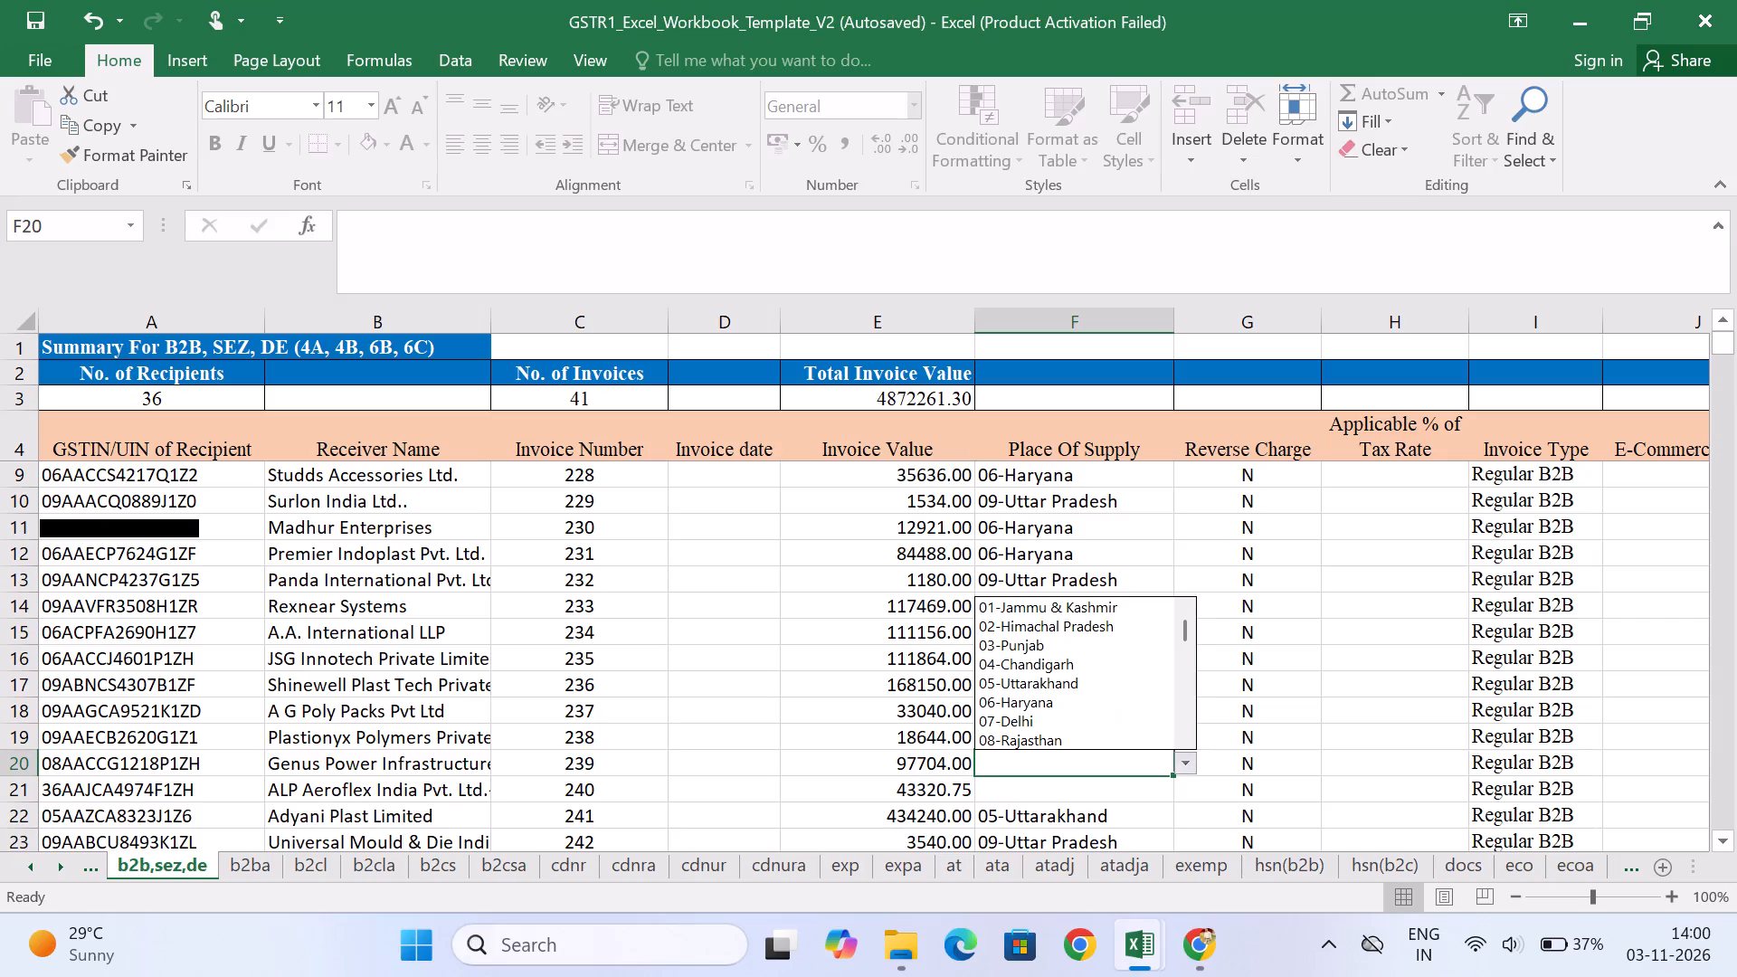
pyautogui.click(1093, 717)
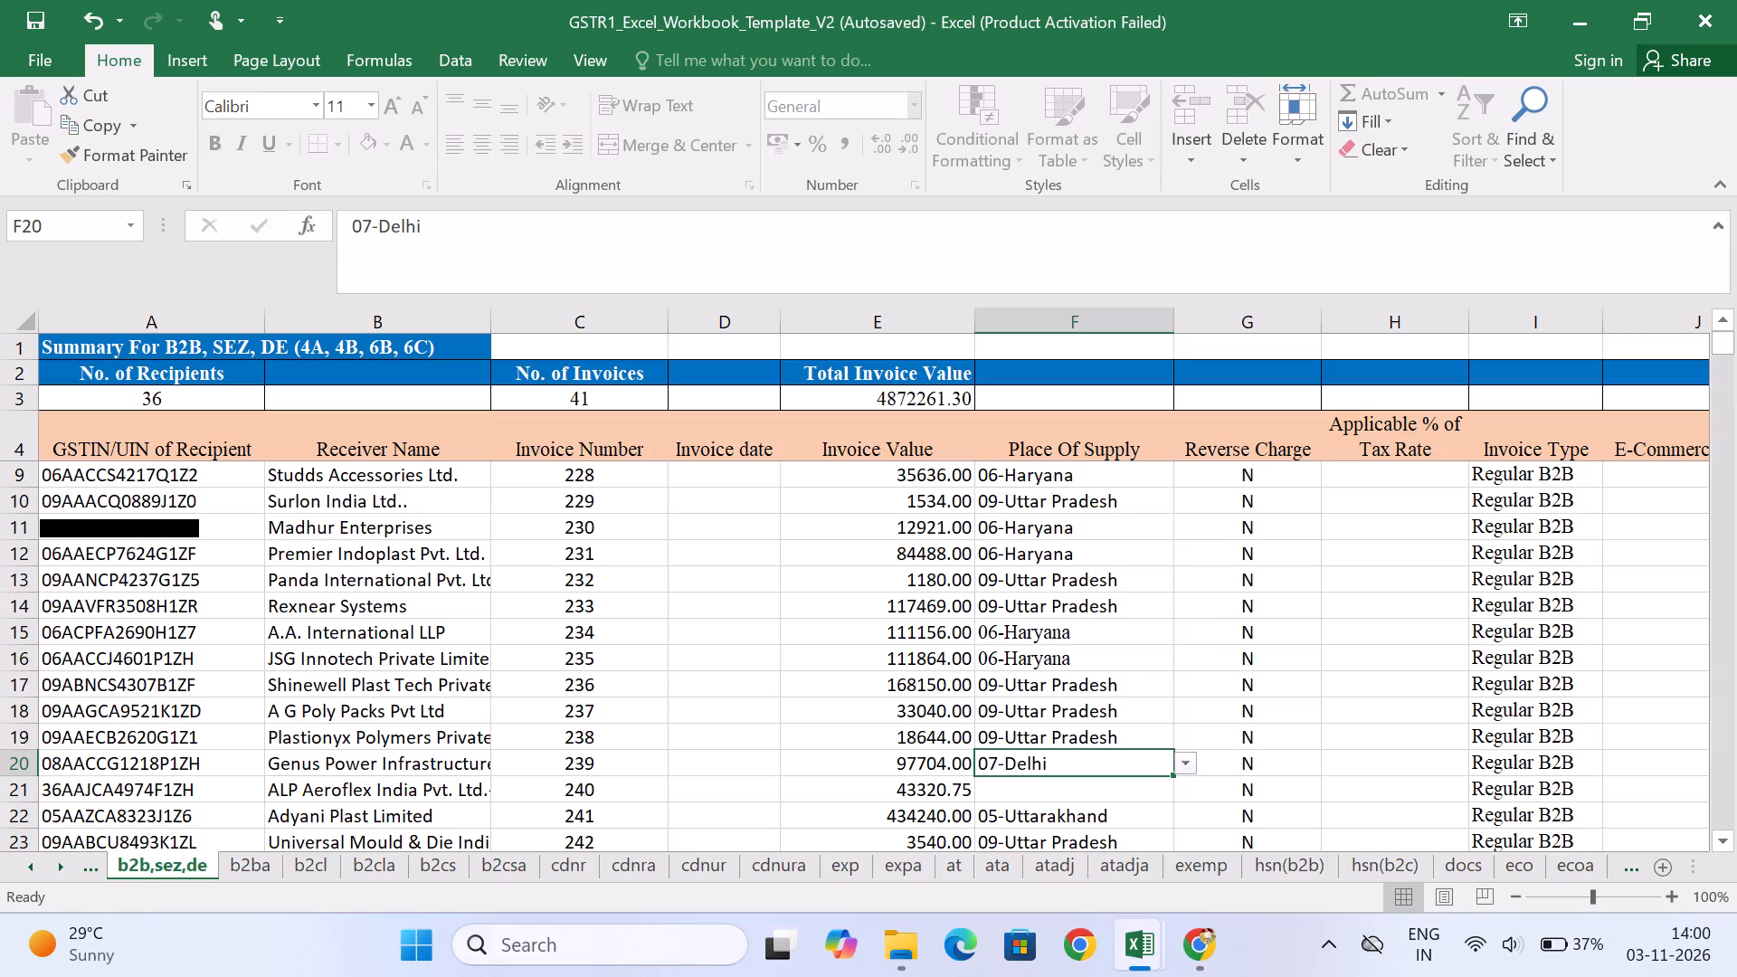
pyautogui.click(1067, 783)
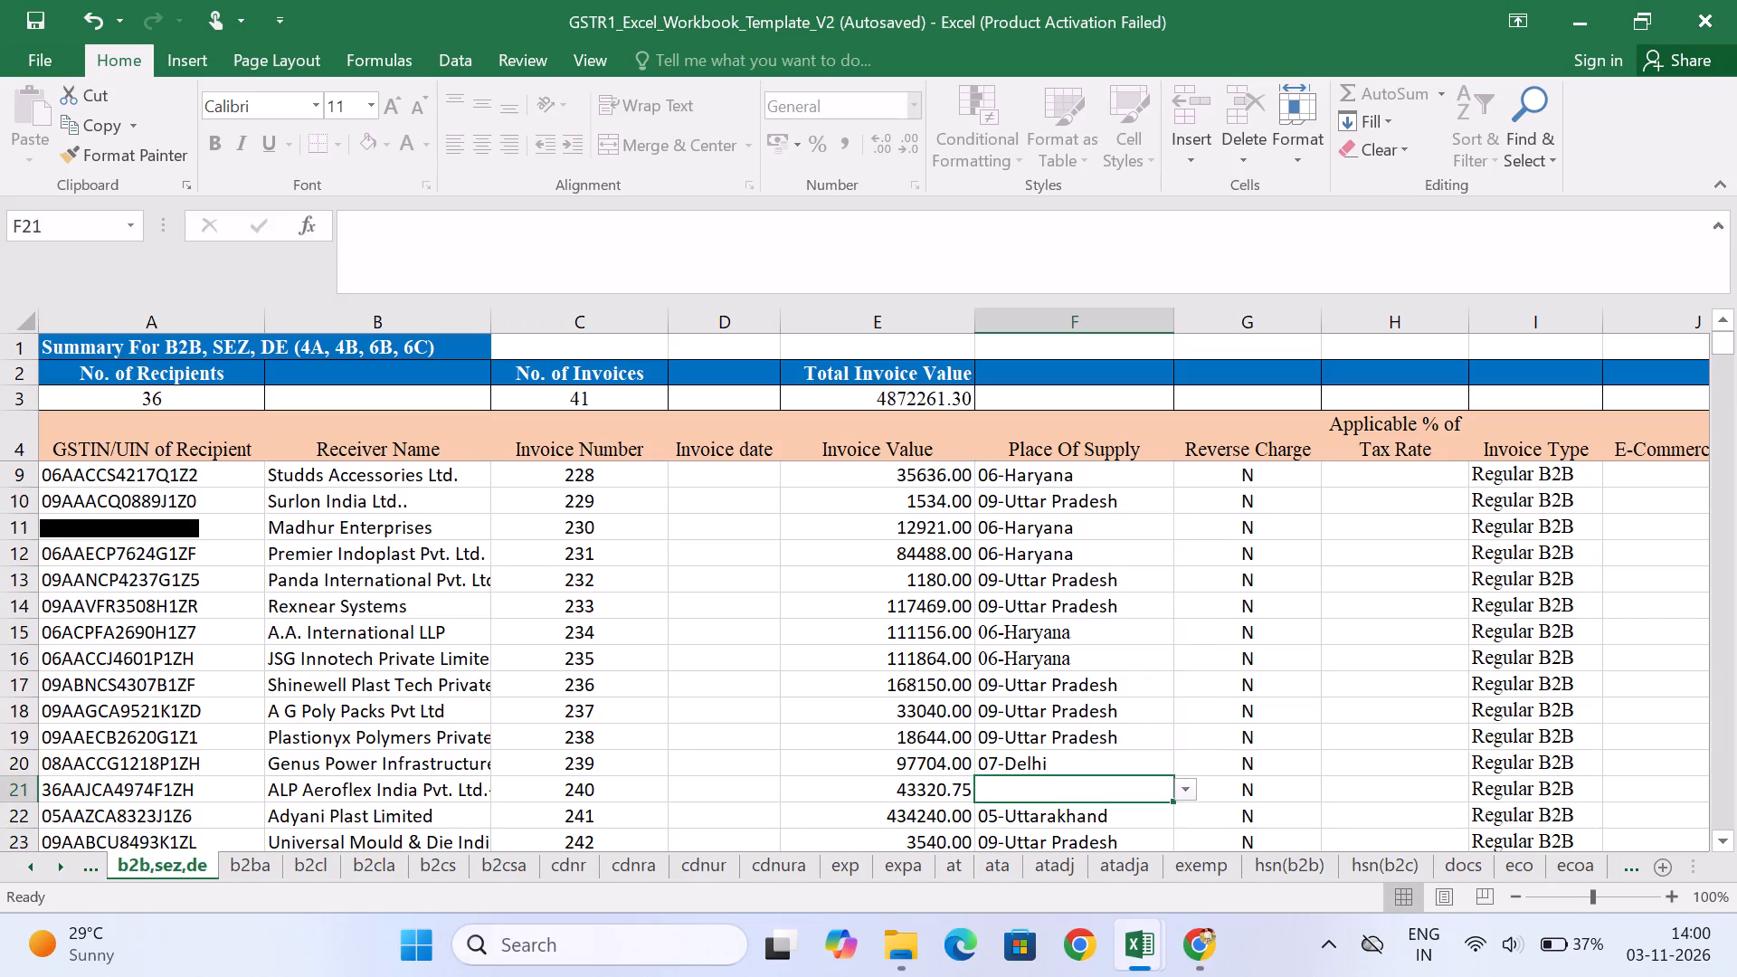
# Set the place of supply in F20, invoice 239, to 08-Rajasthan.
pyautogui.click(1100, 768)
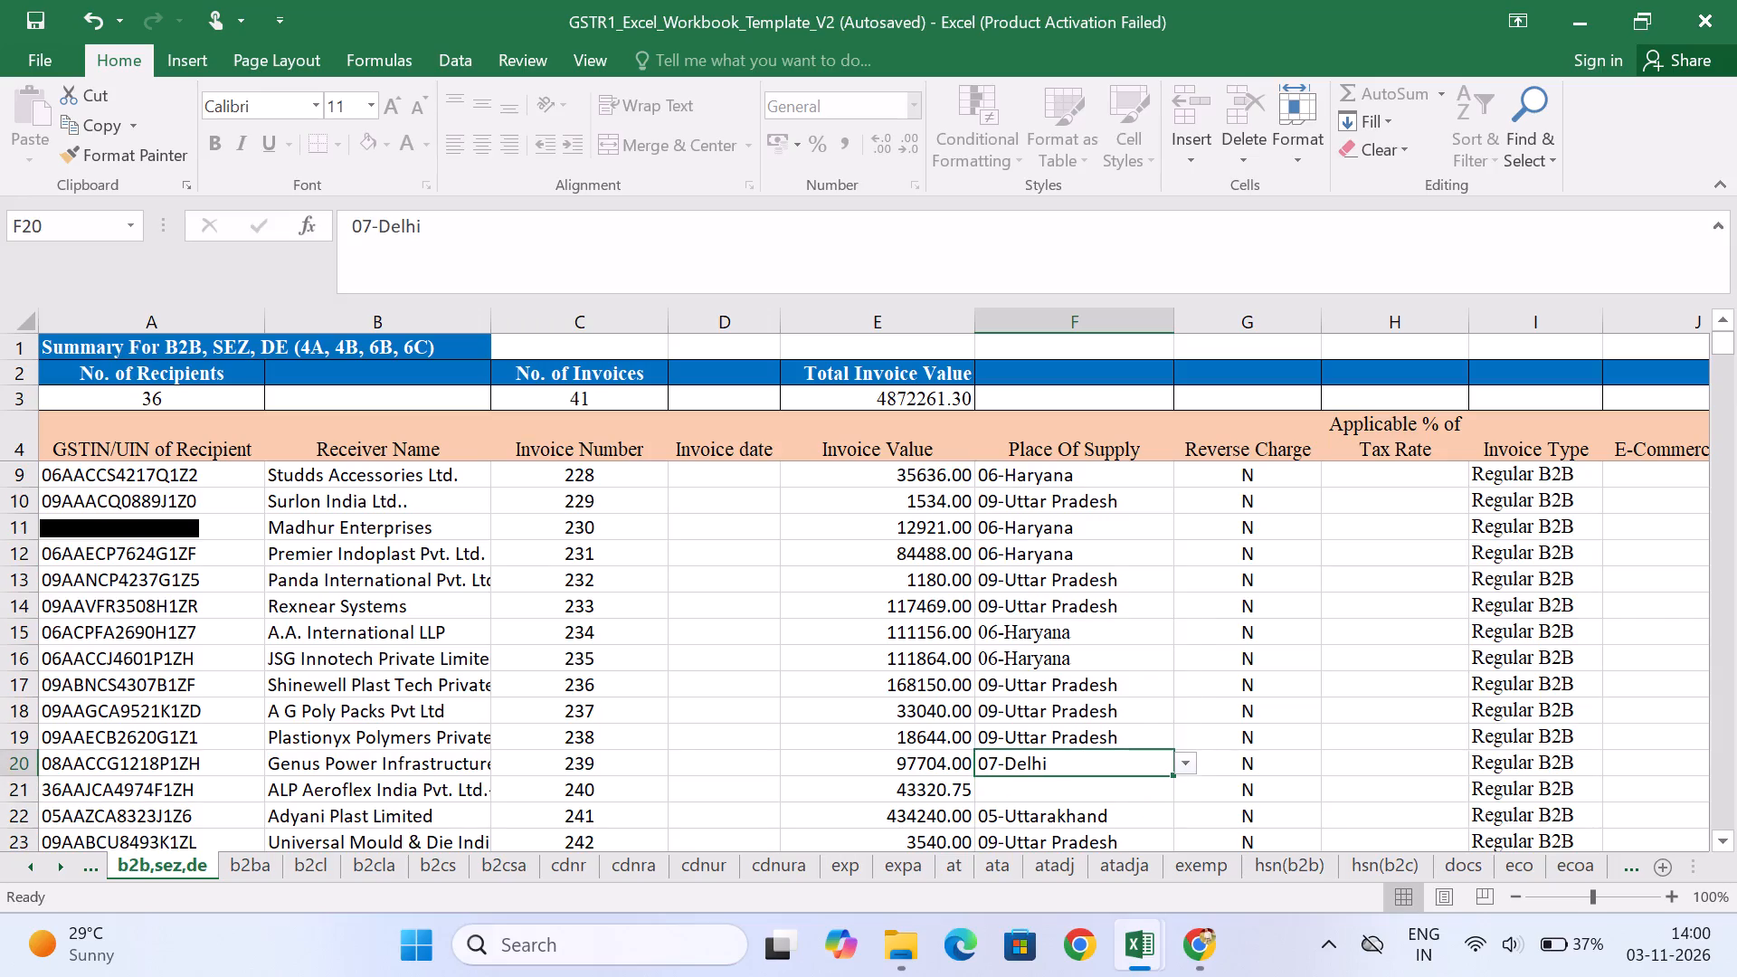
pyautogui.click(1184, 765)
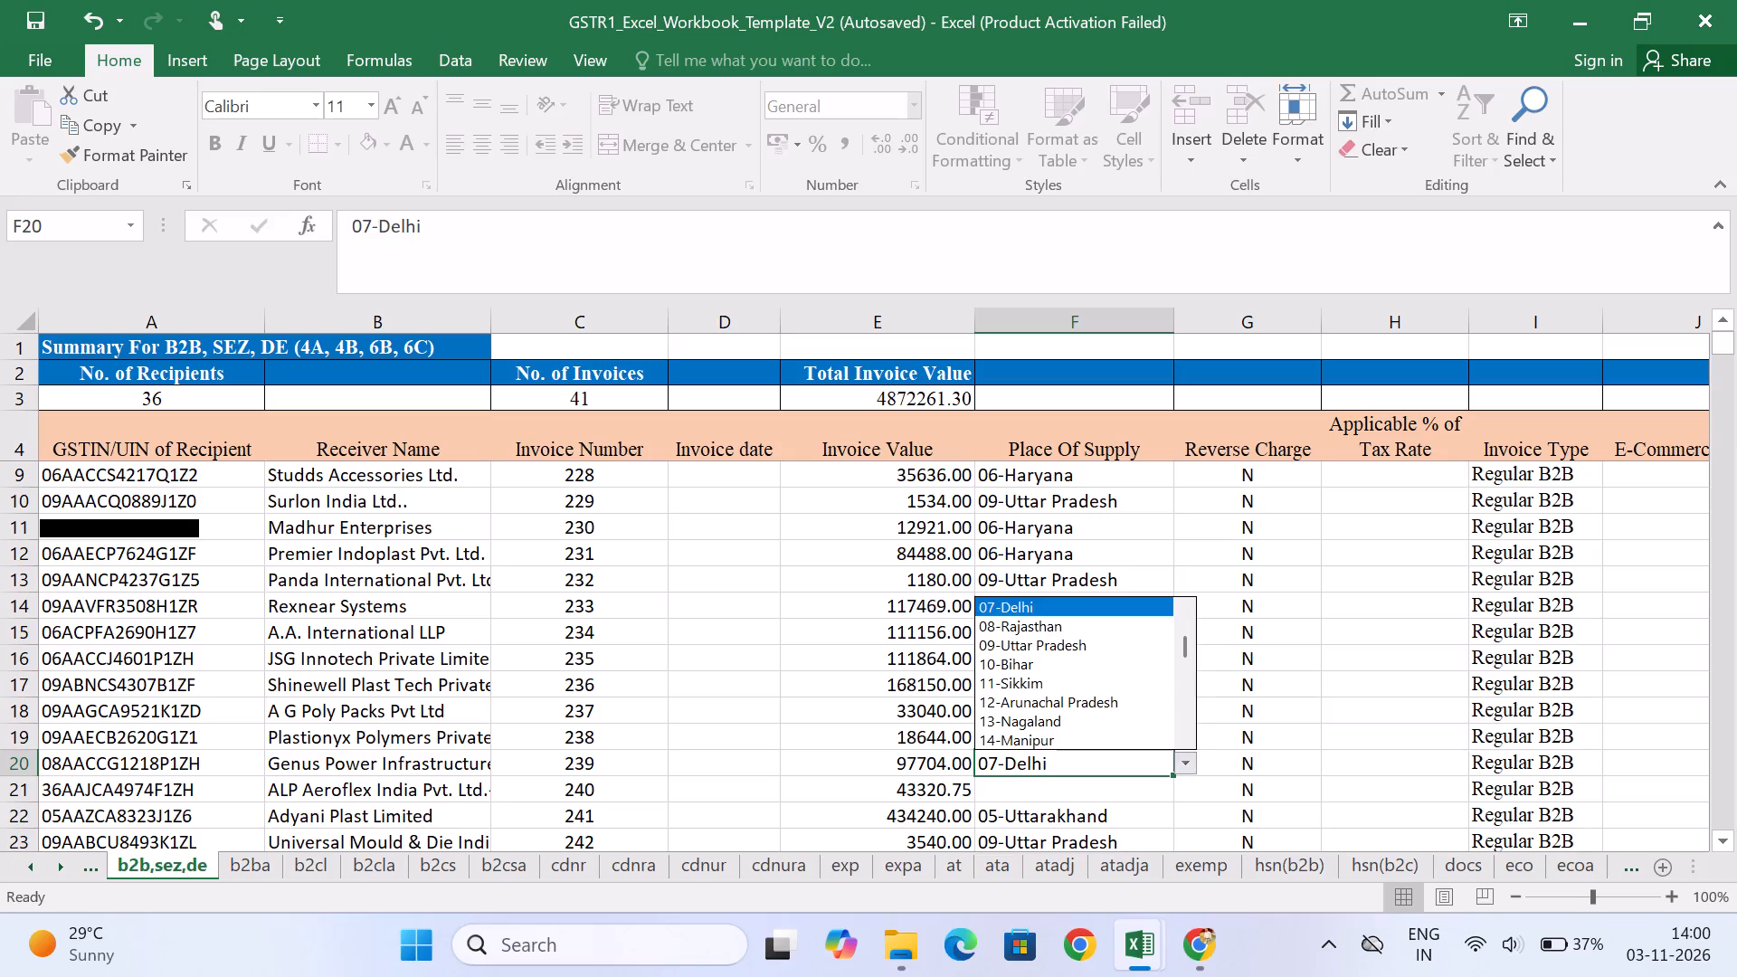
pyautogui.click(1111, 627)
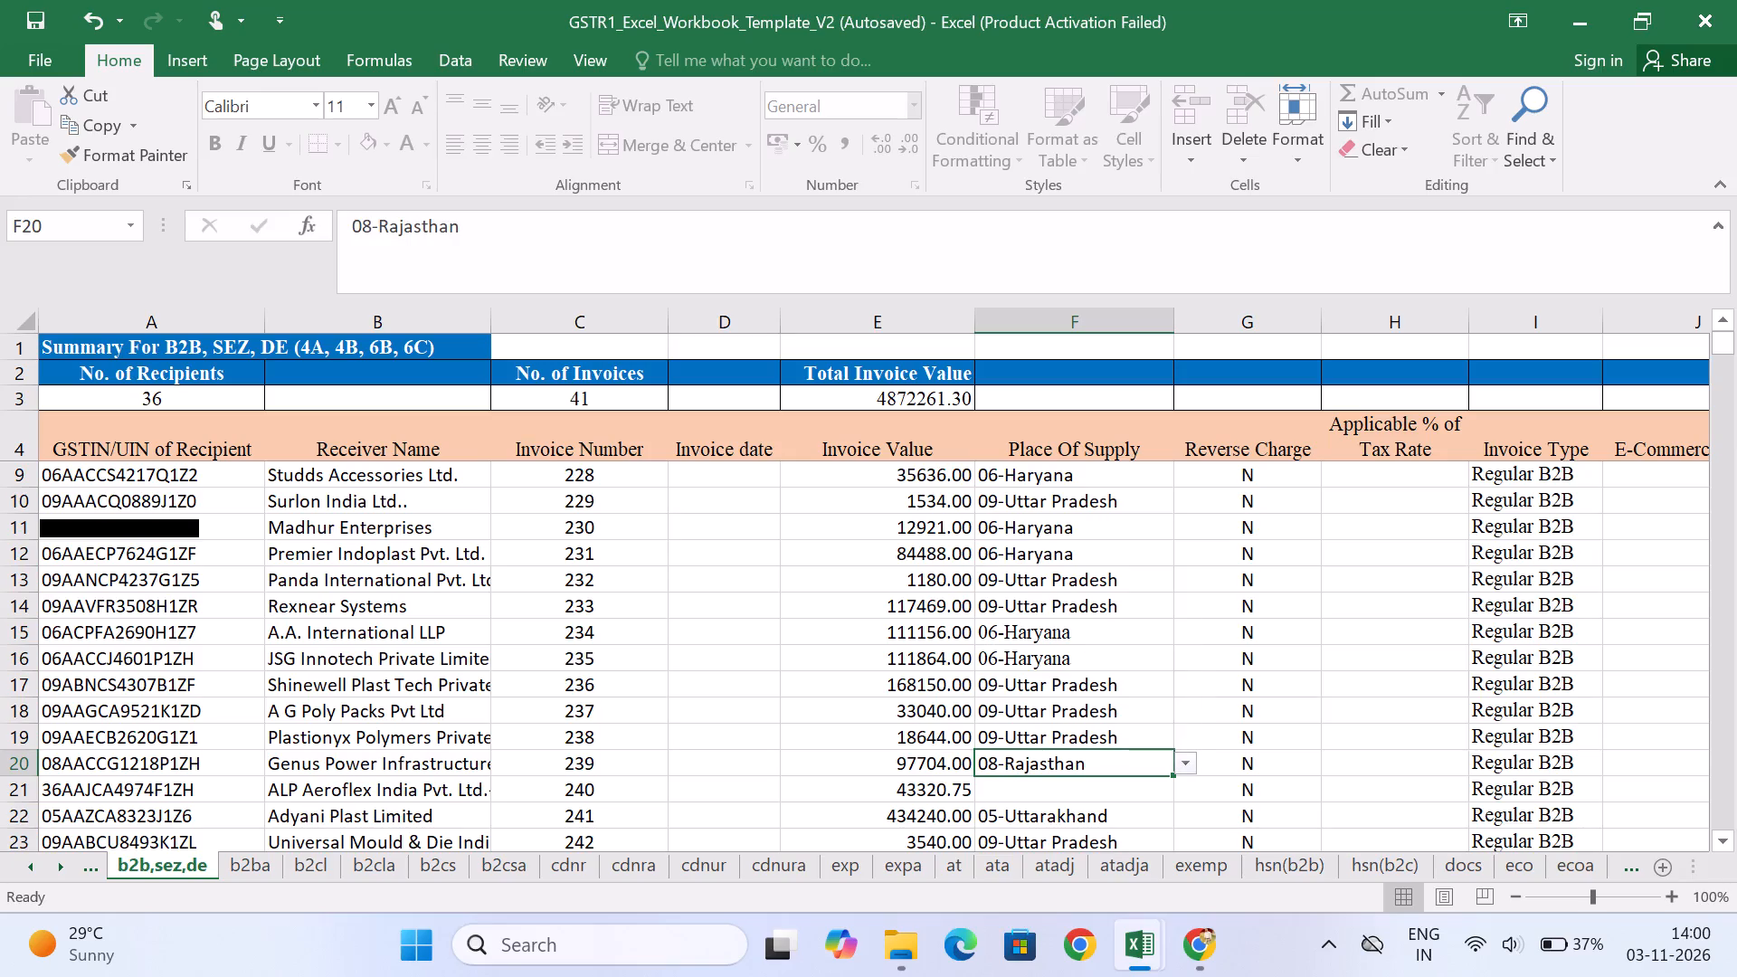
# Set the place of supply in F21, the ALP Aeroflex India row for invoice 240, to 36-Telangana.
pyautogui.click(1049, 791)
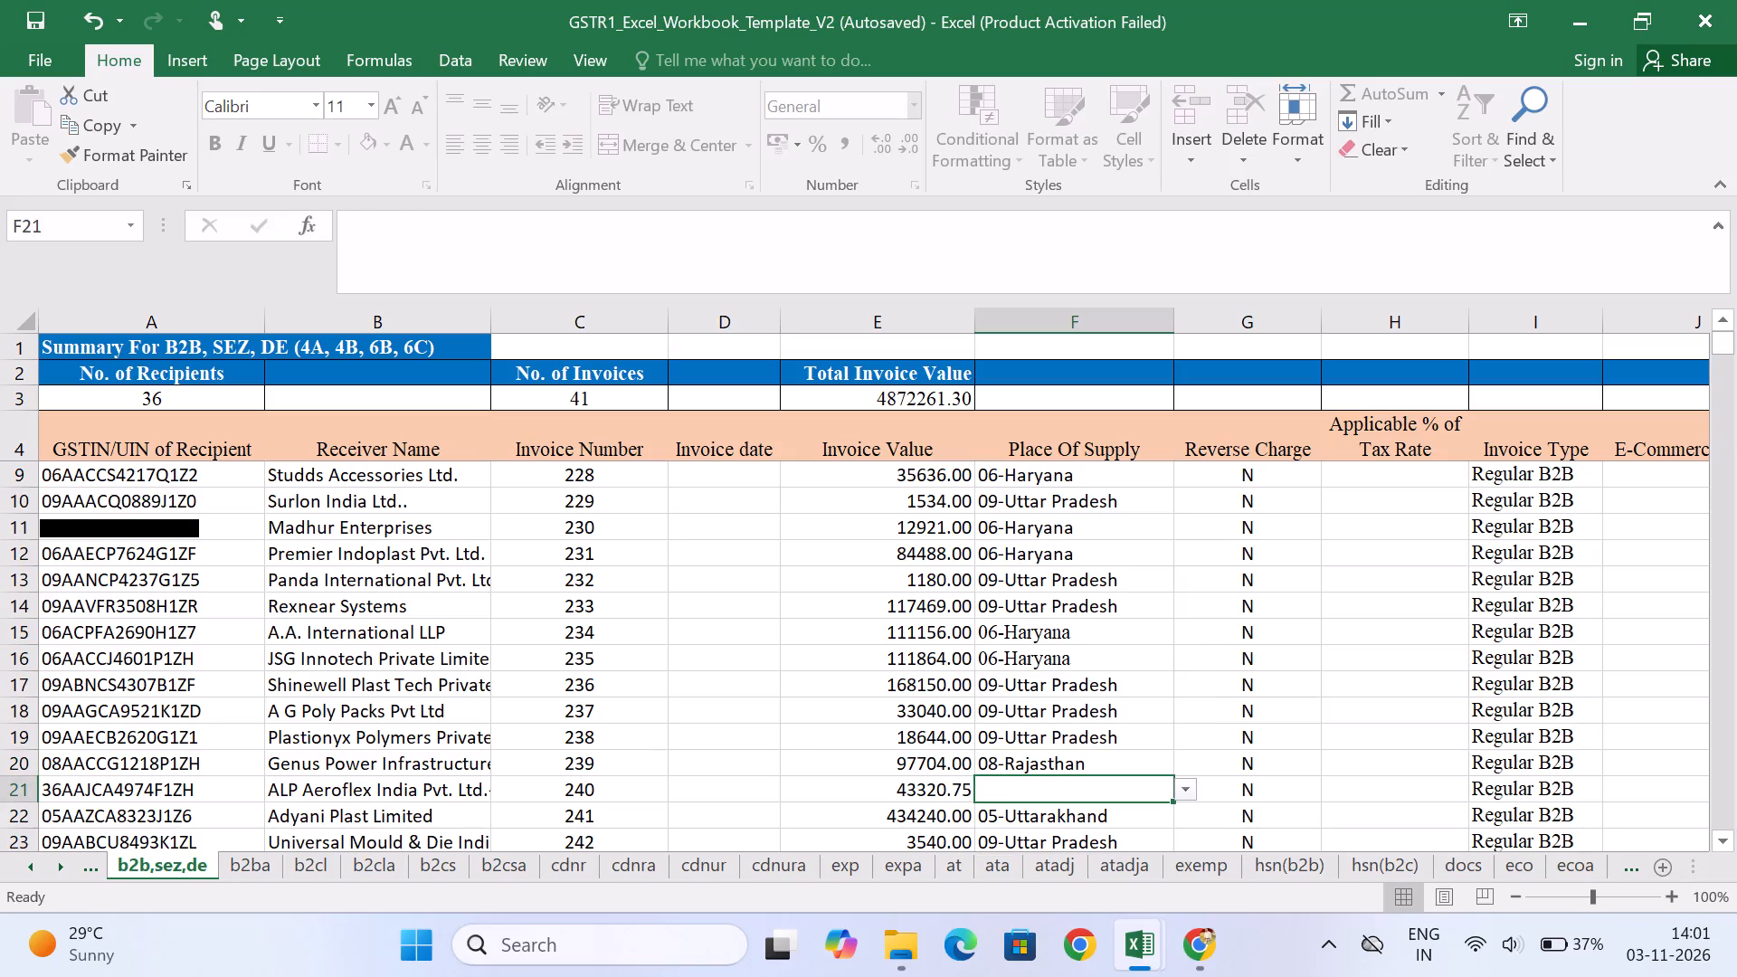
pyautogui.click(1190, 789)
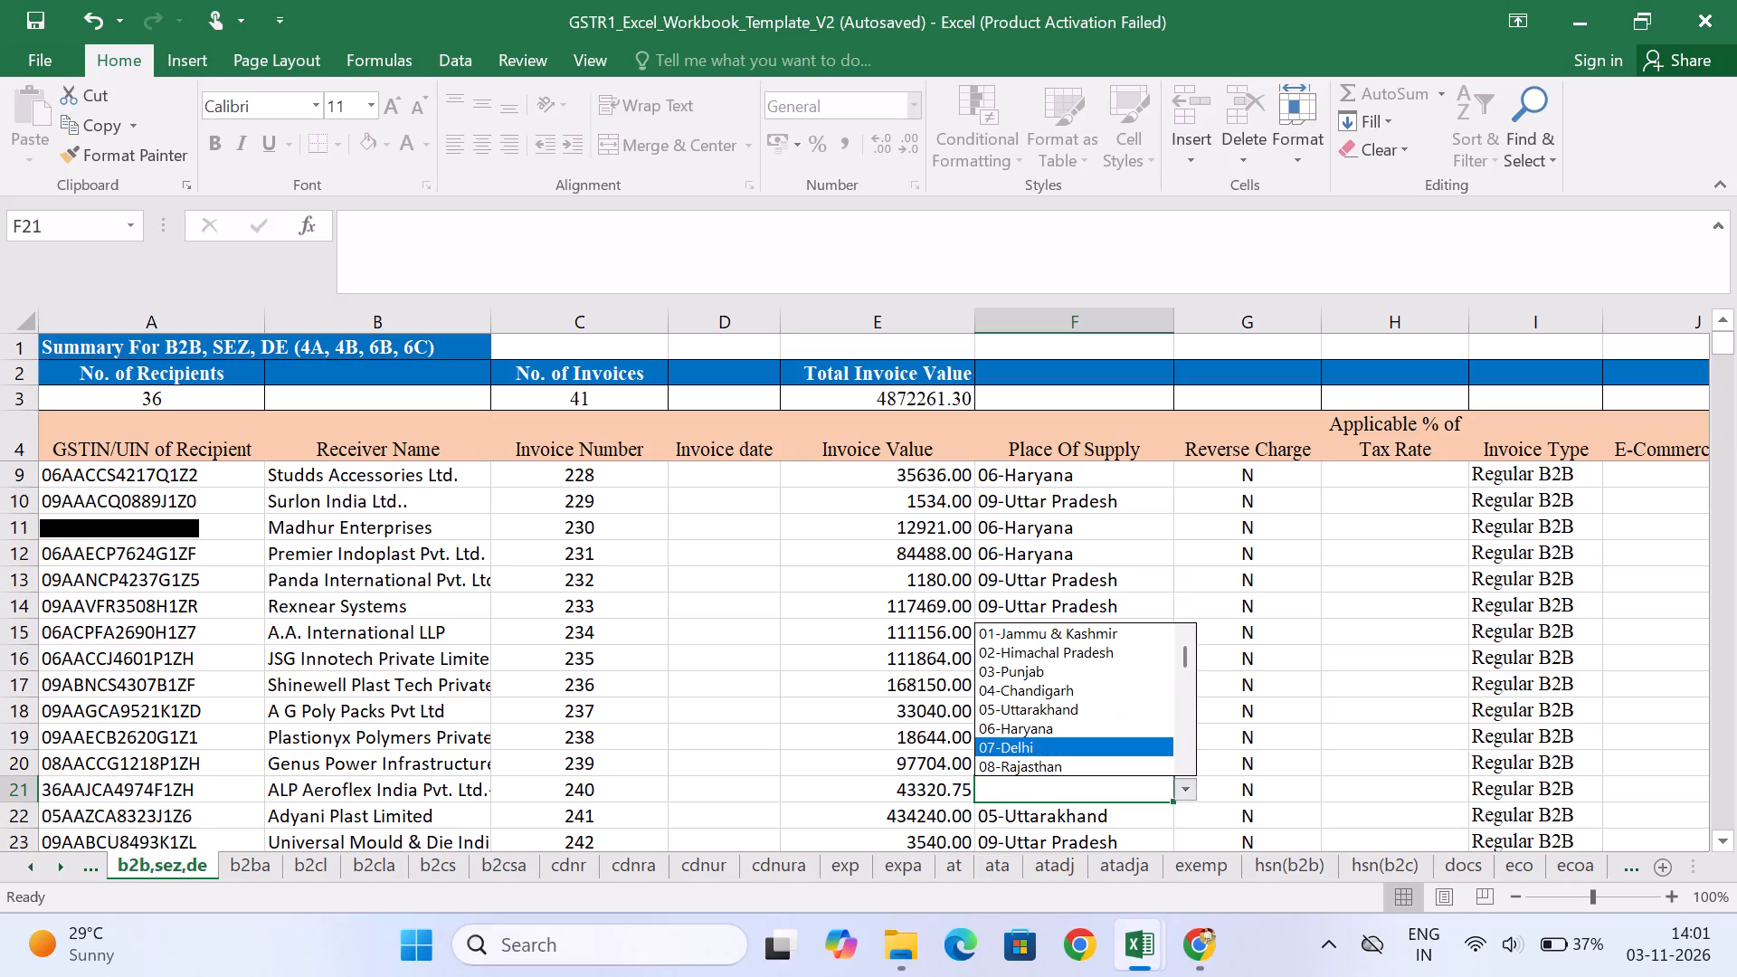
pyautogui.scroll(-2, 1122, 742)
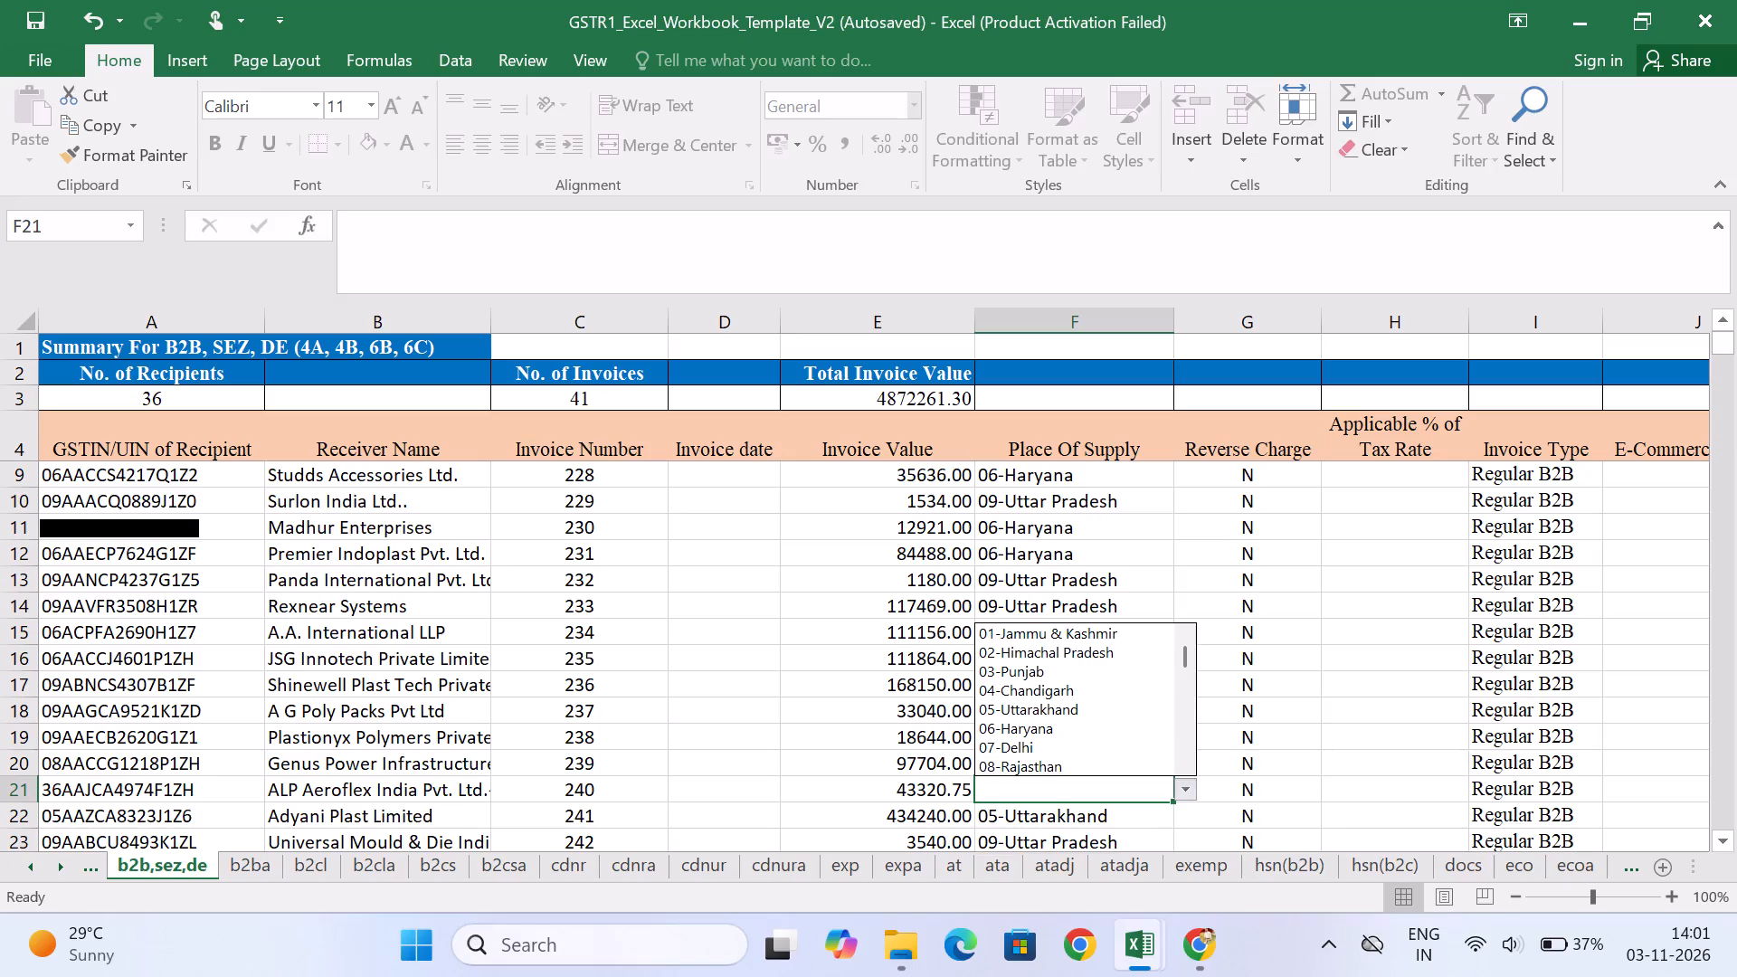
pyautogui.tripleClick(1190, 769)
pyautogui.tripleClick(1190, 769)
pyautogui.tripleClick(1190, 769)
pyautogui.tripleClick(1190, 769)
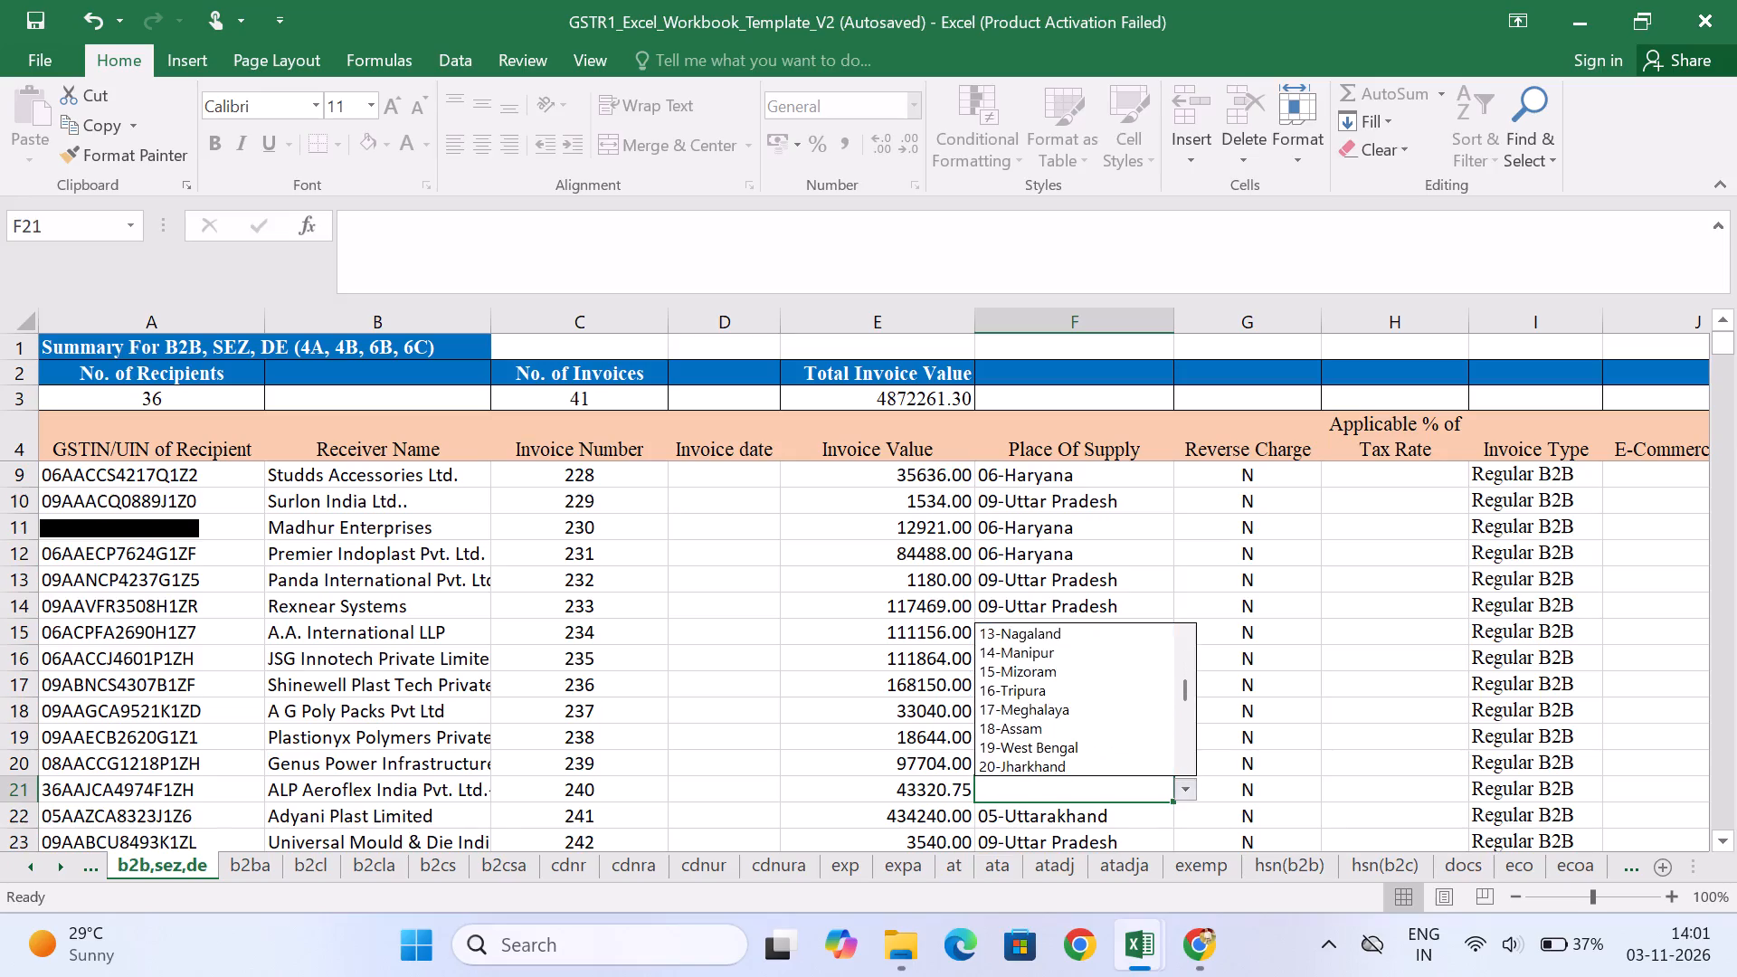
pyautogui.tripleClick(1190, 769)
pyautogui.tripleClick(1190, 769)
pyautogui.click(1190, 769)
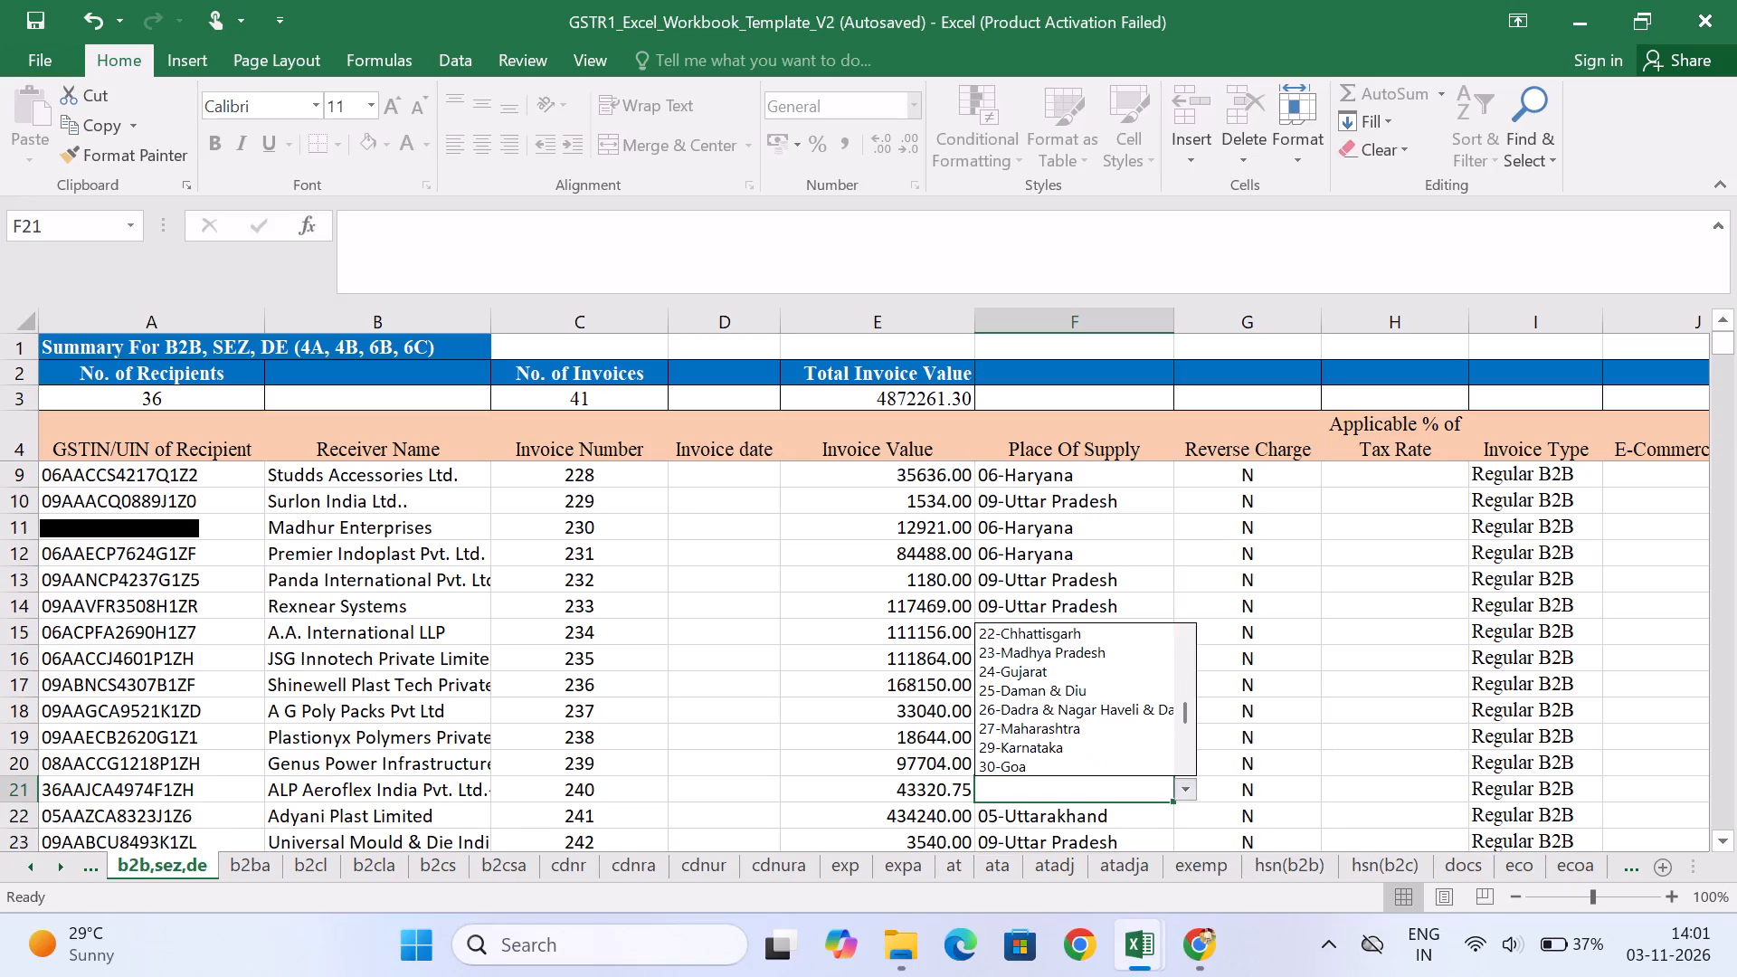
pyautogui.tripleClick(1190, 769)
pyautogui.click(1190, 769)
pyautogui.click(1190, 769)
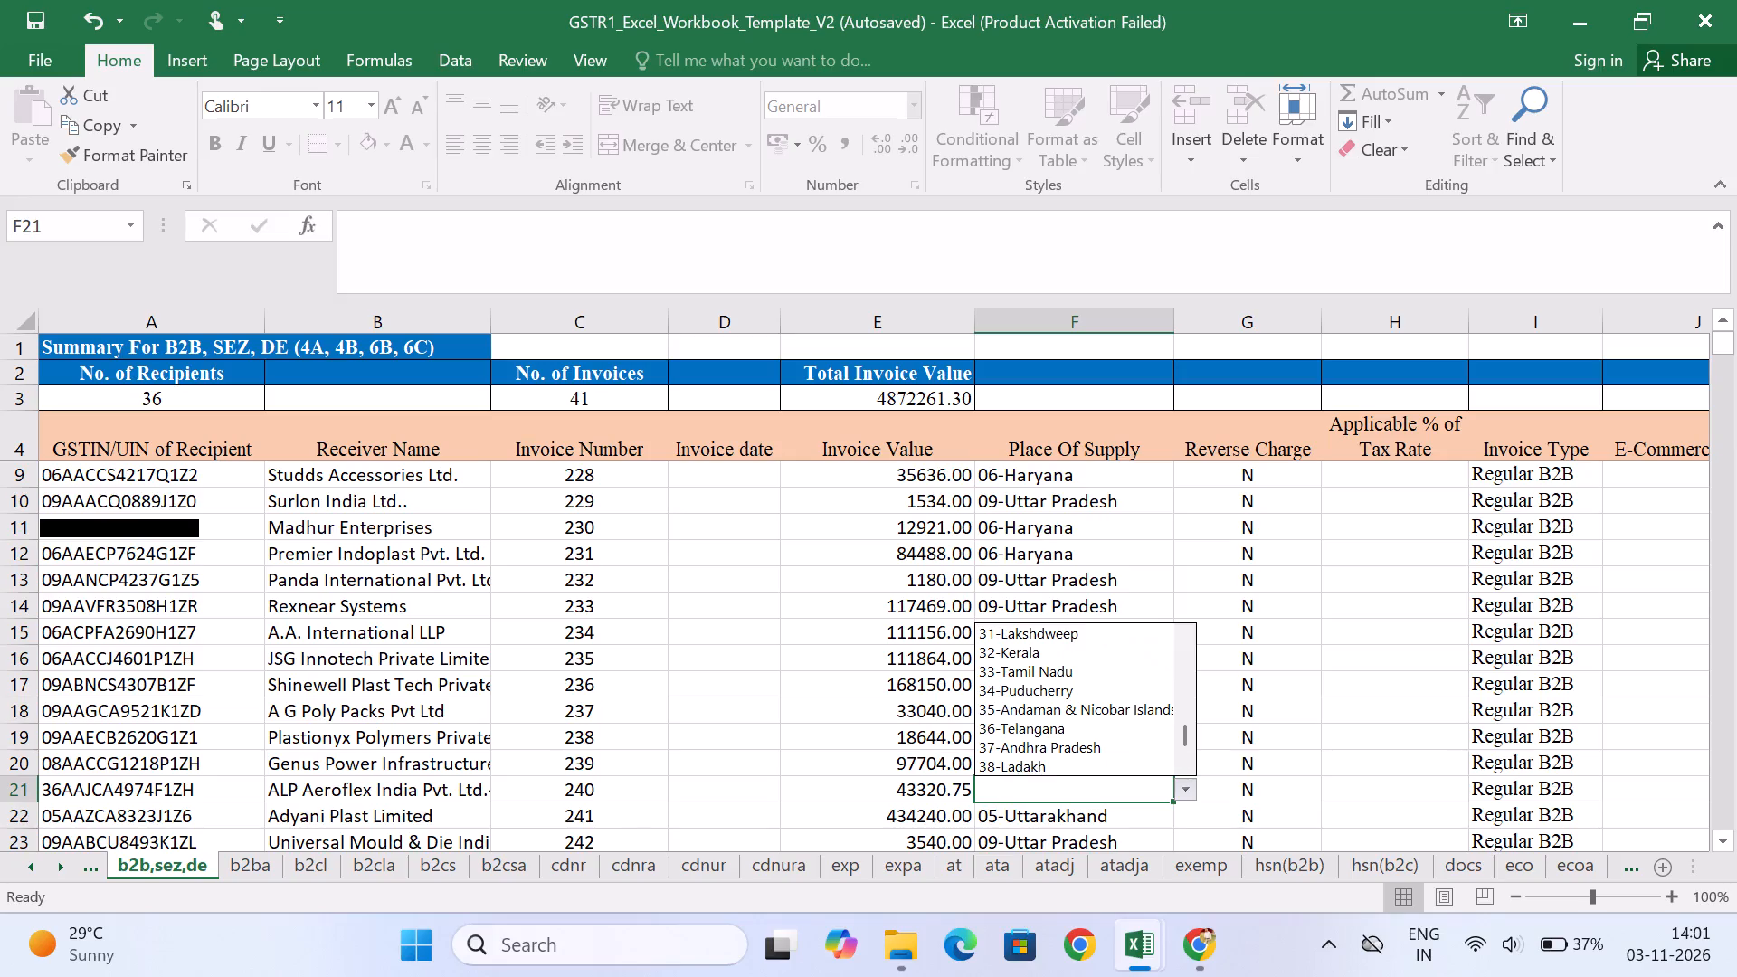
pyautogui.click(1034, 733)
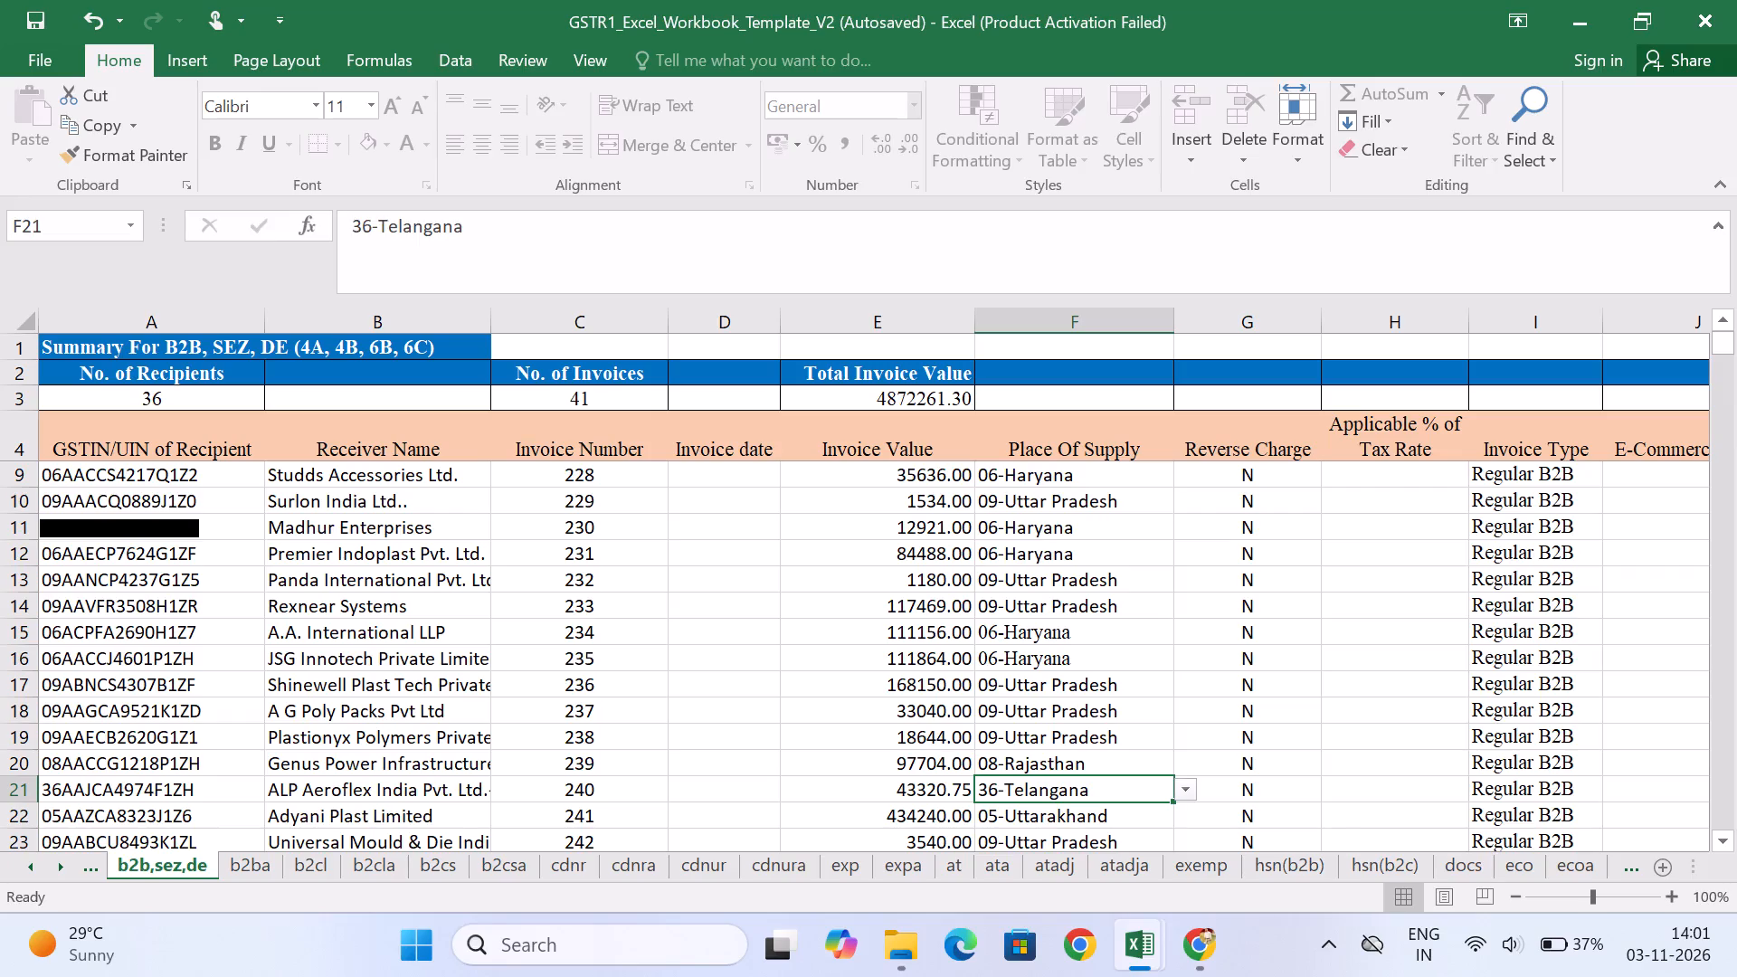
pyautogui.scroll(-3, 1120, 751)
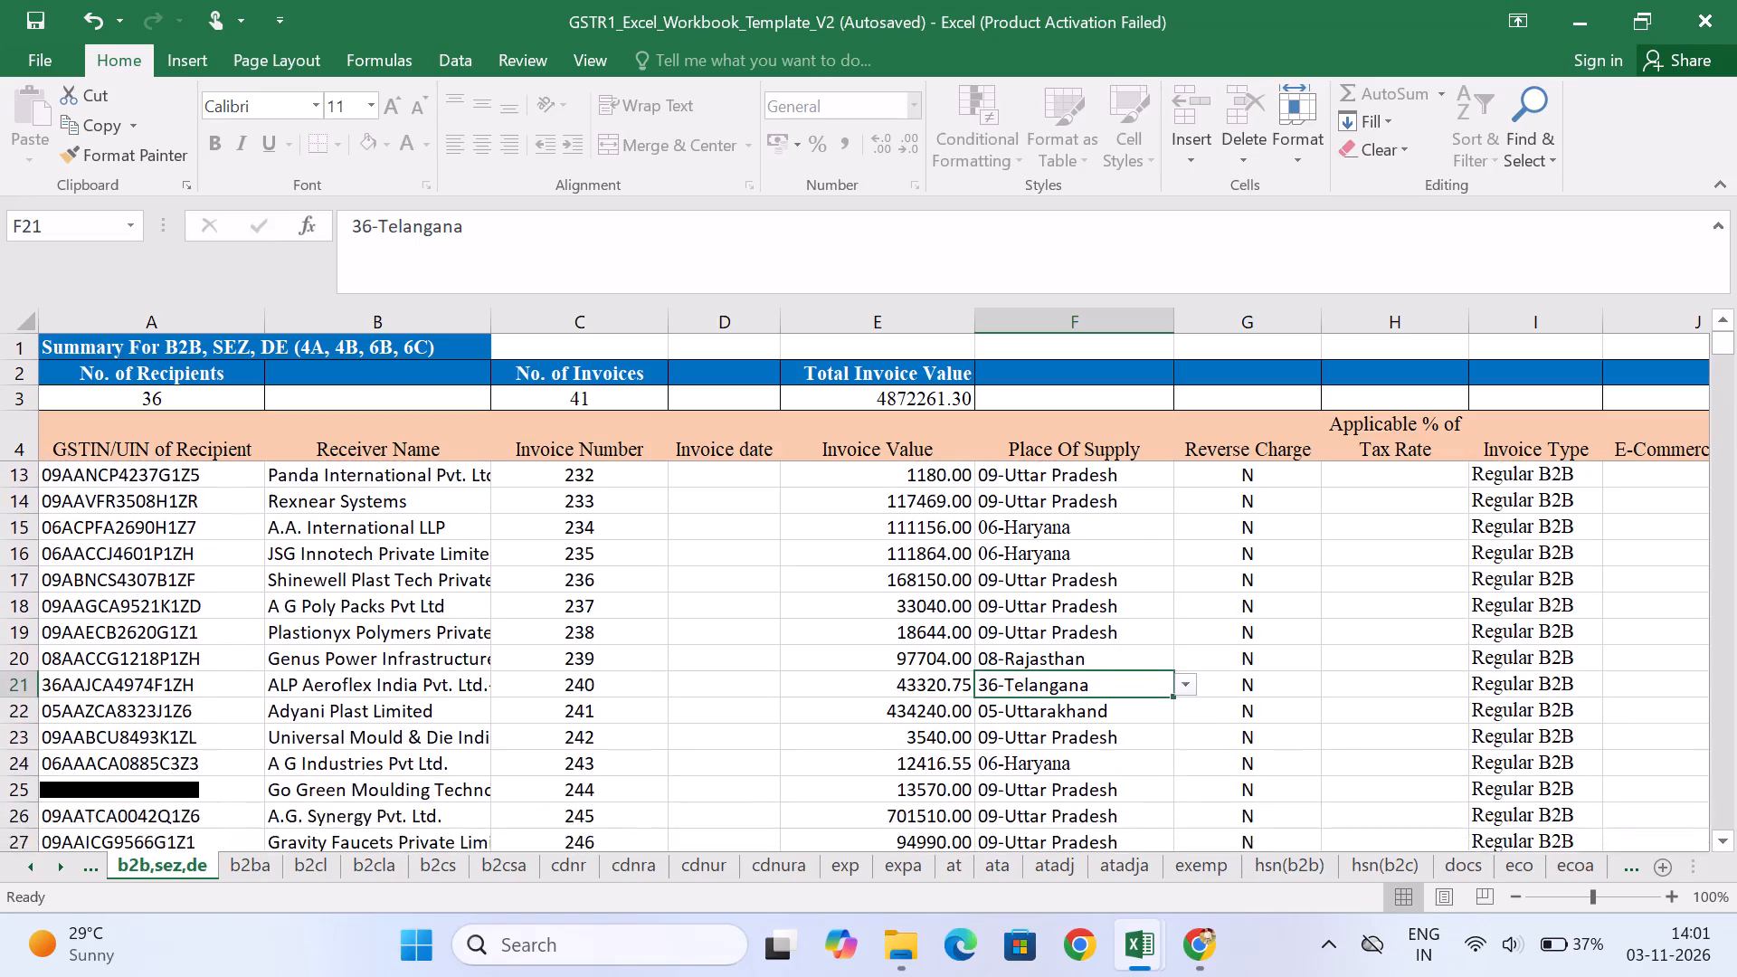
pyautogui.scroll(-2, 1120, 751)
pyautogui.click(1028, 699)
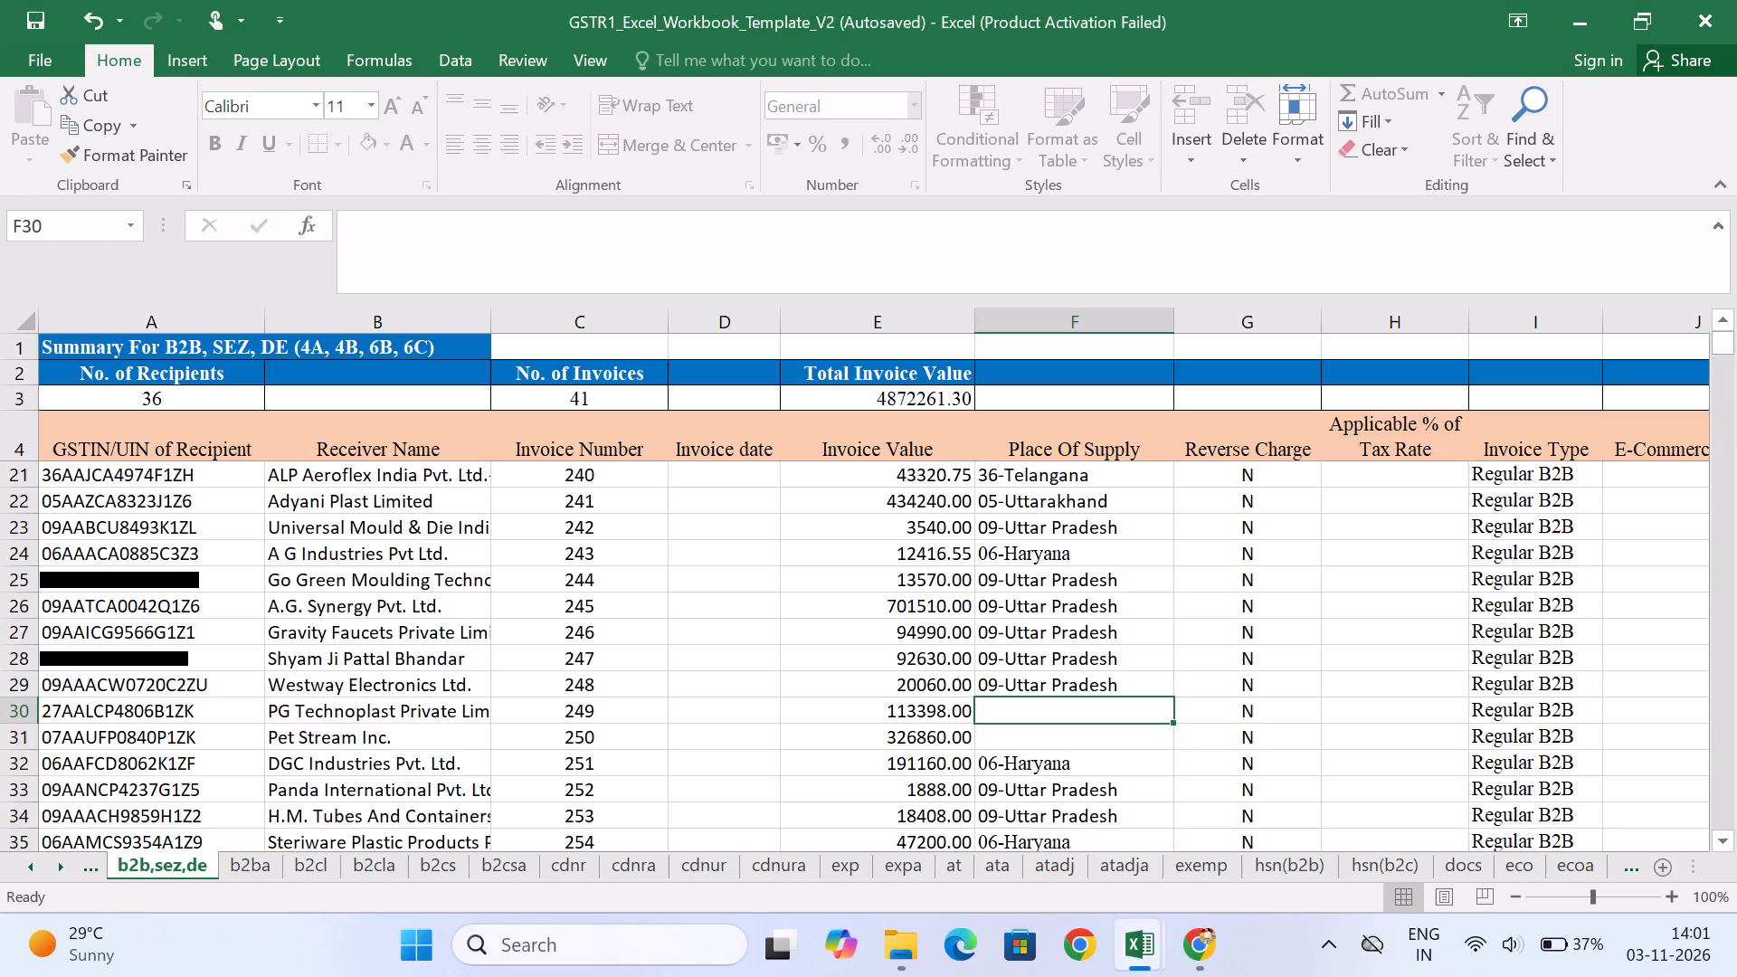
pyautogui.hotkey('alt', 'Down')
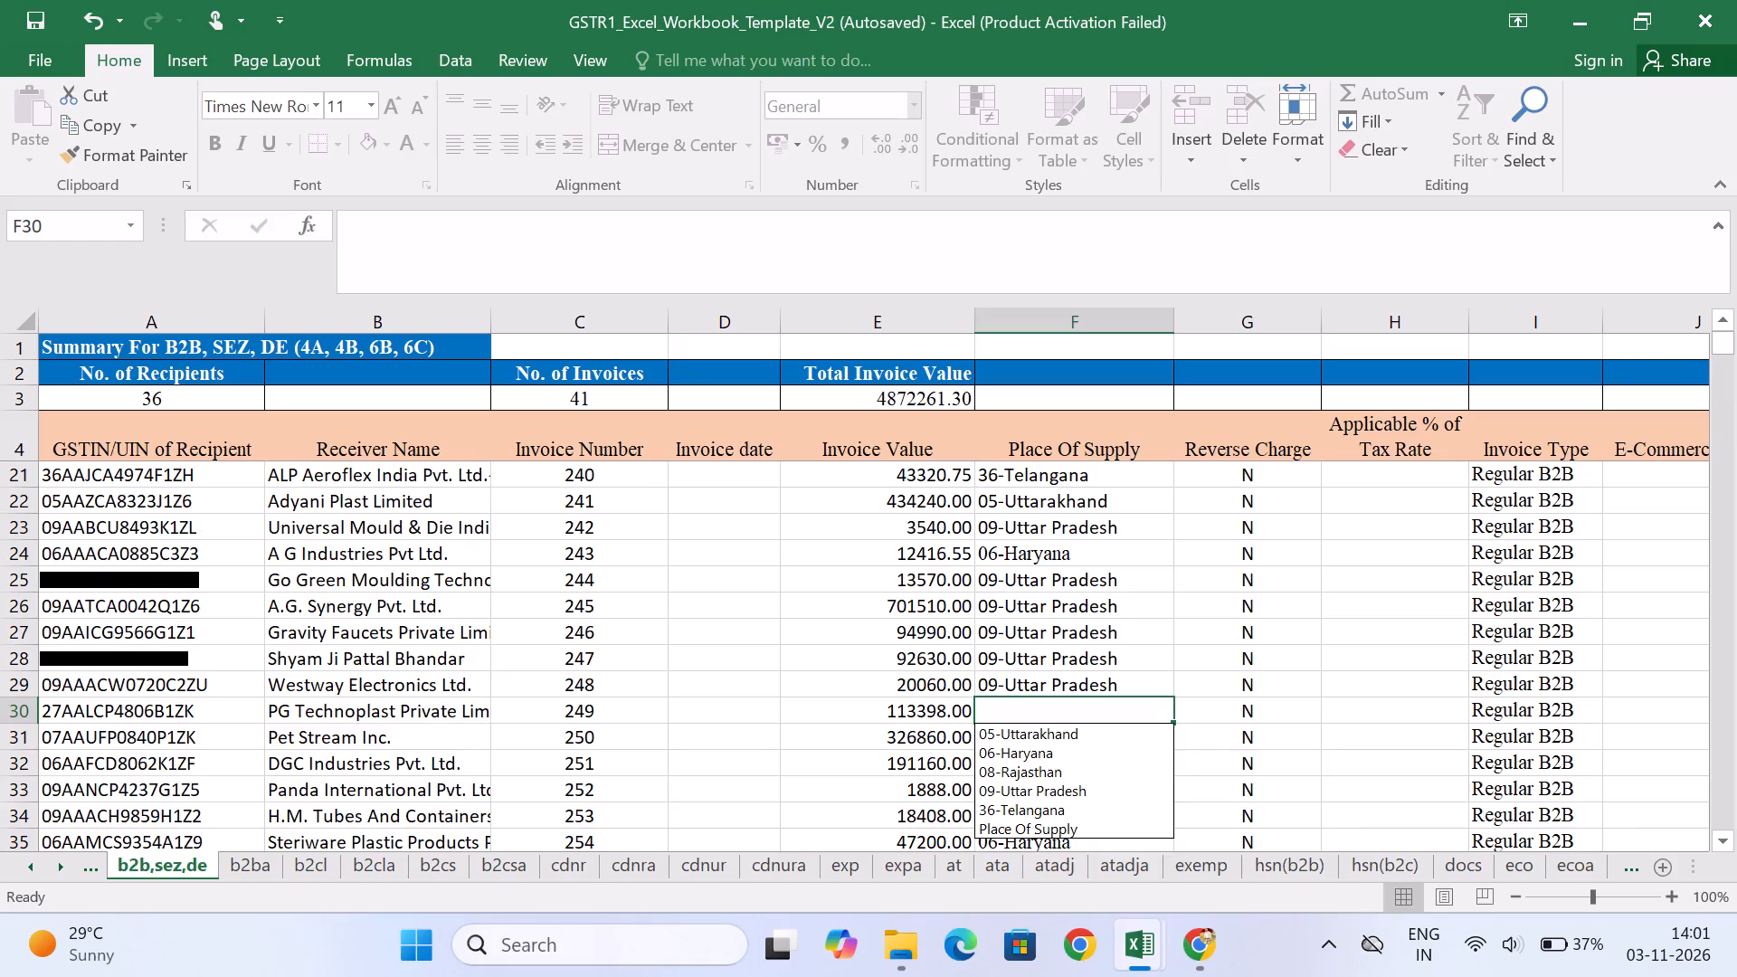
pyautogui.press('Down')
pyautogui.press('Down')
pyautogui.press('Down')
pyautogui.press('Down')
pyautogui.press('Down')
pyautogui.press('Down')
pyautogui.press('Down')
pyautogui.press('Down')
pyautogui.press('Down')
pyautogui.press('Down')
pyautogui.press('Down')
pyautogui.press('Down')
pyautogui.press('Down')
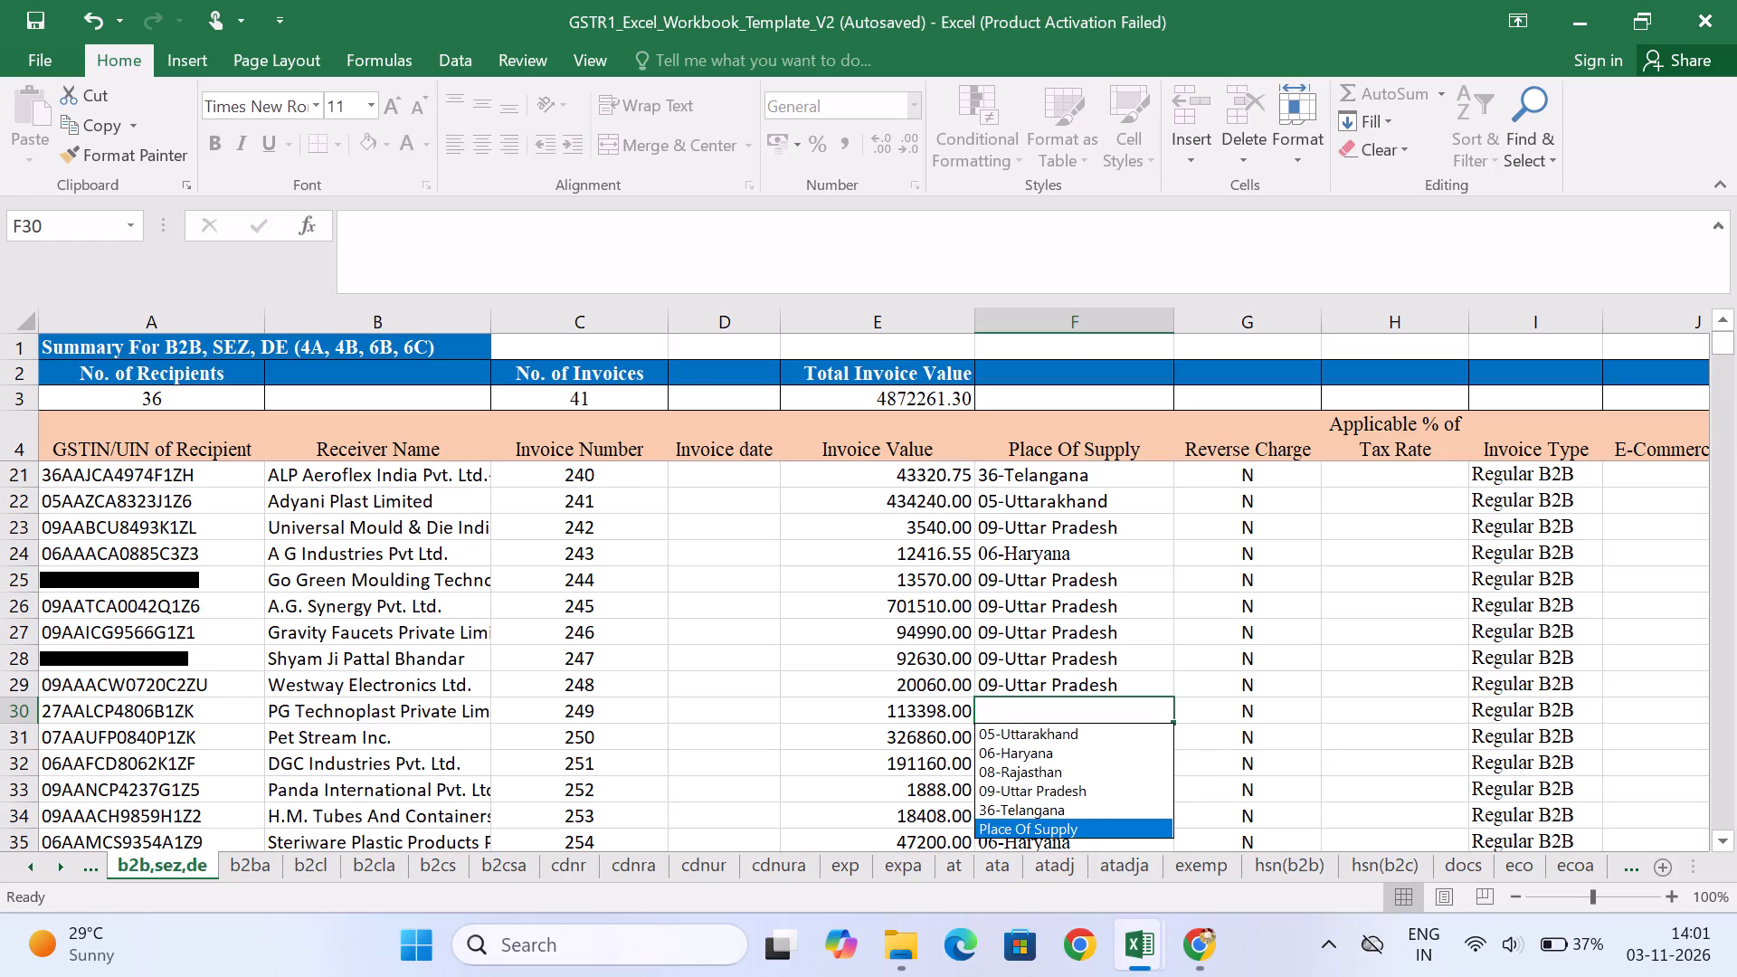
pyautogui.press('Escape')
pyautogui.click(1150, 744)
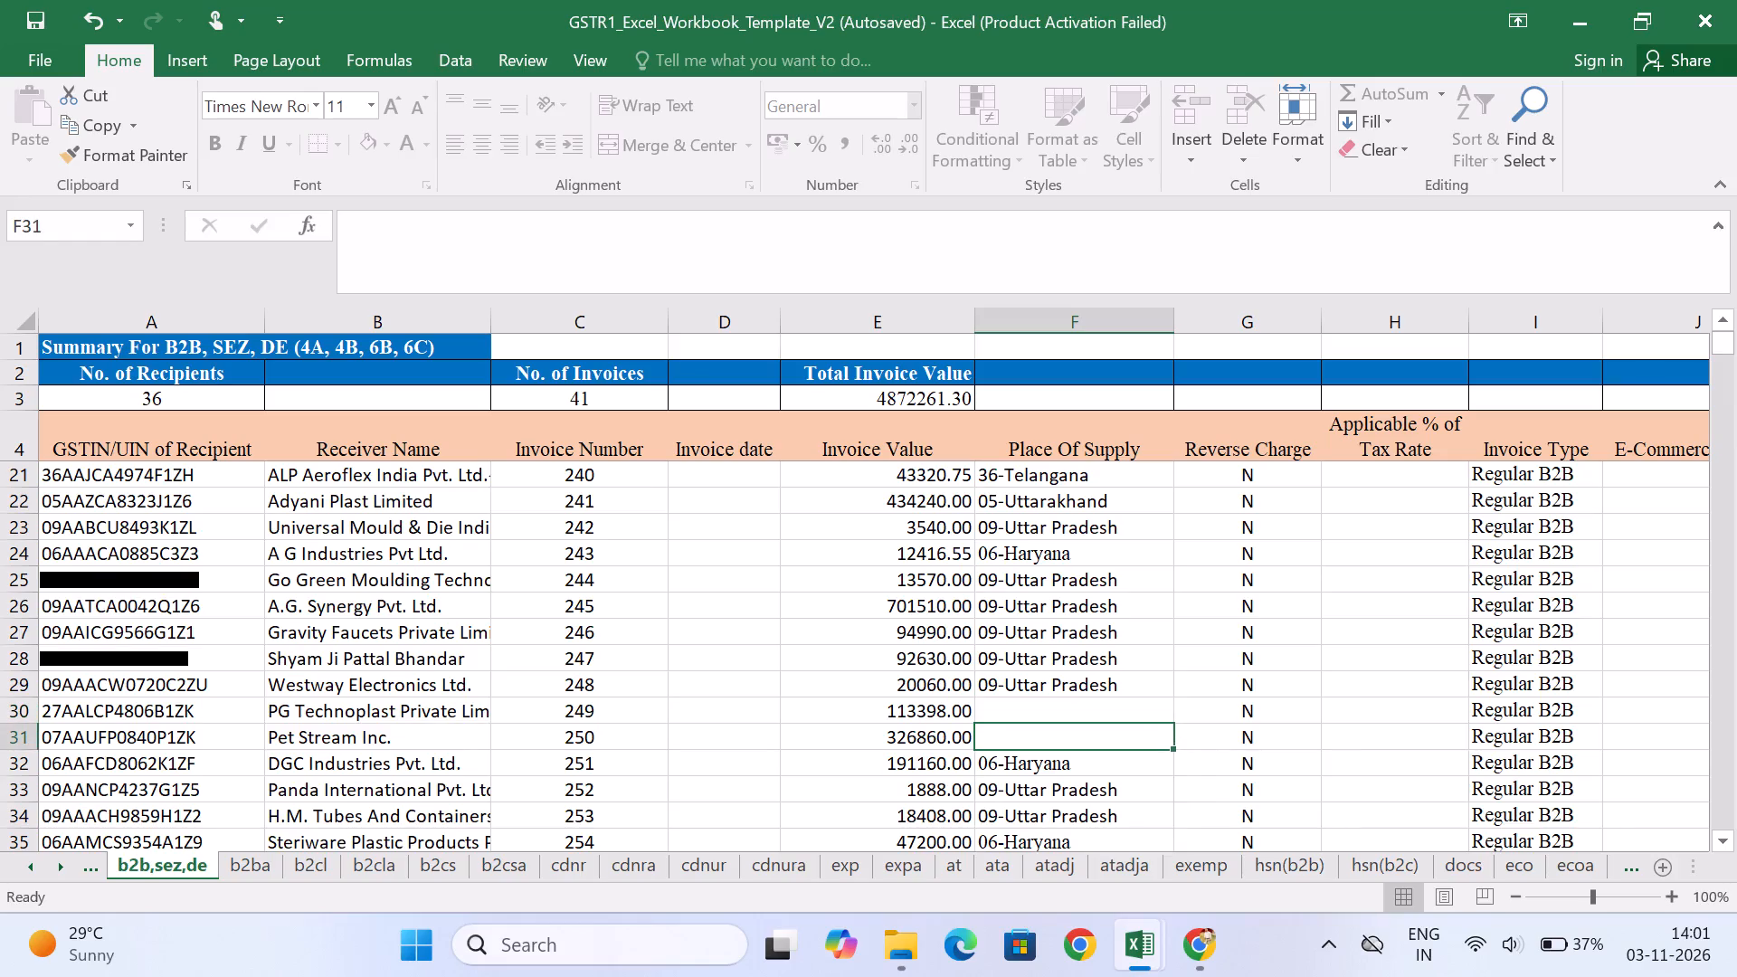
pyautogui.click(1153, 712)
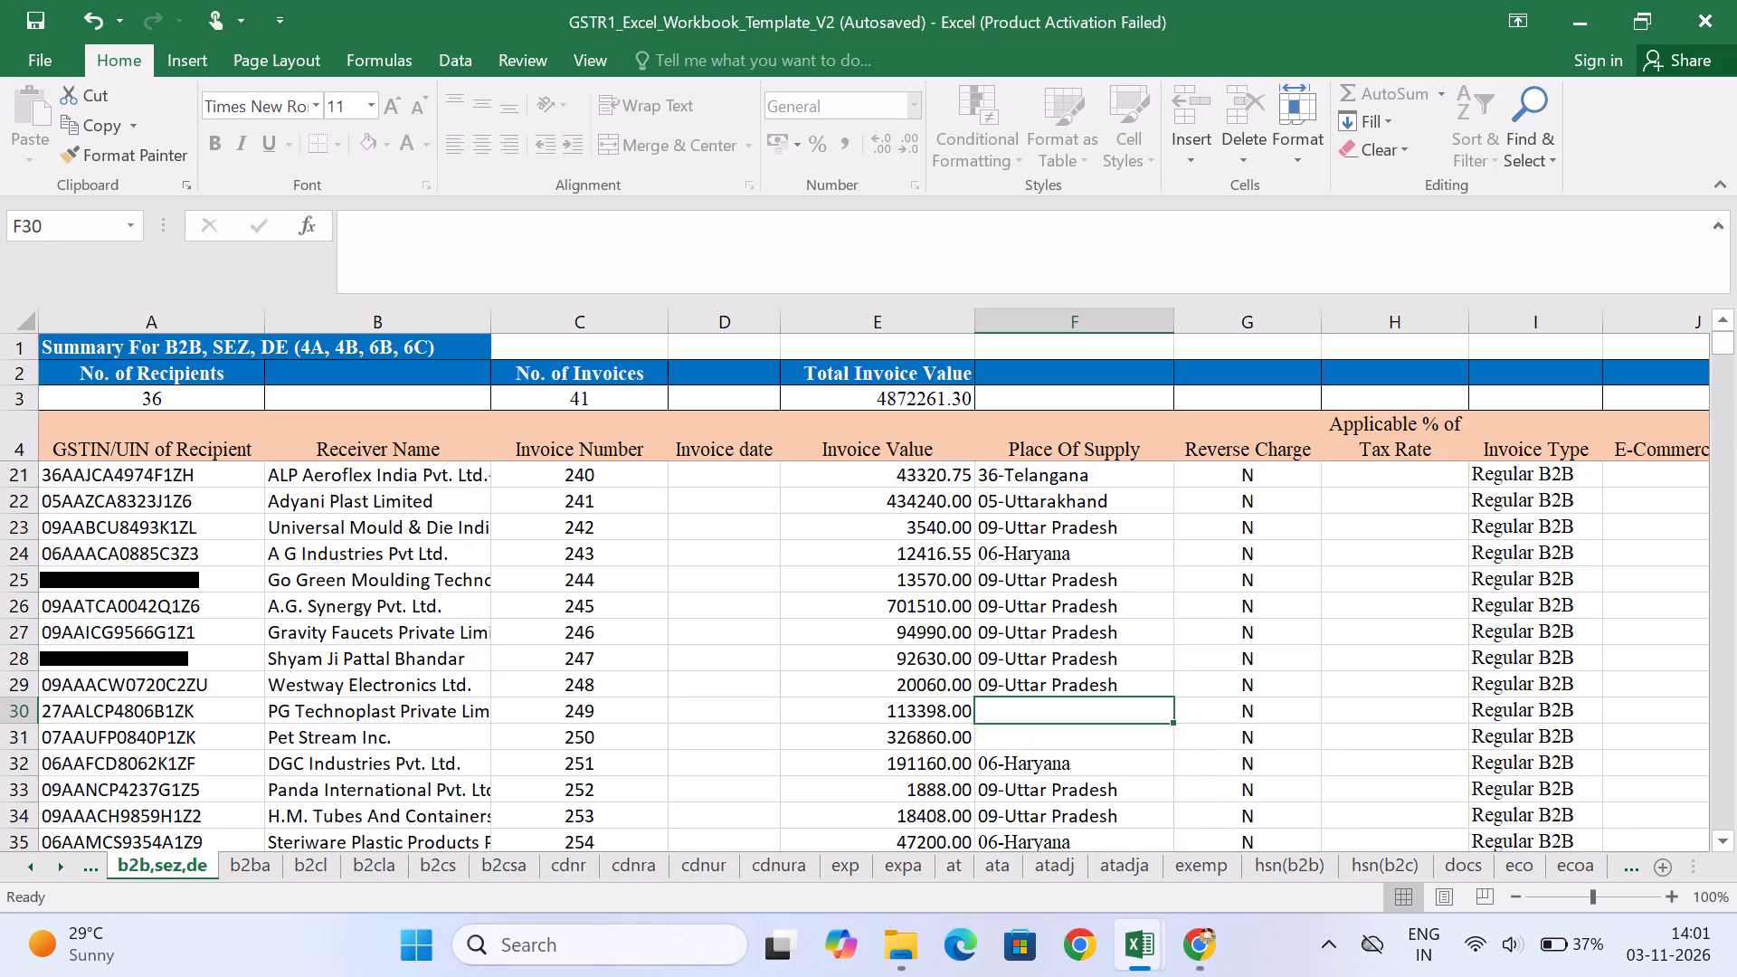
# Look through the Place Of Supply column from invoice 250 to the end of the invoice rows for remaining blanks.
pyautogui.click(1115, 747)
pyautogui.press('Down')
pyautogui.press('Down')
pyautogui.press('Down')
pyautogui.press('Down')
pyautogui.press('Down')
pyautogui.press('Down')
pyautogui.press('Down')
pyautogui.press('Down')
pyautogui.press('Down')
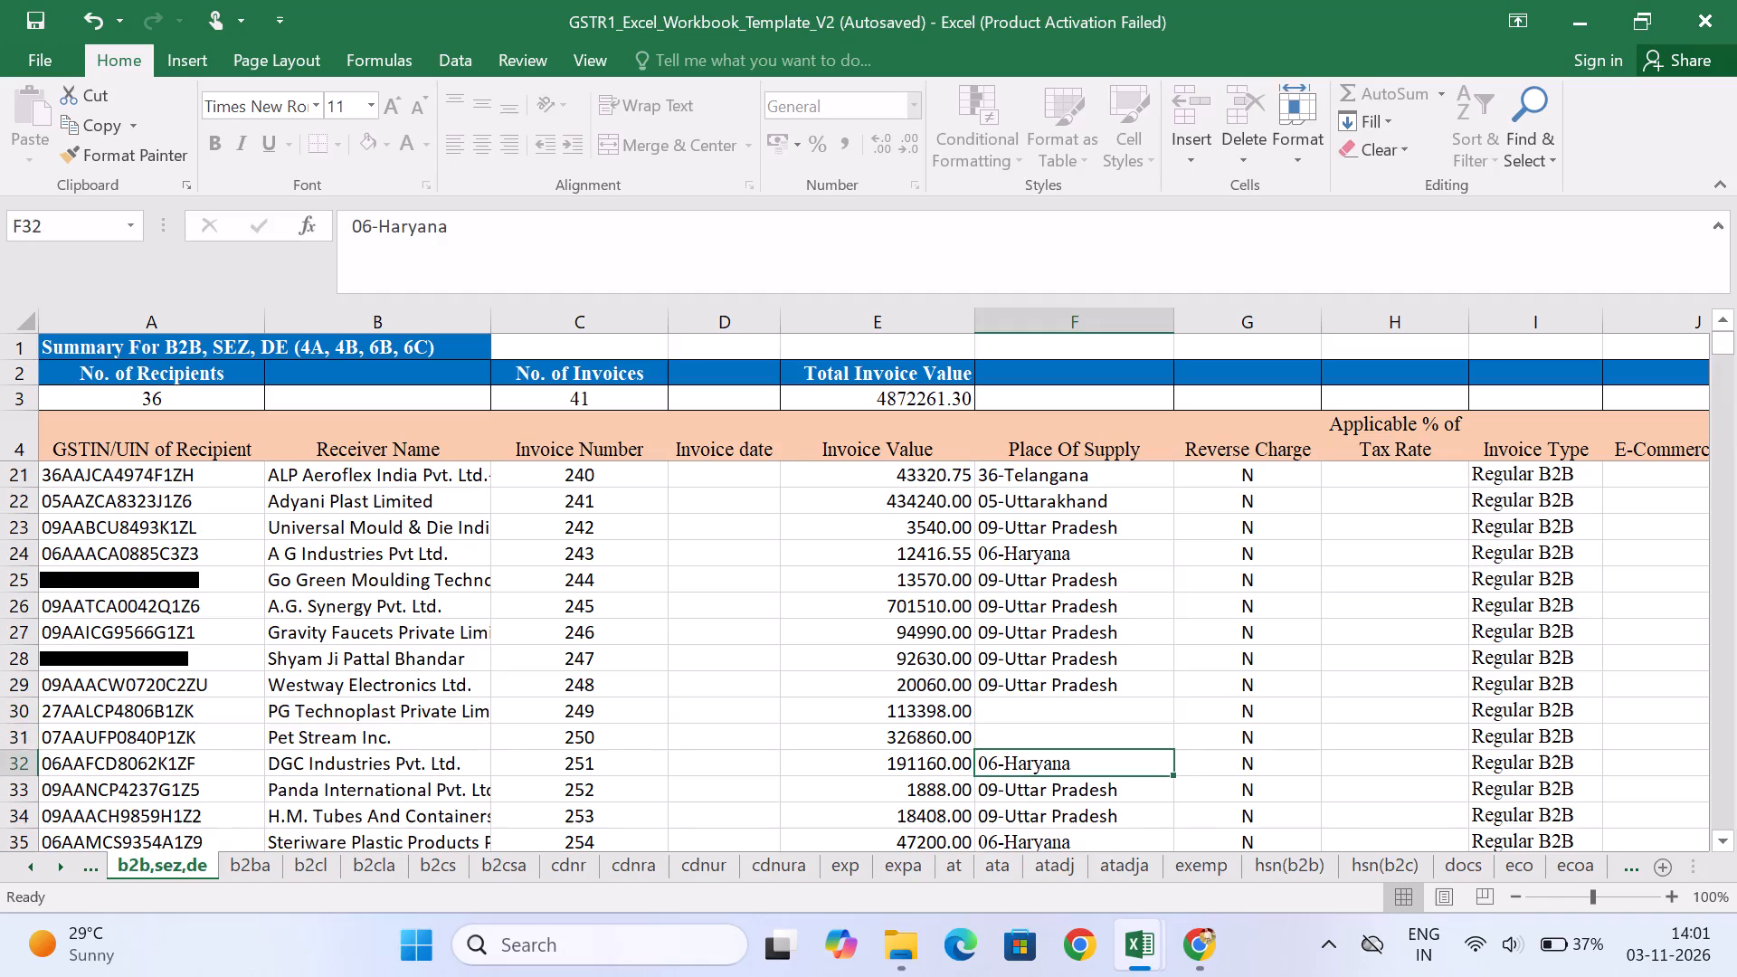
pyautogui.press('Down')
pyautogui.press('Down')
pyautogui.press('Down')
pyautogui.press('Down')
pyautogui.press('Down')
pyautogui.press('Down')
pyautogui.press('Down')
pyautogui.press('Down')
pyautogui.press('Down')
pyautogui.press('Down')
pyautogui.press('Down')
pyautogui.press('Down')
pyautogui.press('Down')
pyautogui.press('Down')
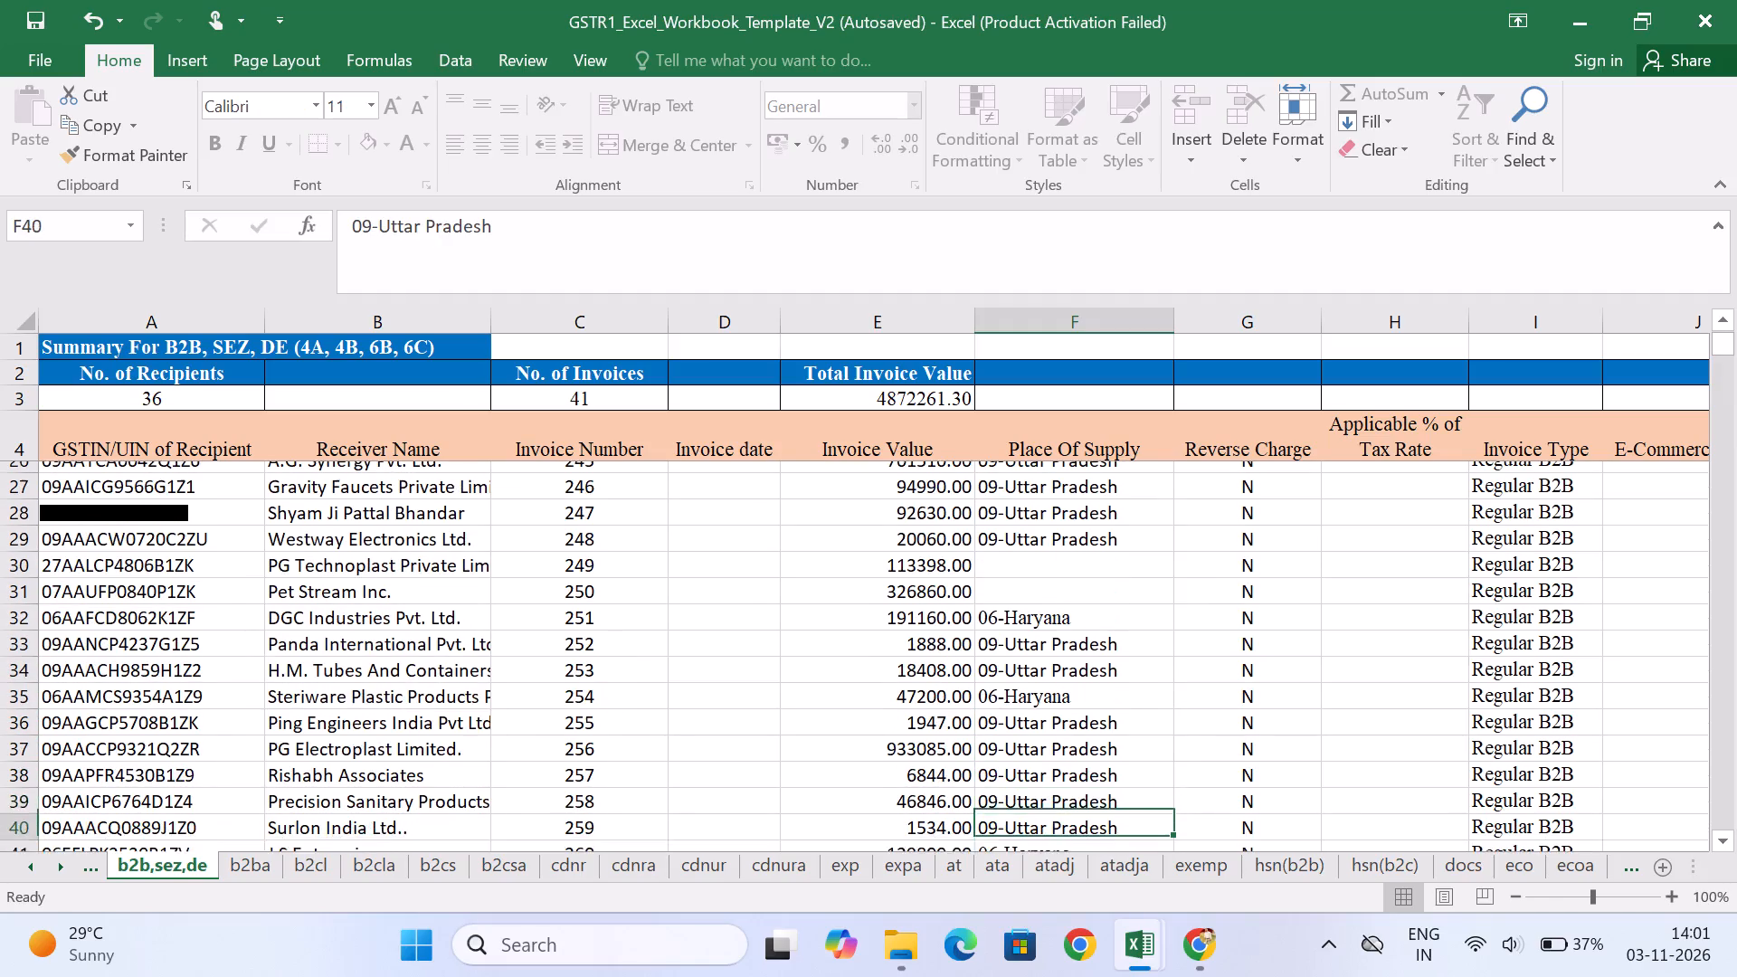
pyautogui.press('Up')
pyautogui.press('Up')
pyautogui.press('Up')
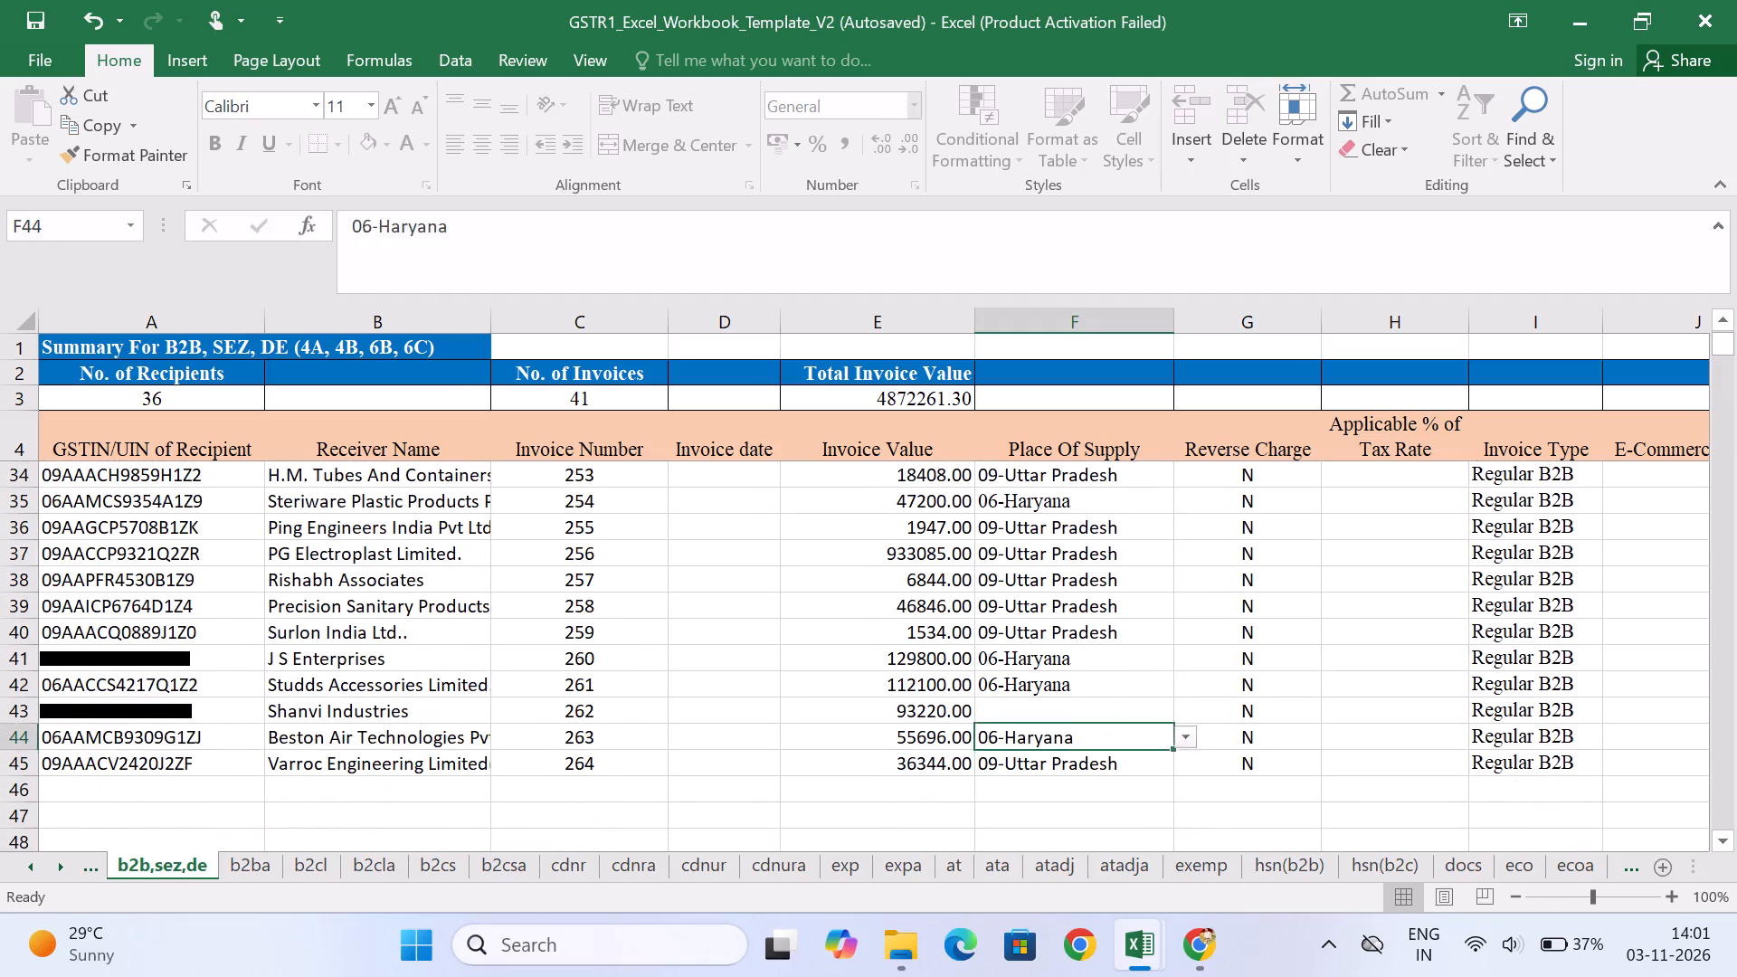
pyautogui.press('Up')
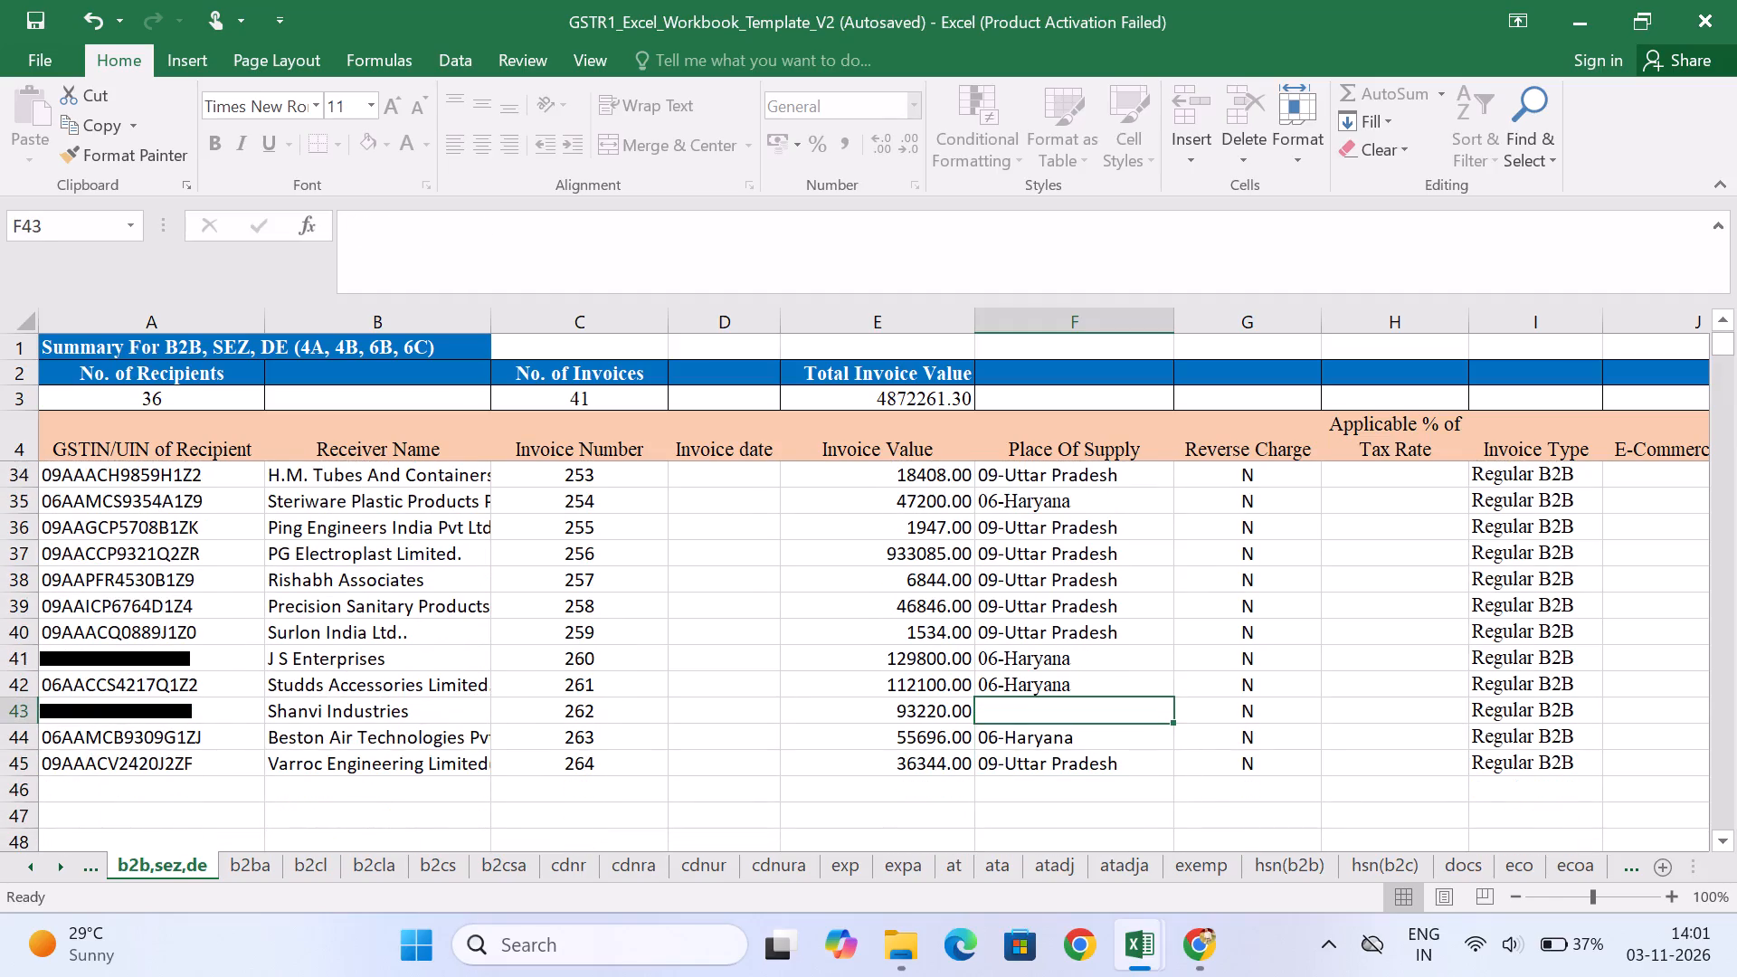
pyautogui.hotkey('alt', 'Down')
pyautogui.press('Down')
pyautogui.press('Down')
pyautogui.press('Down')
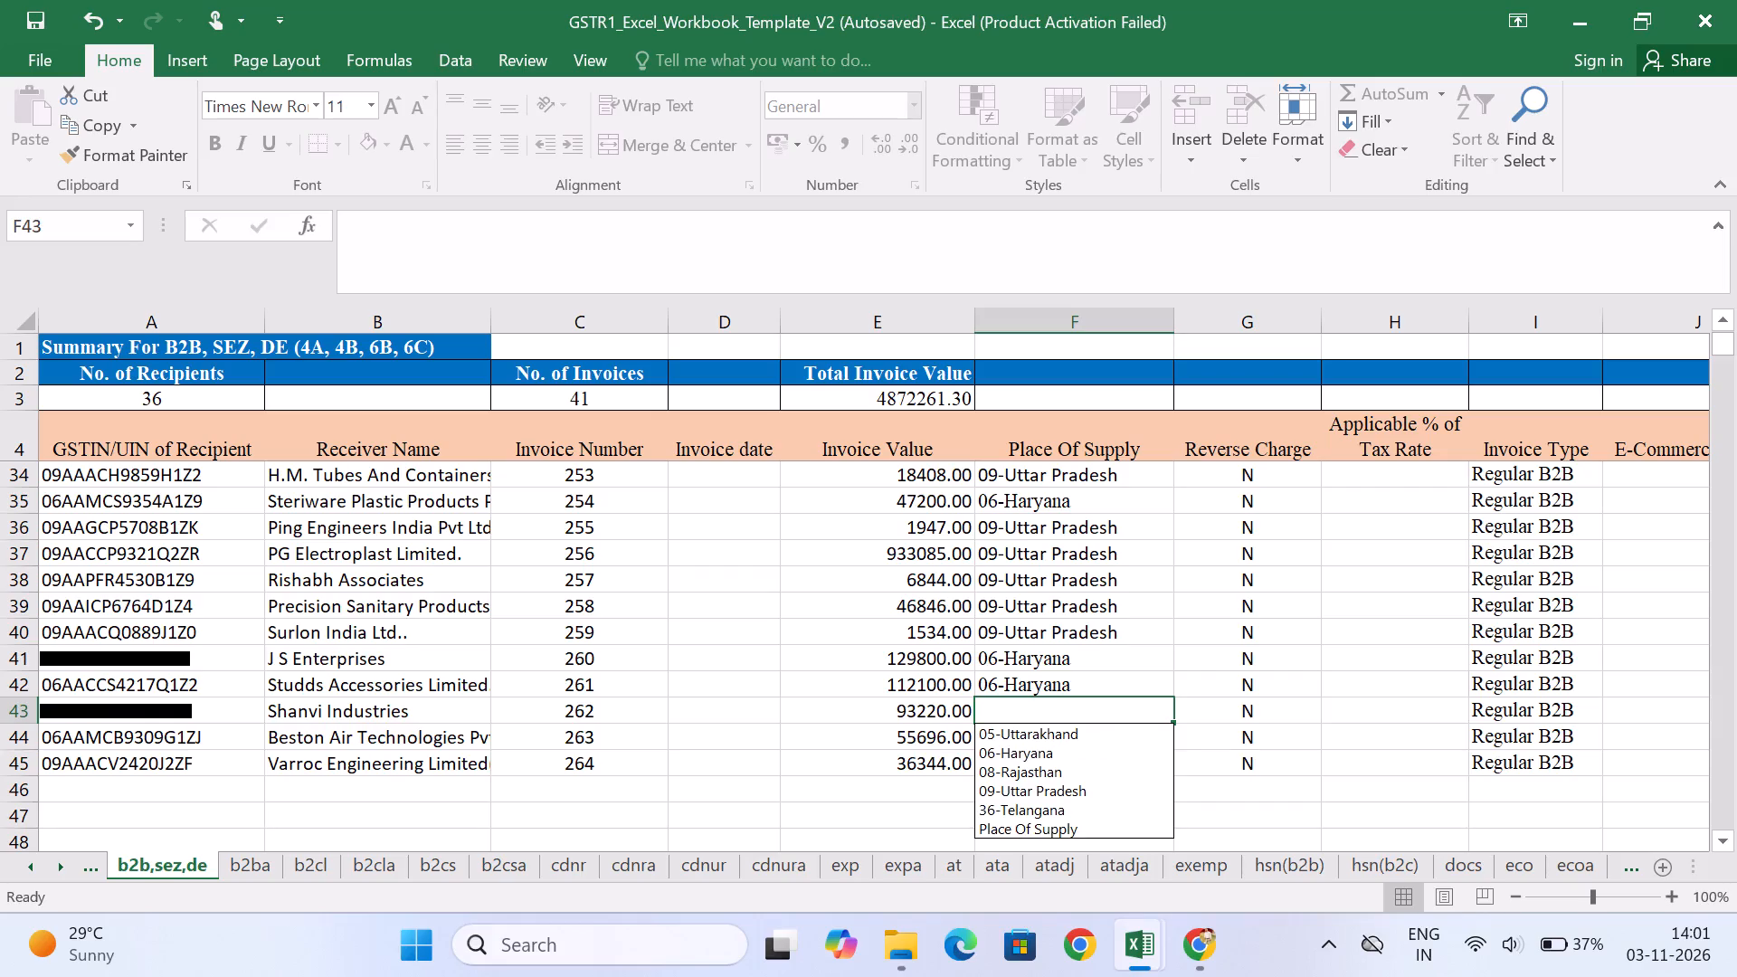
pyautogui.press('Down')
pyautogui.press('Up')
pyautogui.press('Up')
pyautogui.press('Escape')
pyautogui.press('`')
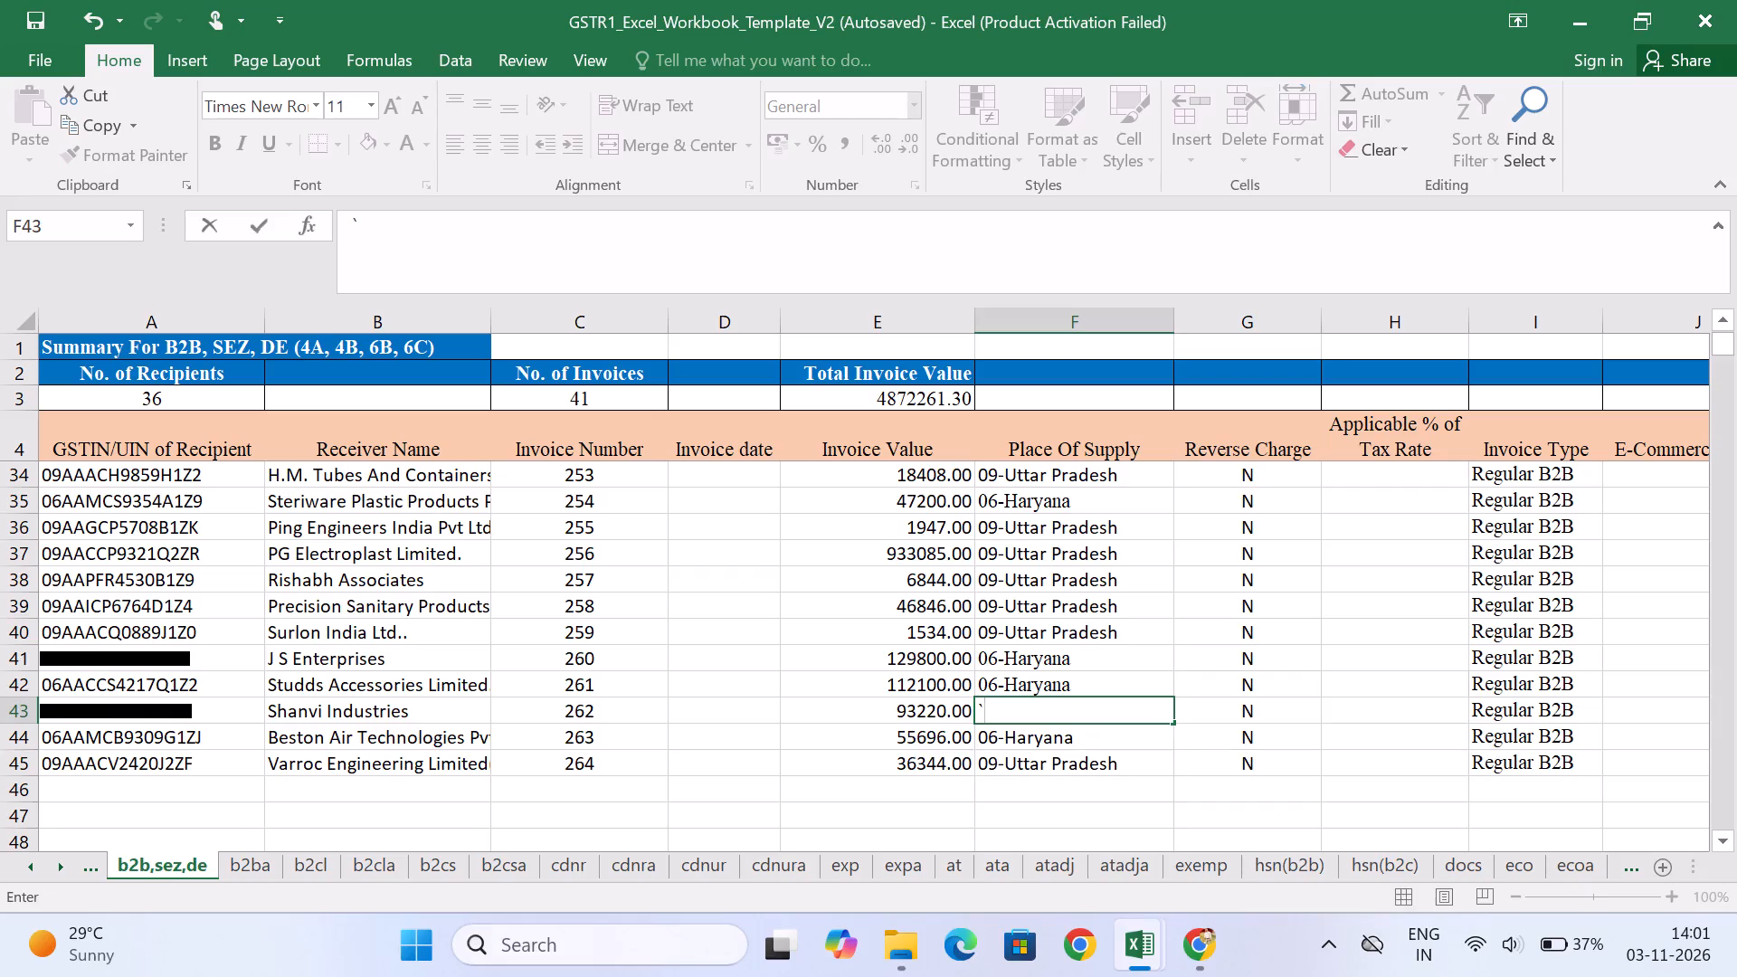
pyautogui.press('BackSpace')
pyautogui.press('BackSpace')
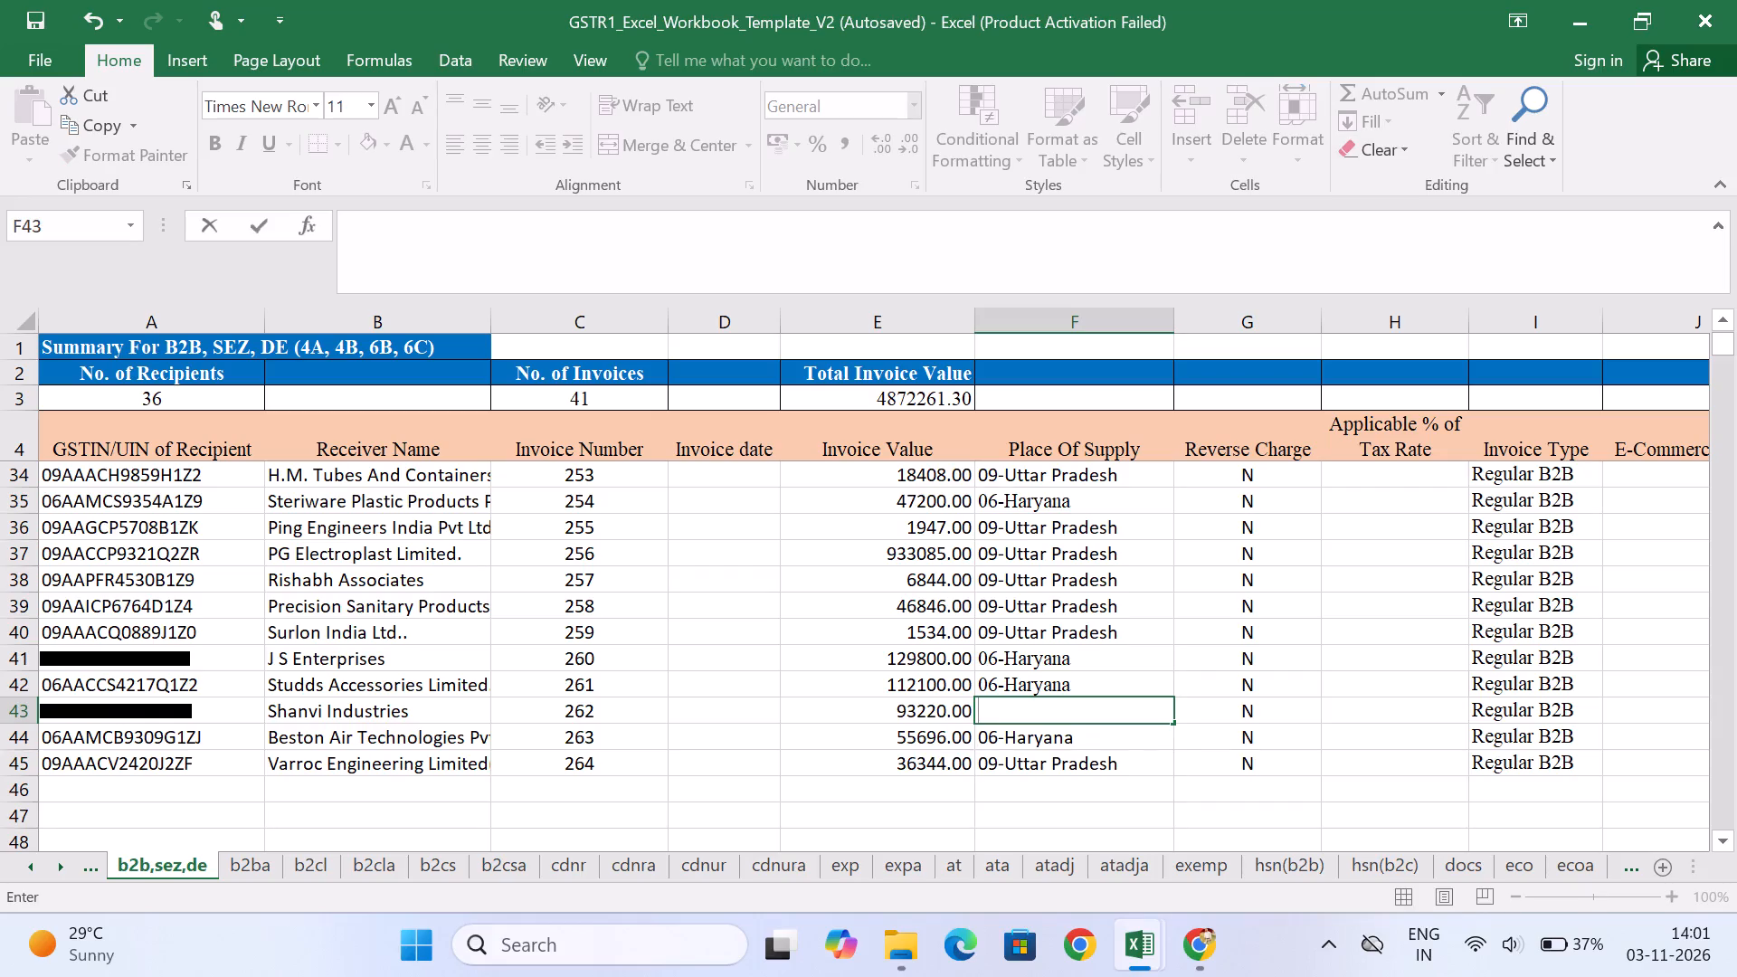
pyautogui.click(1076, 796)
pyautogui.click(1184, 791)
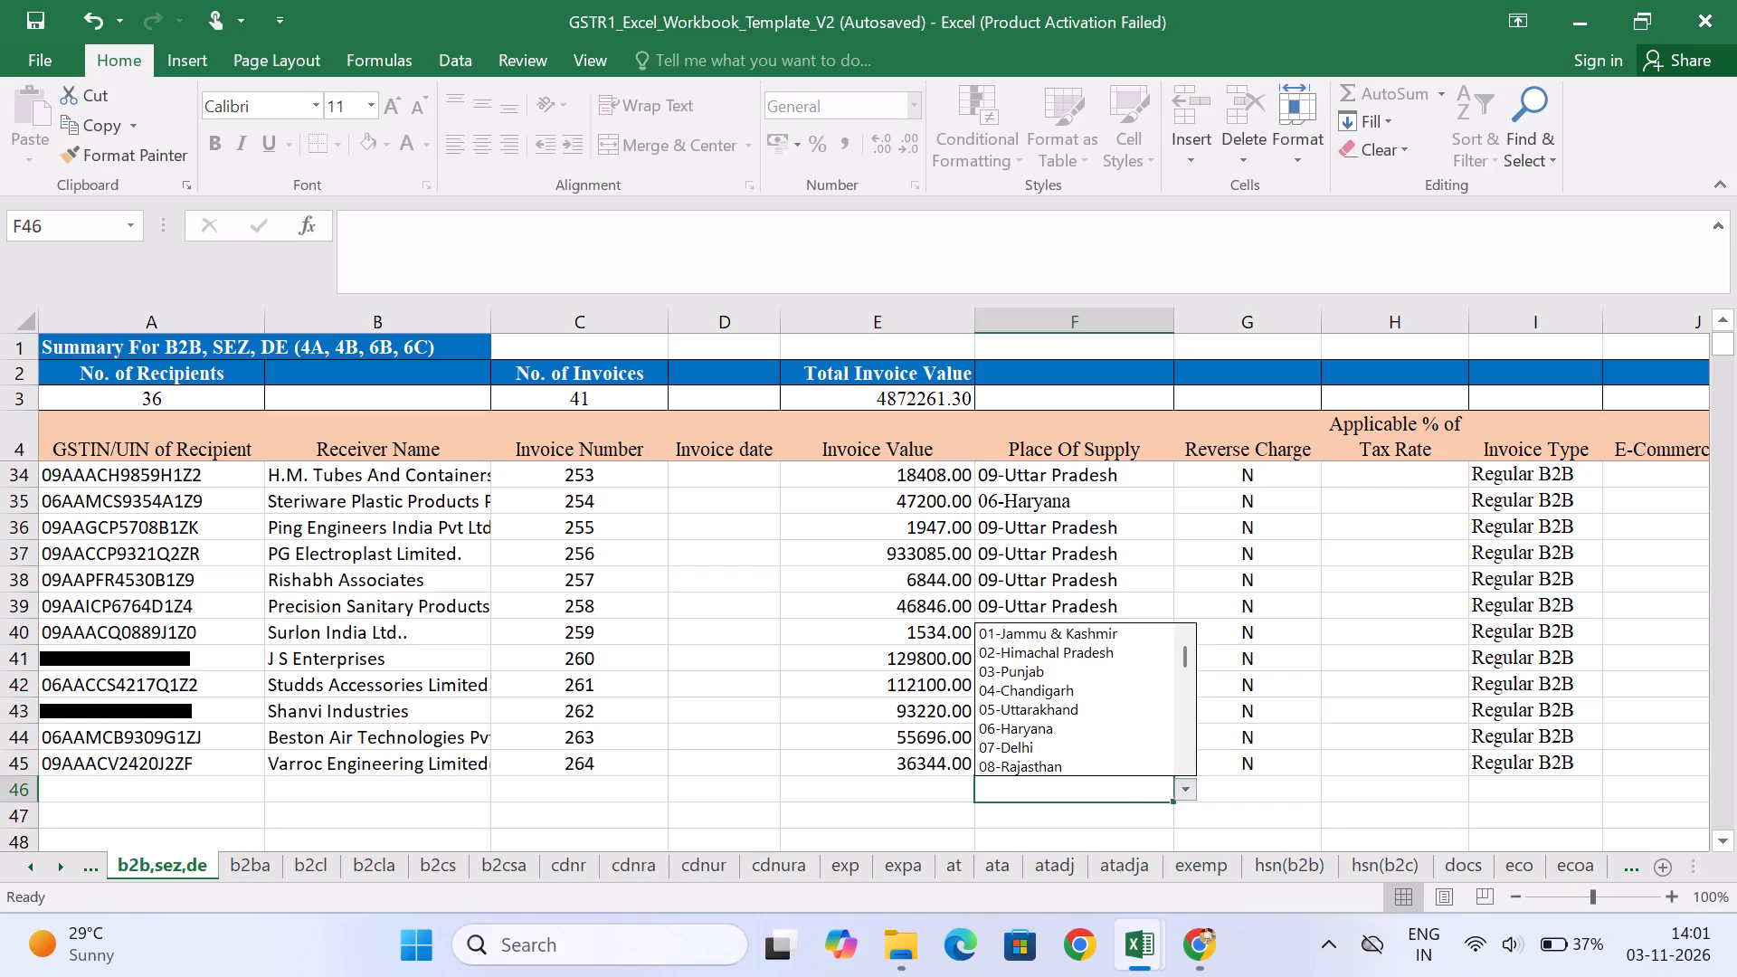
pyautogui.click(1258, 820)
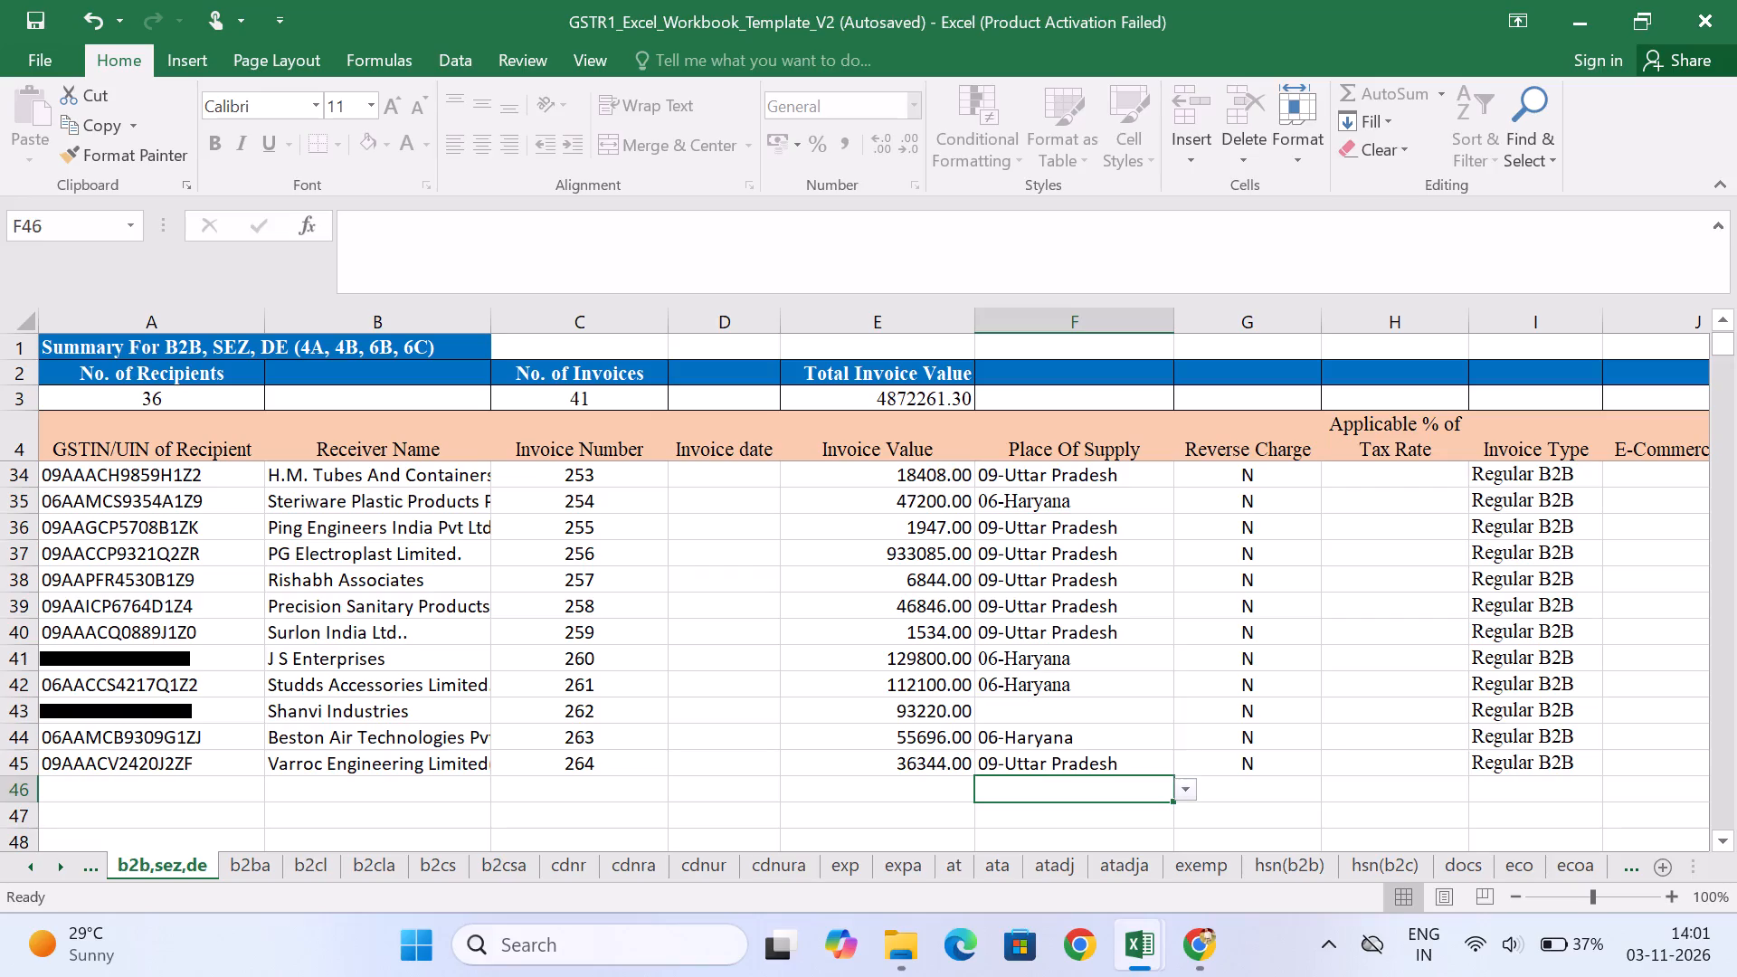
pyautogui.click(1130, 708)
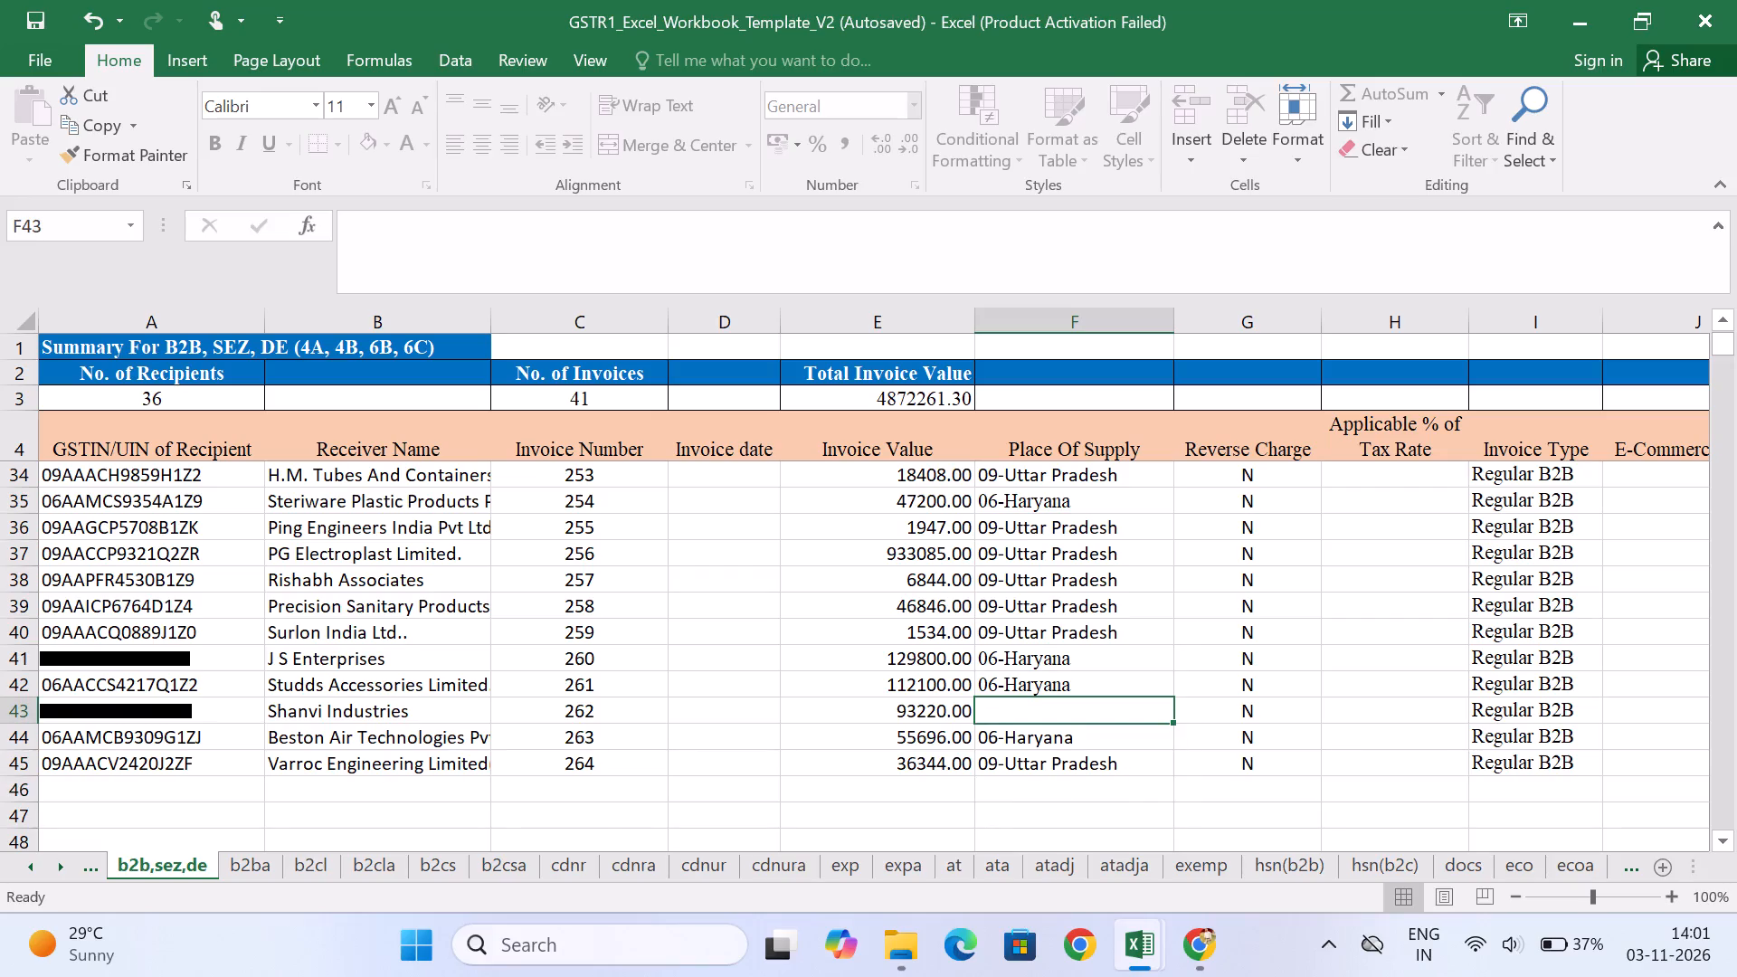
# Choose 07-Delhi from the place of supply list in F46, the empty cell just below the last invoice row.
pyautogui.scroll(8, 1131, 720)
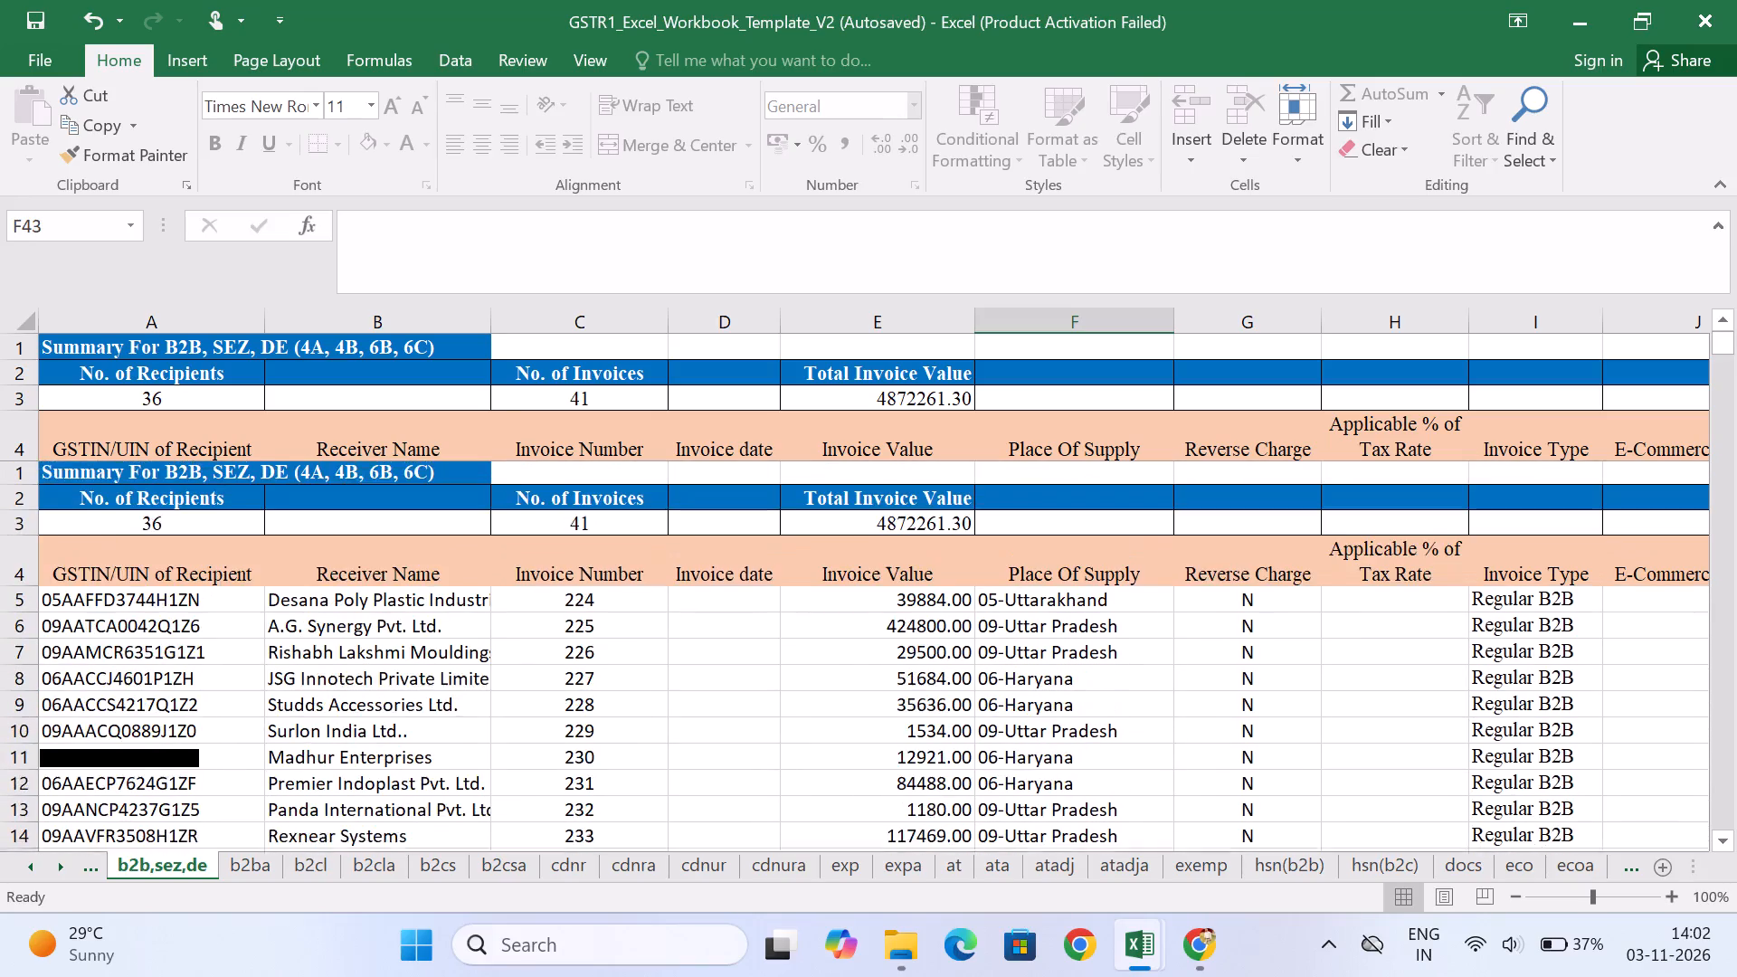
pyautogui.scroll(-4, 1131, 720)
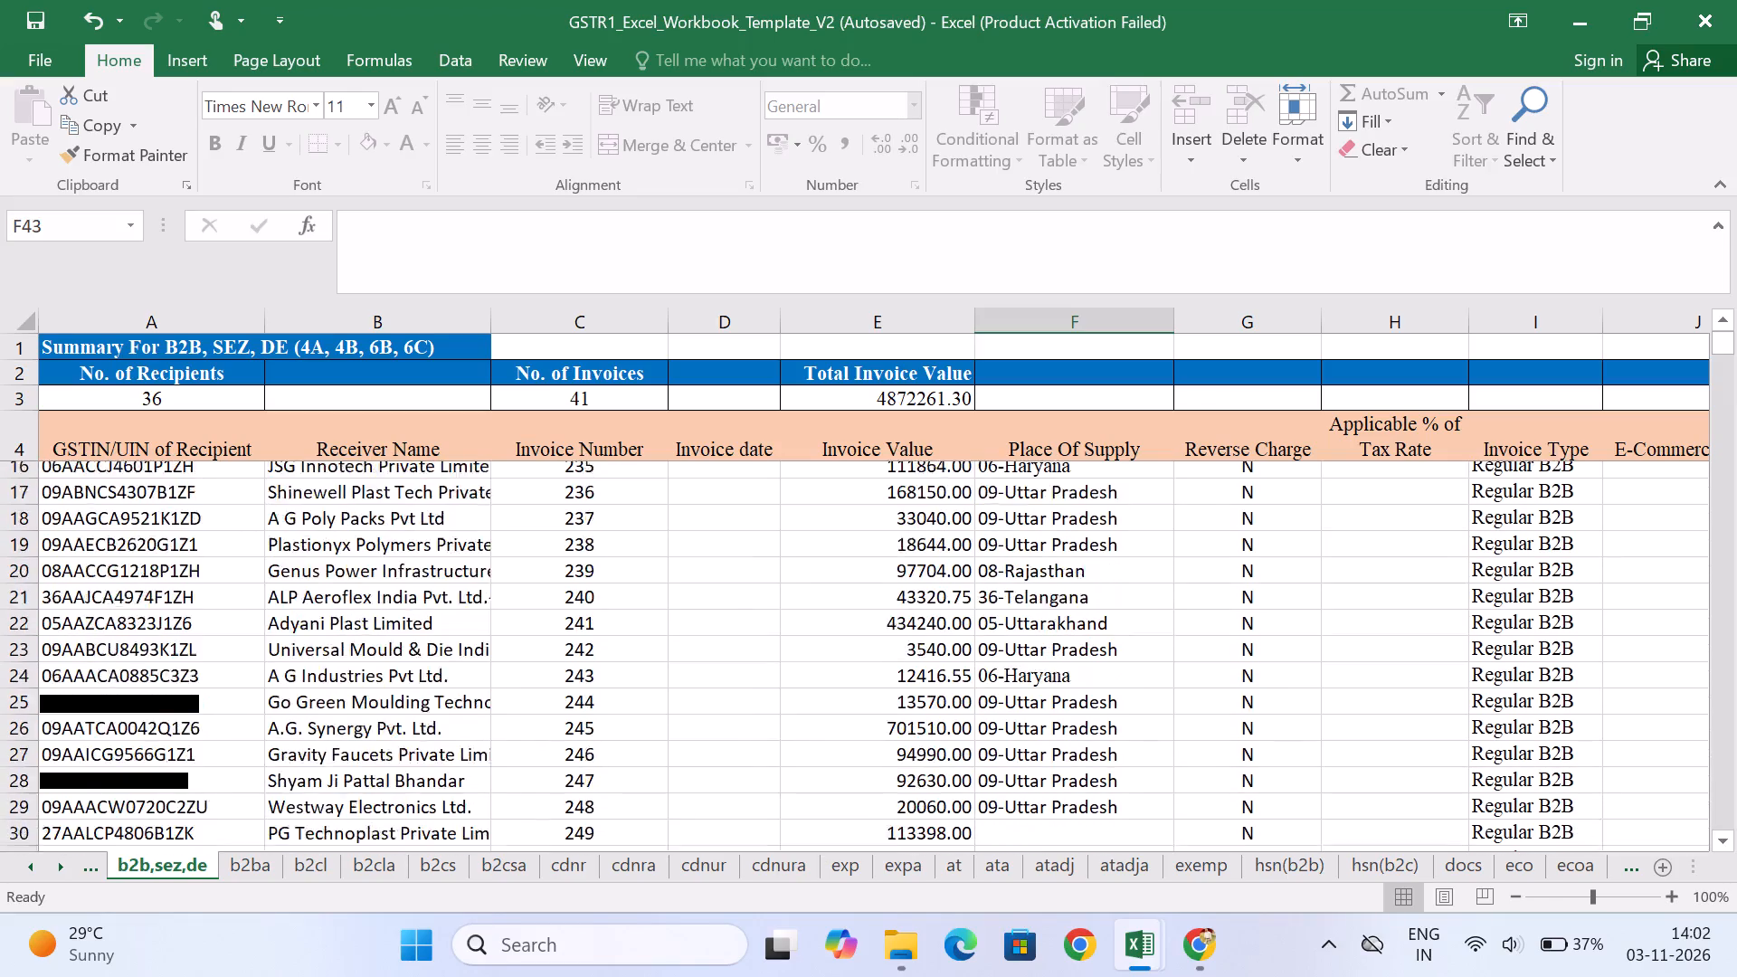
pyautogui.scroll(-1, 1131, 720)
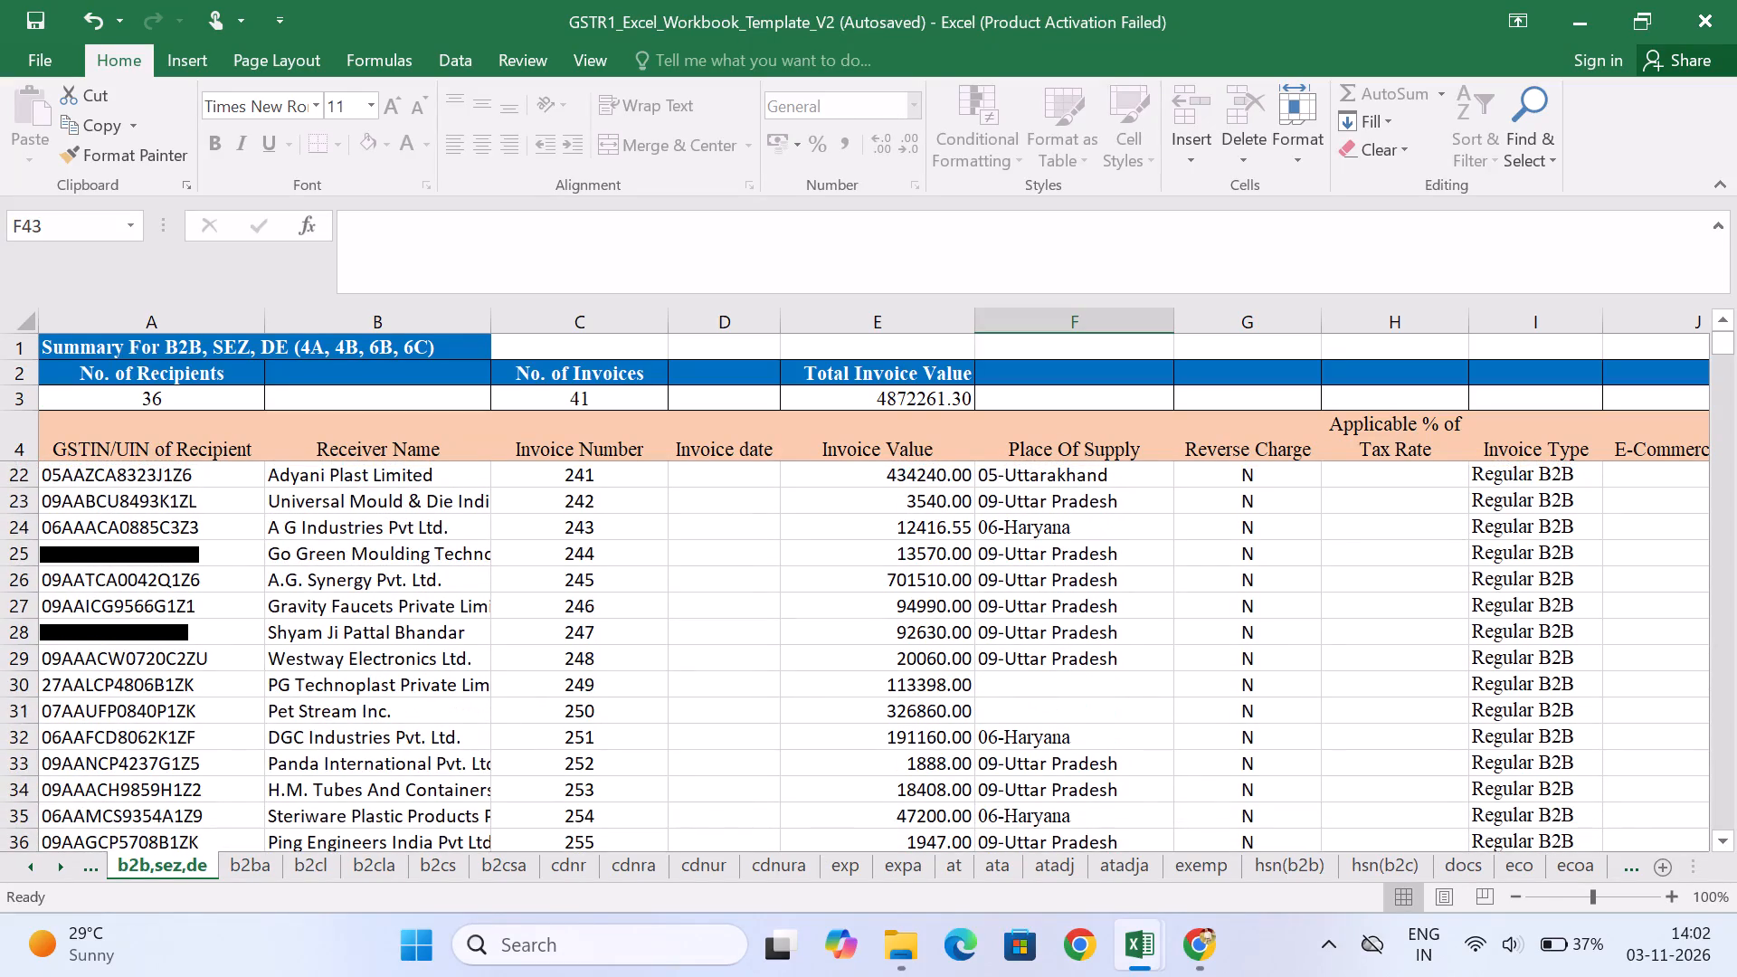
pyautogui.scroll(-4, 1074, 699)
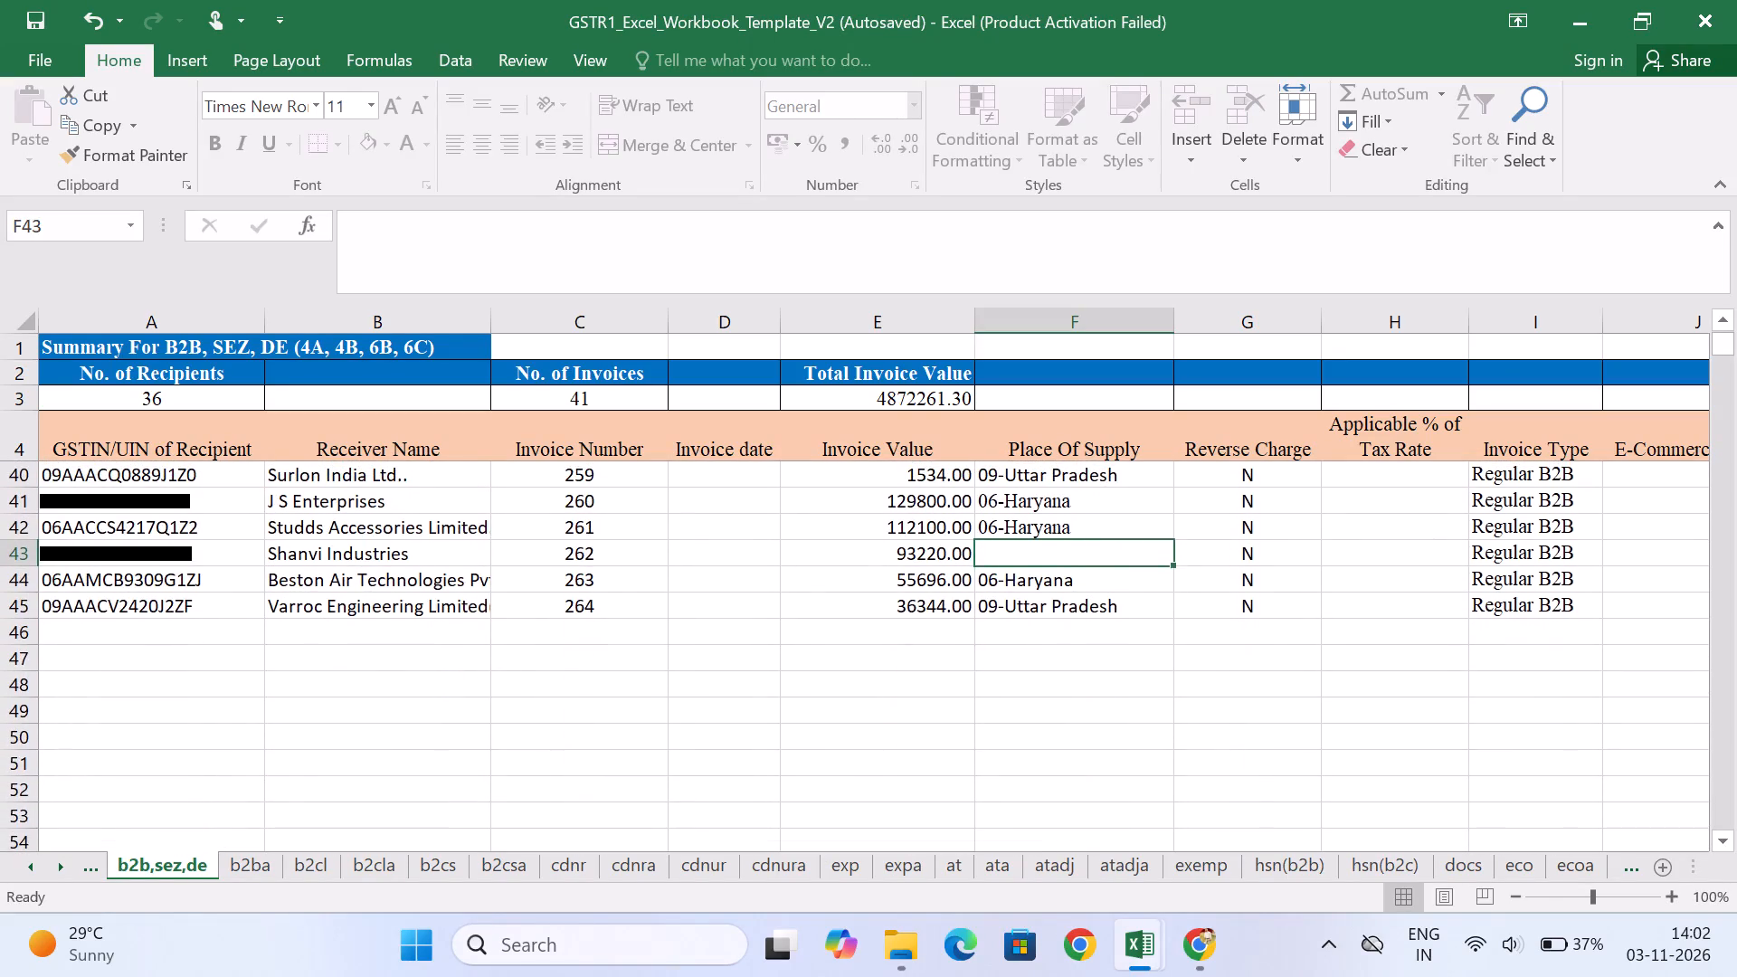
pyautogui.click(1048, 628)
pyautogui.click(1186, 627)
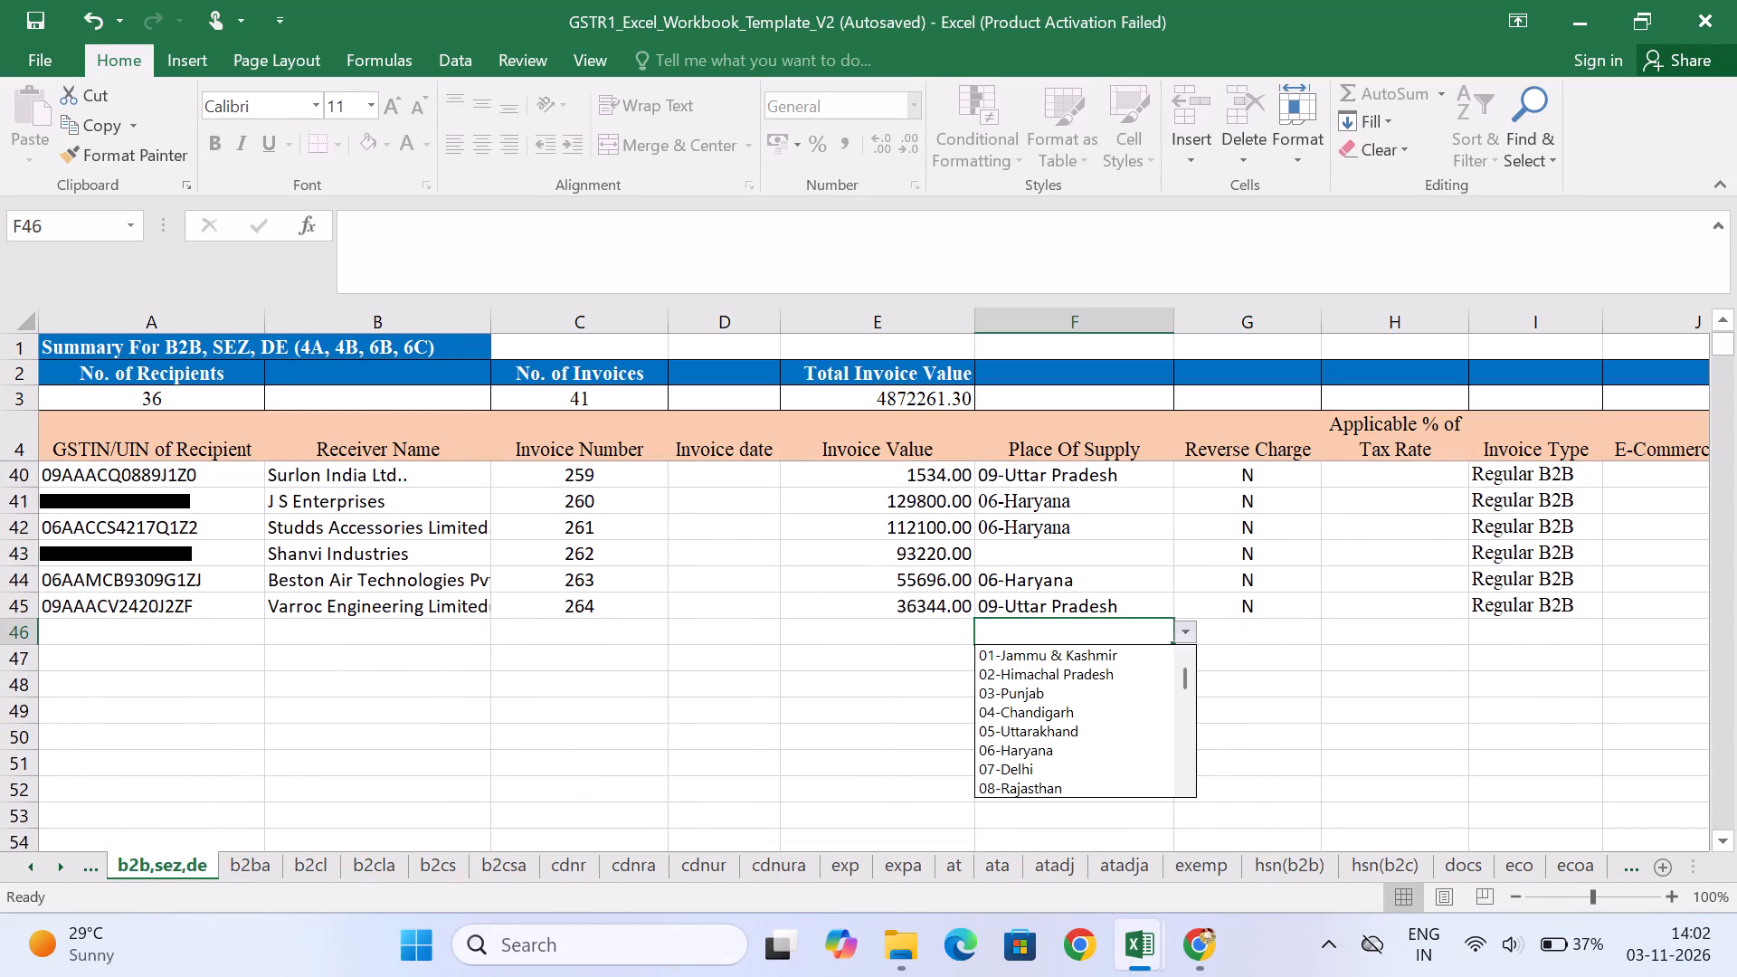
pyautogui.click(1092, 768)
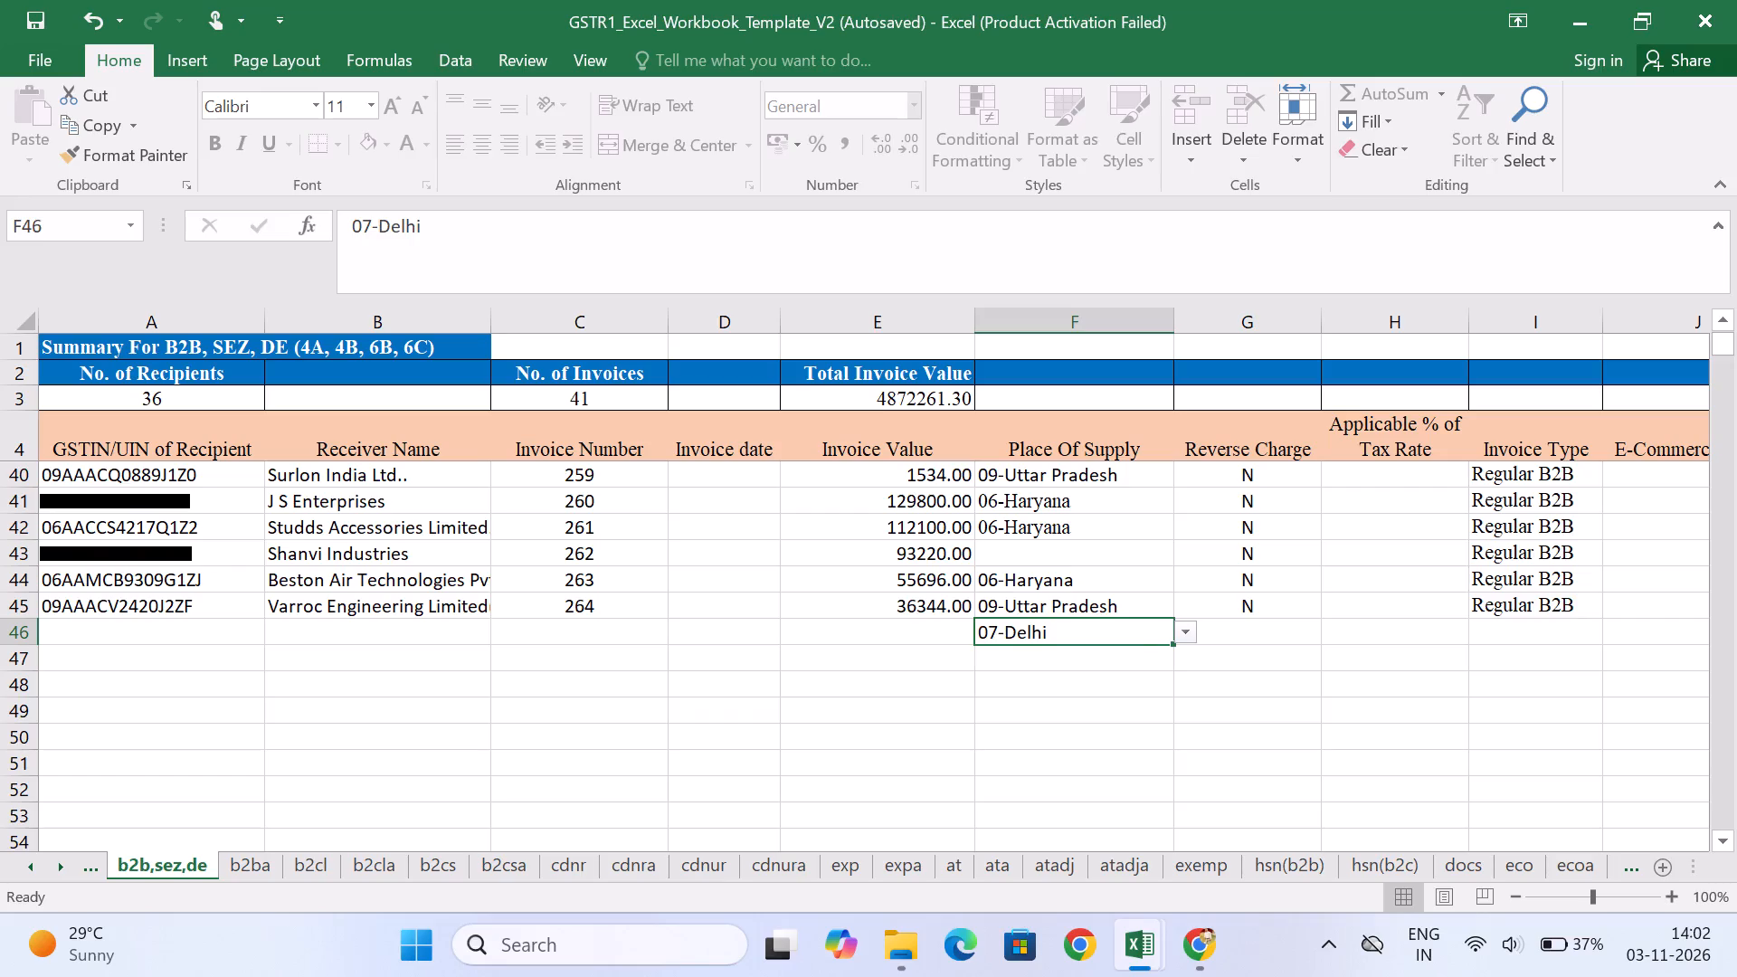
# Copy 07-Delhi from F46 into F43, the Shanvi Industries row for invoice 262.
pyautogui.hotkey('ctrl', 'c')
pyautogui.press('Up')
pyautogui.press('Up')
pyautogui.press('Up')
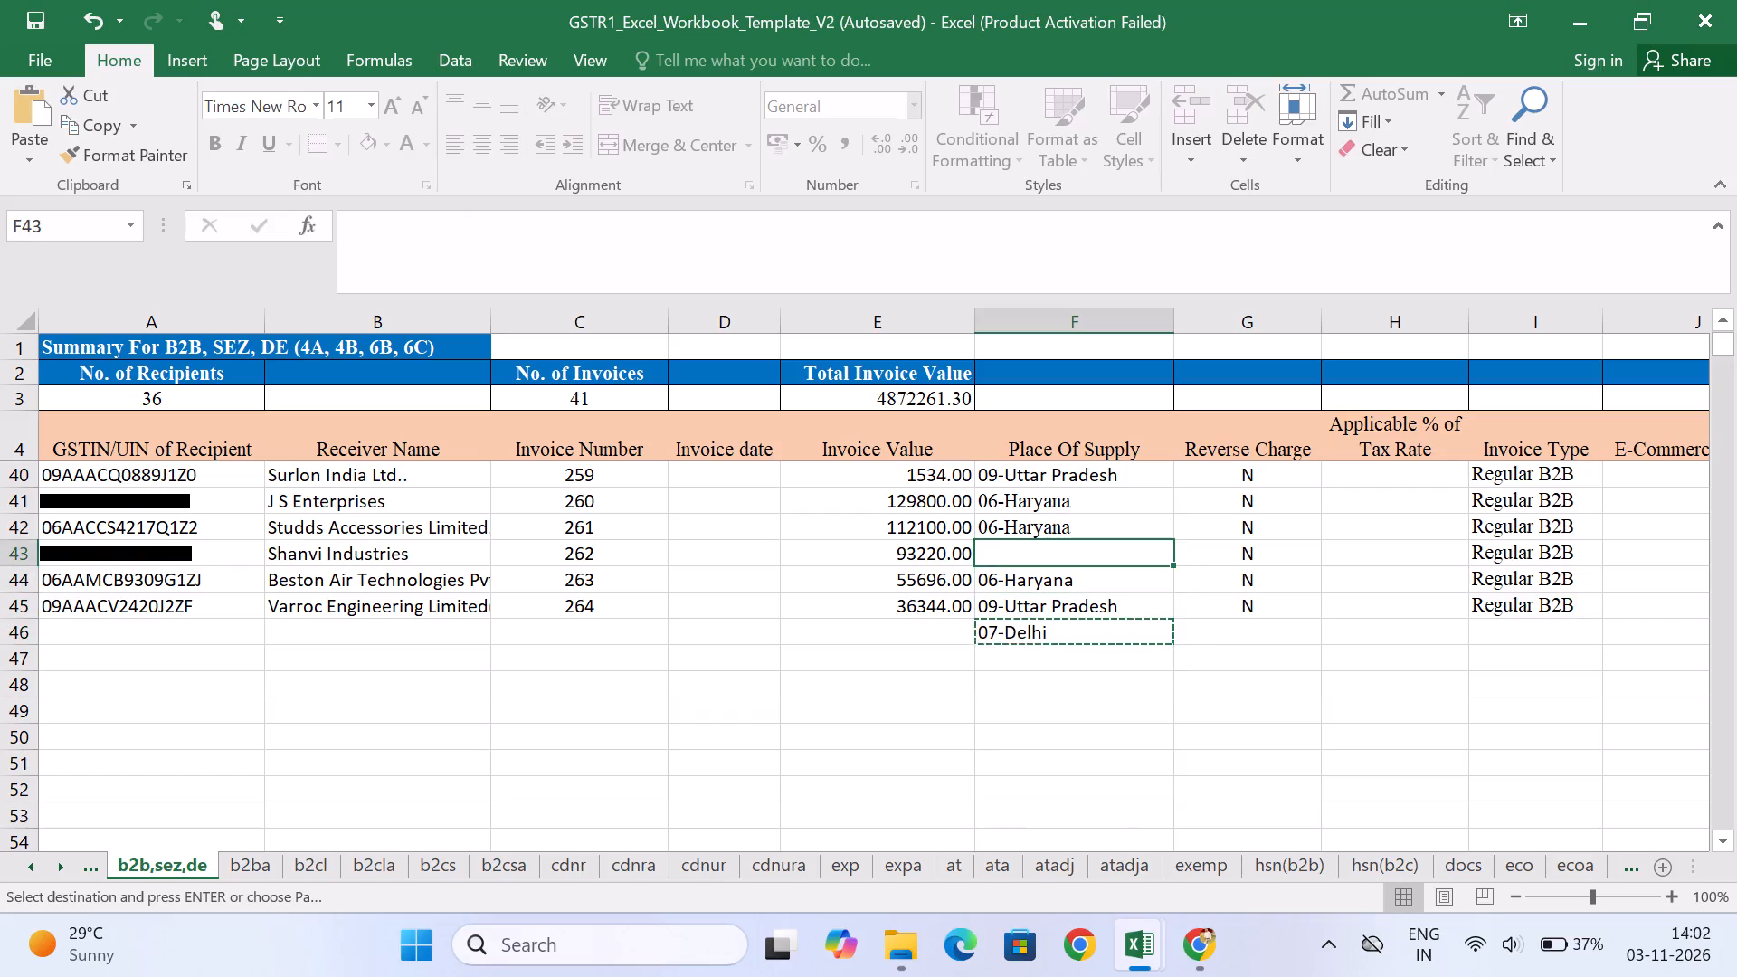
pyautogui.hotkey('ctrl', 'v')
# Paste the copied 07-Delhi into F31, the Pet Stream Inc. row for invoice 250.
pyautogui.press('Up')
pyautogui.hotkey('ctrl', 'Up')
pyautogui.press('Up')
pyautogui.press('Up')
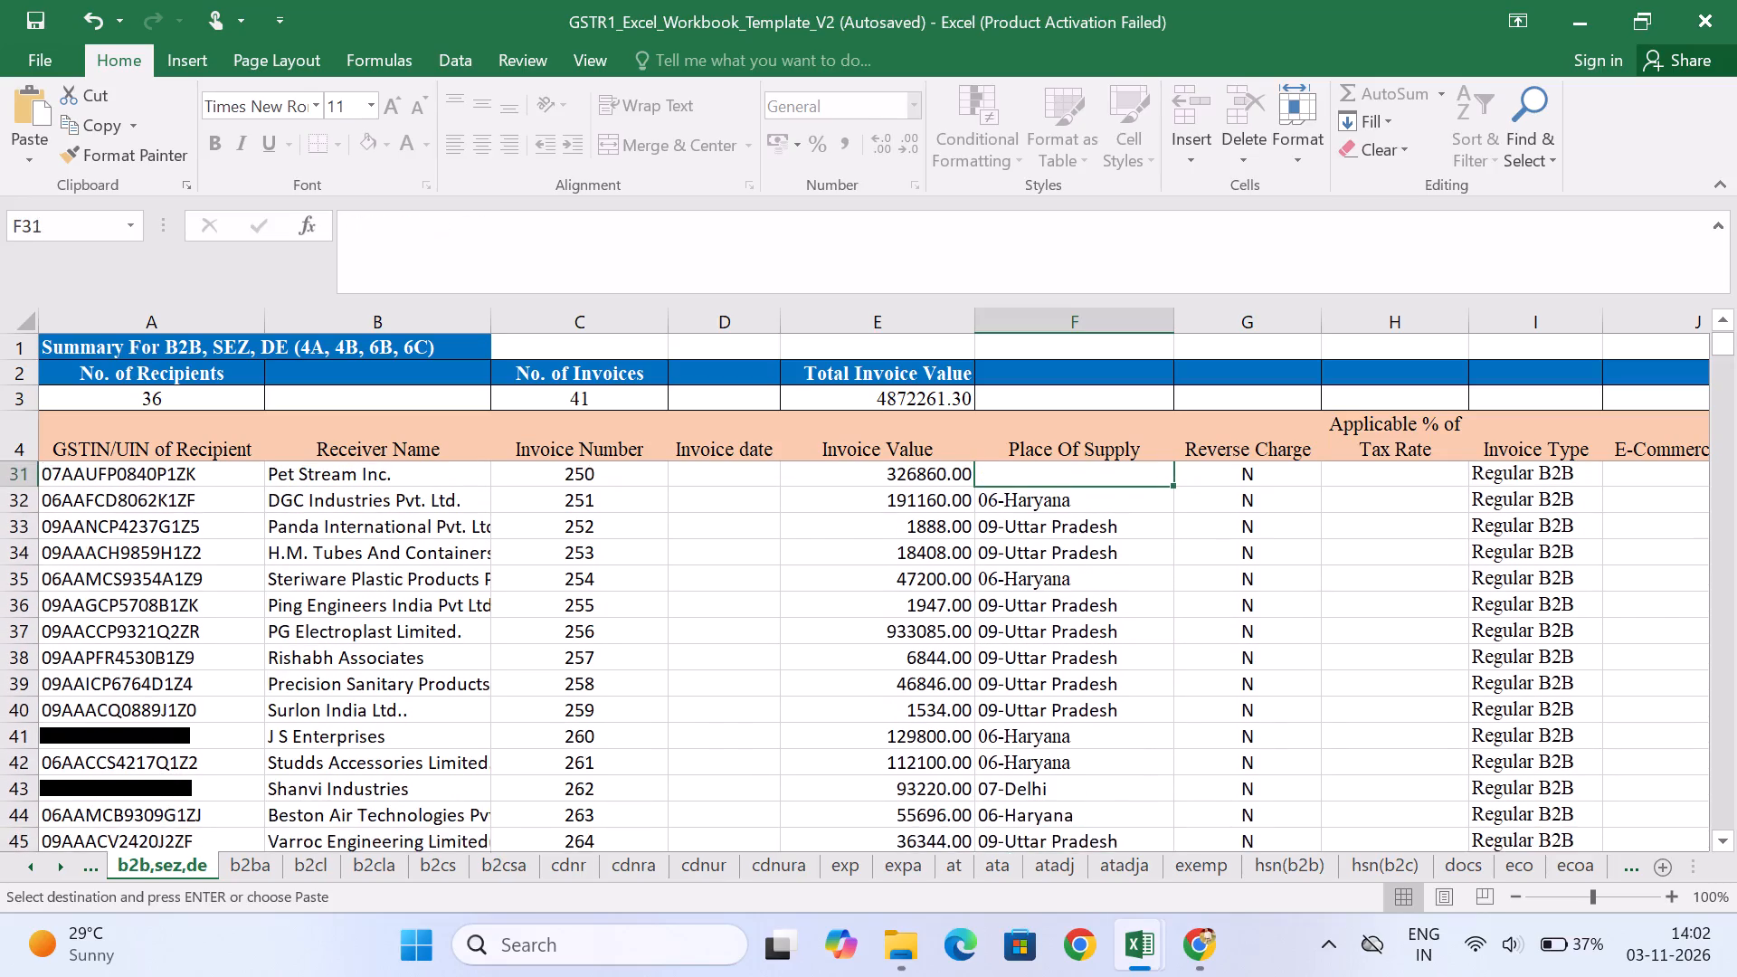
pyautogui.press('Down')
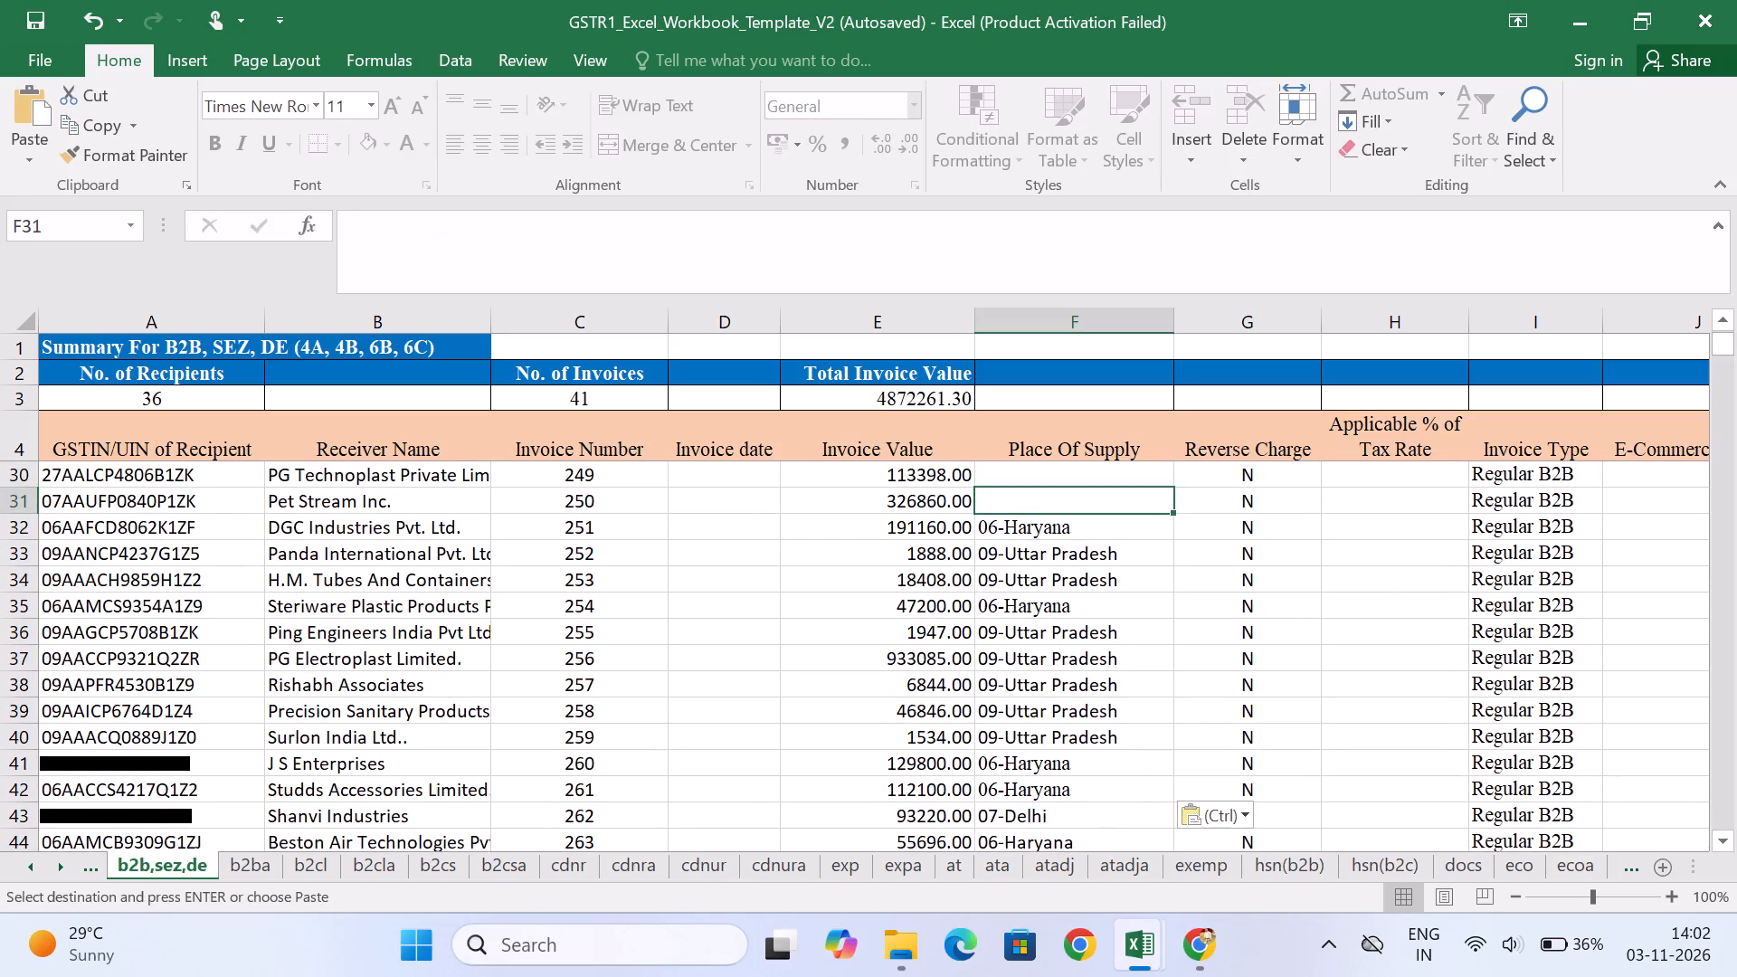
pyautogui.hotkey('ctrl', 'v')
# Change the helper place of supply in F46, just below the last invoice row, to 27-Maharashtra from its list.
pyautogui.hotkey('ctrl', 'Down')
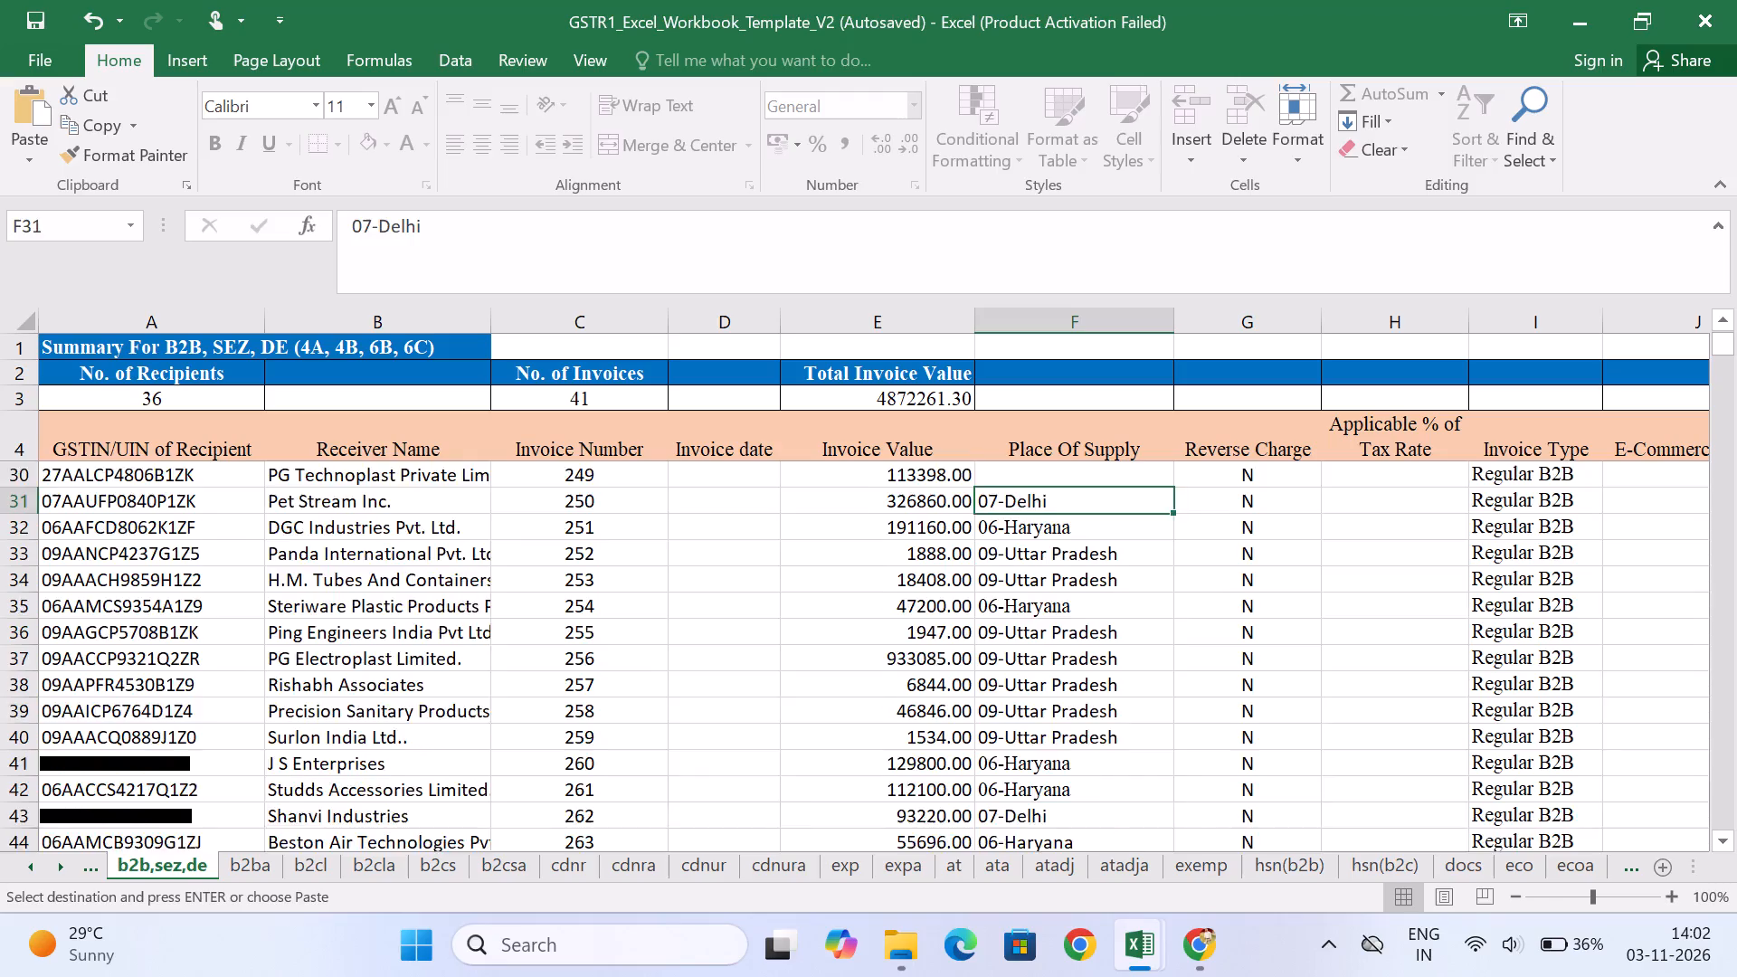
pyautogui.press('Down')
pyautogui.press('Up')
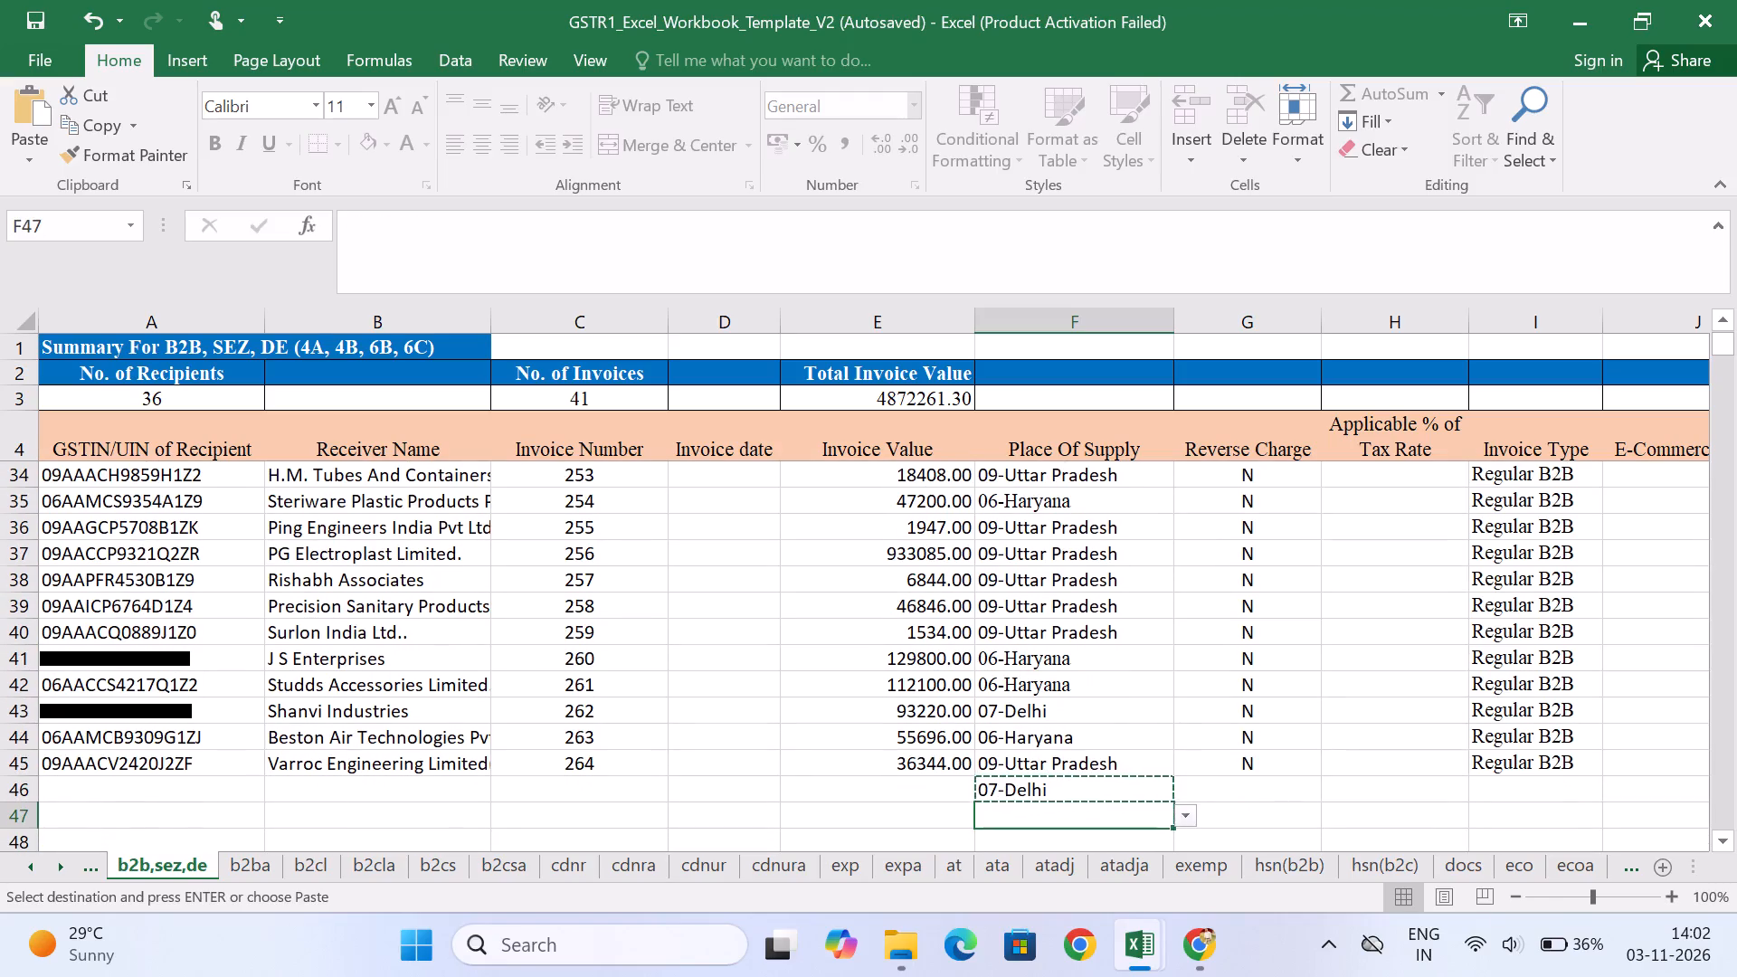
pyautogui.click(1189, 788)
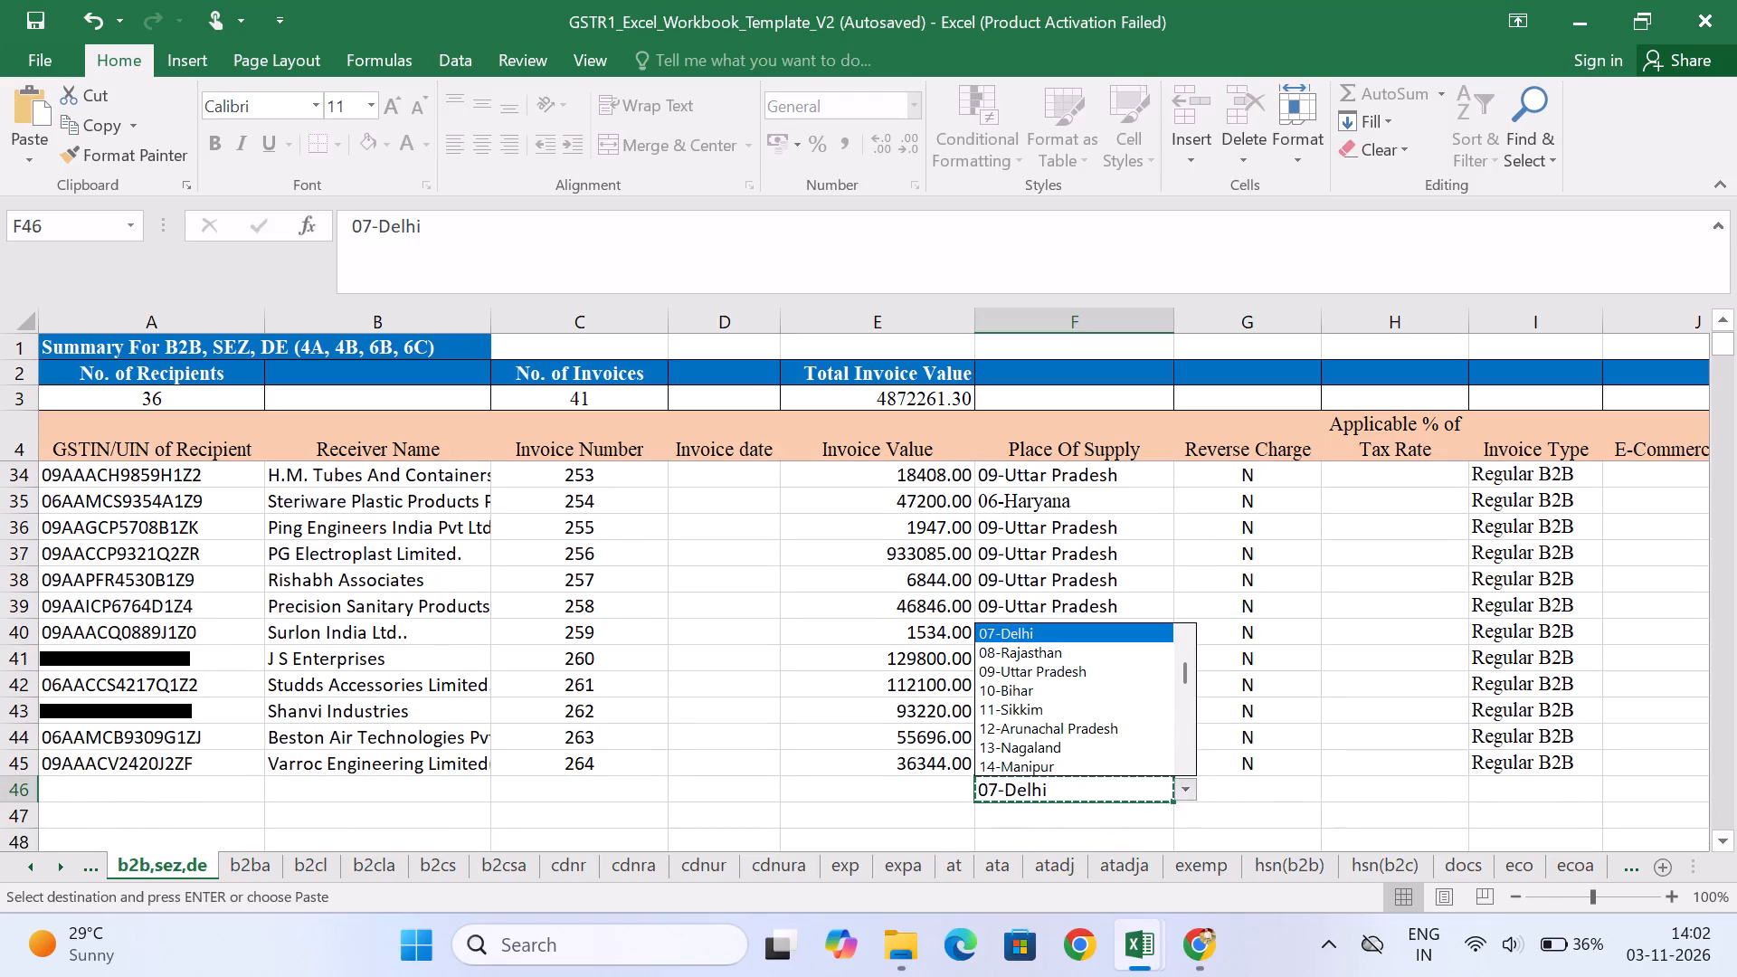
pyautogui.scroll(-7, 1092, 746)
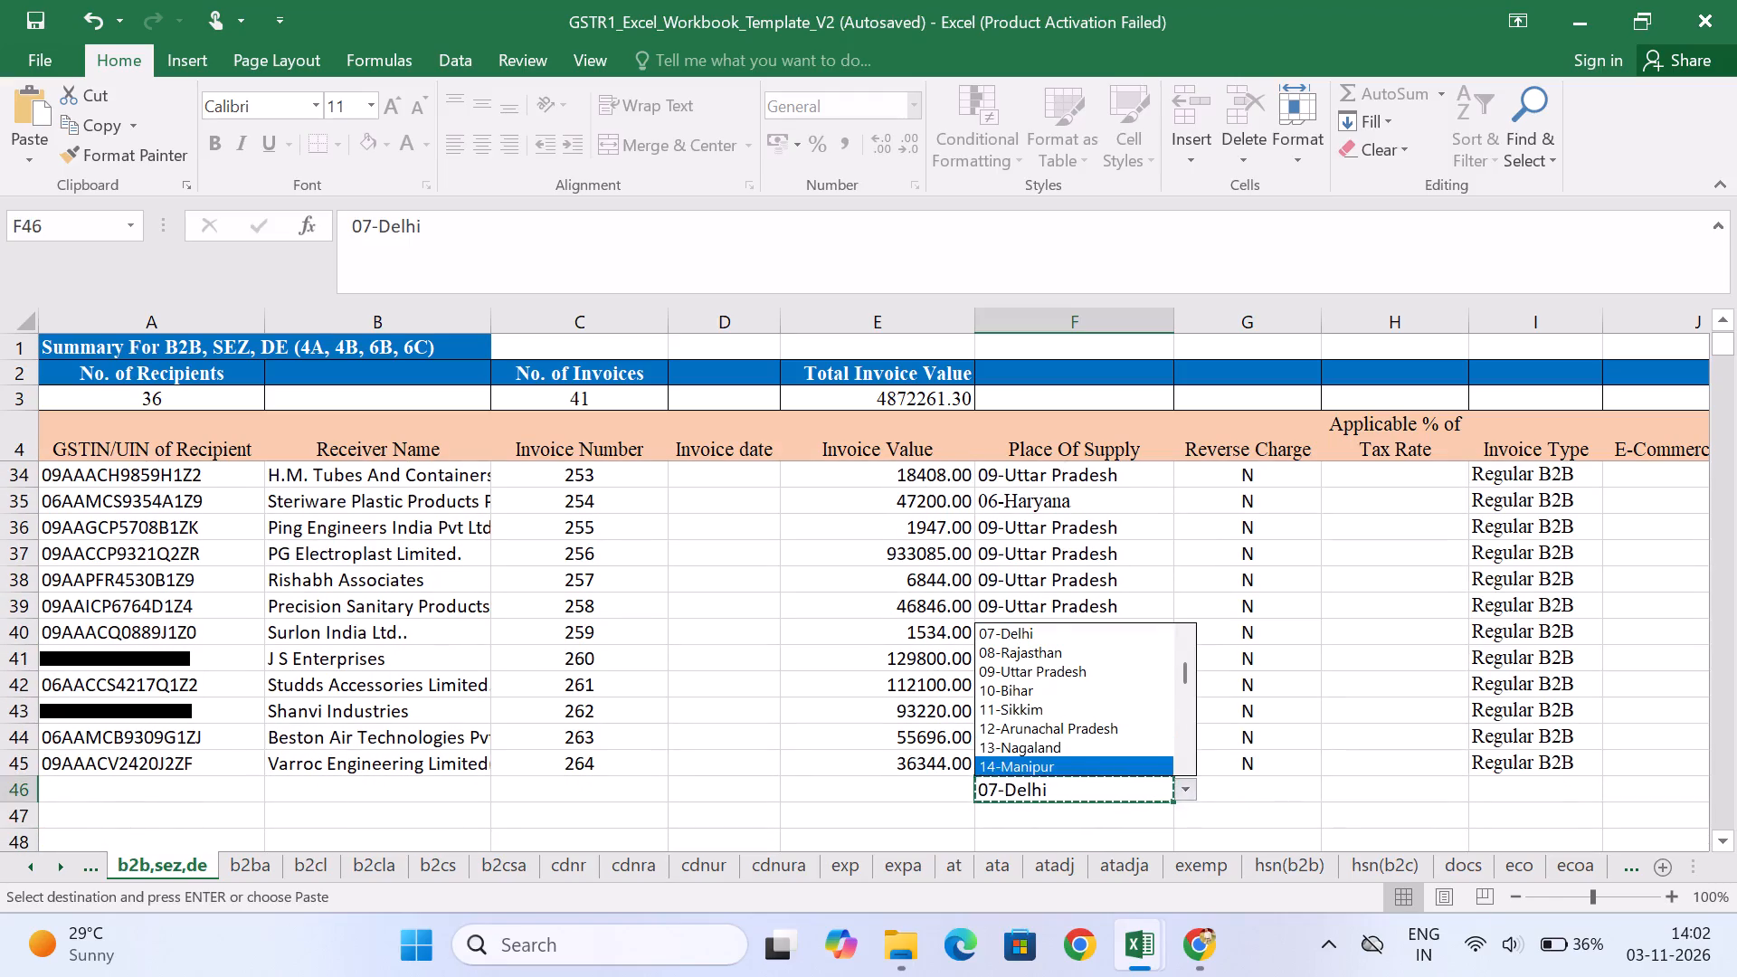
pyautogui.tripleClick(1184, 757)
pyautogui.tripleClick(1184, 757)
pyautogui.tripleClick(1184, 757)
pyautogui.tripleClick(1184, 757)
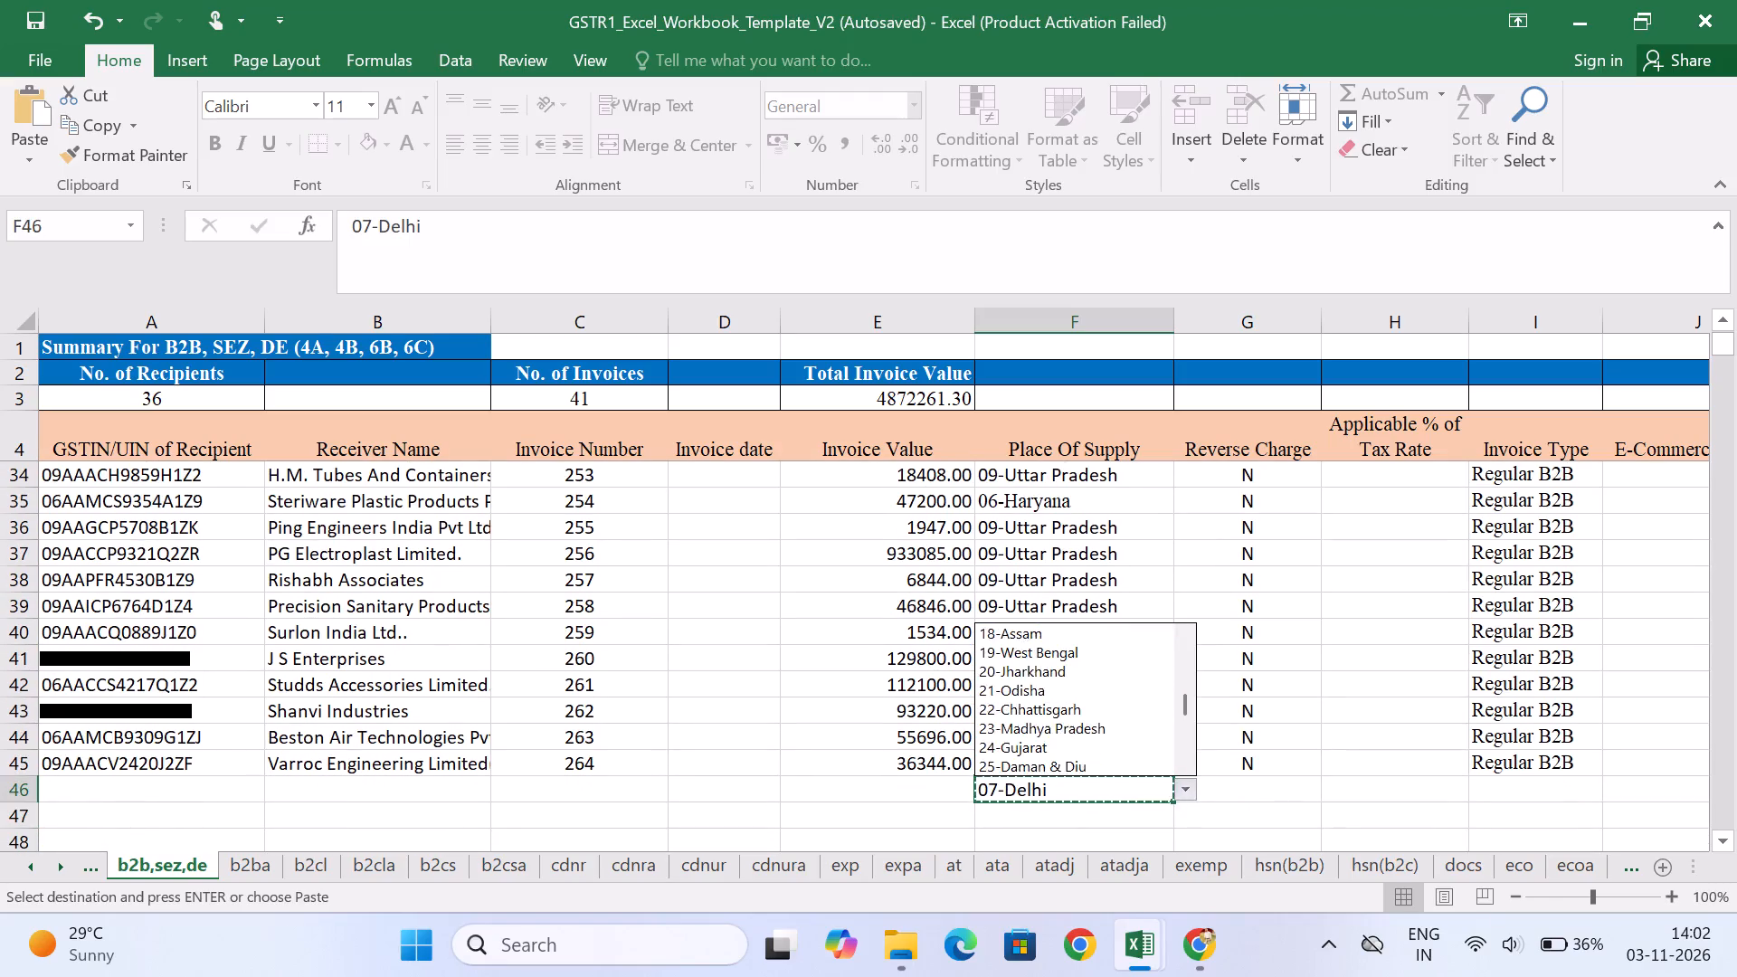
pyautogui.click(1184, 757)
pyautogui.click(1077, 751)
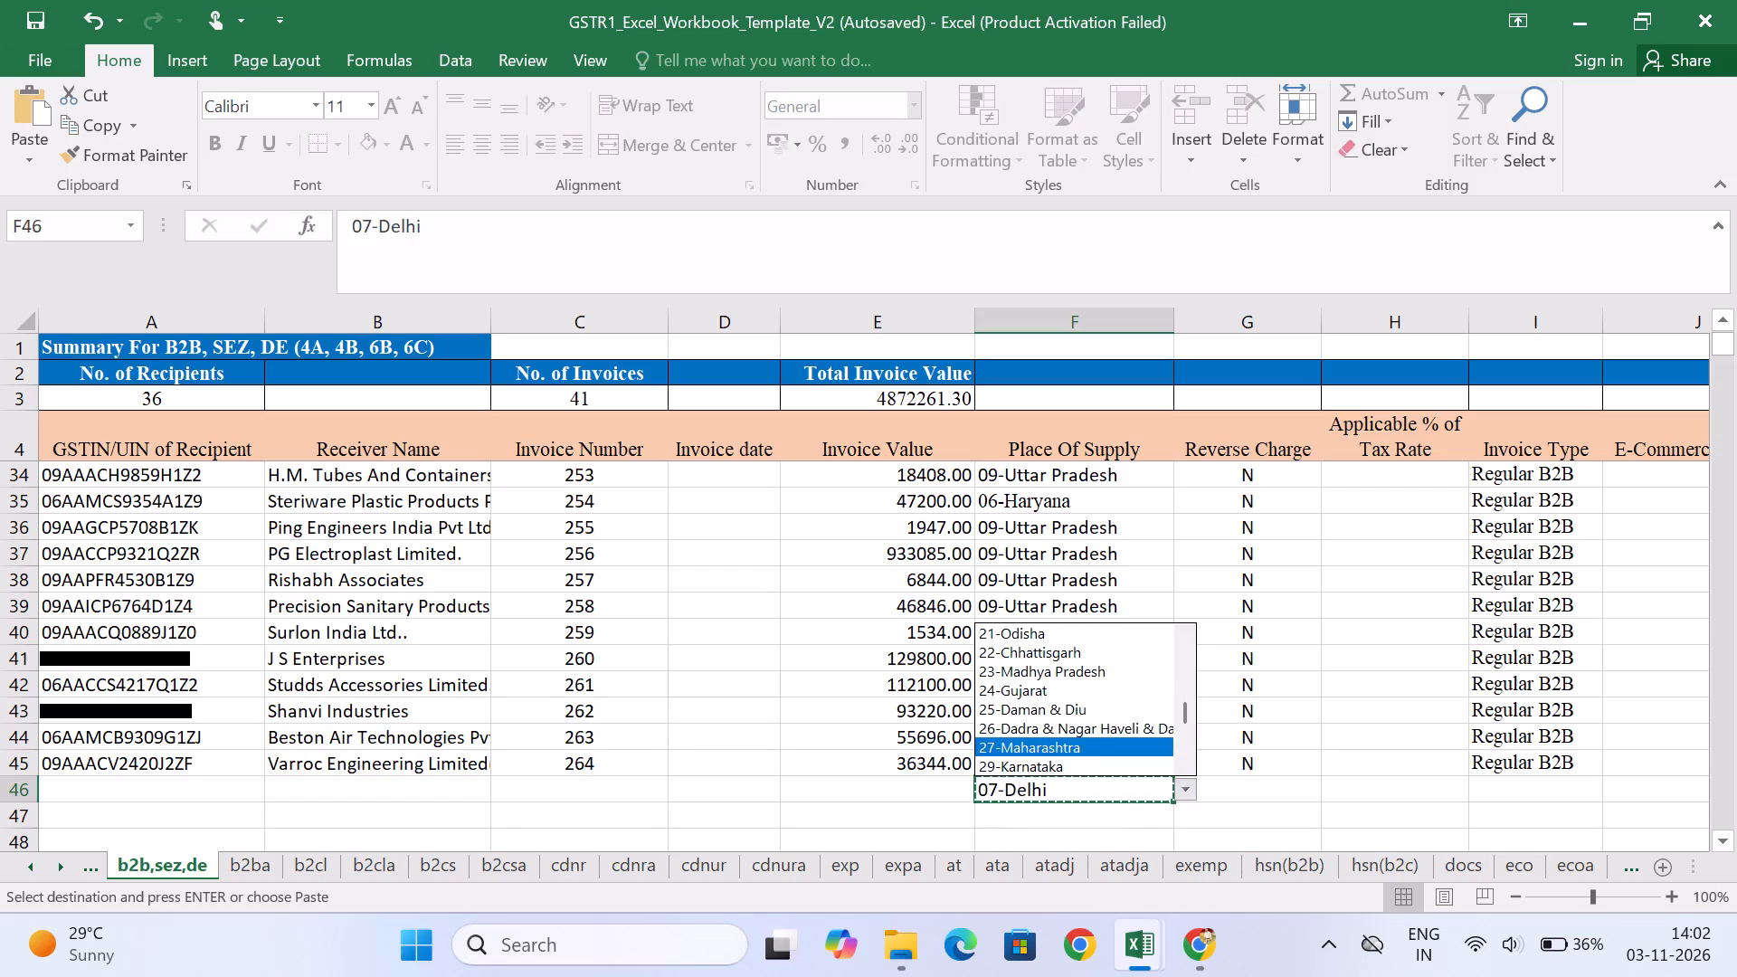
# Copy 27-Maharashtra from F46 into F30, the PG Technoplast row for invoice 249.
pyautogui.hotkey('ctrl', 'c')
pyautogui.press('Up')
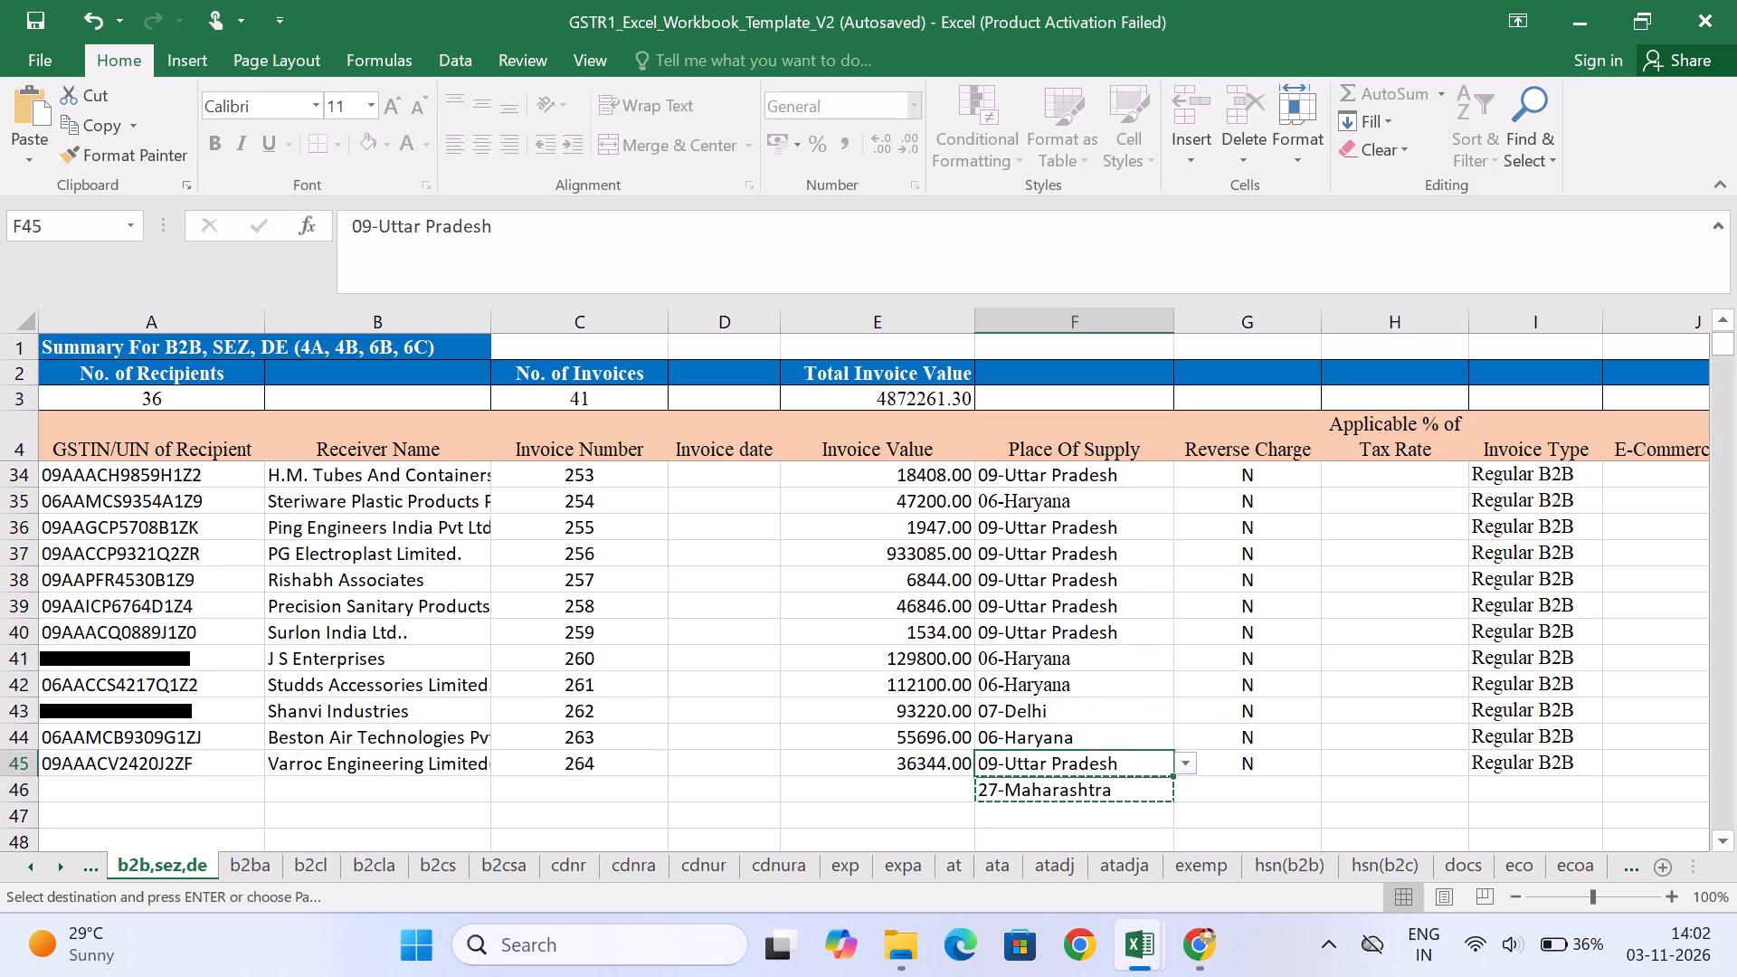
pyautogui.hotkey('ctrl', 'Up')
pyautogui.press('Up')
pyautogui.hotkey('ctrl', 'v')
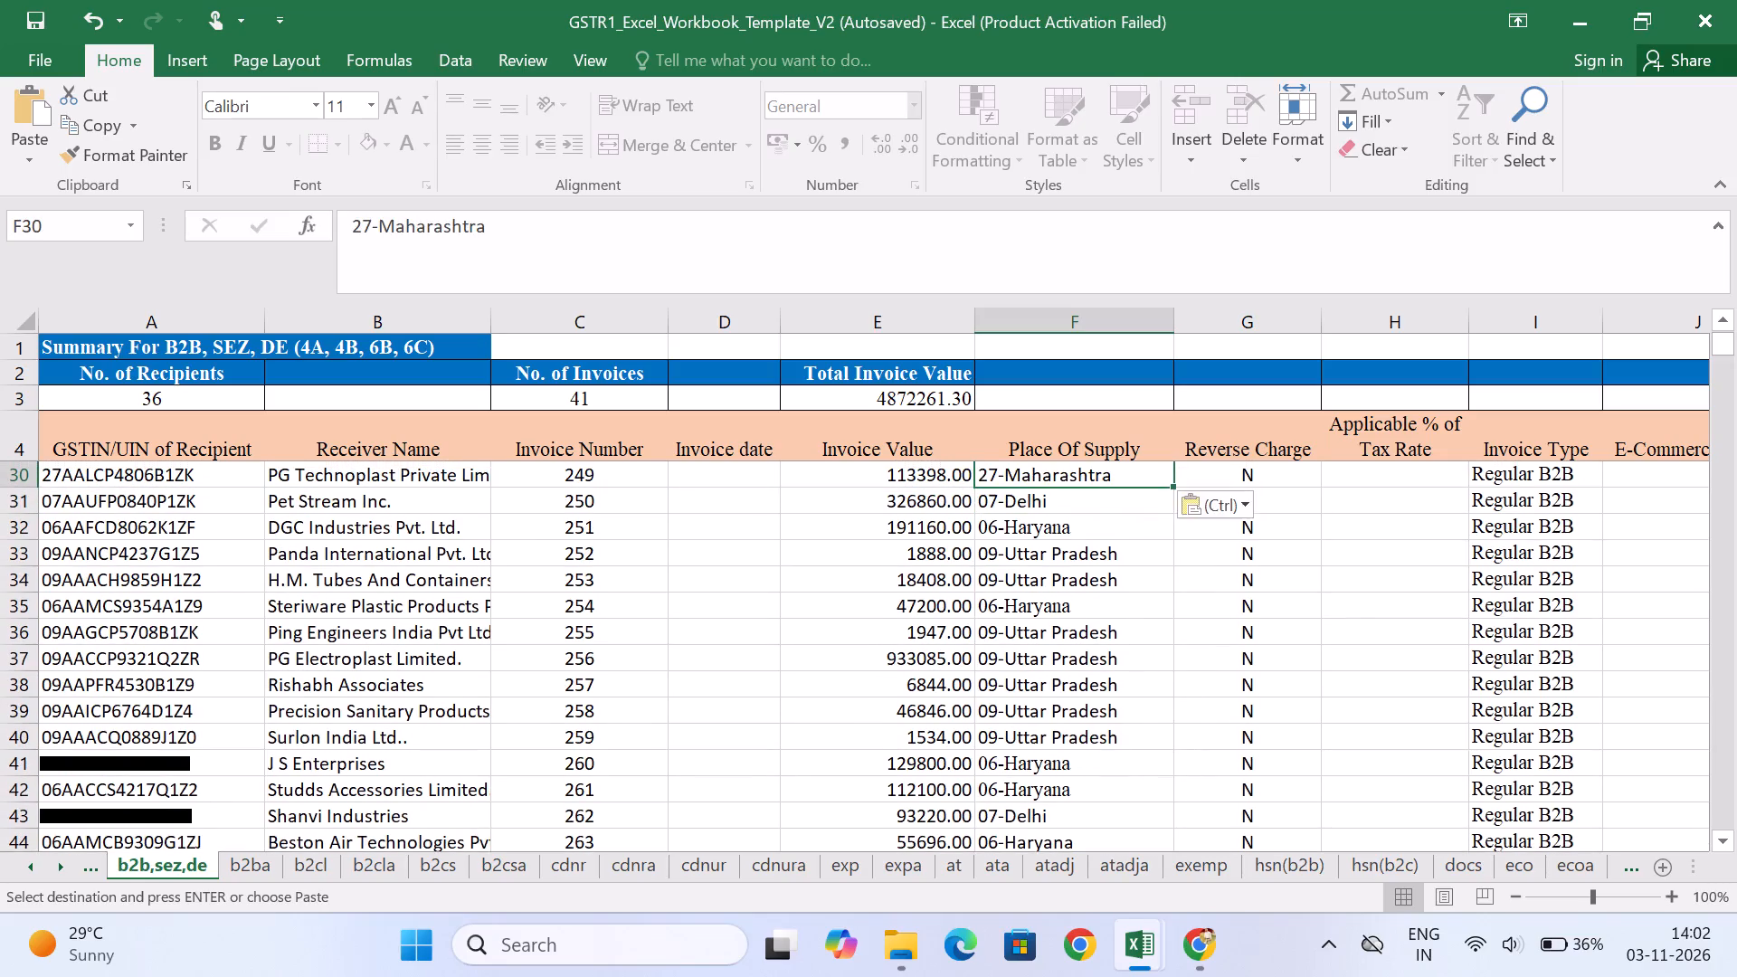
# Delete the helper place of supply entry from F46, below the last invoice row.
pyautogui.press('Up')
pyautogui.press('Up')
pyautogui.press('Up')
pyautogui.hotkey('ctrl', 'Down')
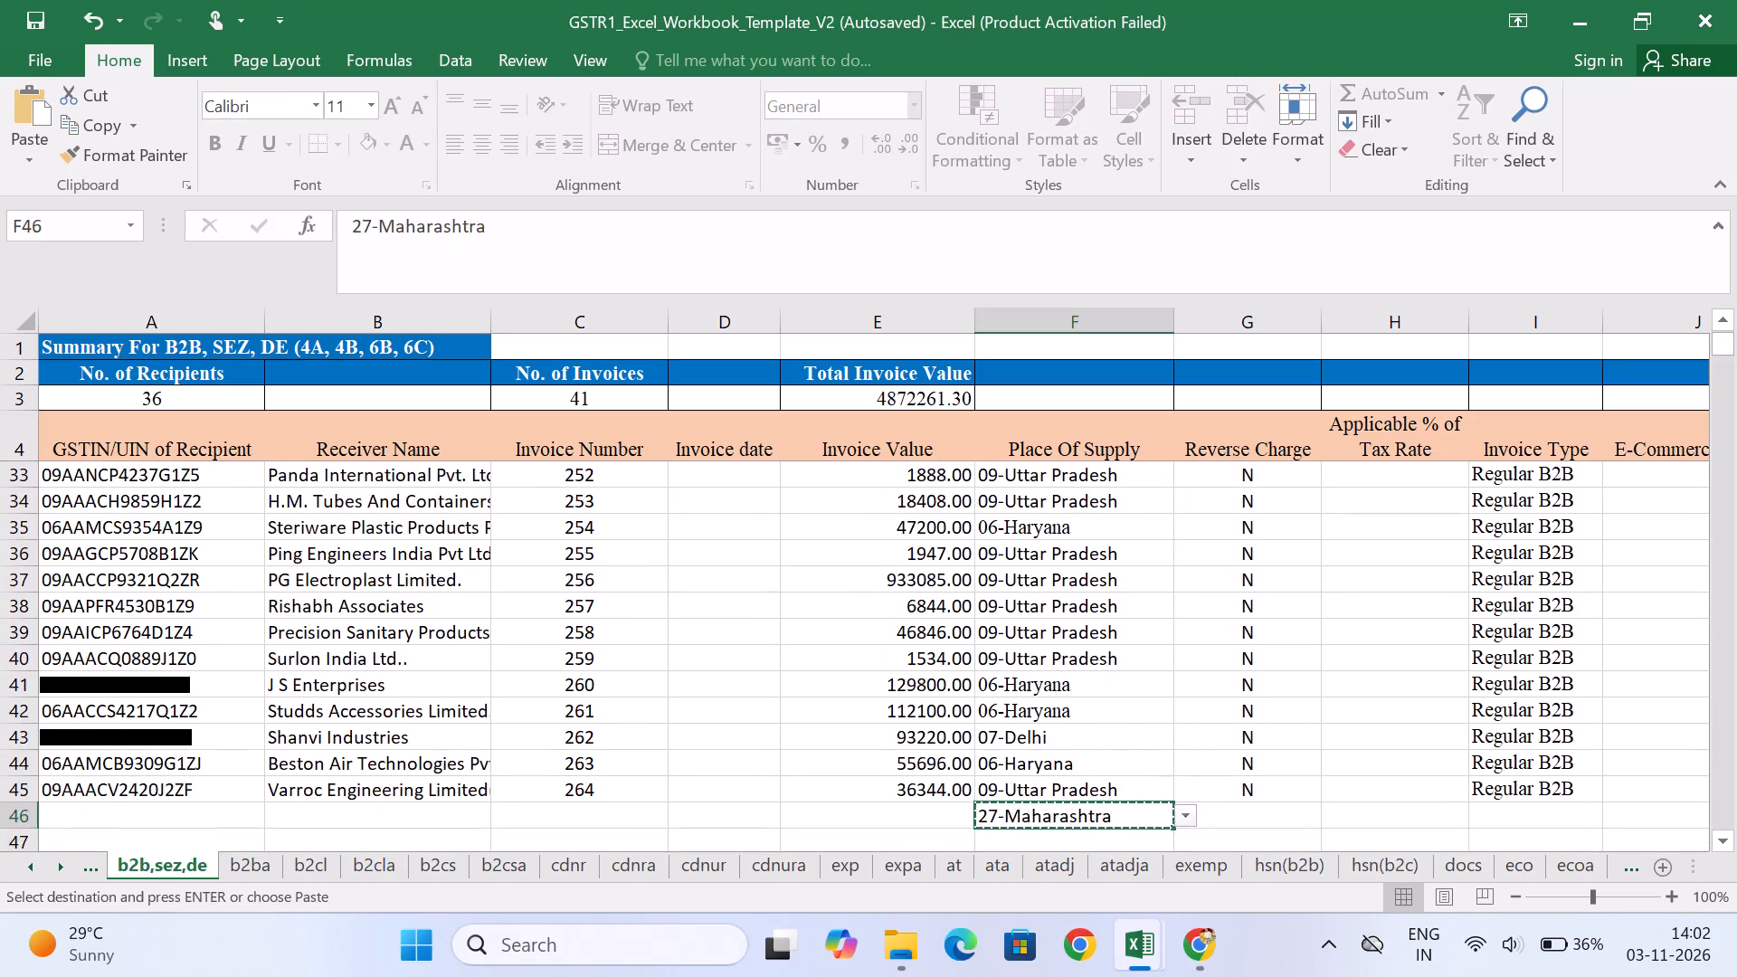
pyautogui.press('Down')
pyautogui.press('Up')
pyautogui.press('Delete')
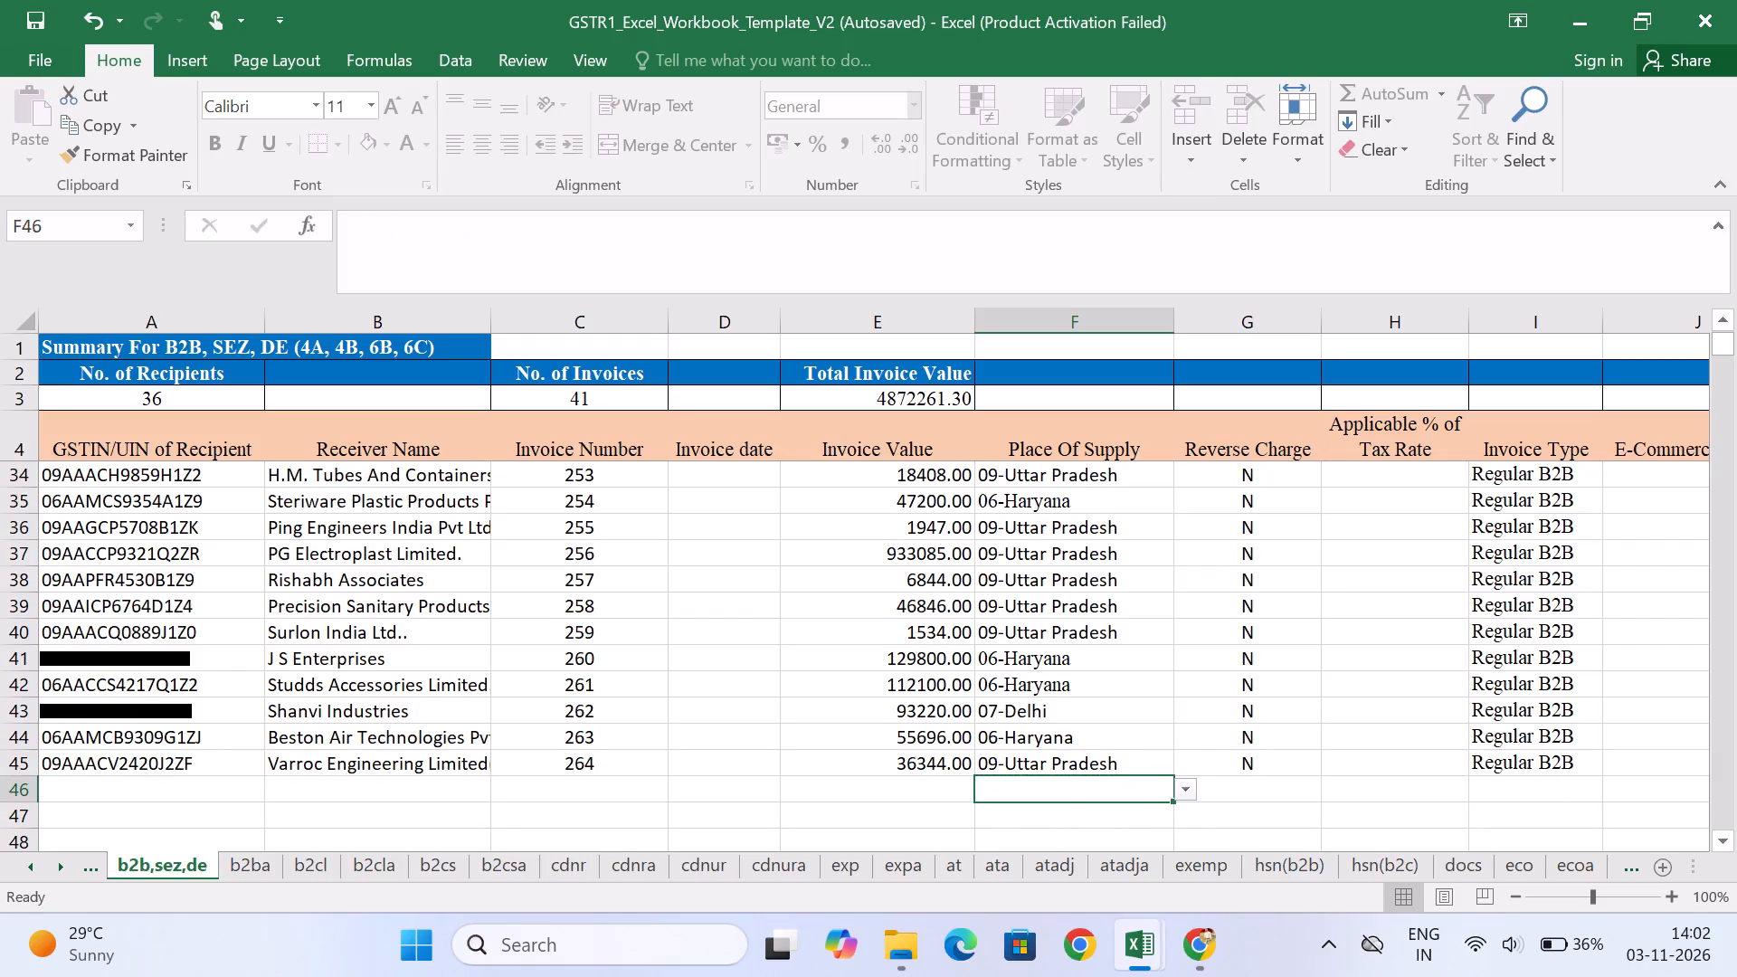
# Check the Place Of Supply column from the first invoice row, 224, downward for remaining blanks.
pyautogui.press('Up')
pyautogui.hotkey('ctrl', 'Up')
pyautogui.press('Down')
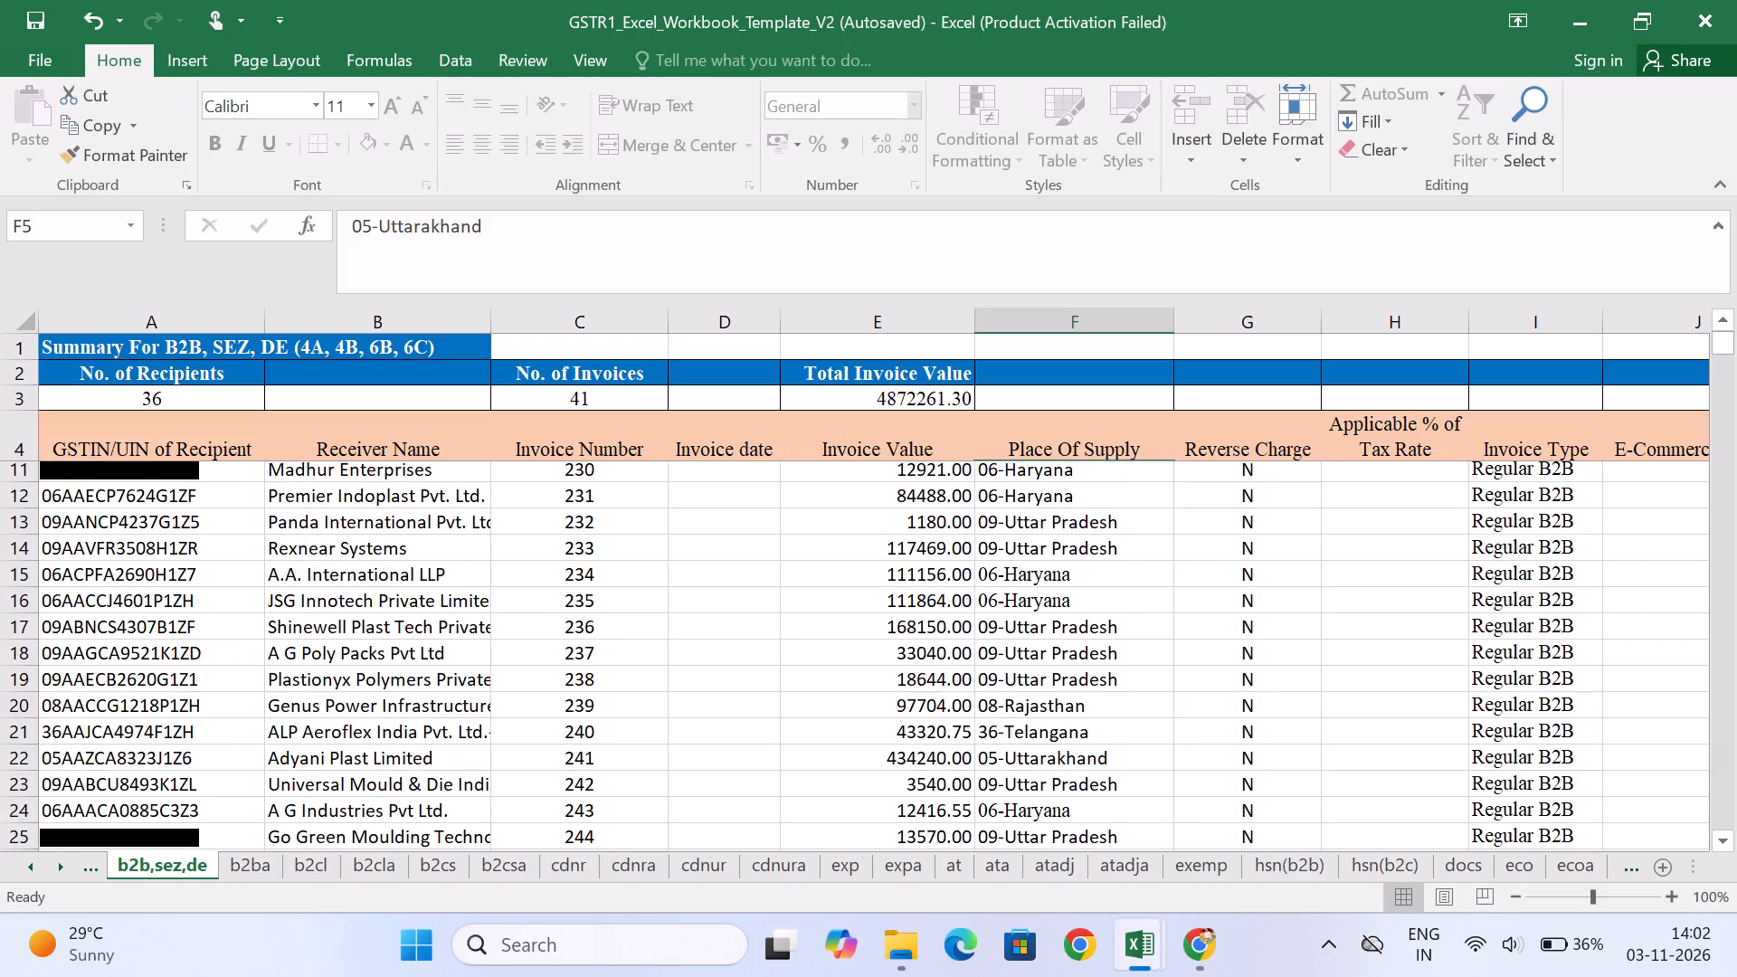
pyautogui.press('Down')
pyautogui.press('Down')
pyautogui.press('Down')
pyautogui.press('Down')
pyautogui.press('Down')
pyautogui.click(1049, 754)
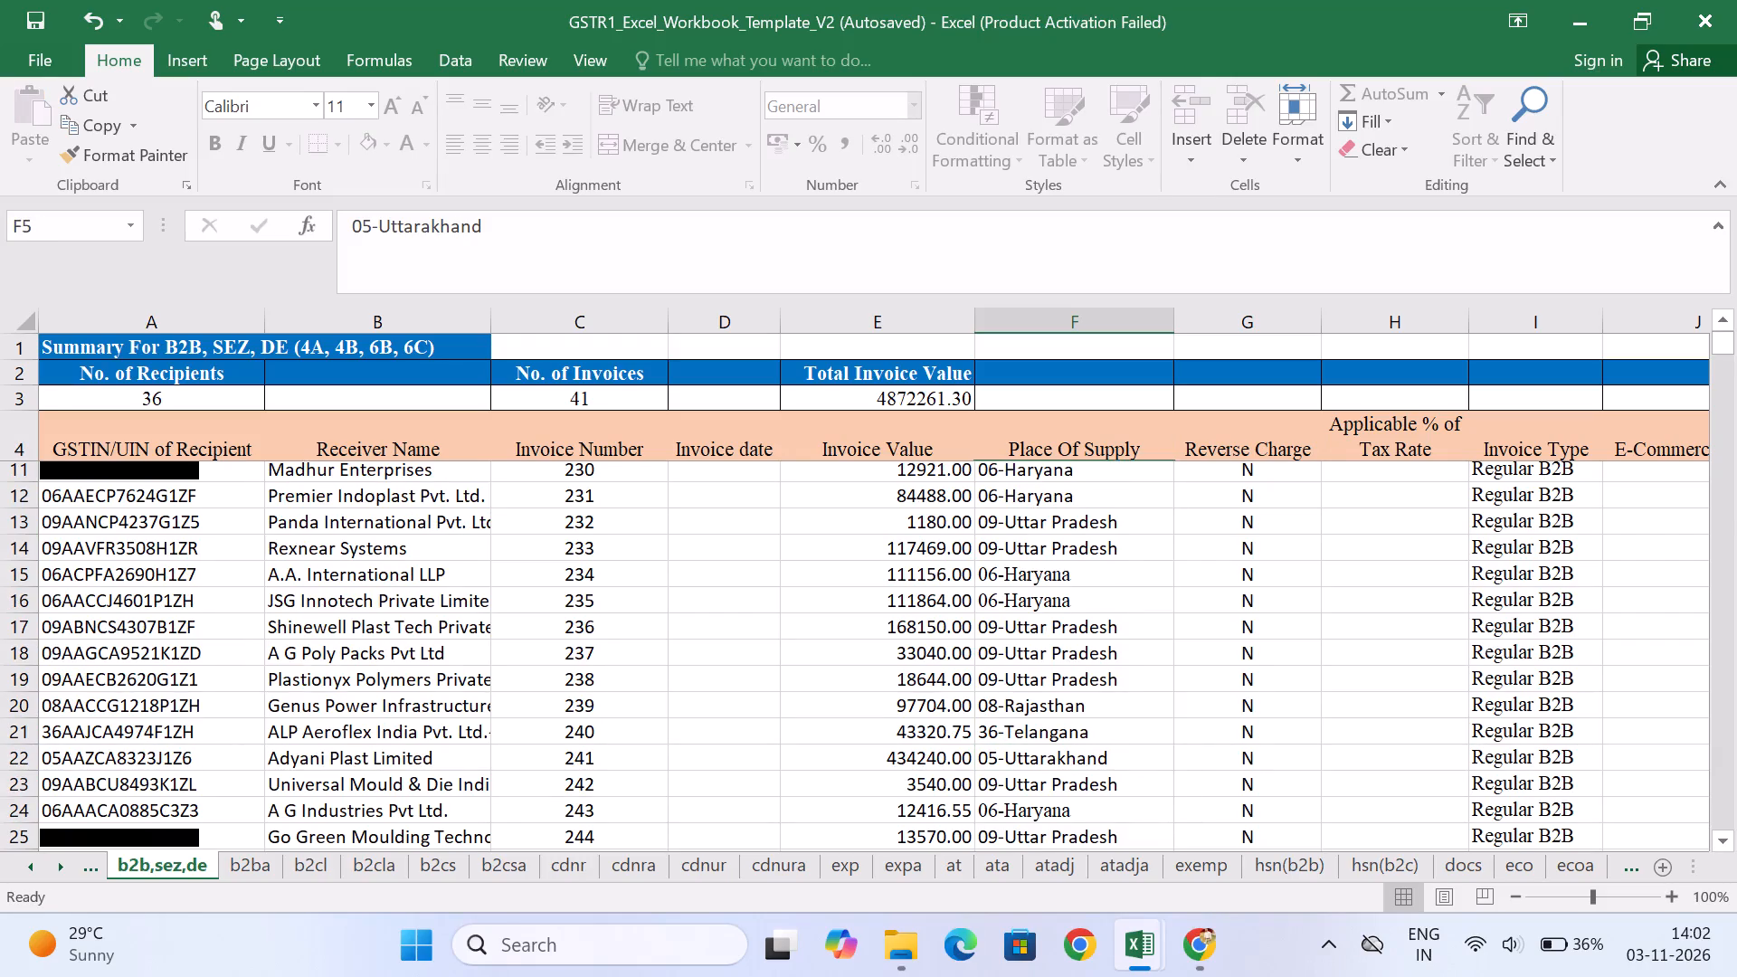
pyautogui.doubleClick(1049, 754)
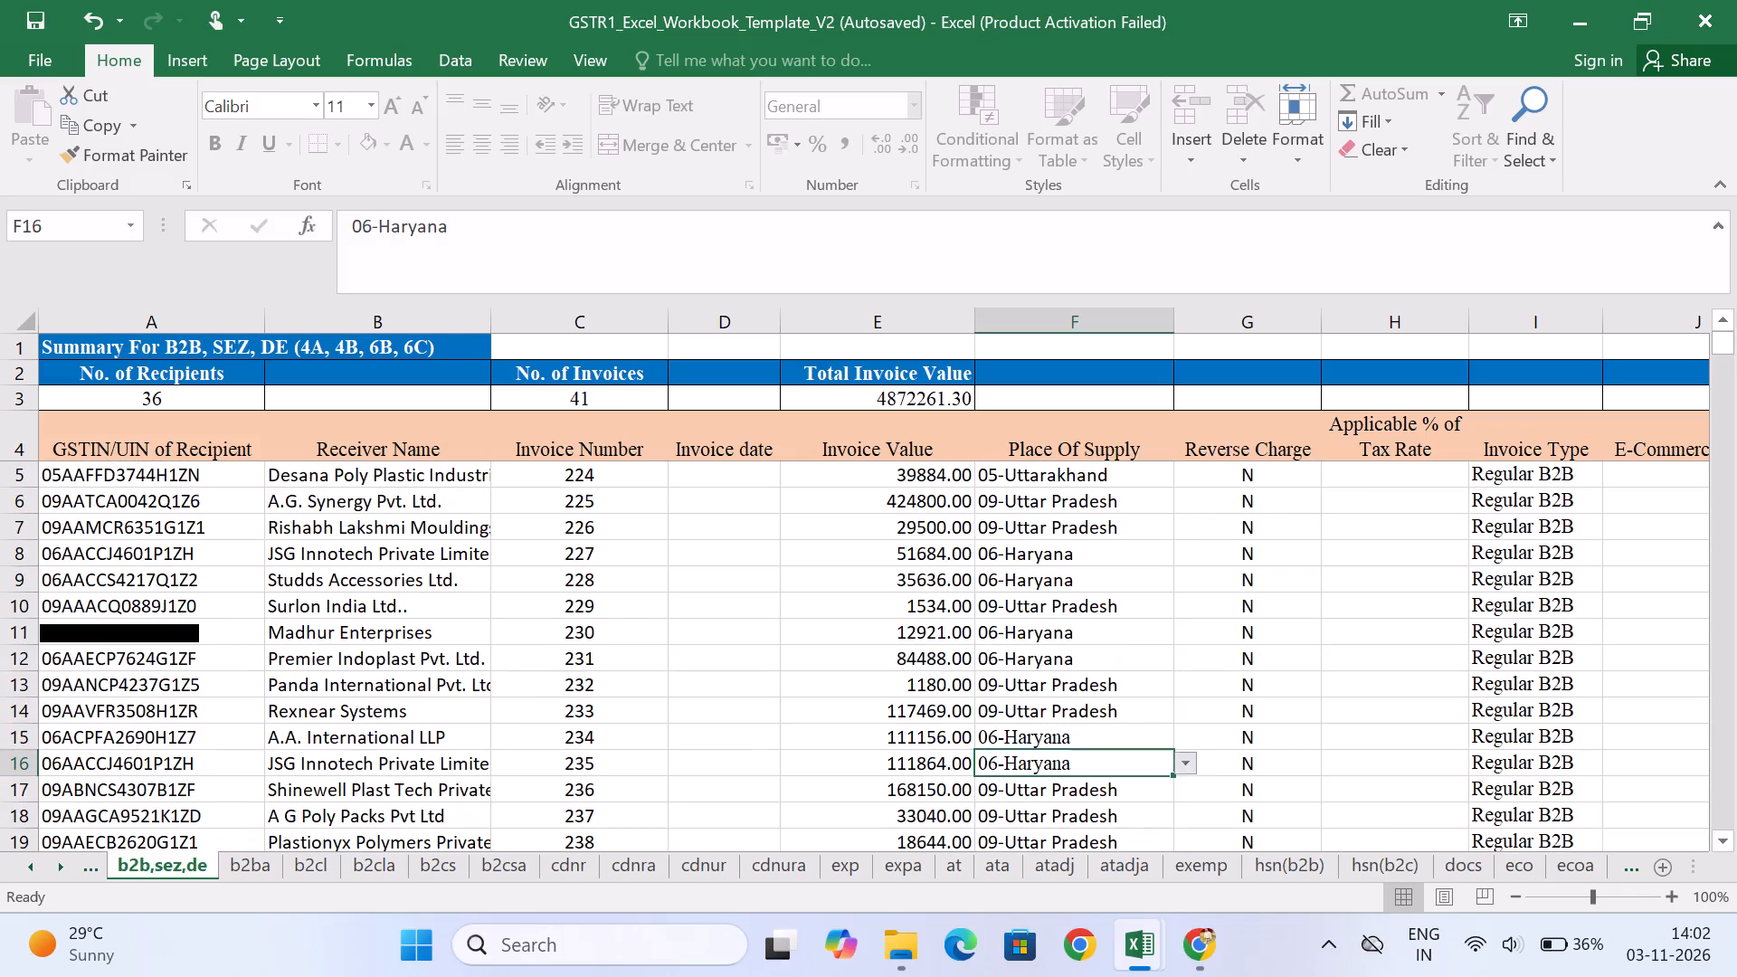
pyautogui.click(806, 669)
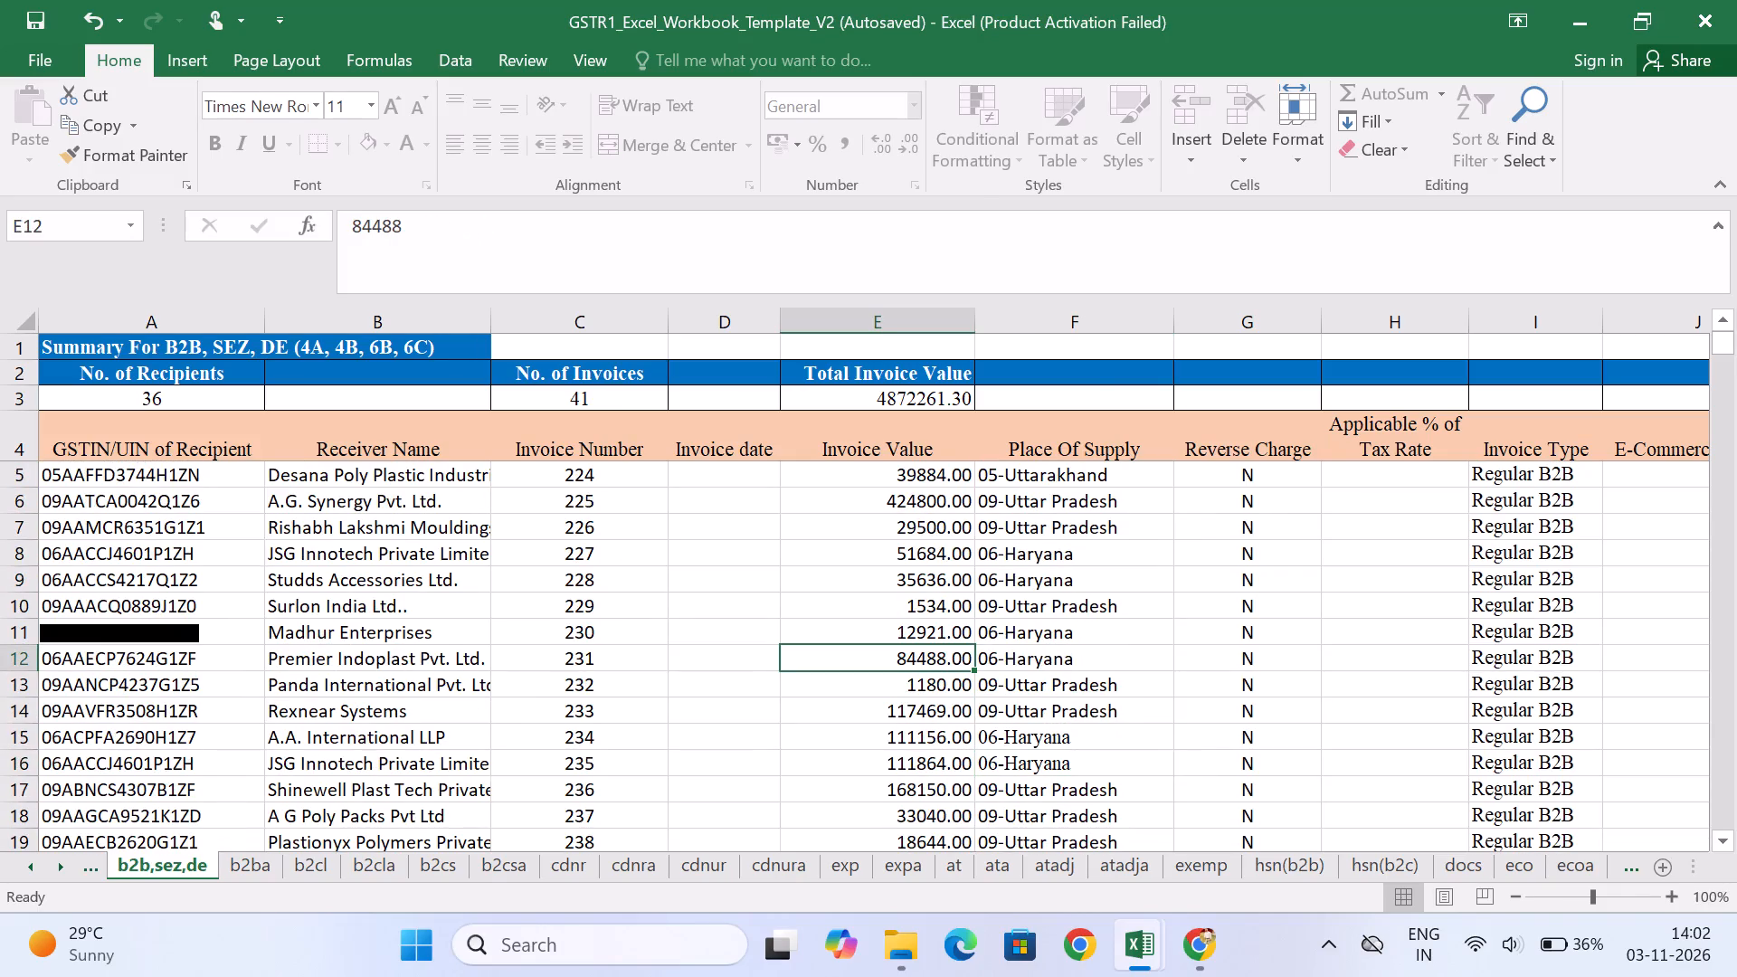
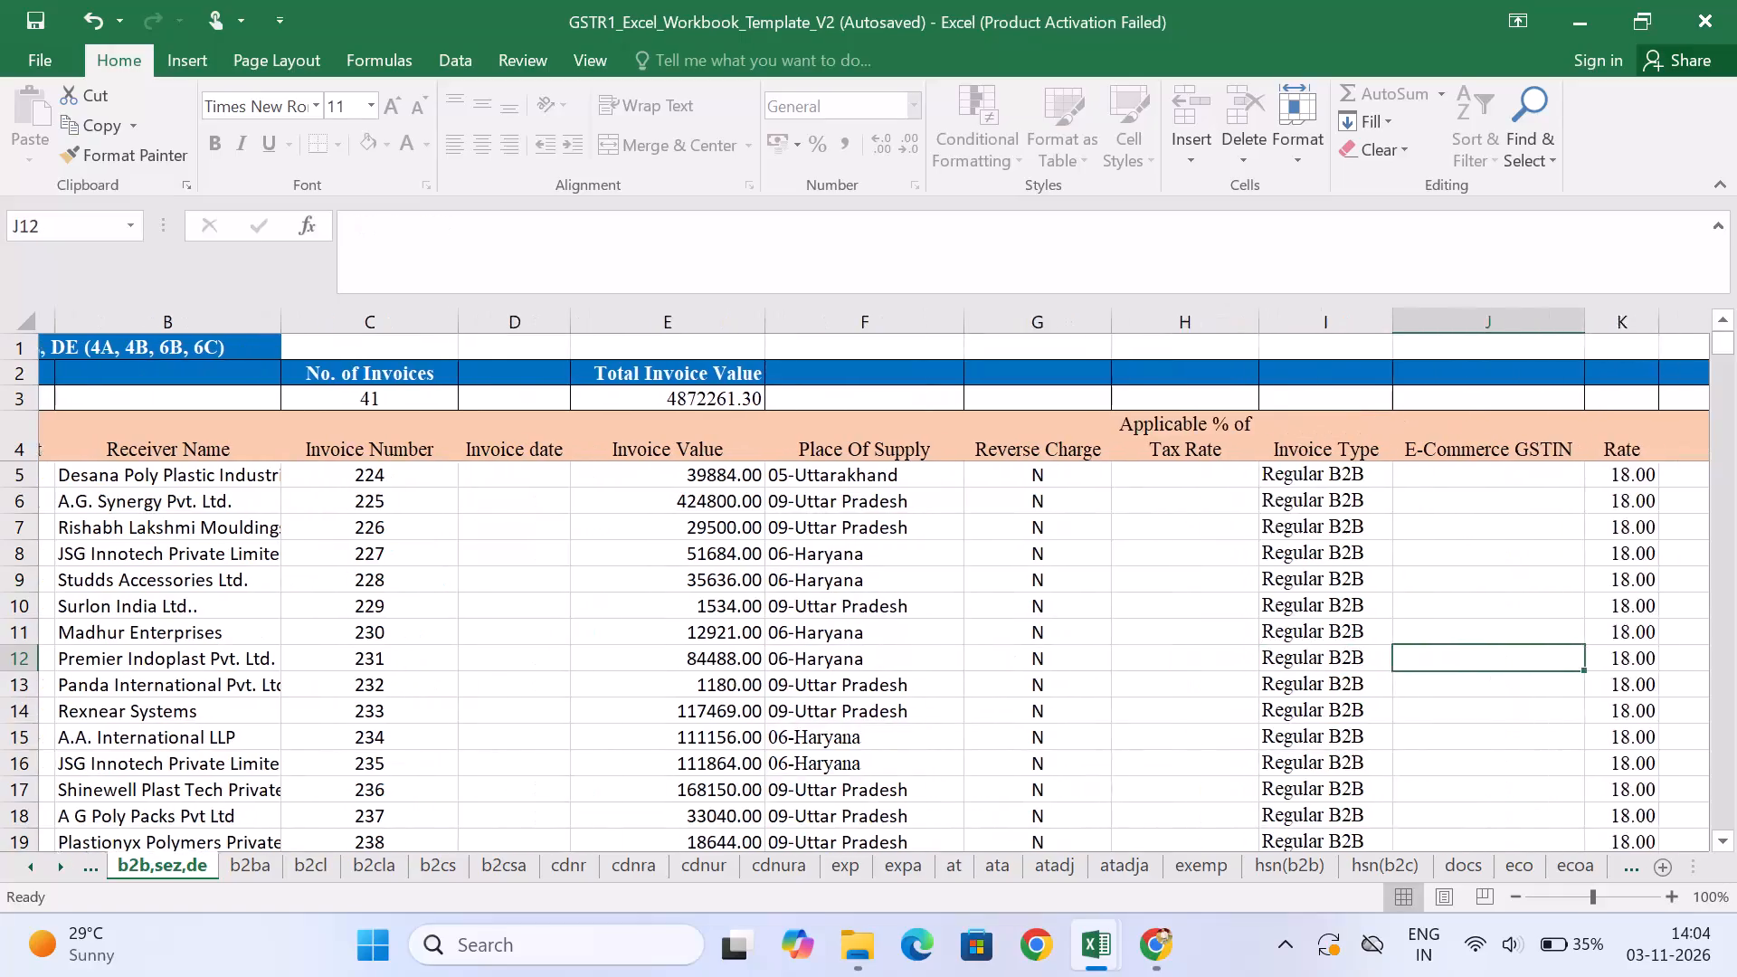
# Examine the columns across the b2b,sez,de sheet for any still left to fill.
pyautogui.press('Right')
pyautogui.press('Right')
pyautogui.press('Right')
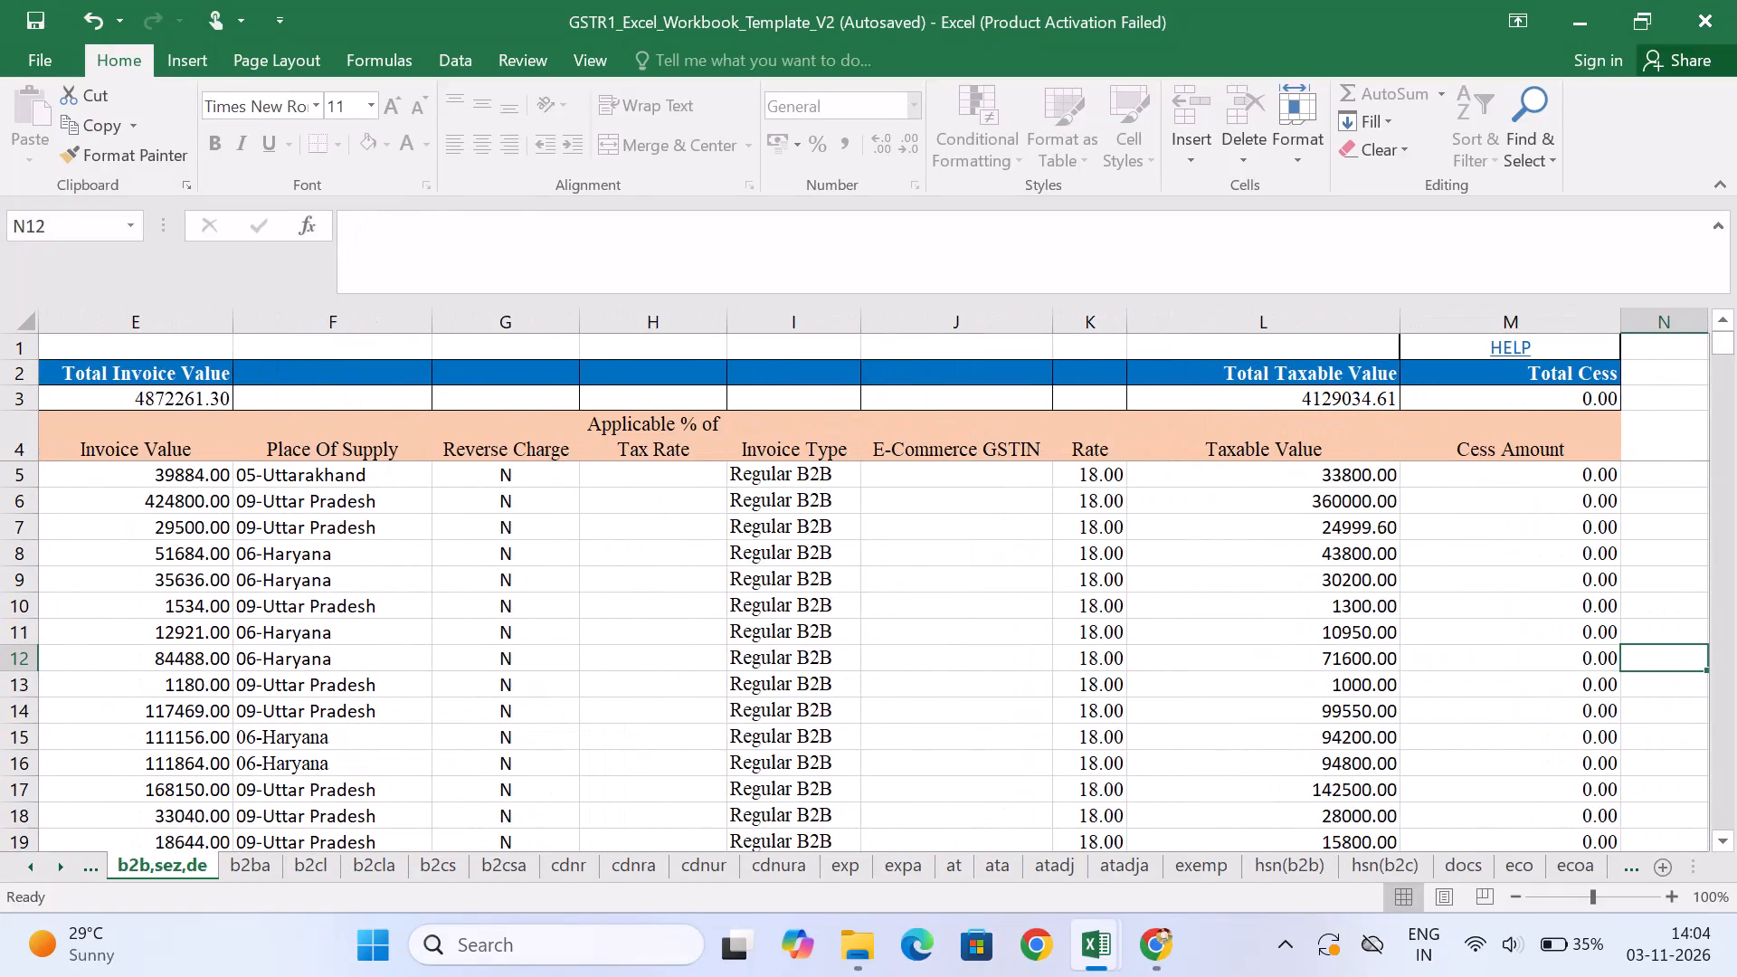
pyautogui.press('Left')
pyautogui.press('Left')
pyautogui.hotkey('ctrl', 'Left')
pyautogui.hotkey('ctrl', 'Left')
pyautogui.press('Left')
pyautogui.press('Left')
pyautogui.press('Left')
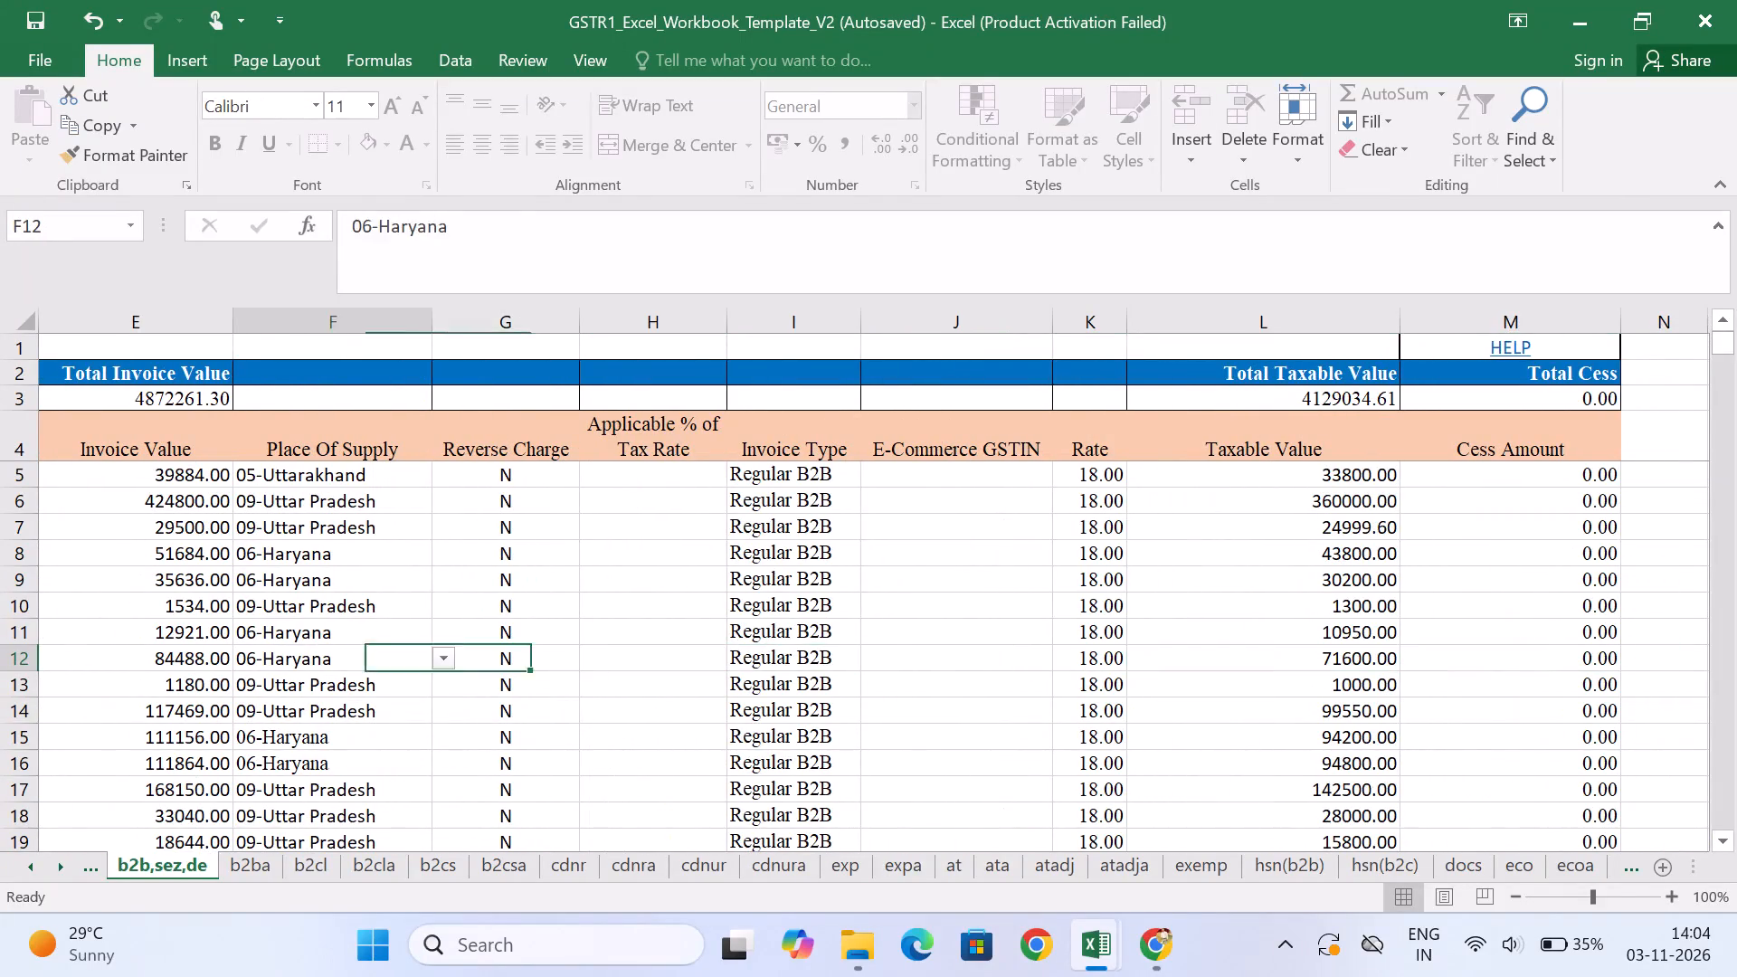
pyautogui.press('Left')
pyautogui.press('Left')
pyautogui.press('Left')
pyautogui.press('Left')
pyautogui.press('Left')
pyautogui.press('Left')
pyautogui.press('Right')
pyautogui.press('Right')
pyautogui.press('Right')
pyautogui.press('Right')
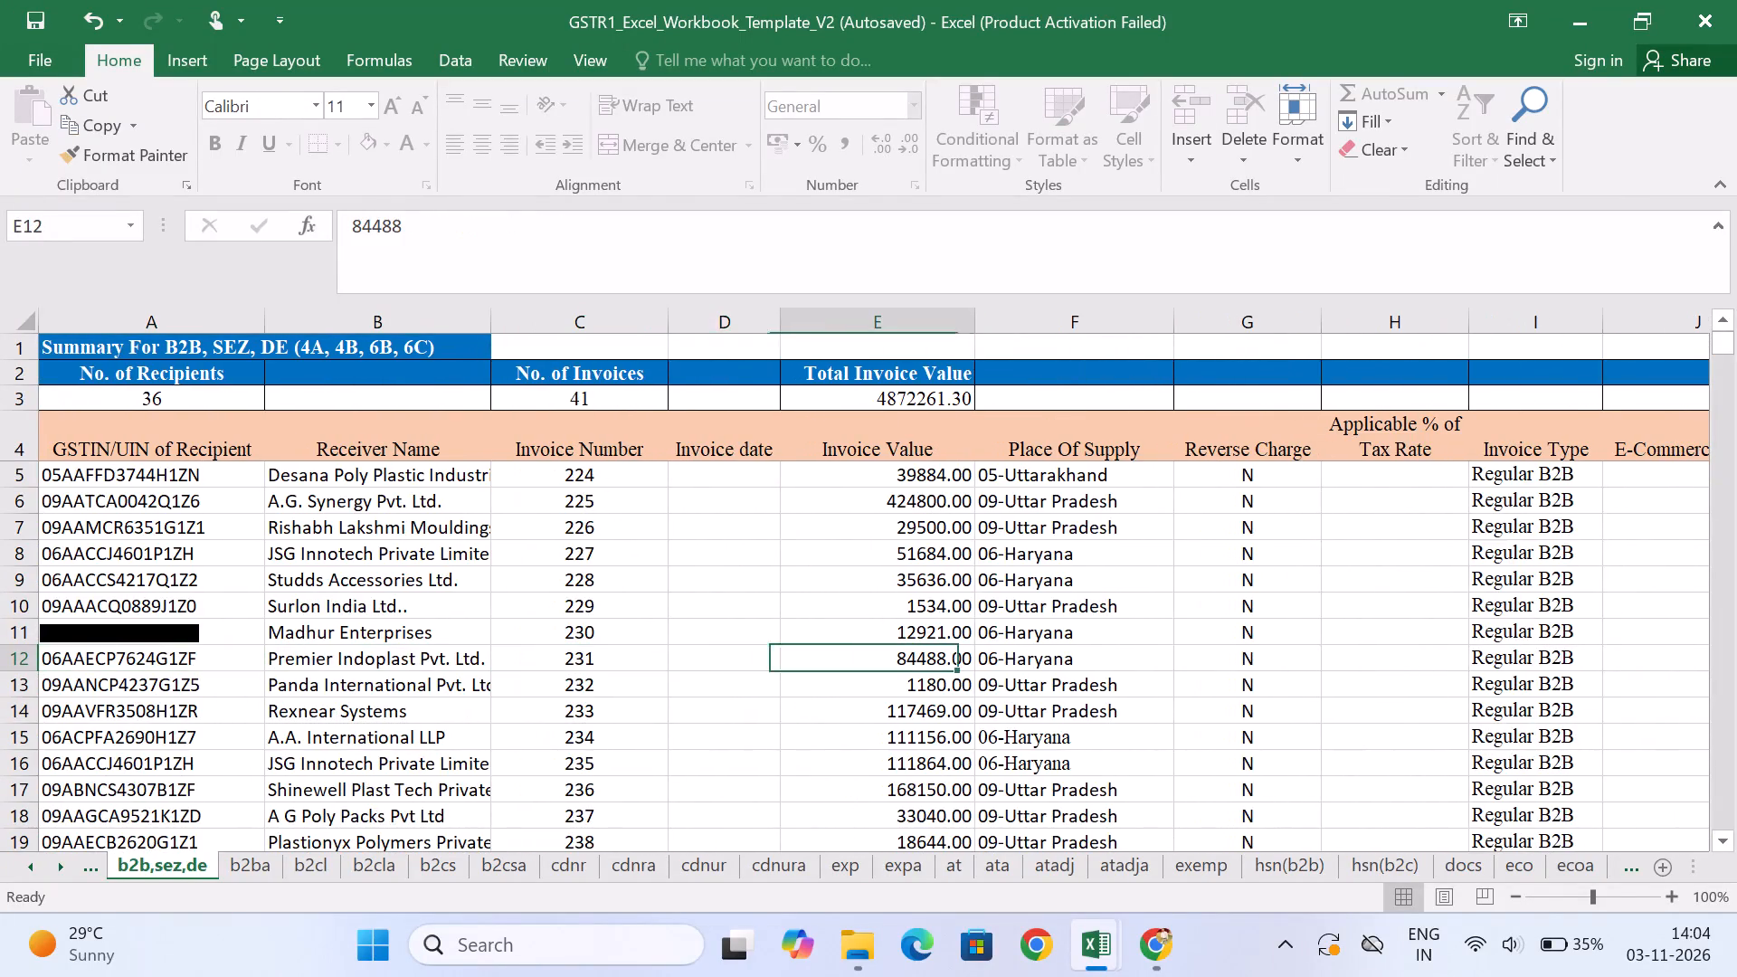
# Using the Date column of the GSTR1 (1) workbook, enter invoice date 01-10-26 for invoice 224 and copy it down to invoice 225.
pyautogui.press('Left')
pyautogui.hotkey('ctrl', 'Up')
pyautogui.press('Down')
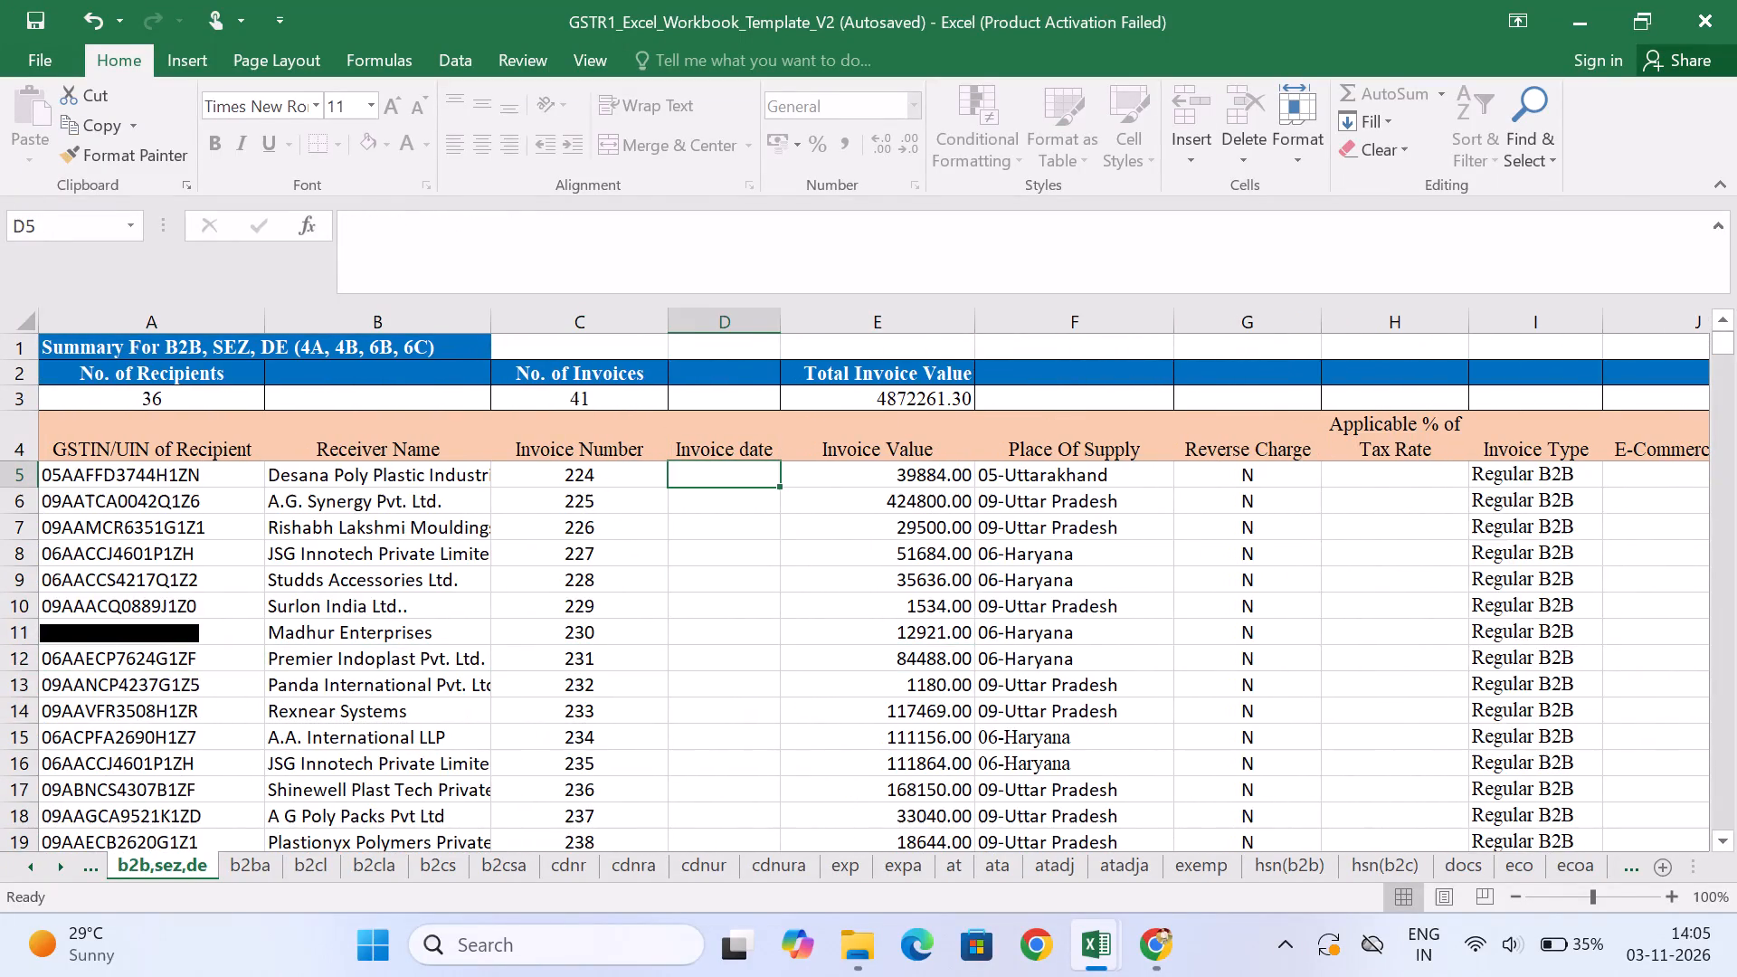
pyautogui.hotkey('alt', 'Tab')
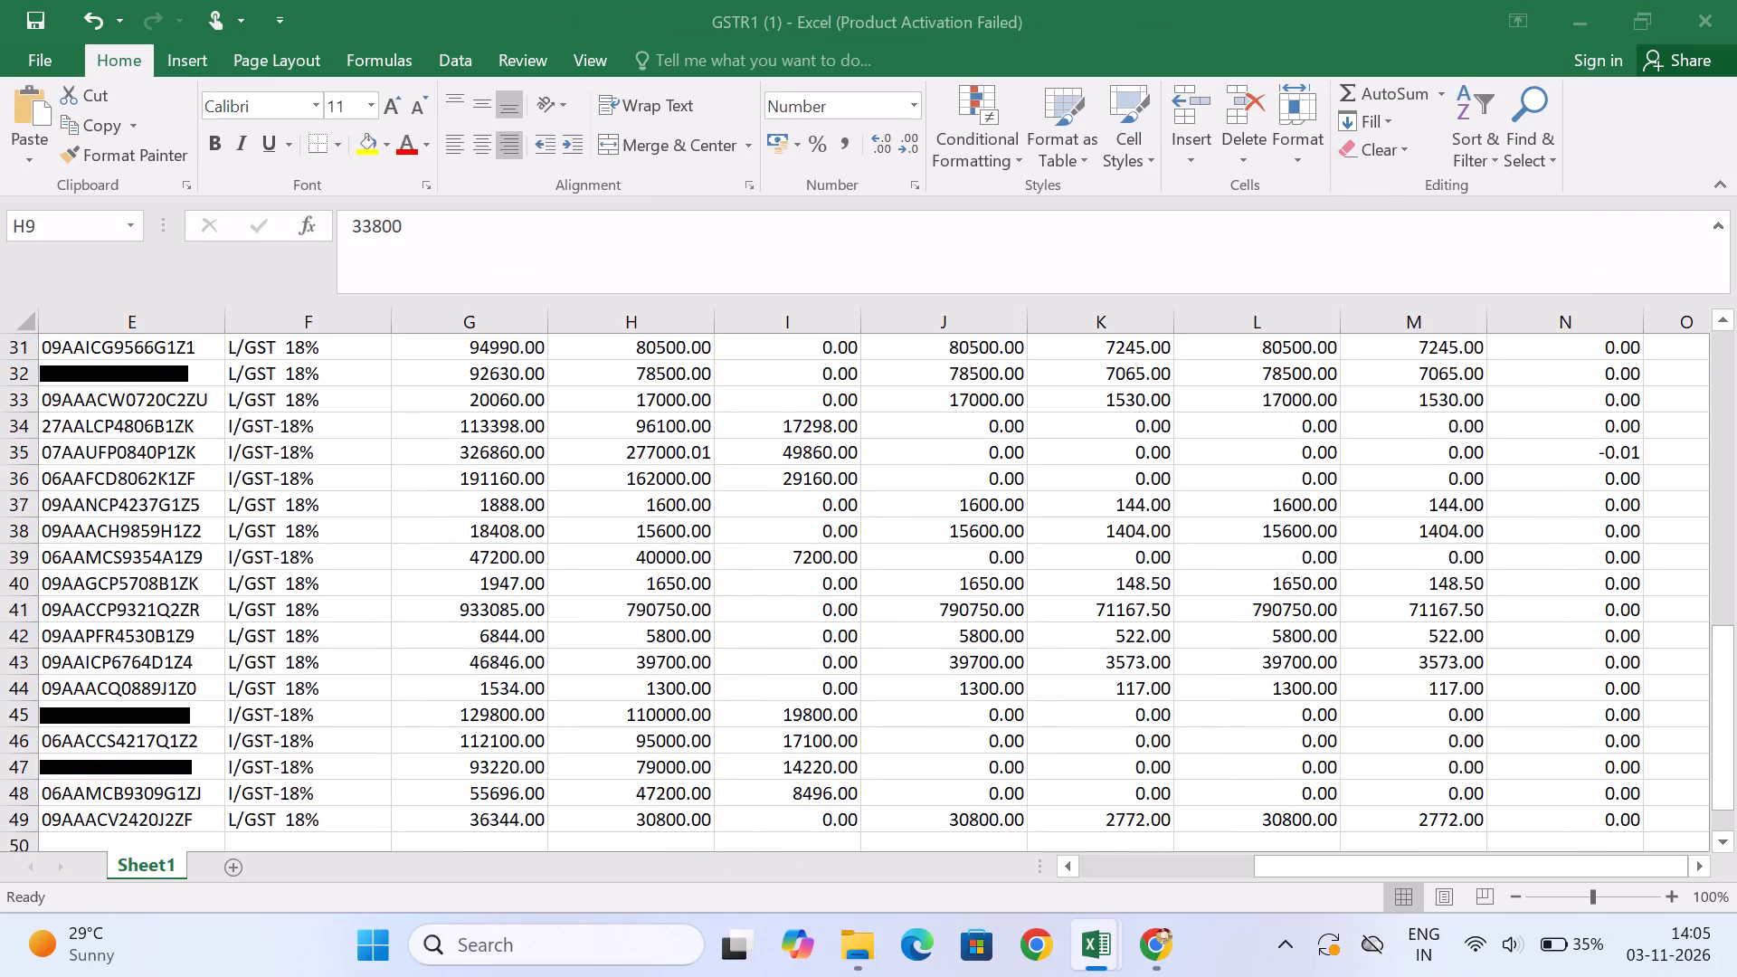
pyautogui.press('Left')
pyautogui.press('Left')
pyautogui.press('Left')
pyautogui.press('Left')
pyautogui.press('Left')
pyautogui.press('Left')
pyautogui.press('Left')
pyautogui.press('Left')
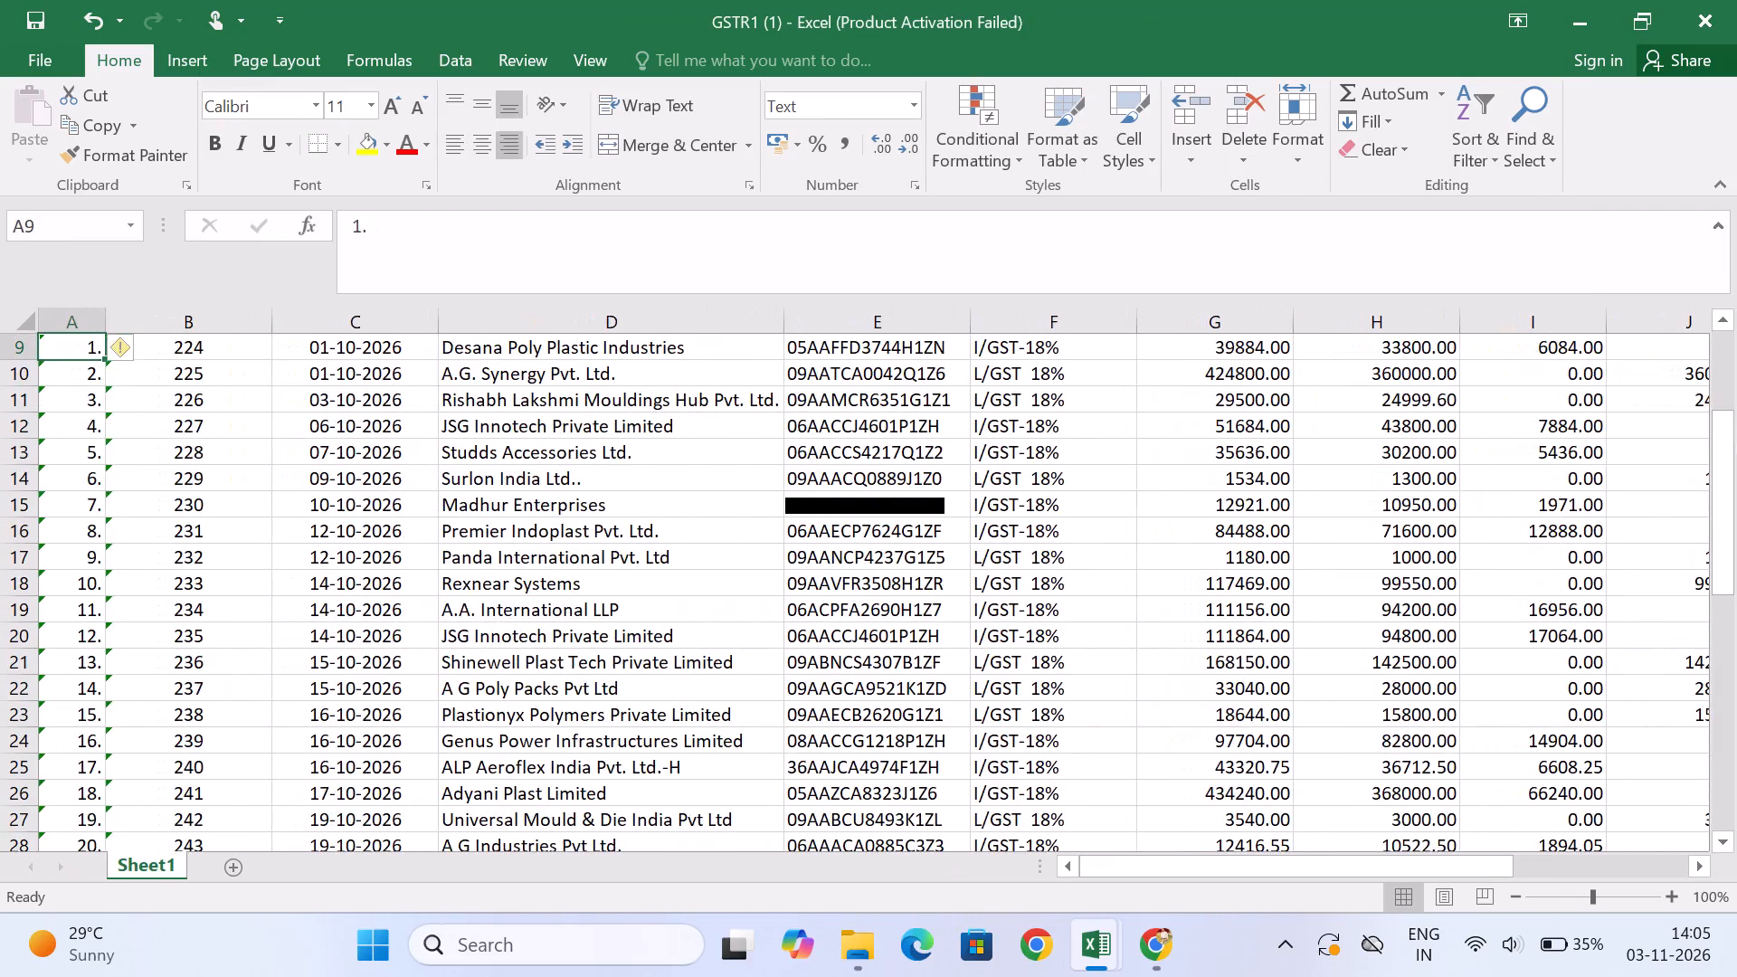
pyautogui.press('Right')
pyautogui.press('Right')
pyautogui.press('Up')
pyautogui.press('Up')
pyautogui.press('Up')
pyautogui.press('Down')
pyautogui.press('Down')
pyautogui.press('Down')
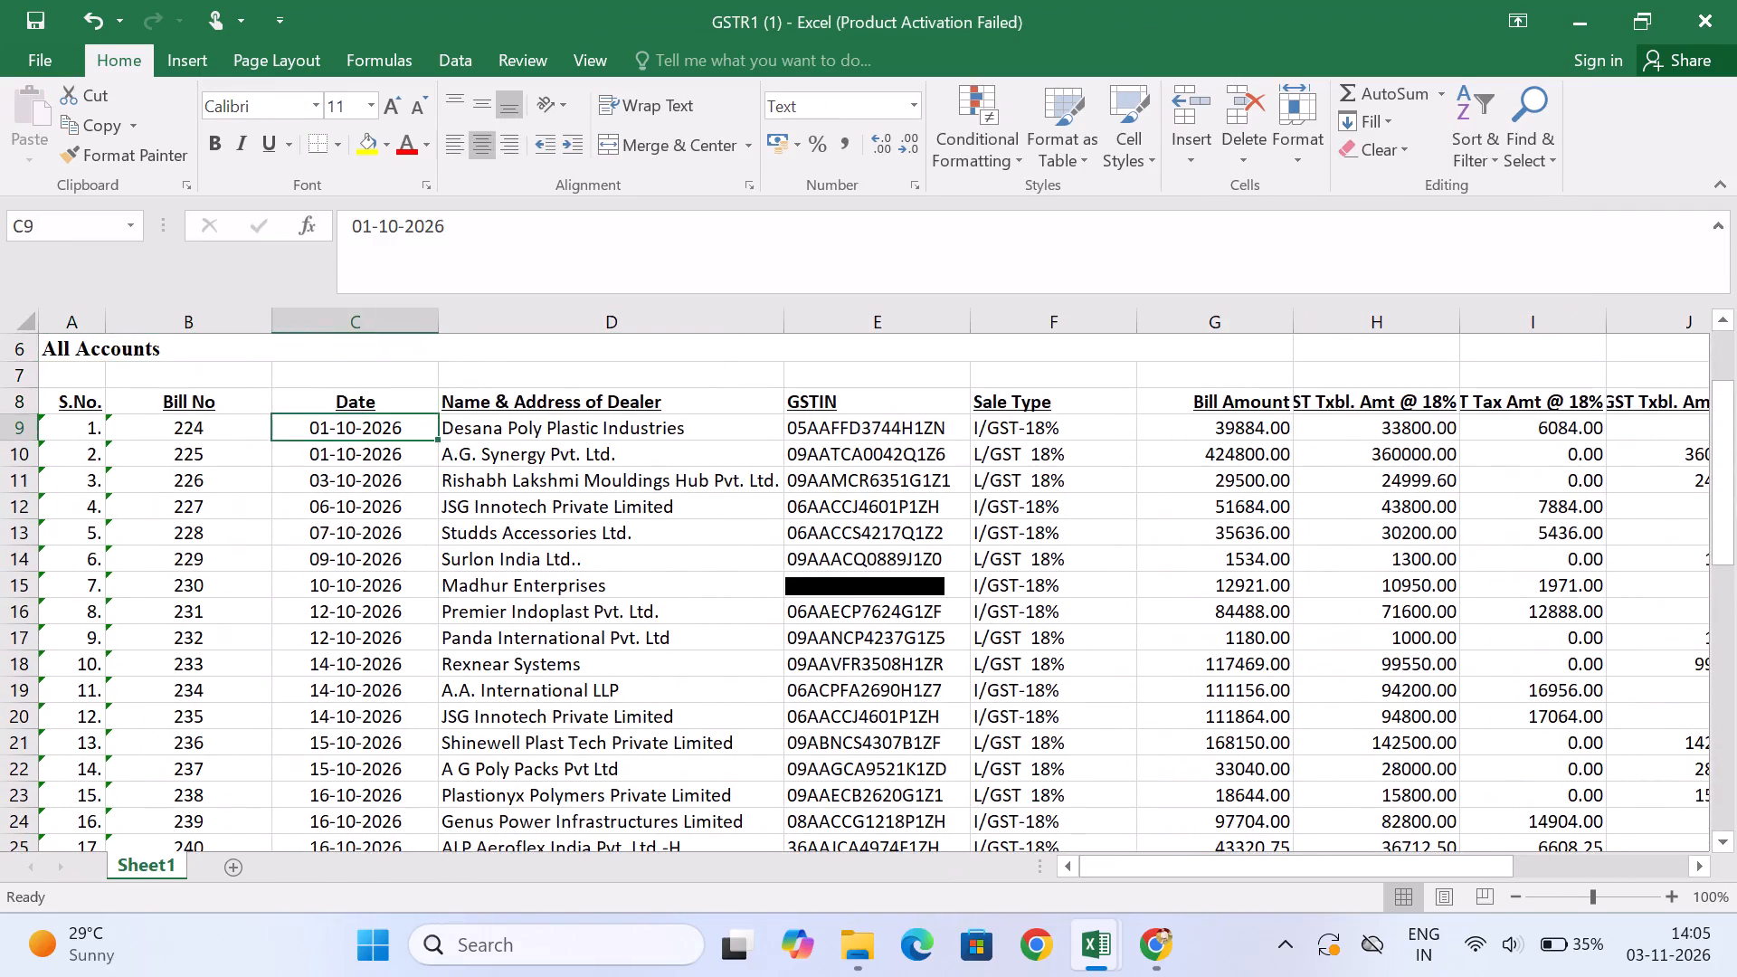
pyautogui.press('Down')
pyautogui.hotkey('alt', 'Tab')
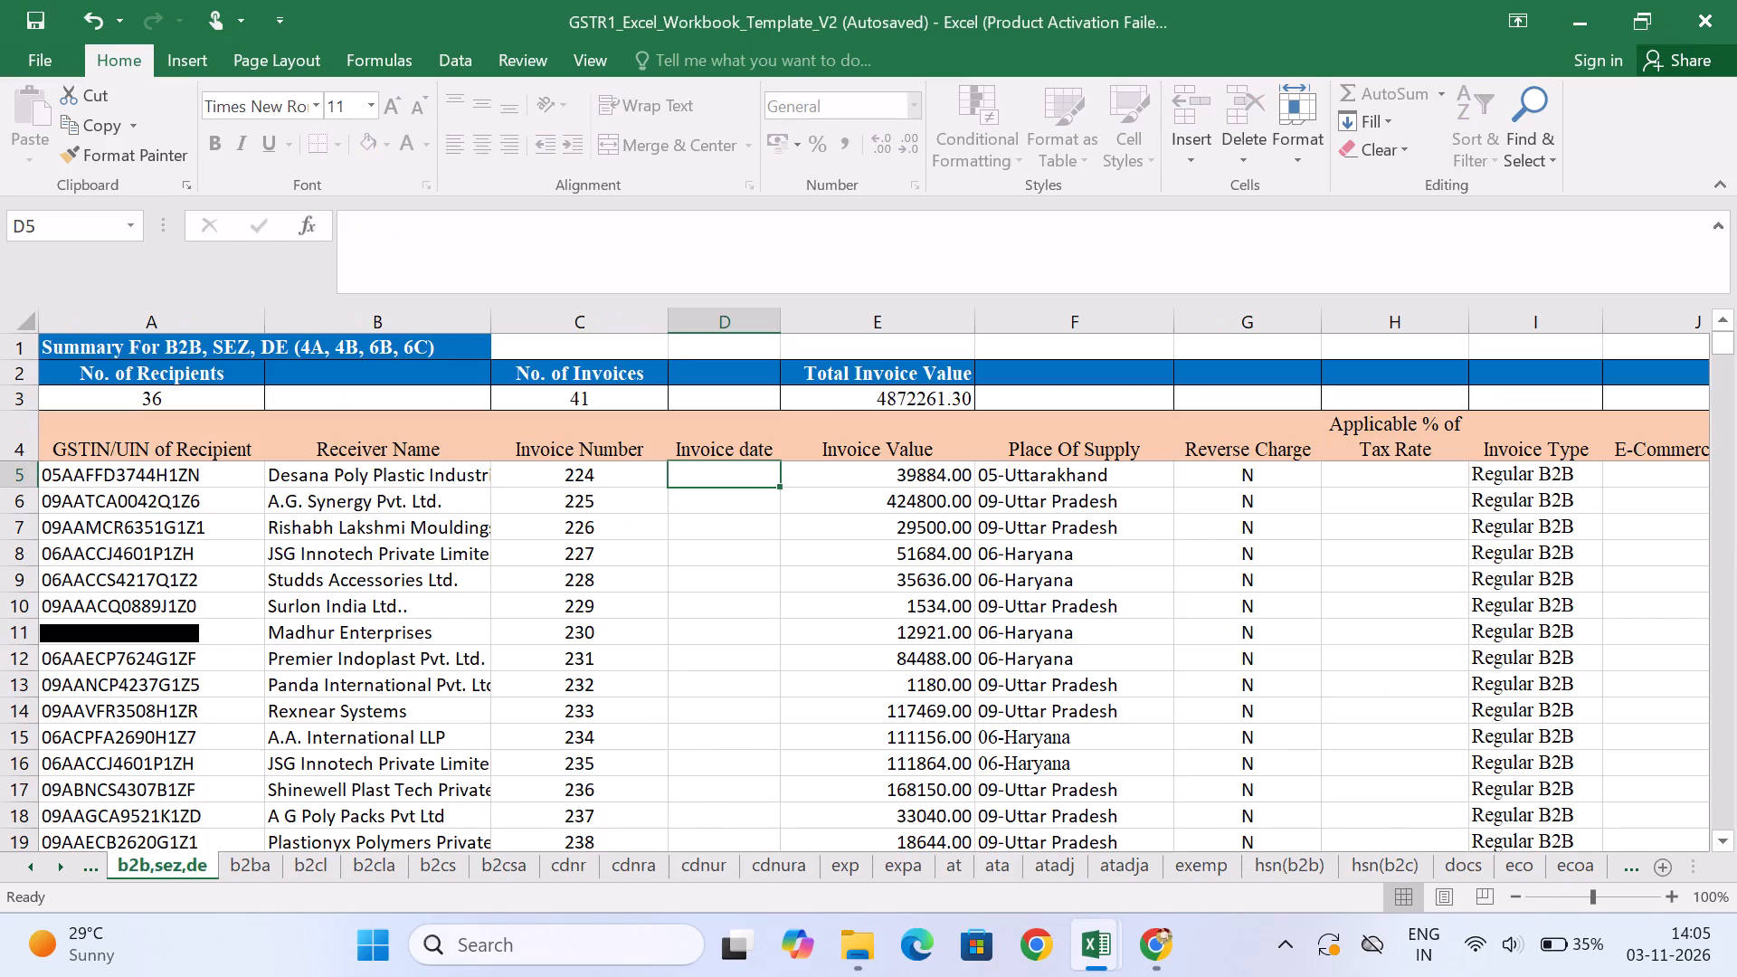
pyautogui.write('01-10-26')
pyautogui.press('Return')
pyautogui.hotkey('ctrl', 'd')
pyautogui.press('Return')
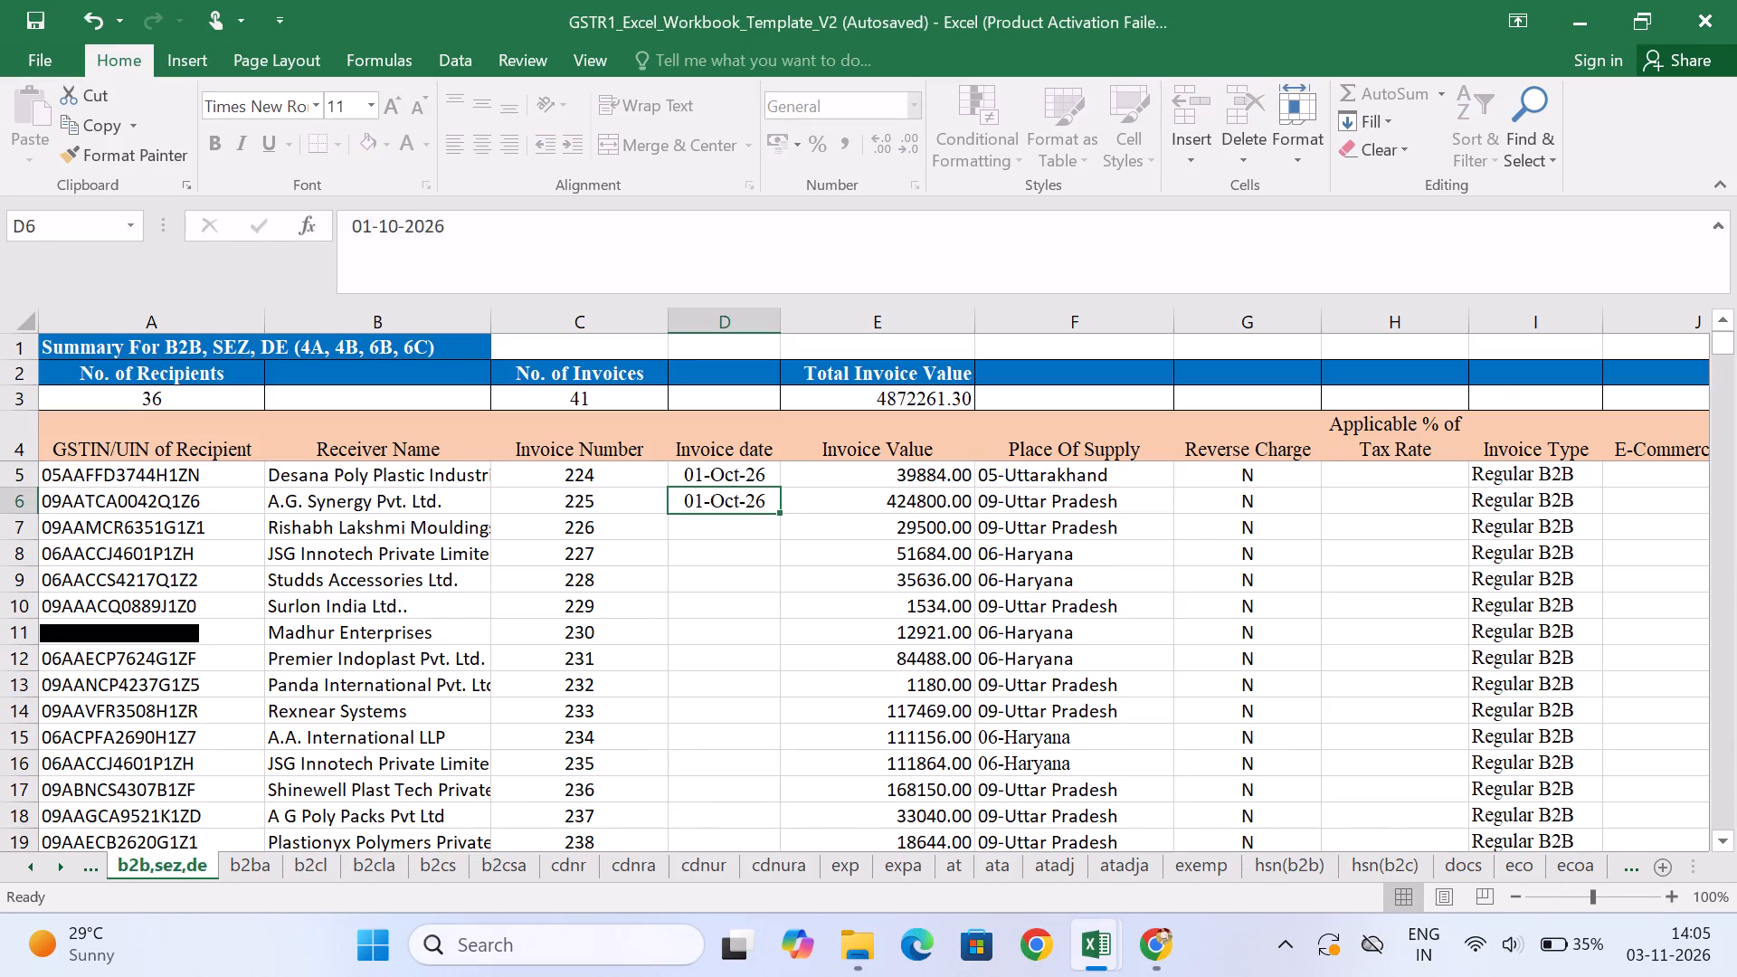
# Enter invoice dates 03-10-26 for invoice 226 and 06-10-26 for invoice 227, consulting the sales workbook's Date column.
pyautogui.hotkey('alt', 'Tab')
pyautogui.press('Down')
pyautogui.press('Down')
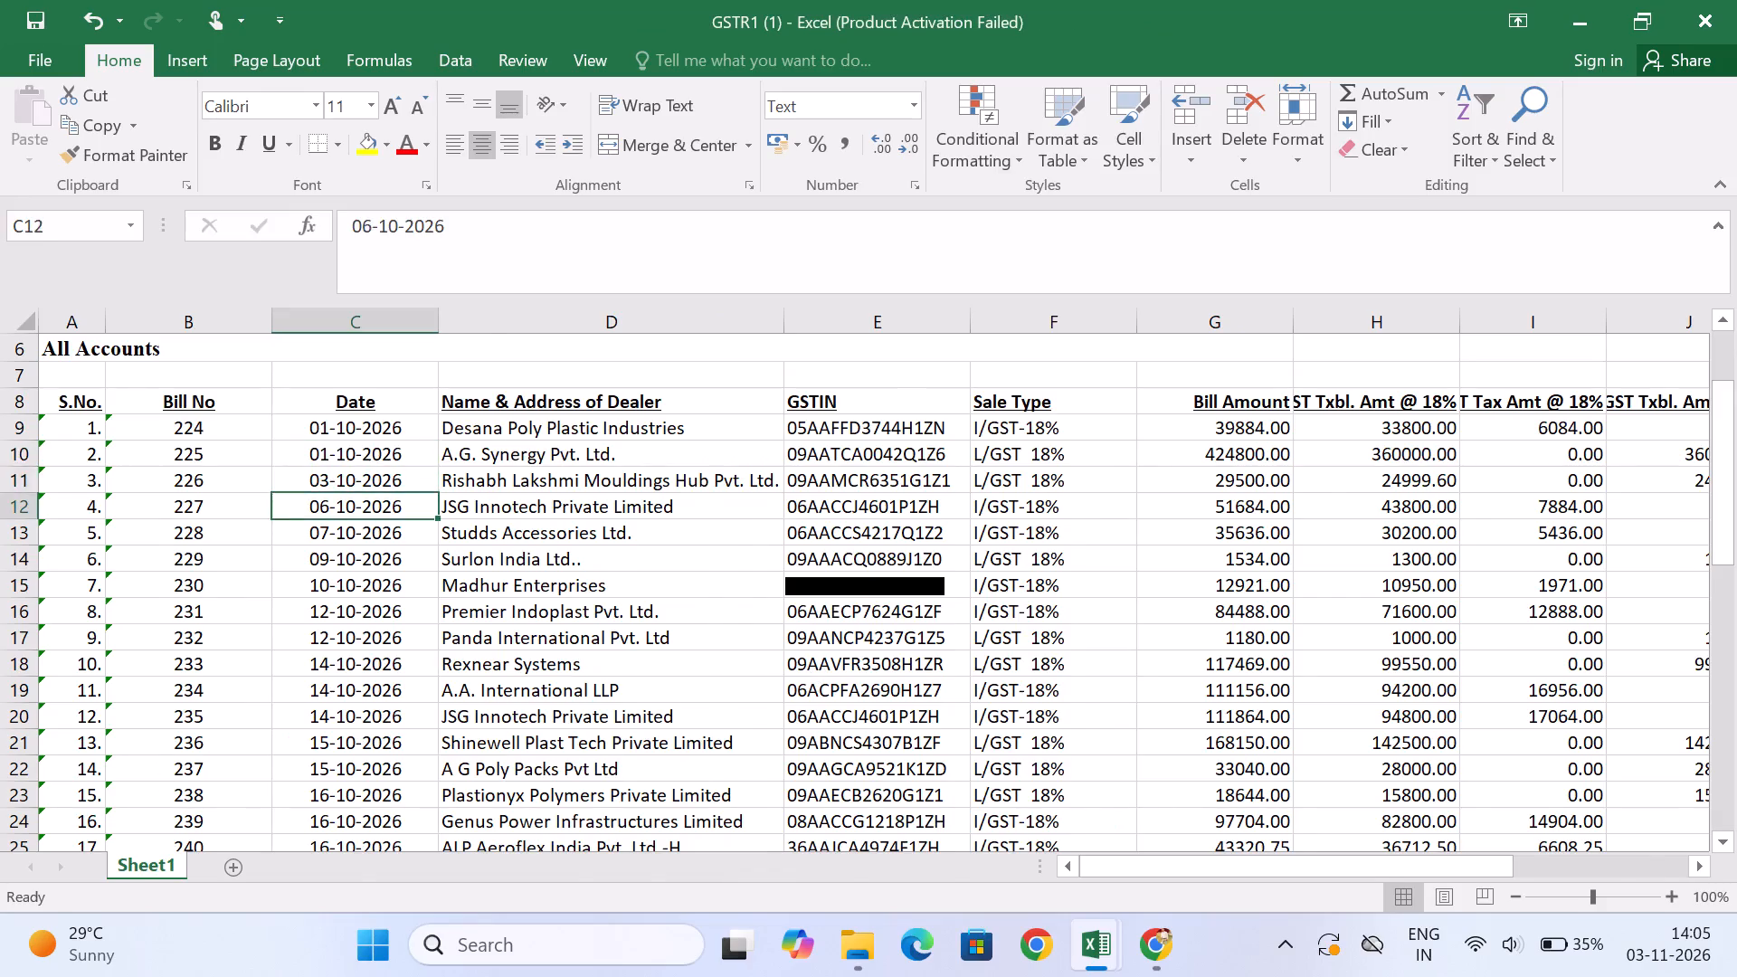
pyautogui.hotkey('alt', 'Tab')
pyautogui.write('03-10-26')
pyautogui.press('Return')
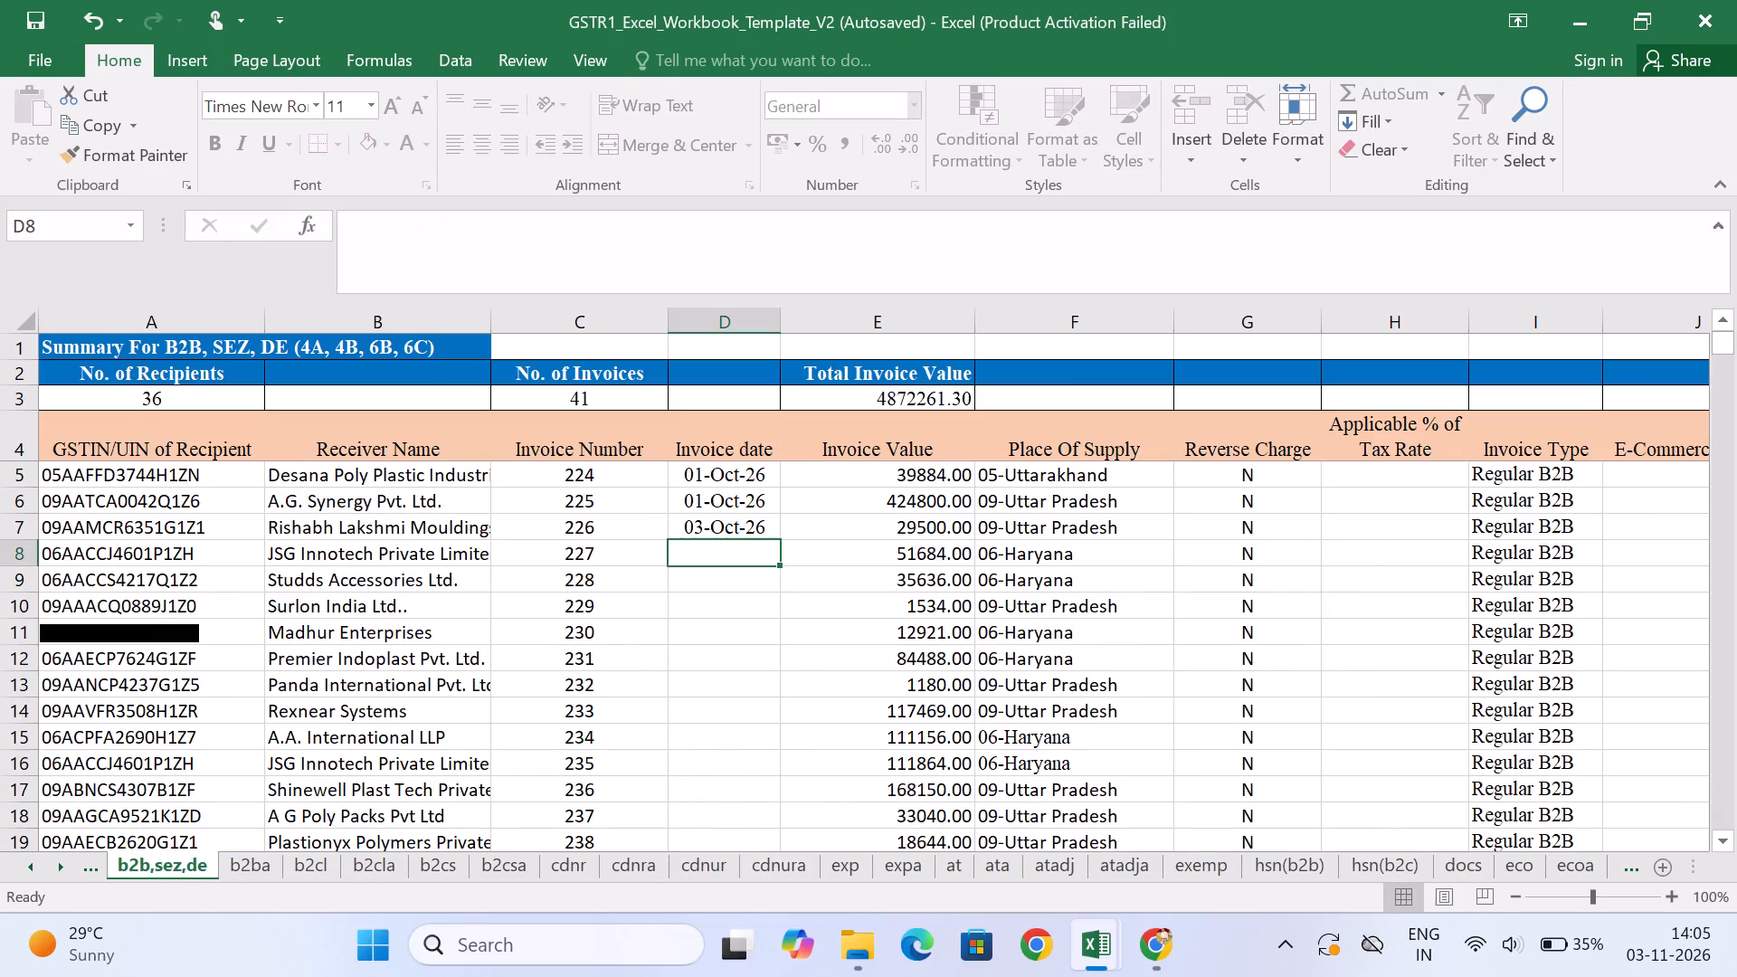
pyautogui.write('06-')
pyautogui.write('10-26')
pyautogui.press('Return')
# Enter invoice date 07-10-26 for invoice 228, the Studds Accessories row, consulting the sales workbook.
pyautogui.hotkey('alt', 'Tab')
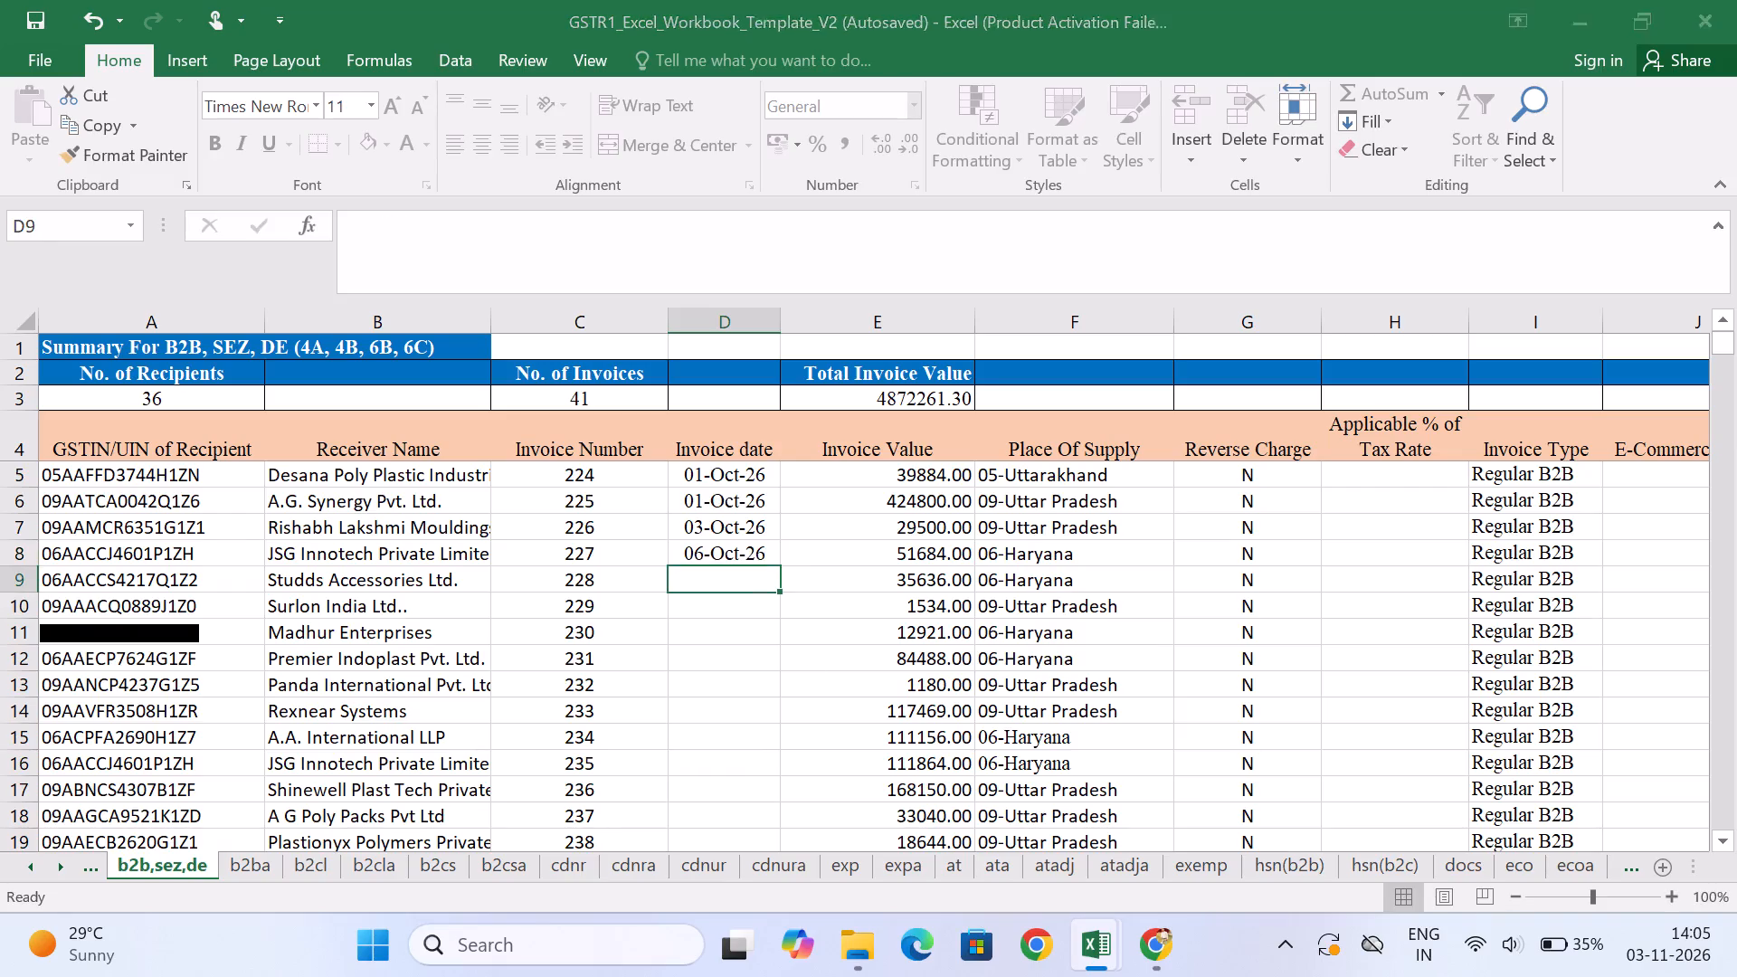
pyautogui.press('Down')
pyautogui.hotkey('alt', 'Tab')
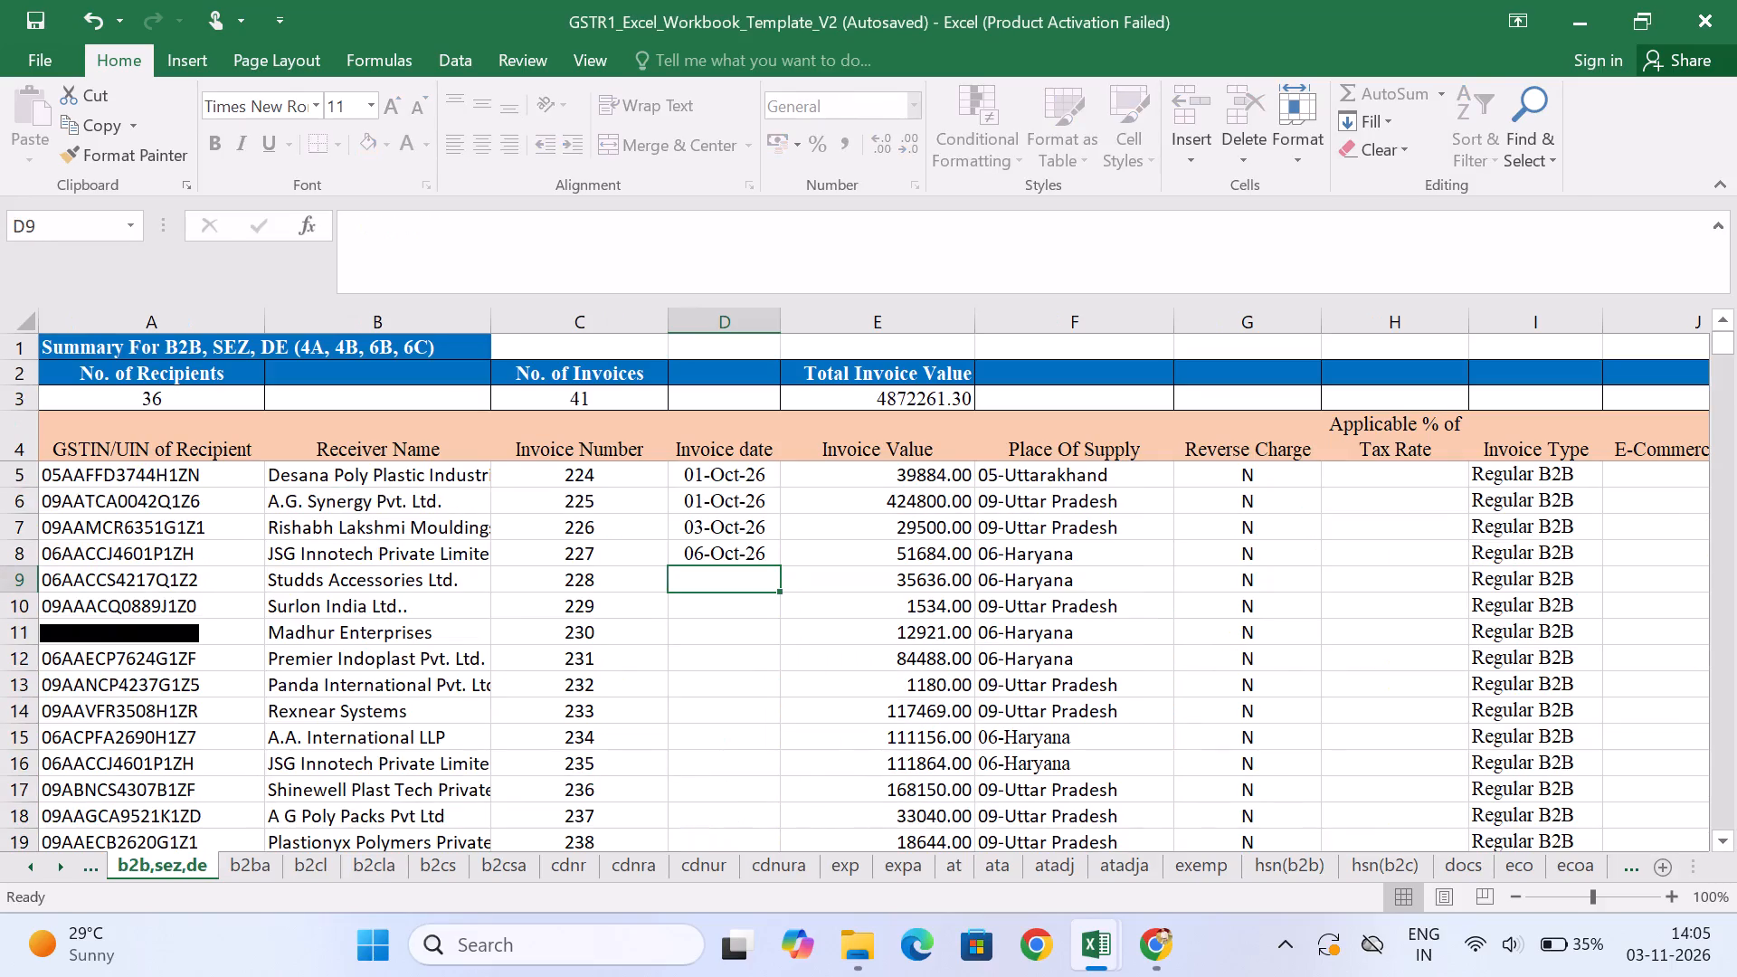
pyautogui.write('07')
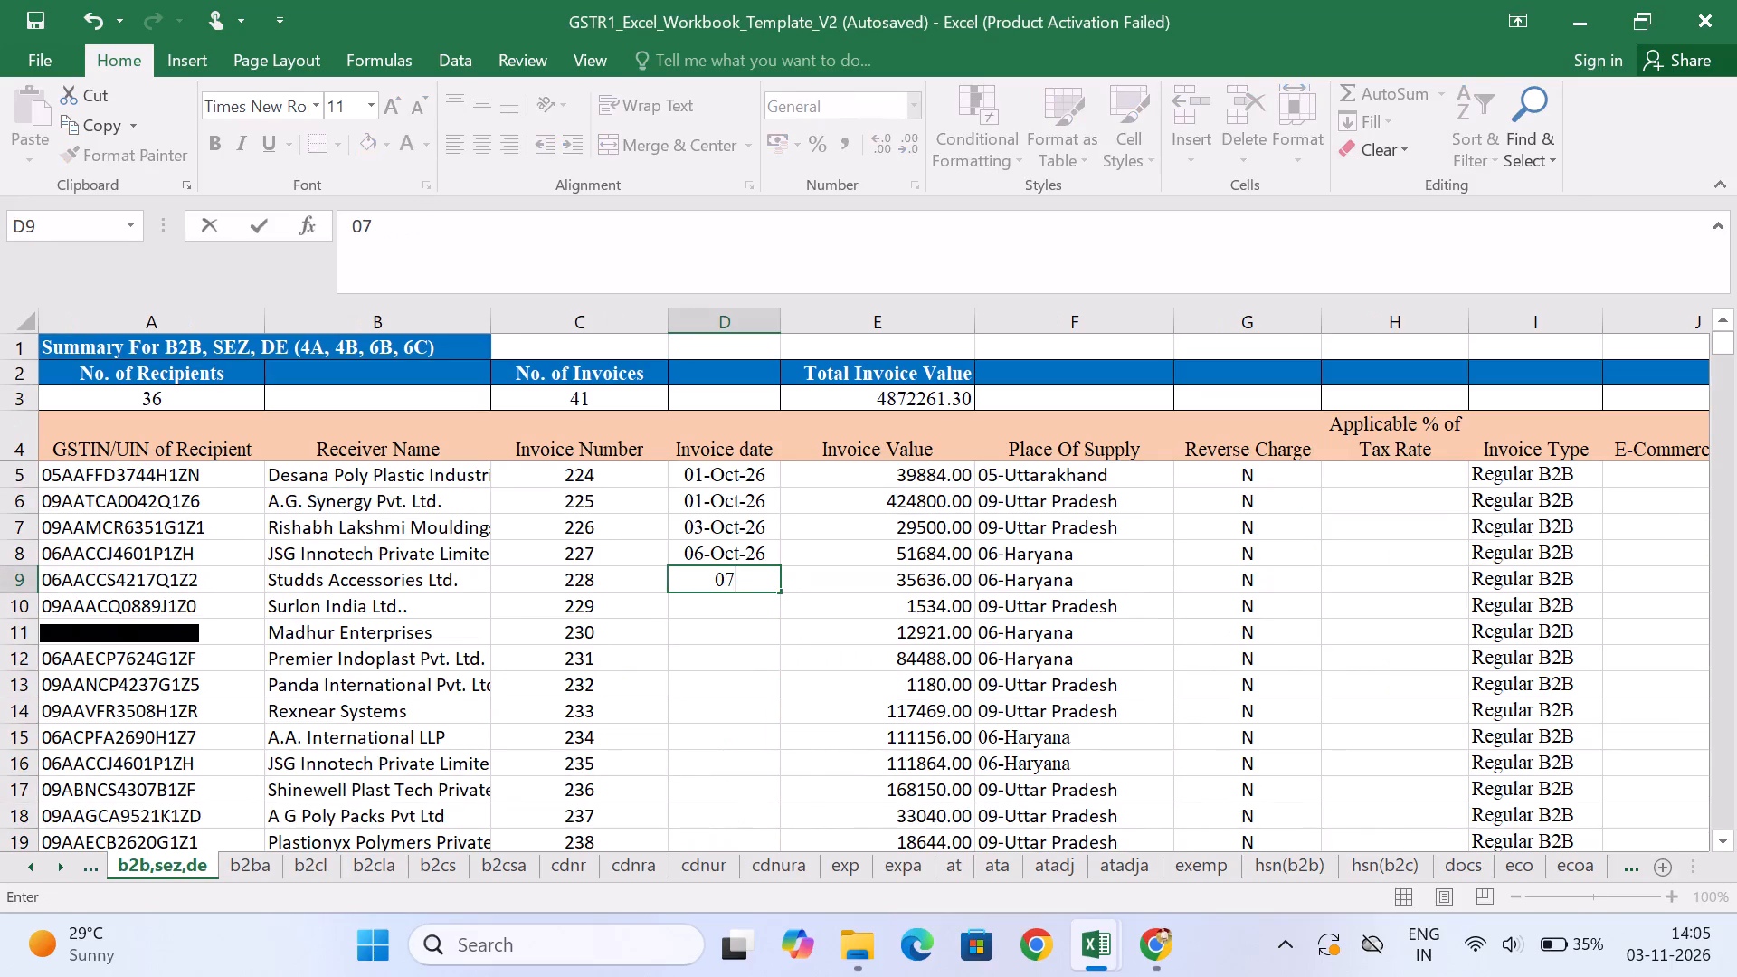
pyautogui.write('-10-26')
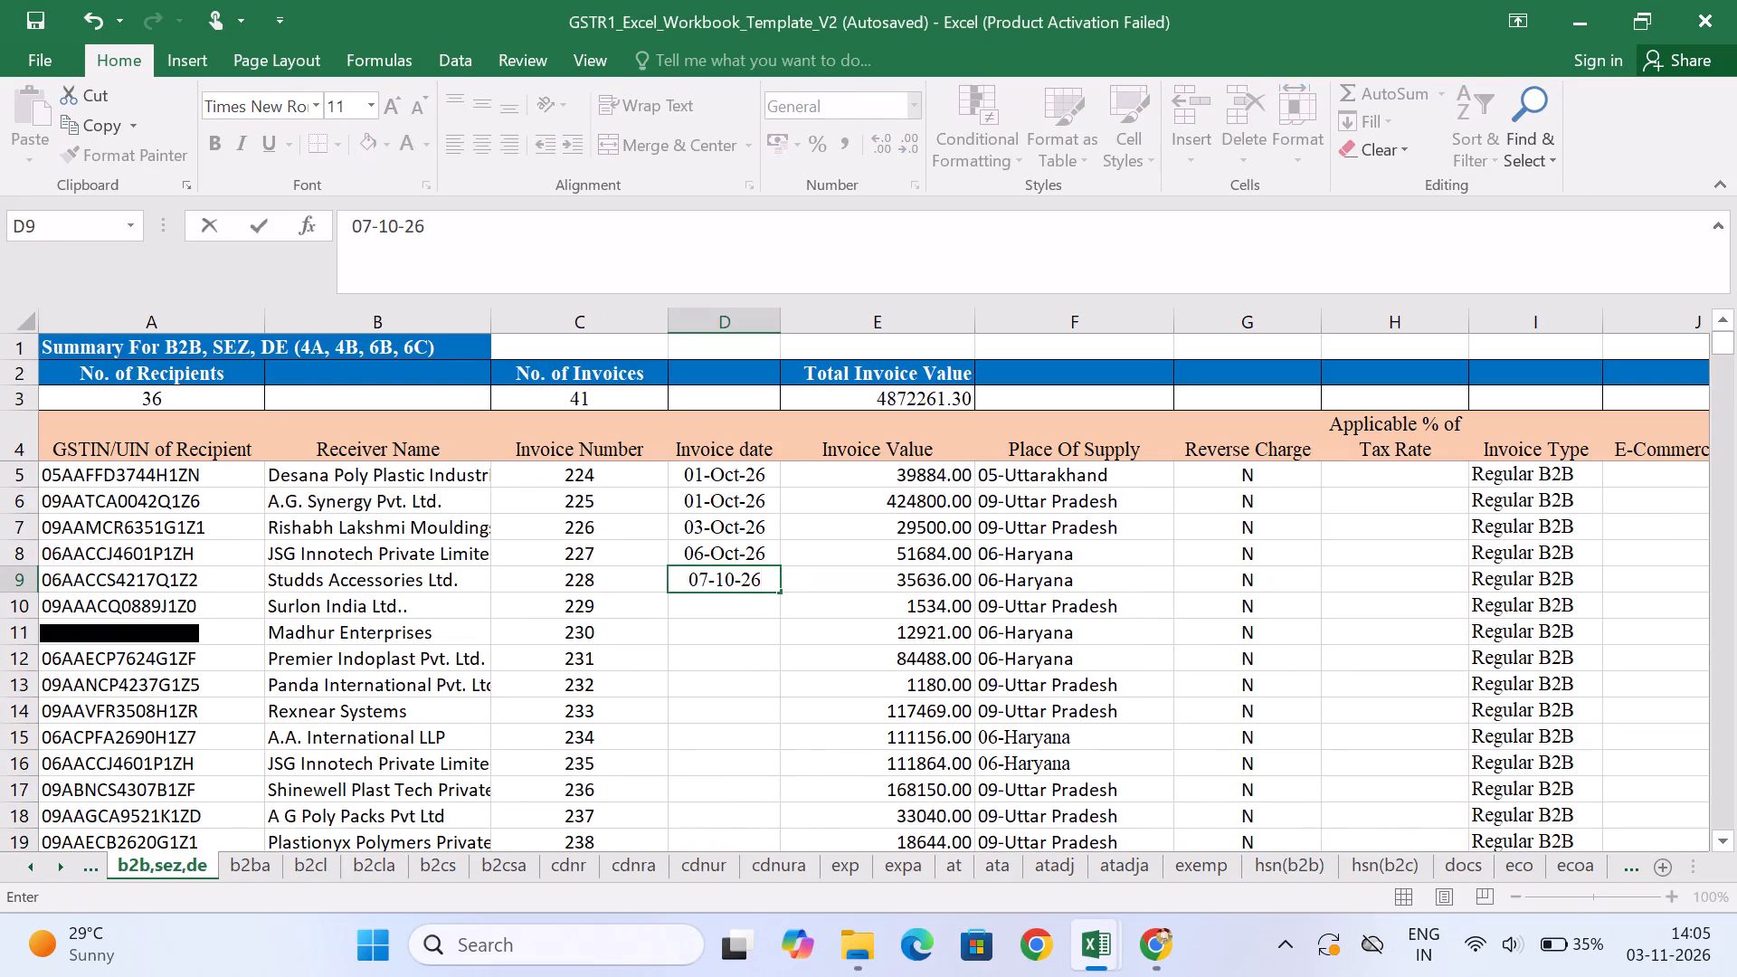
pyautogui.press('Return')
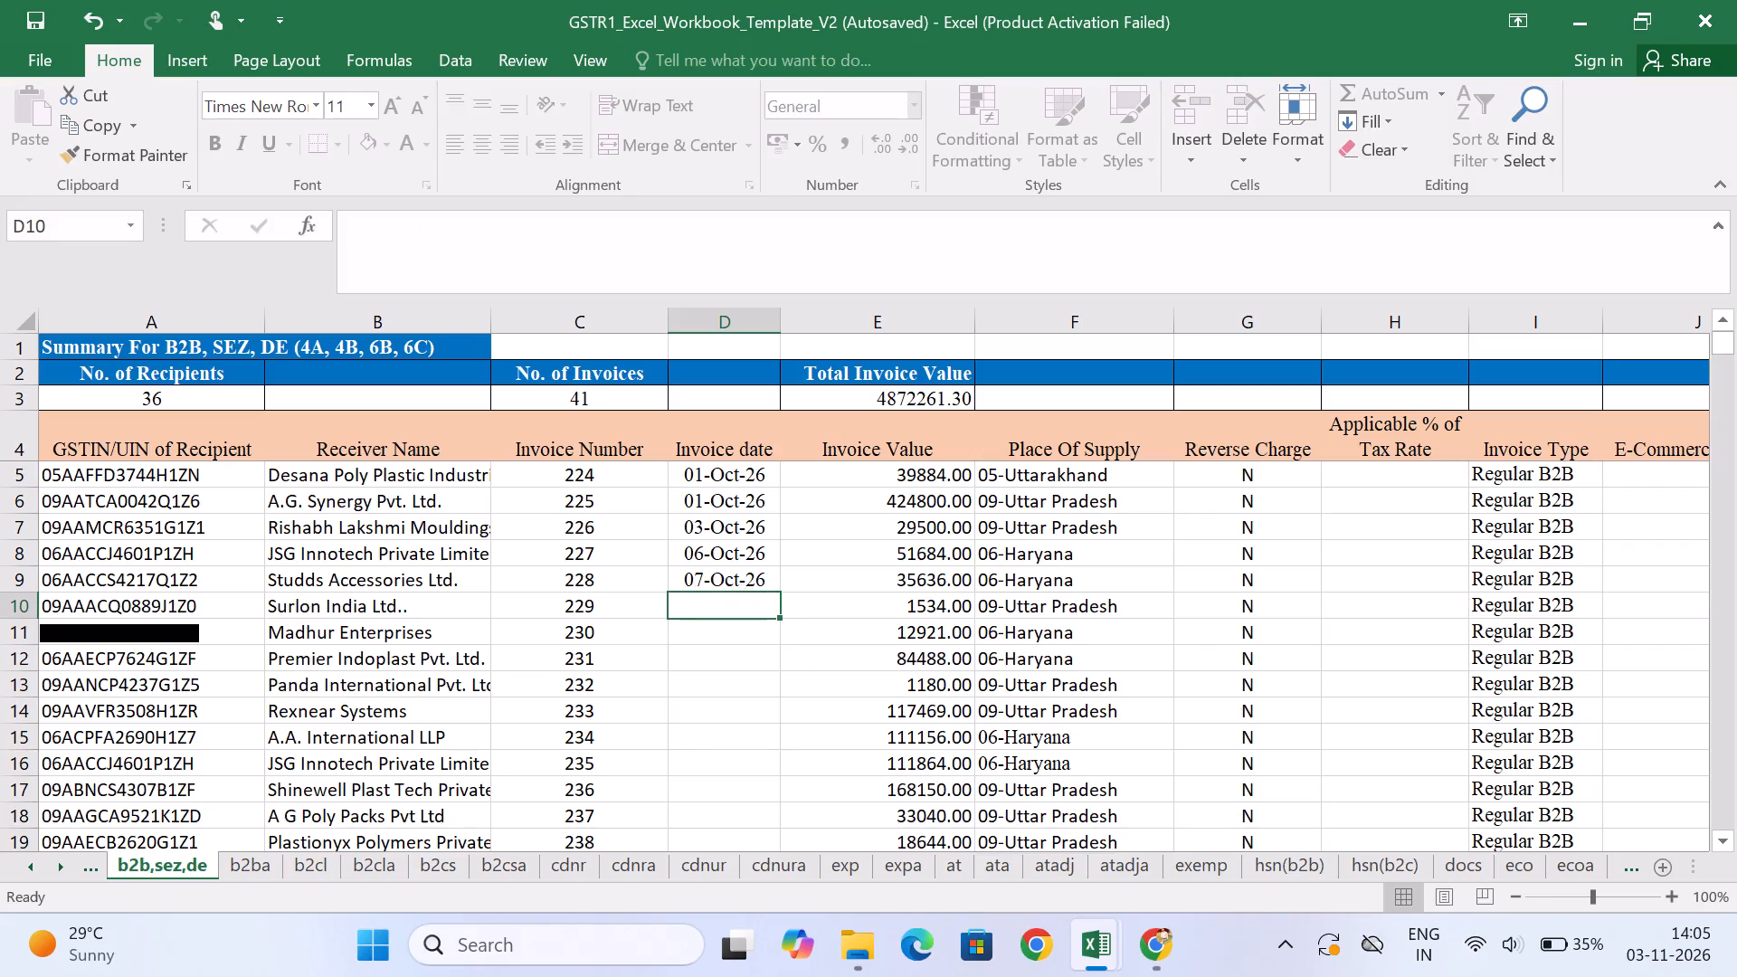
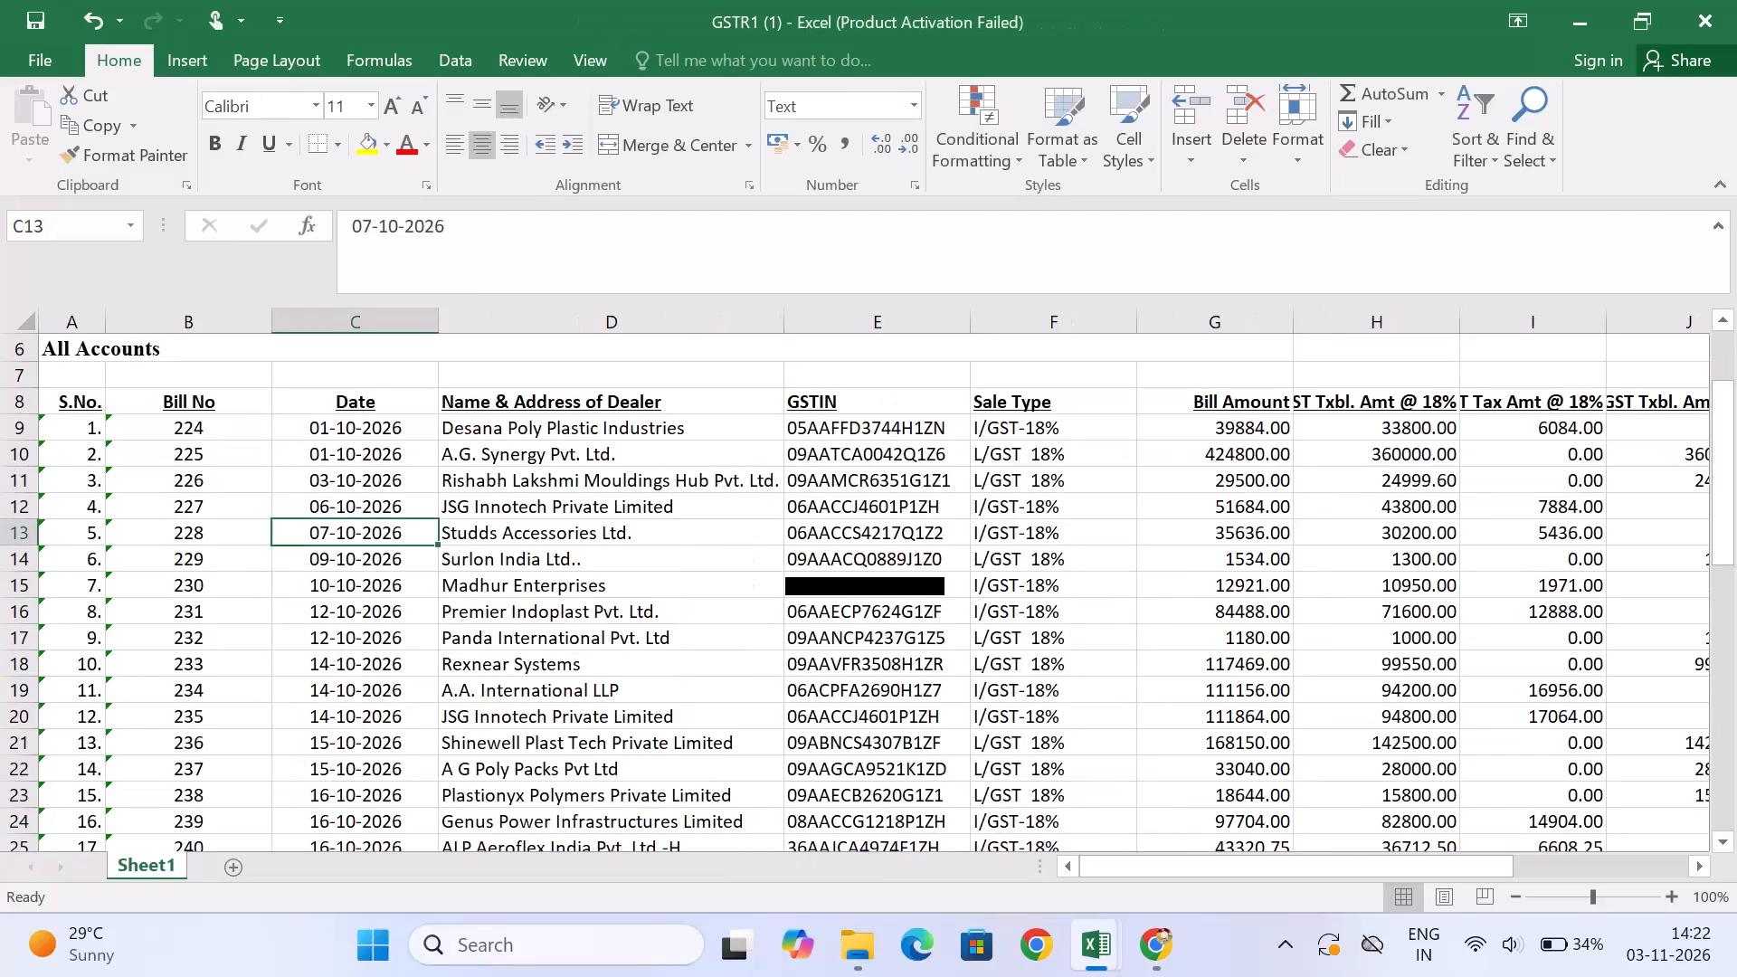
# Enter invoice date 09-10-26 for invoice 229, the Surlon India row, consulting the sales workbook's Date column.
pyautogui.press('Down')
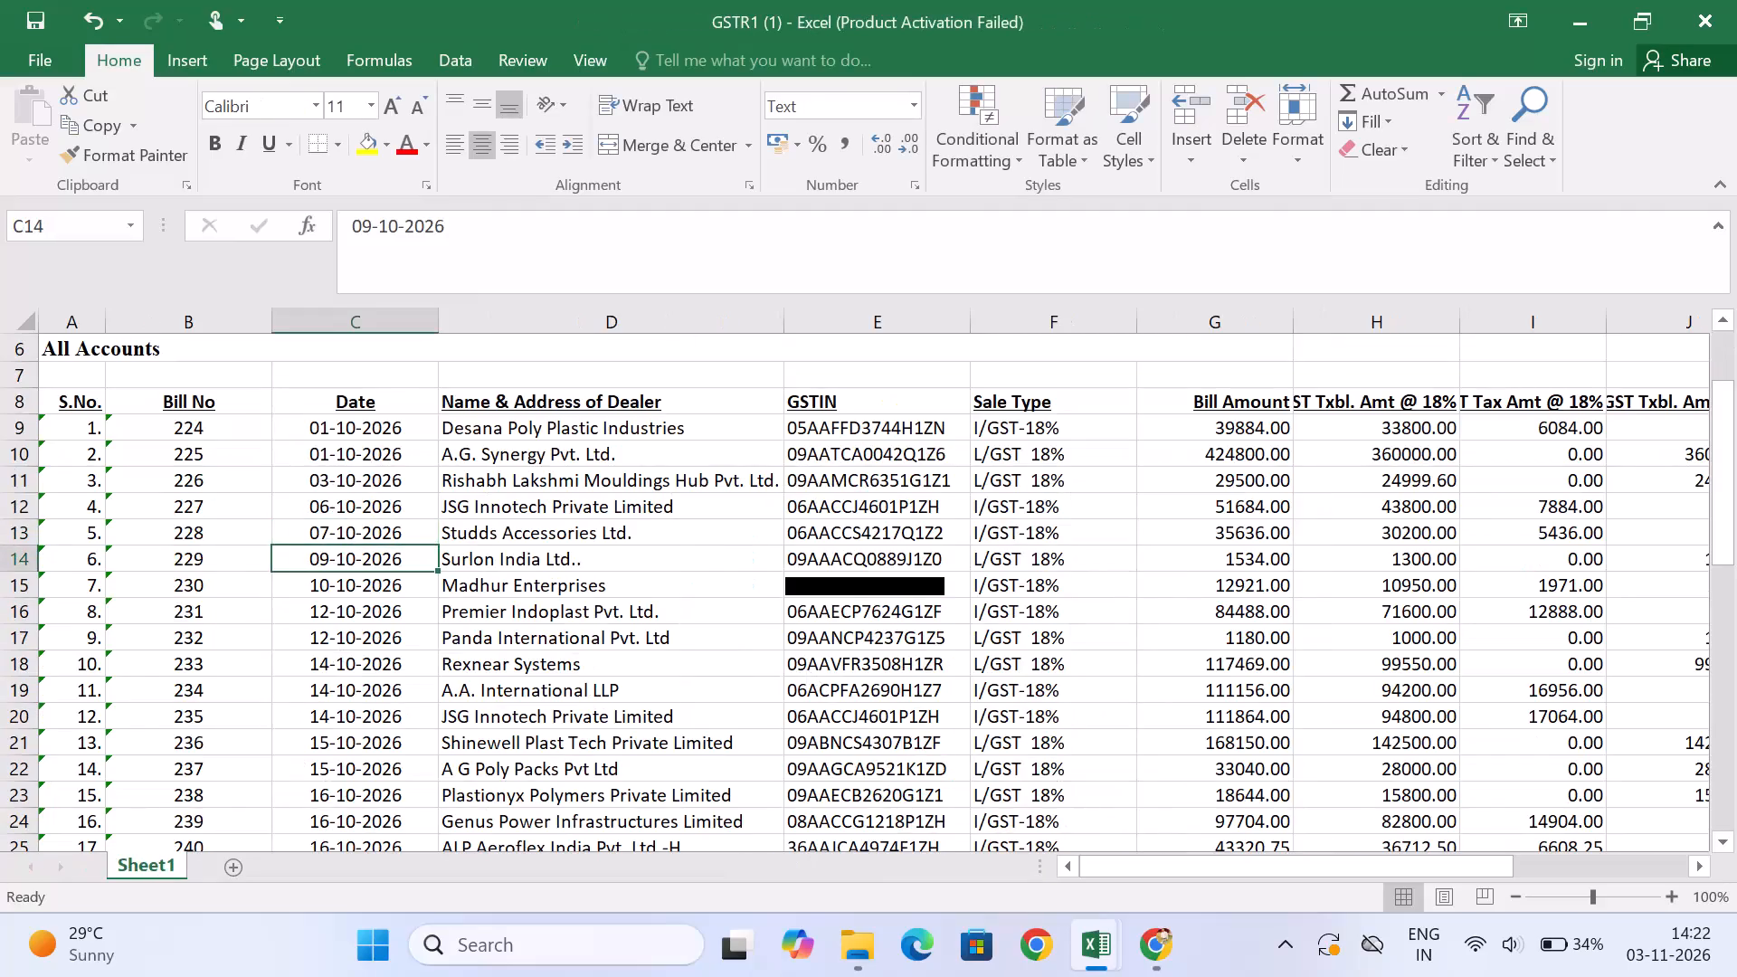
pyautogui.hotkey('alt', 'Tab')
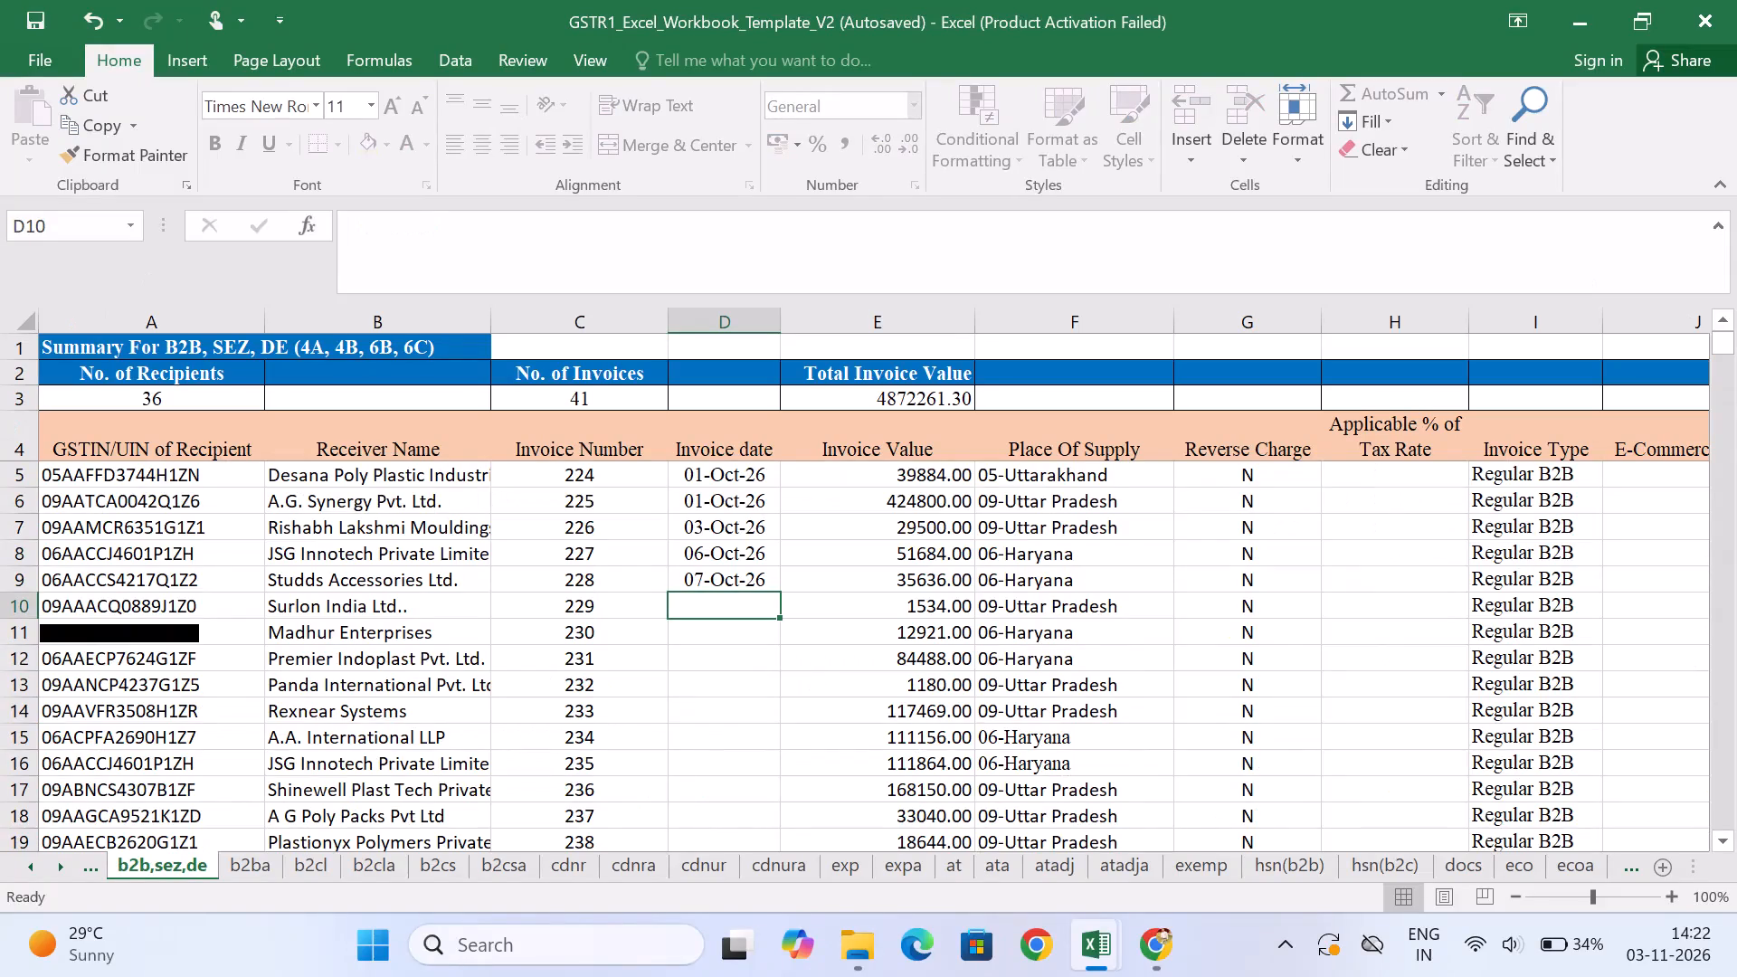
pyautogui.write('-9')
pyautogui.write('-10-')
pyautogui.press('BackSpace')
pyautogui.press('BackSpace')
pyautogui.press('BackSpace')
pyautogui.press('BackSpace')
pyautogui.press('BackSpace')
pyautogui.press('BackSpace')
pyautogui.press('BackSpace')
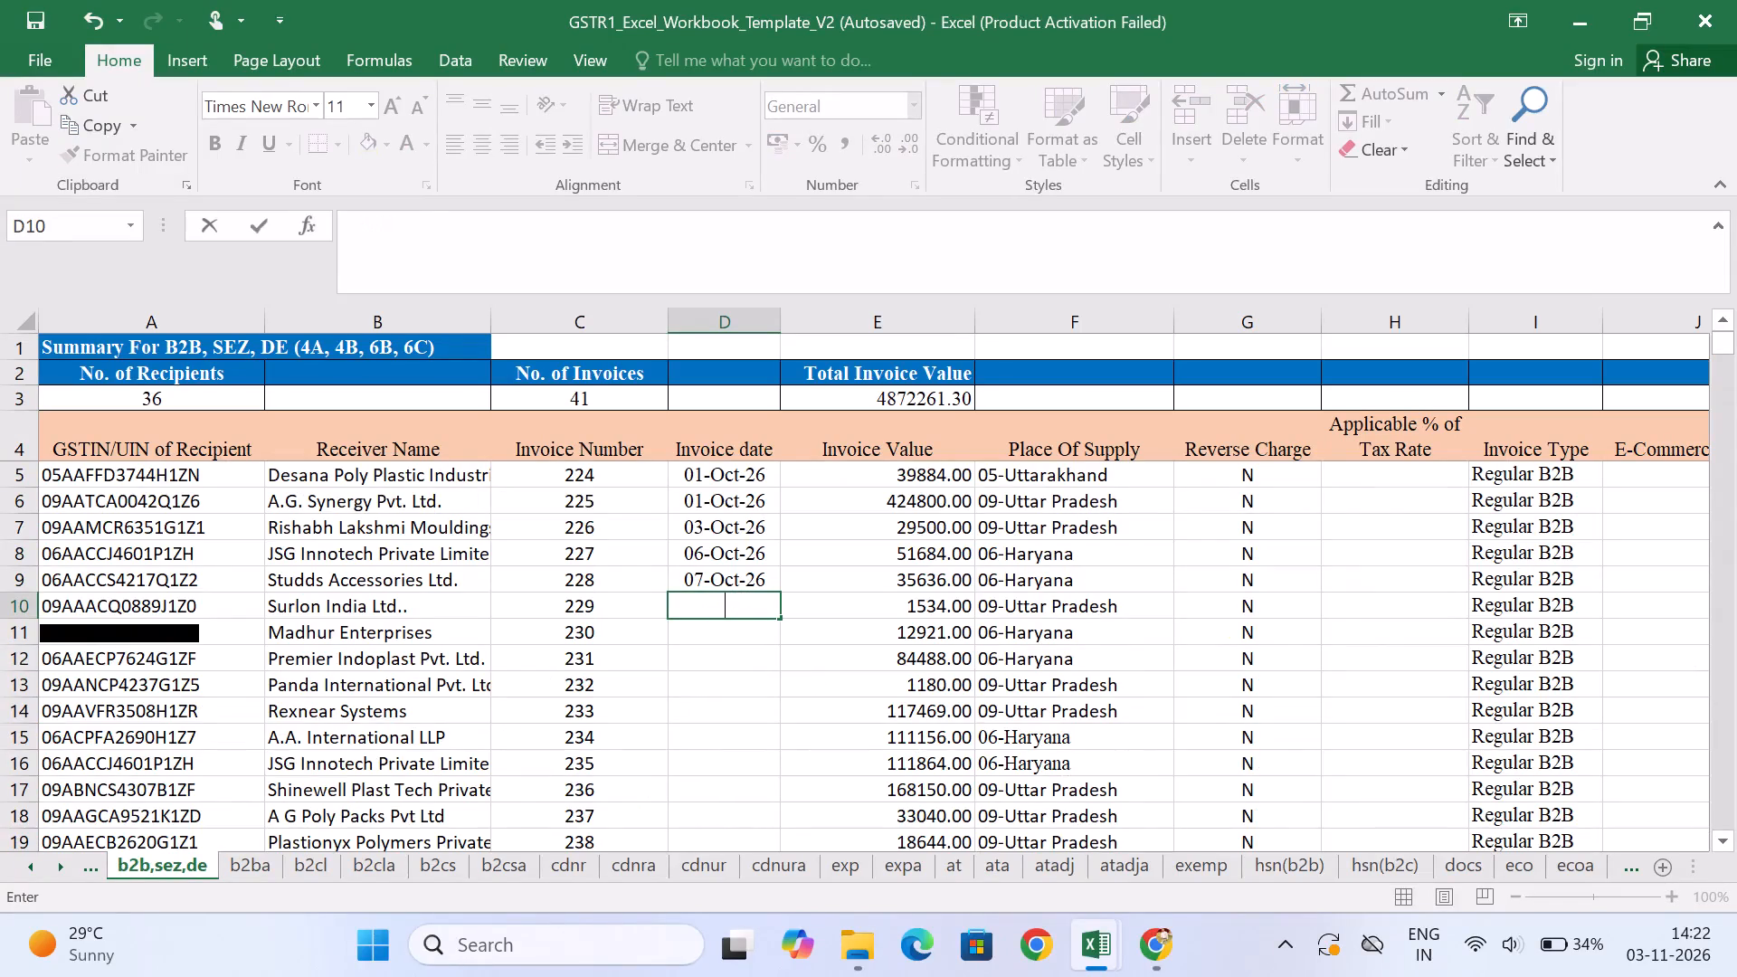
pyautogui.write('09-10-26')
pyautogui.press('Return')
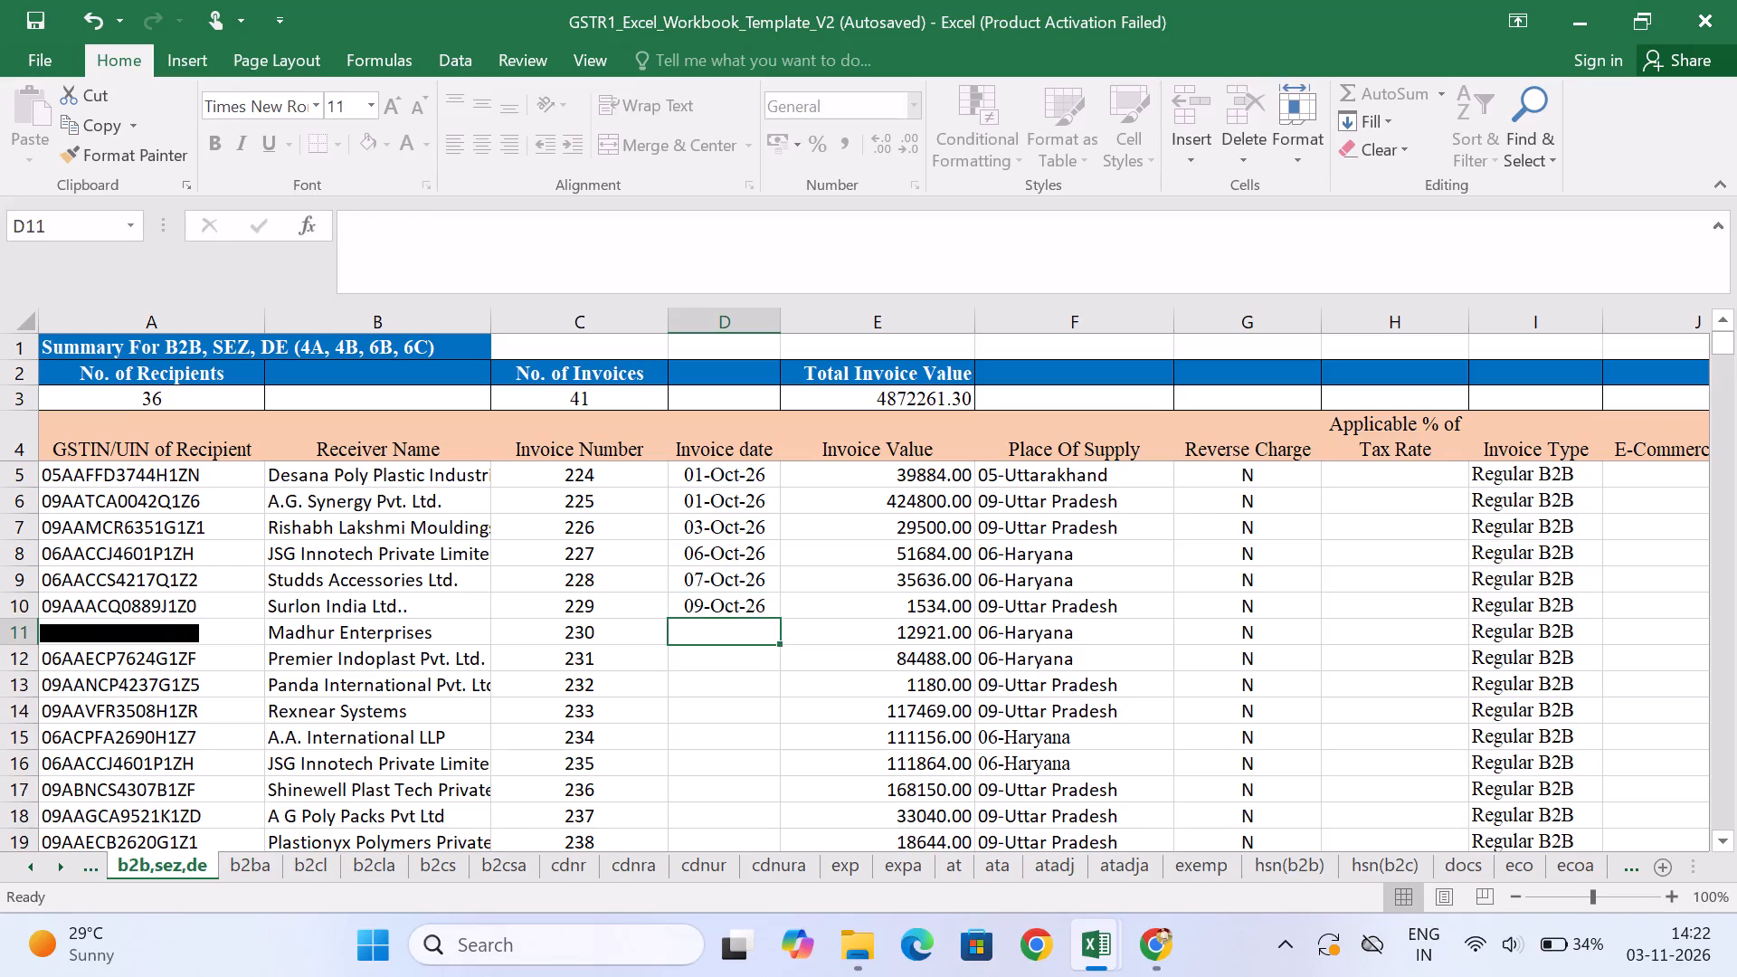
# Enter invoice date 10-10-26 for invoice 230, the Madhur Enterprises row, consulting the sales workbook.
pyautogui.hotkey('alt', 'Tab')
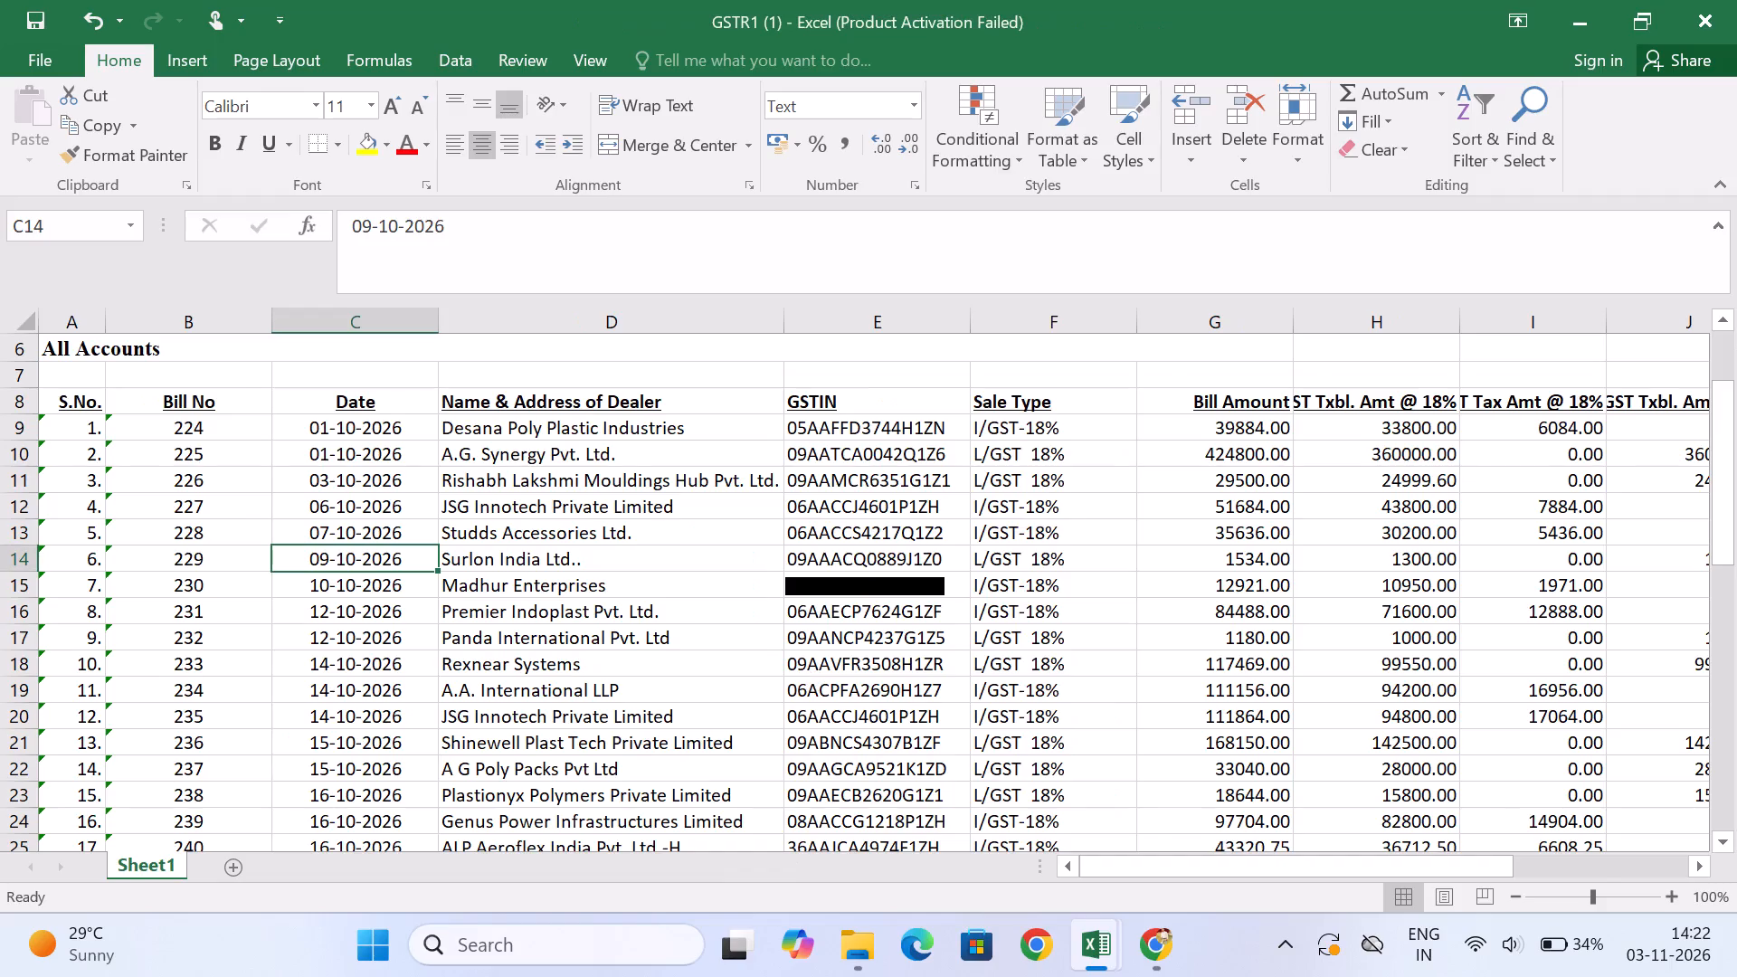
pyautogui.press('Down')
pyautogui.hotkey('alt', 'Tab')
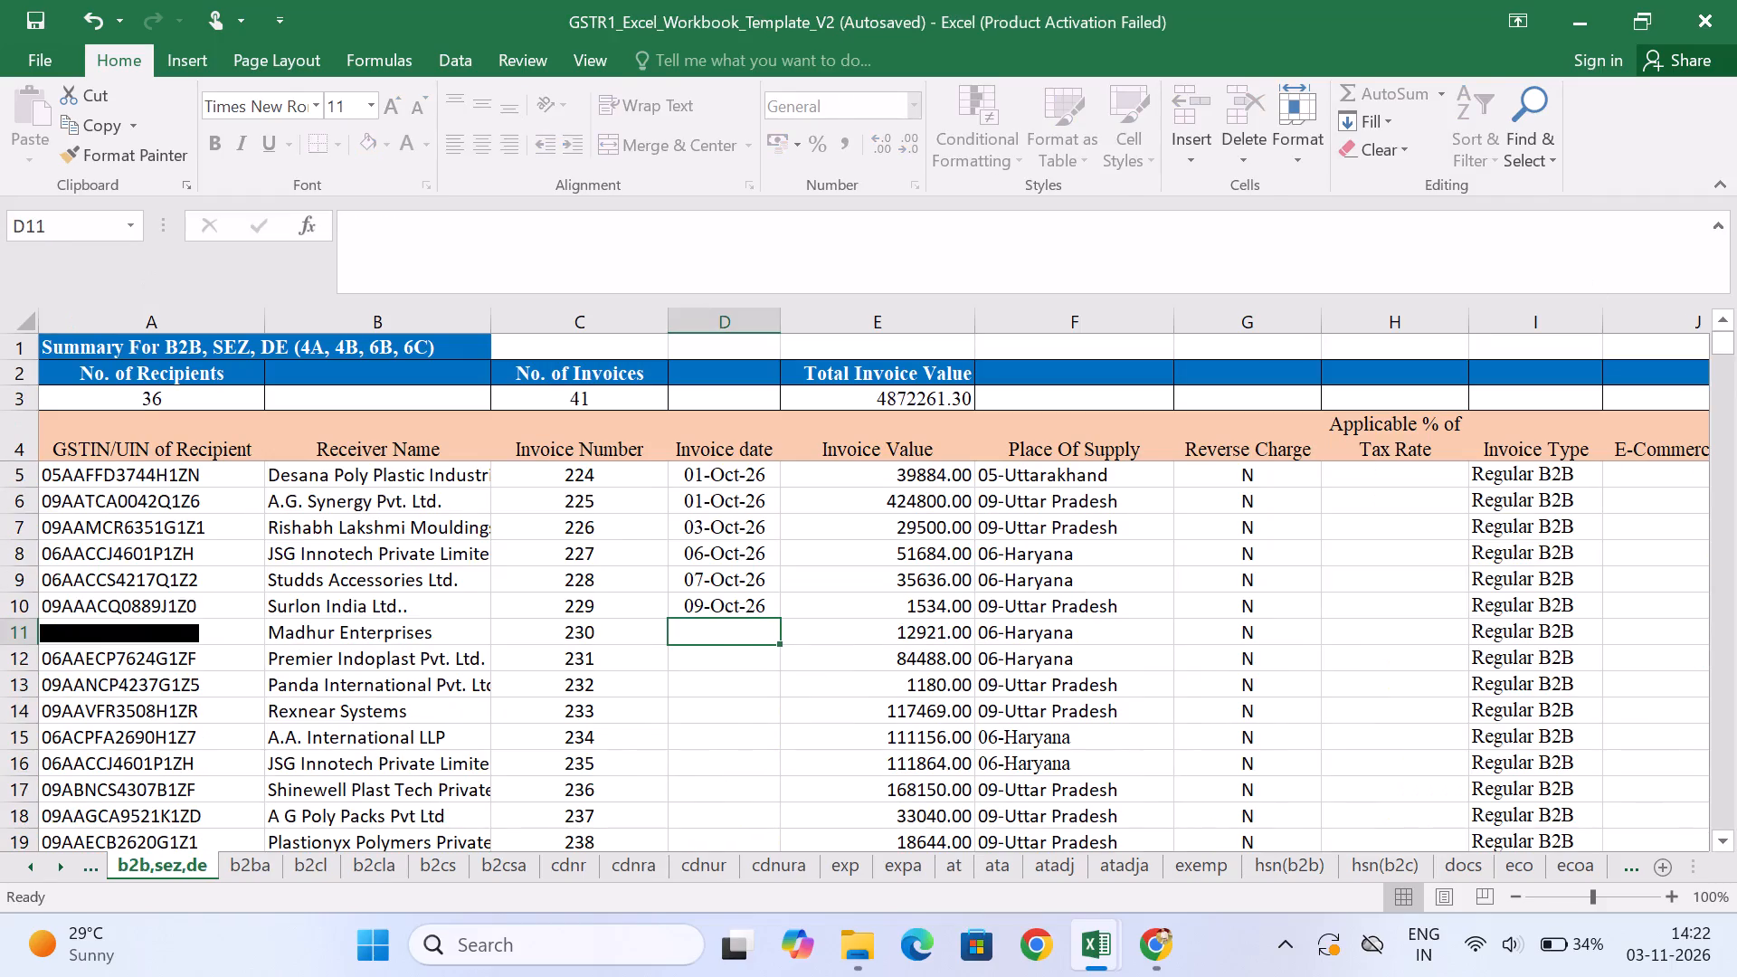
pyautogui.write('10-10-')
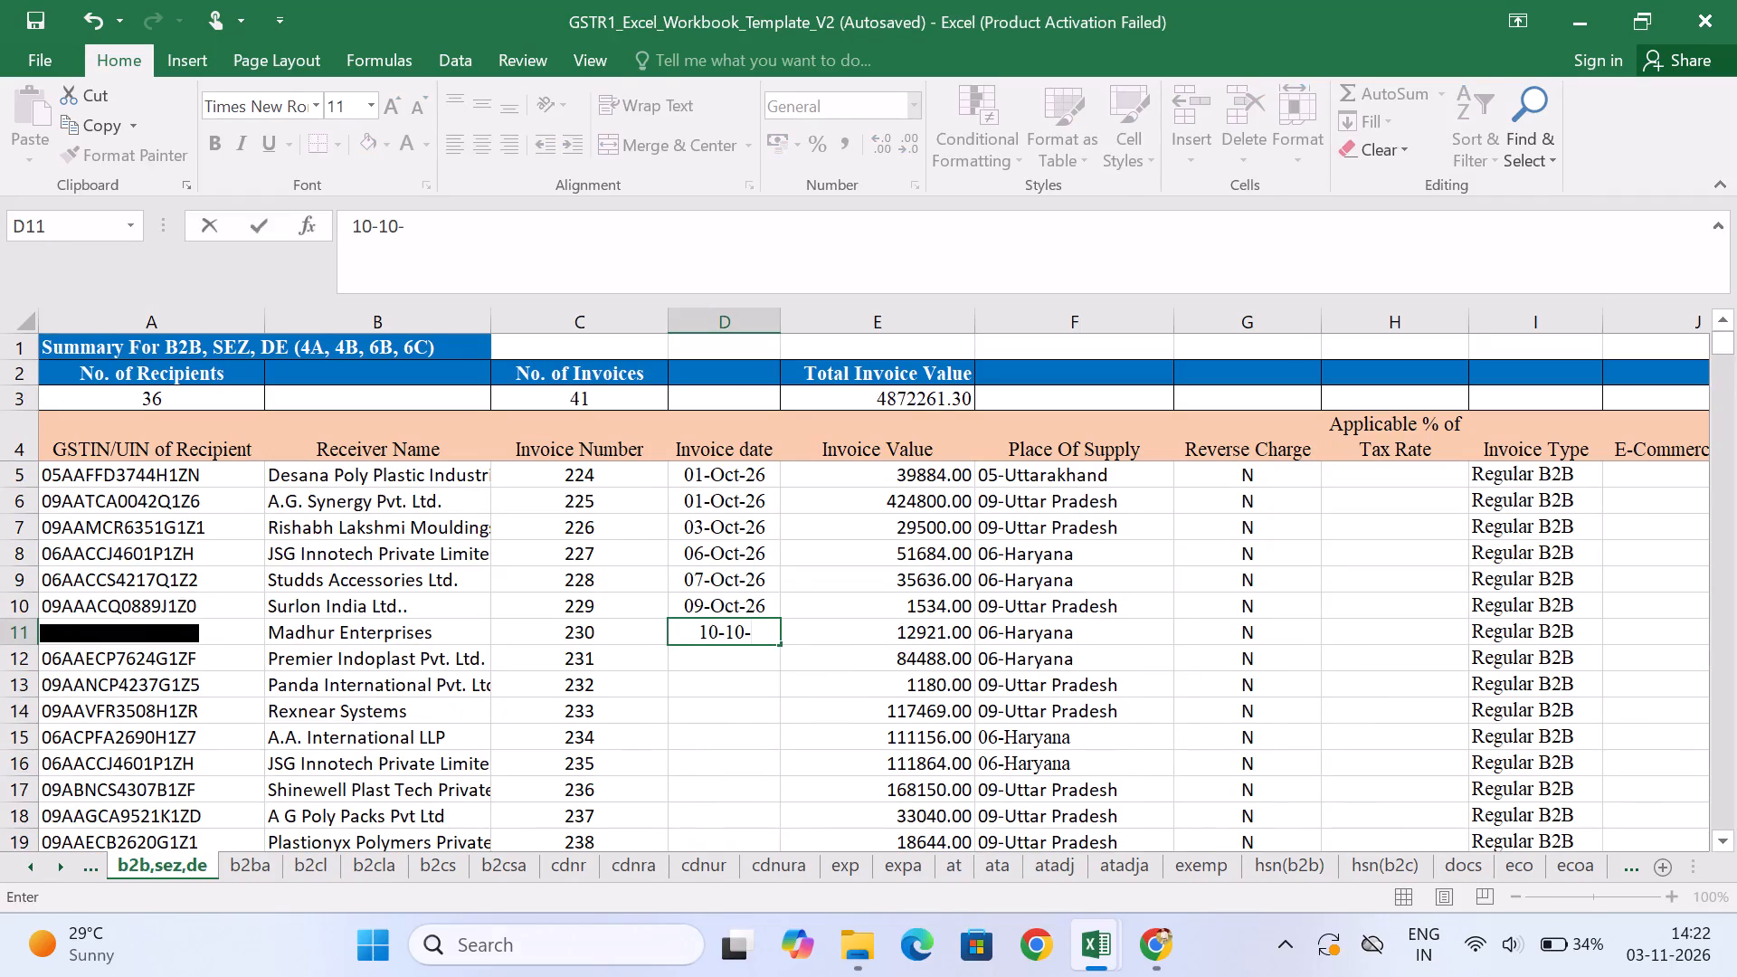
pyautogui.write('26')
pyautogui.press('Return')
# Using the sales workbook's dates, enter invoice date 12-10-26 for invoice 231 and copy it down to invoice 232.
pyautogui.hotkey('alt', 'Tab')
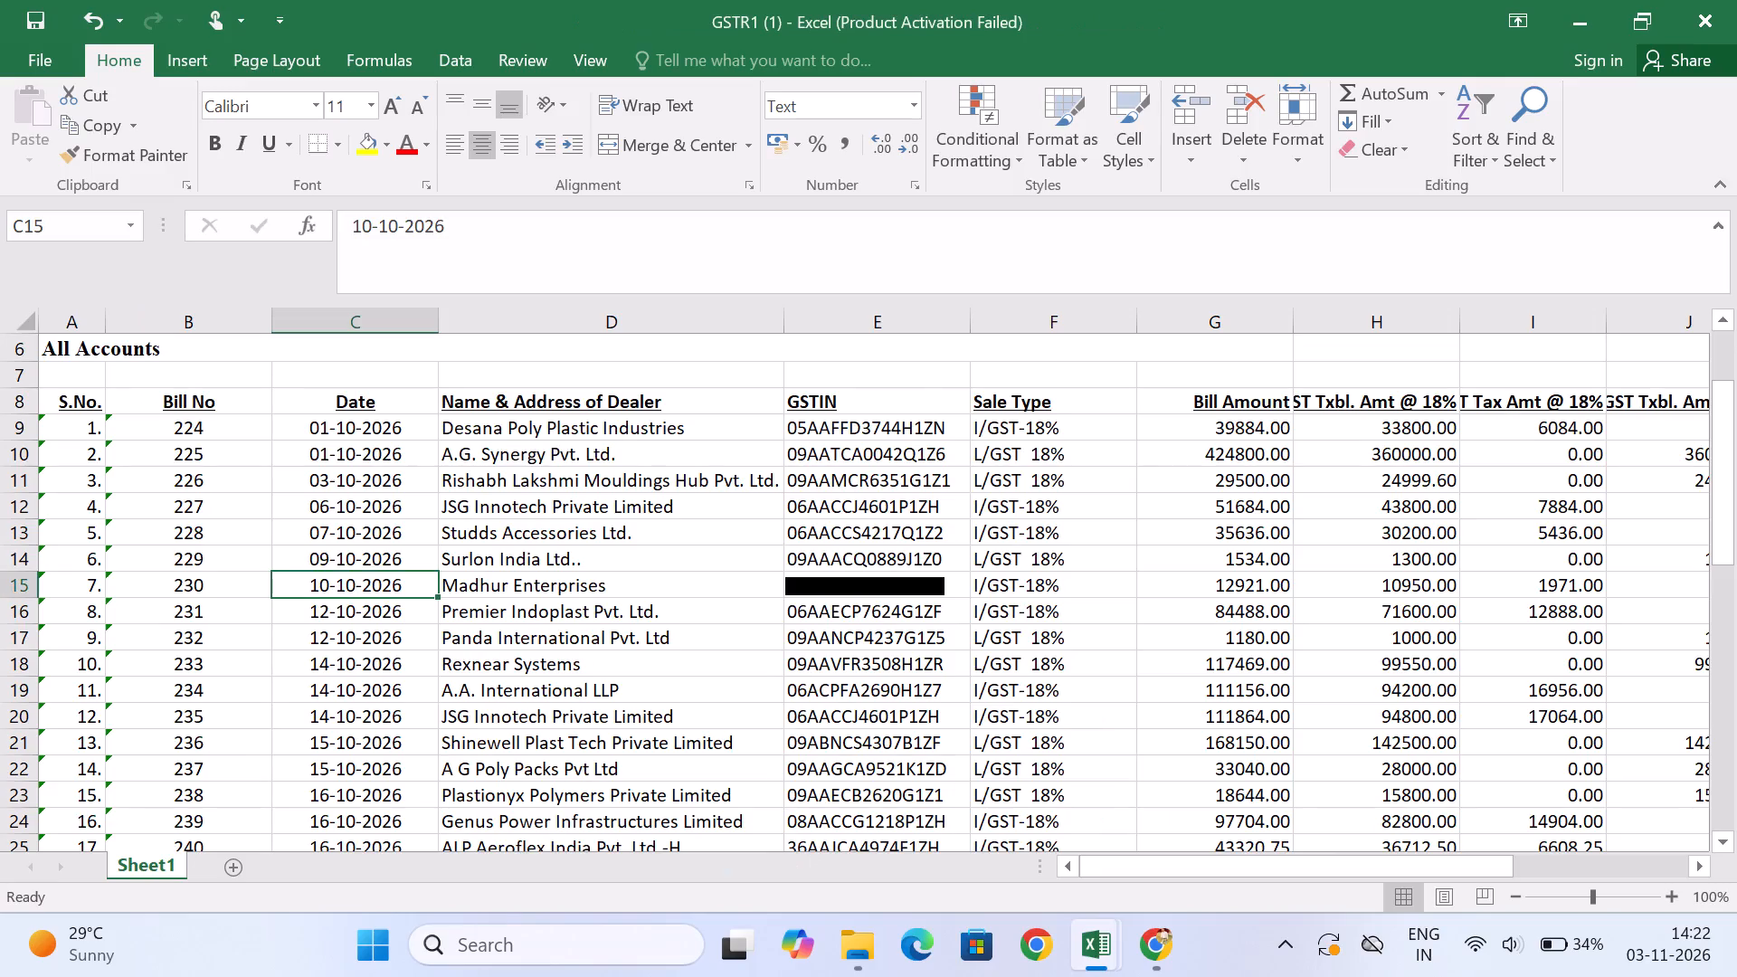
pyautogui.press('Down')
pyautogui.press('Down')
pyautogui.hotkey('alt', 'Tab')
pyautogui.write('12-10-26')
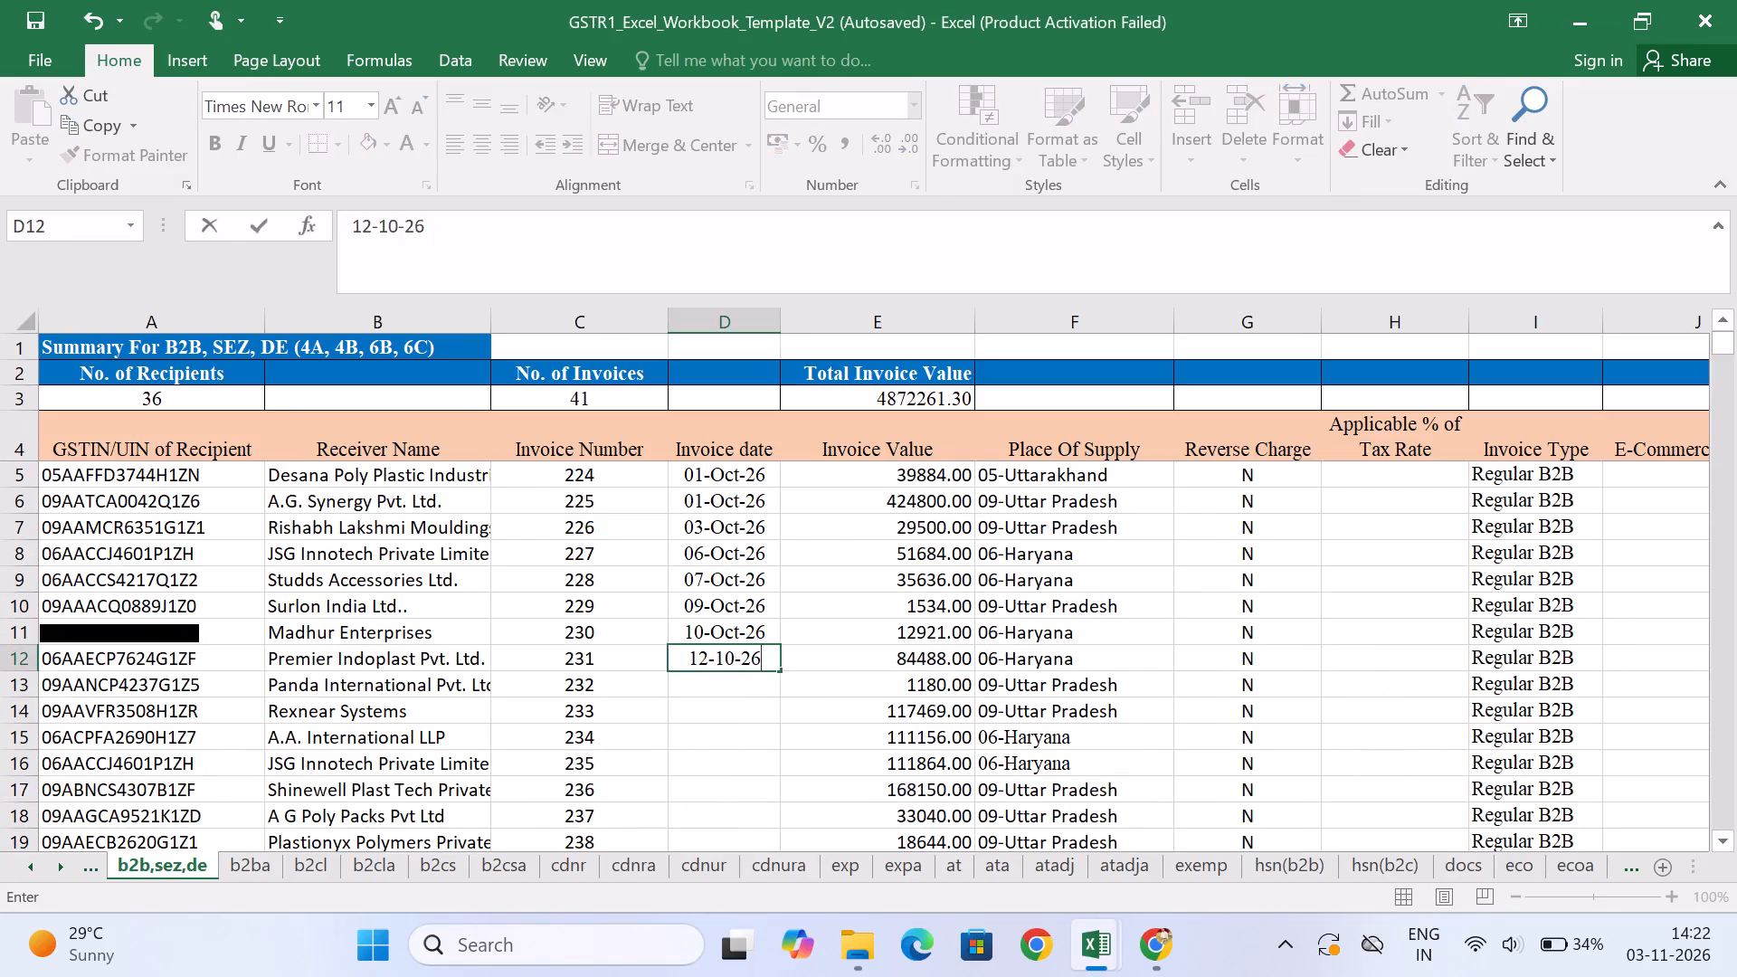
pyautogui.press('Return')
pyautogui.hotkey('ctrl', 'd')
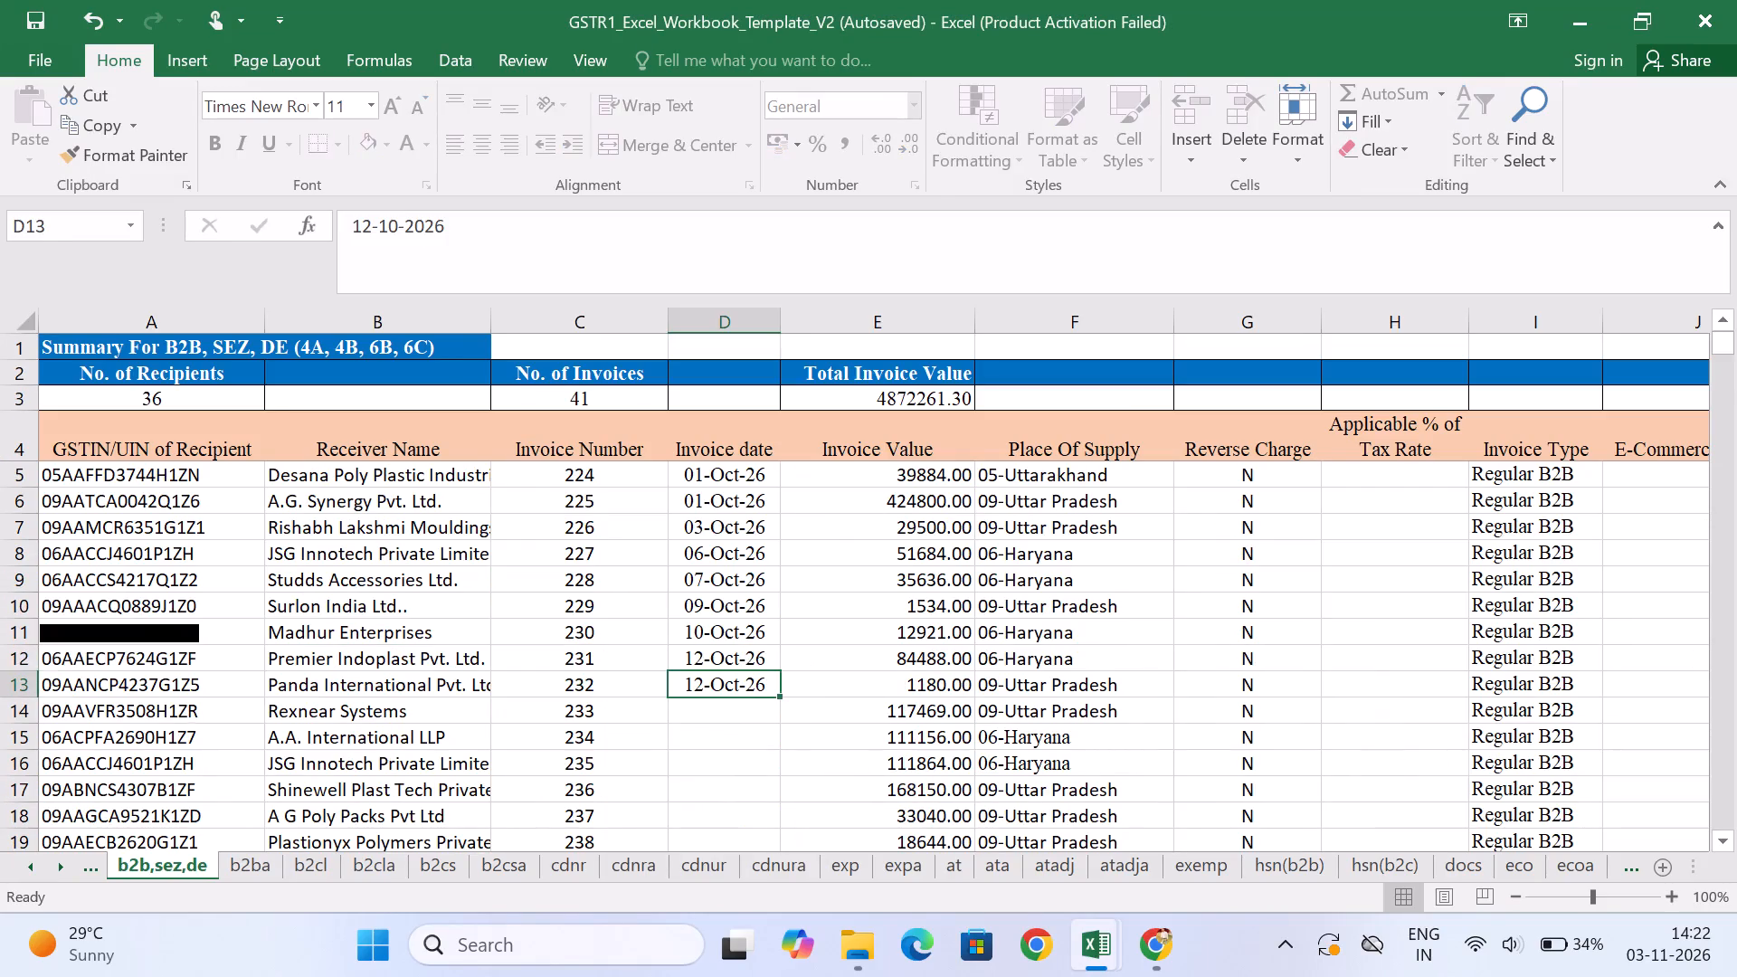
pyautogui.press('Return')
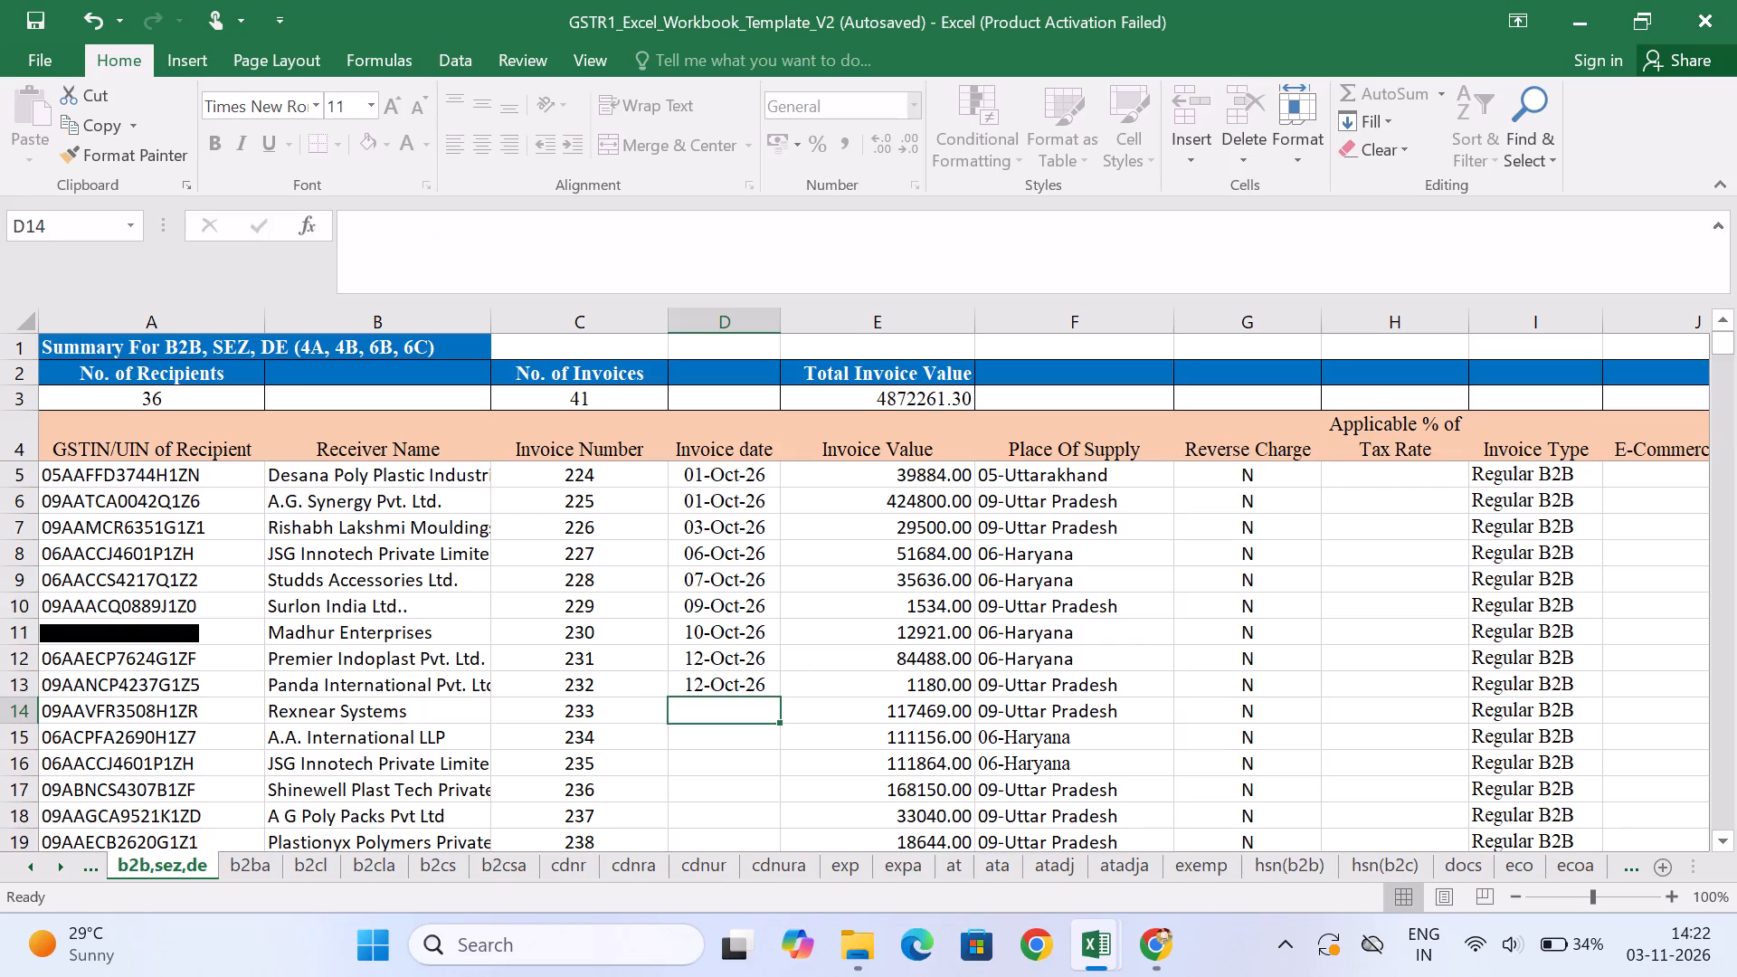
# Using the sales workbook's dates, enter invoice date 14-10-26 for invoice 233 and copy it down to invoices 234 and 235.
pyautogui.hotkey('alt', 'Tab')
pyautogui.press('Down')
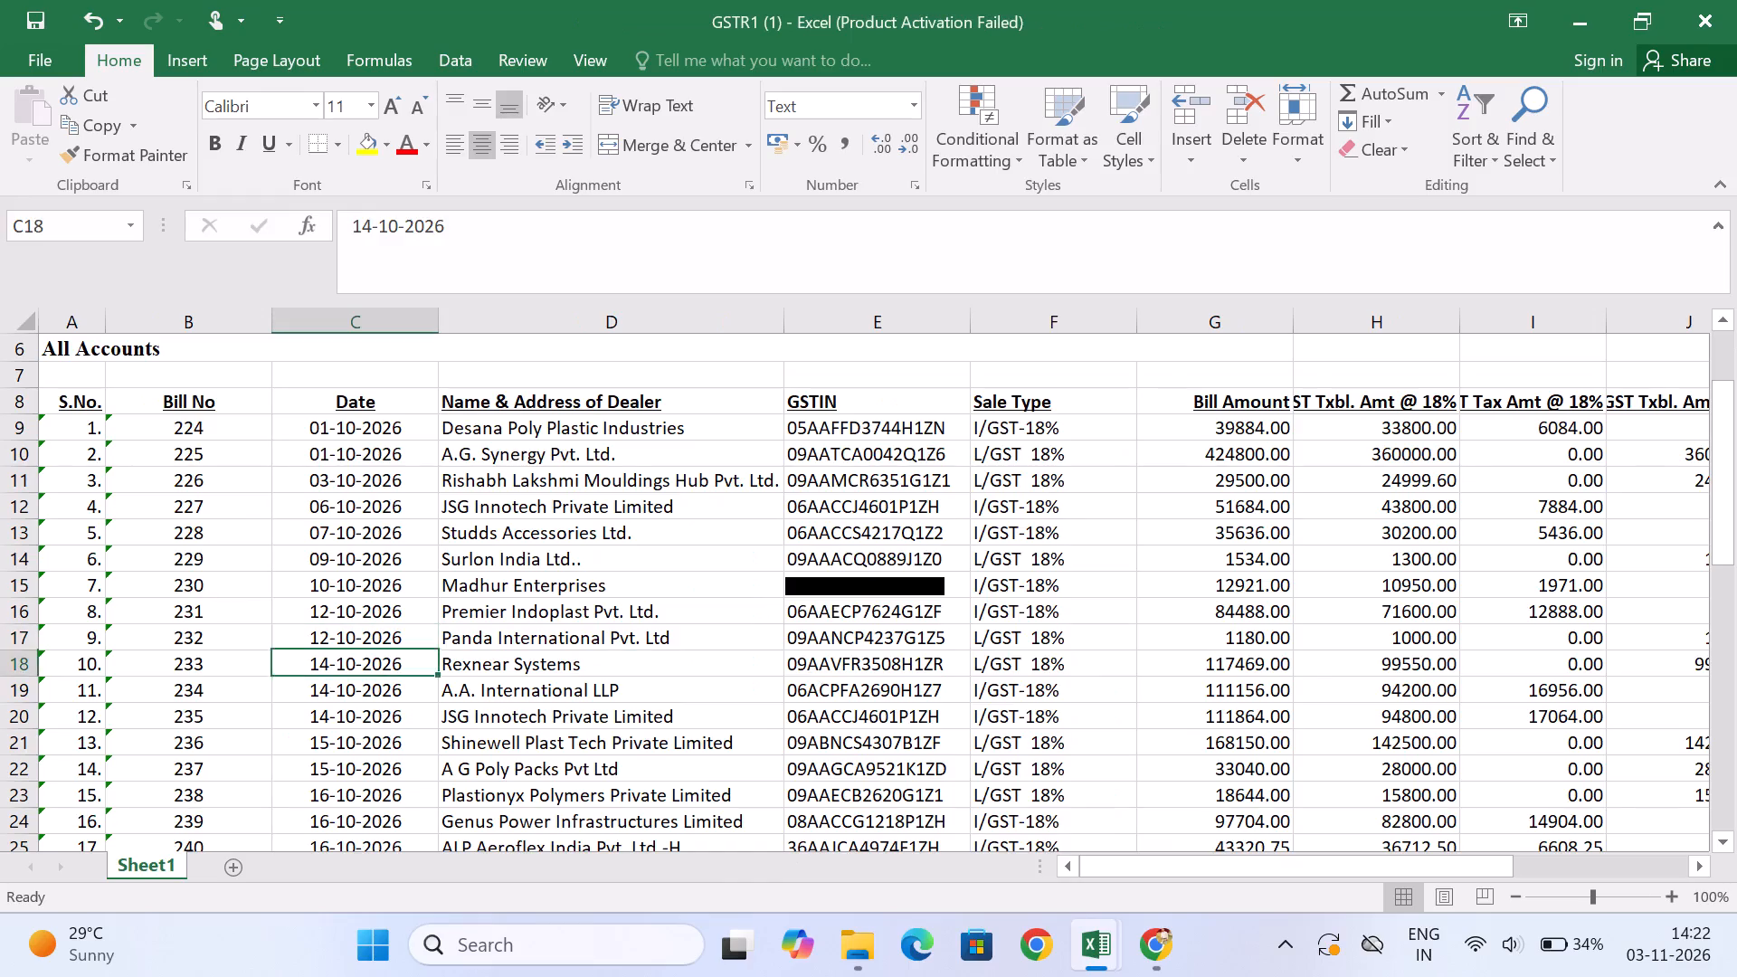
pyautogui.press('Down')
pyautogui.hotkey('alt', 'Tab')
pyautogui.hotkey('alt', 'Tab')
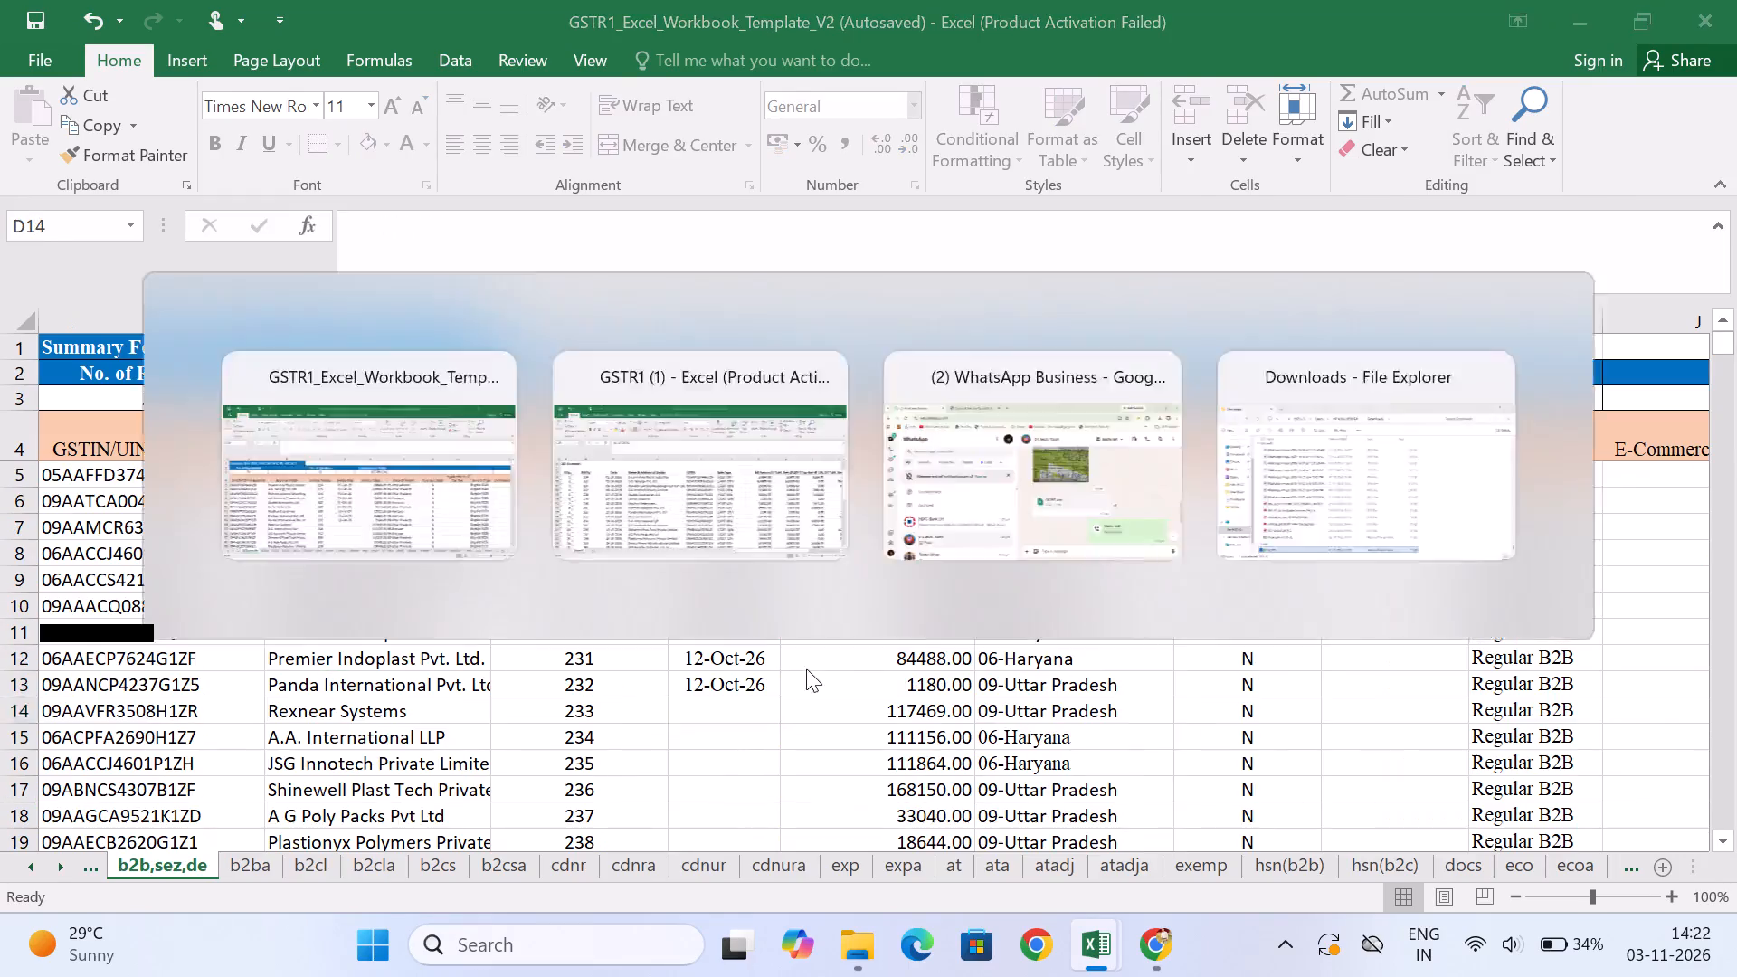
pyautogui.press('Down')
pyautogui.hotkey('alt', 'Tab')
pyautogui.write('14')
pyautogui.write('-10-')
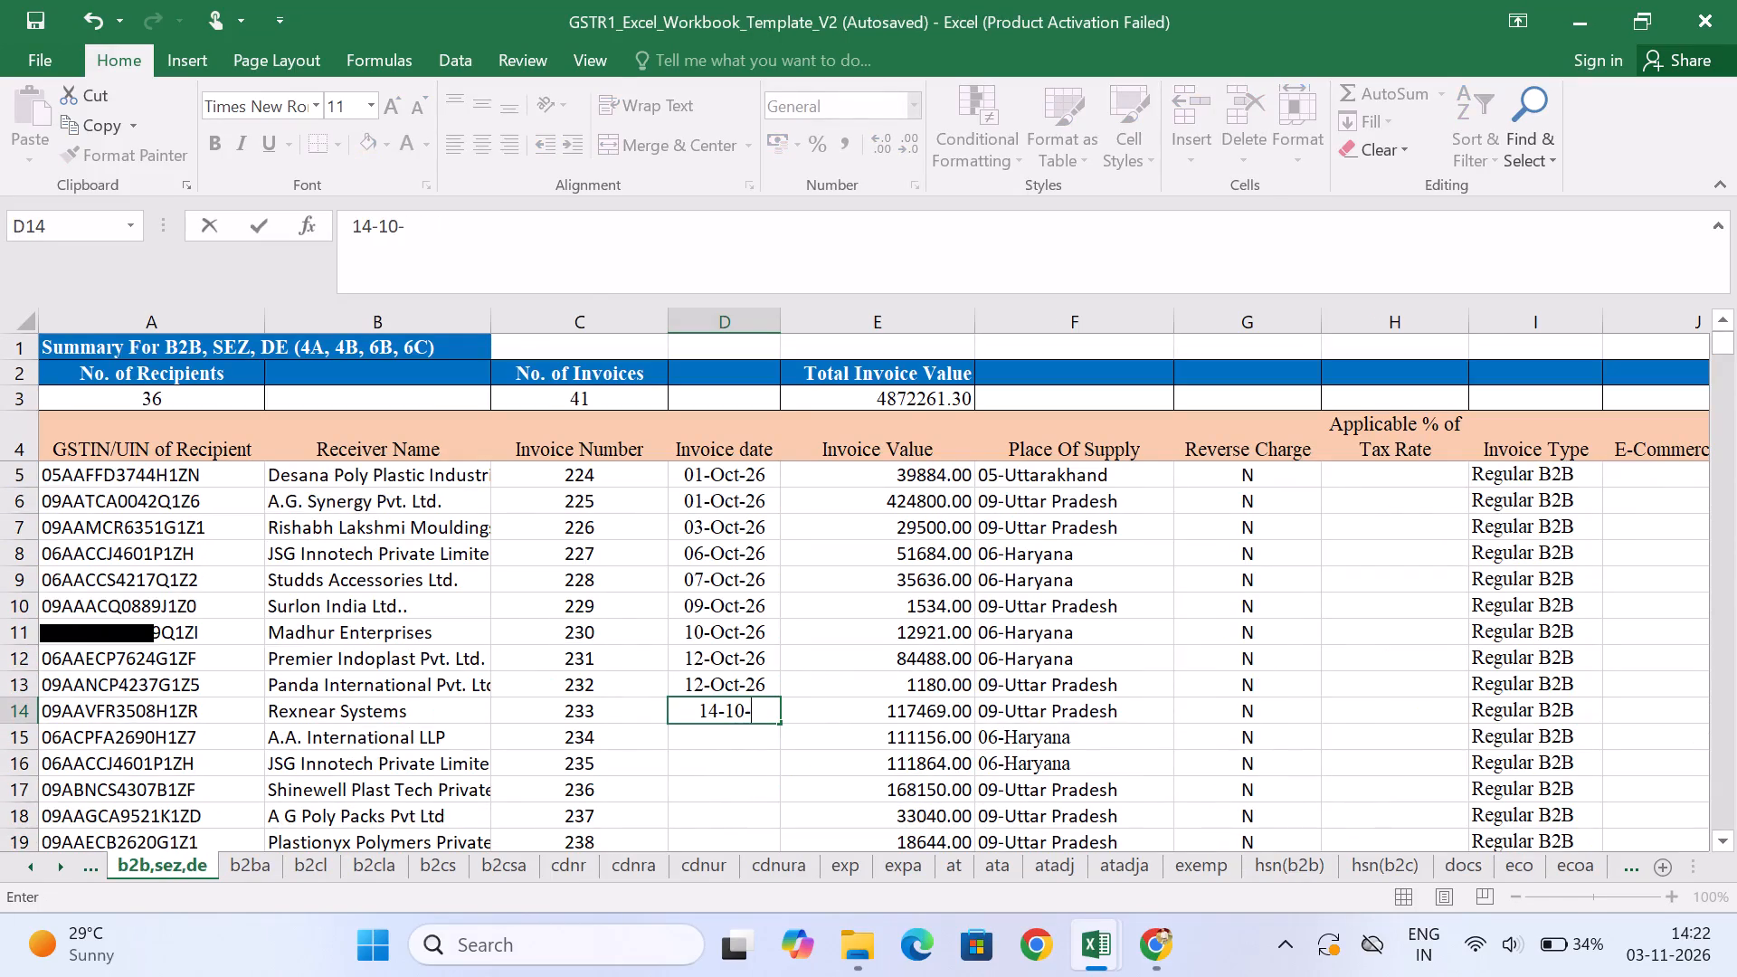
pyautogui.write('26')
pyautogui.press('Return')
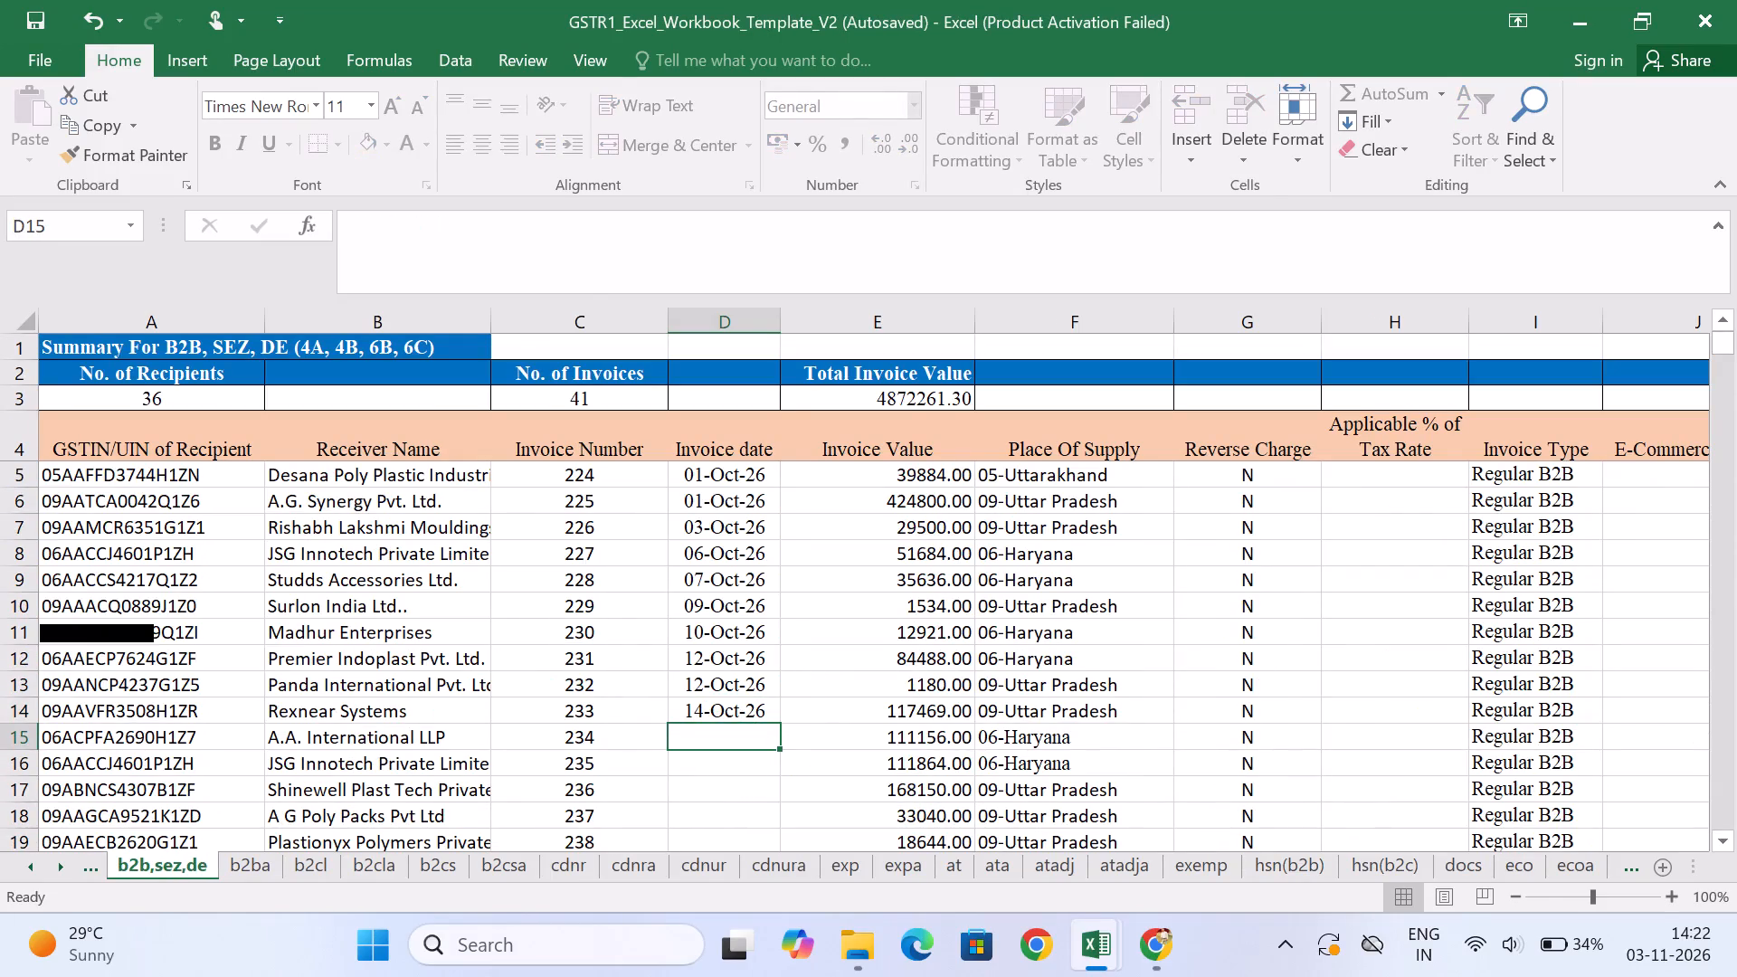
pyautogui.hotkey('ctrl', 'd')
pyautogui.press('Return')
pyautogui.hotkey('ctrl', 'd')
pyautogui.press('Return')
# Using the sales workbook's dates, enter invoice date 15-10-26 for invoice 236 and copy it down to invoice 237.
pyautogui.hotkey('alt', 'Tab')
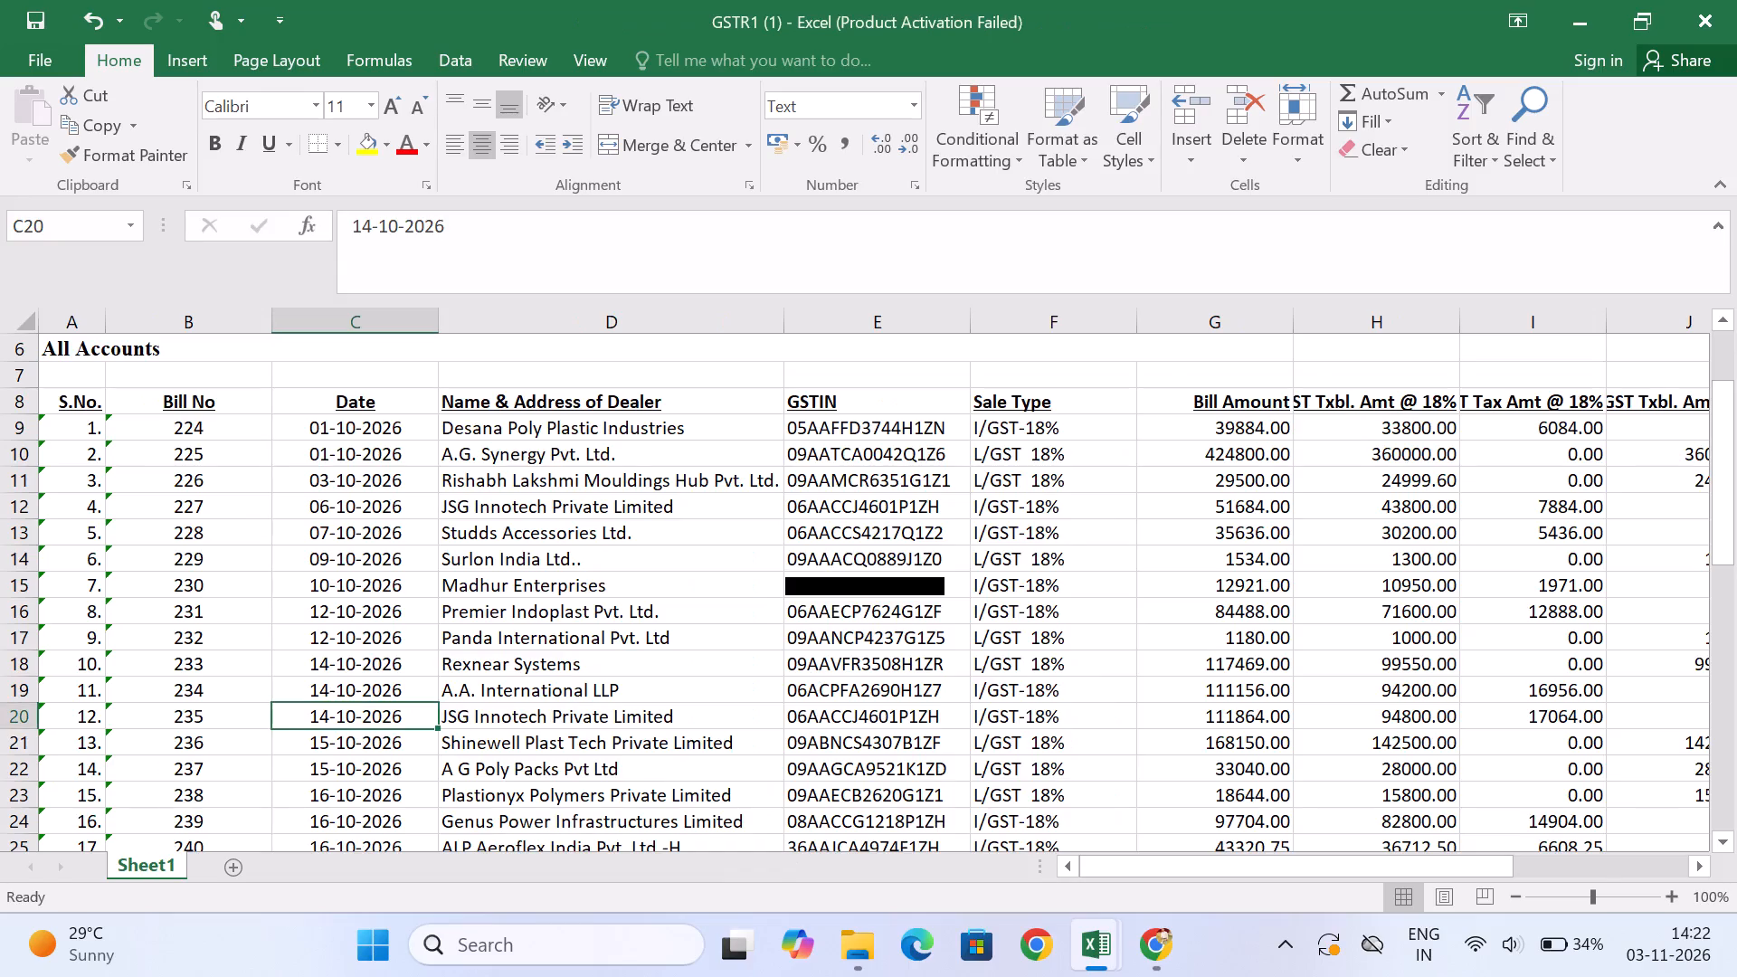
pyautogui.press('Down')
pyautogui.press('Down')
pyautogui.hotkey('alt', 'Tab')
pyautogui.write('15010')
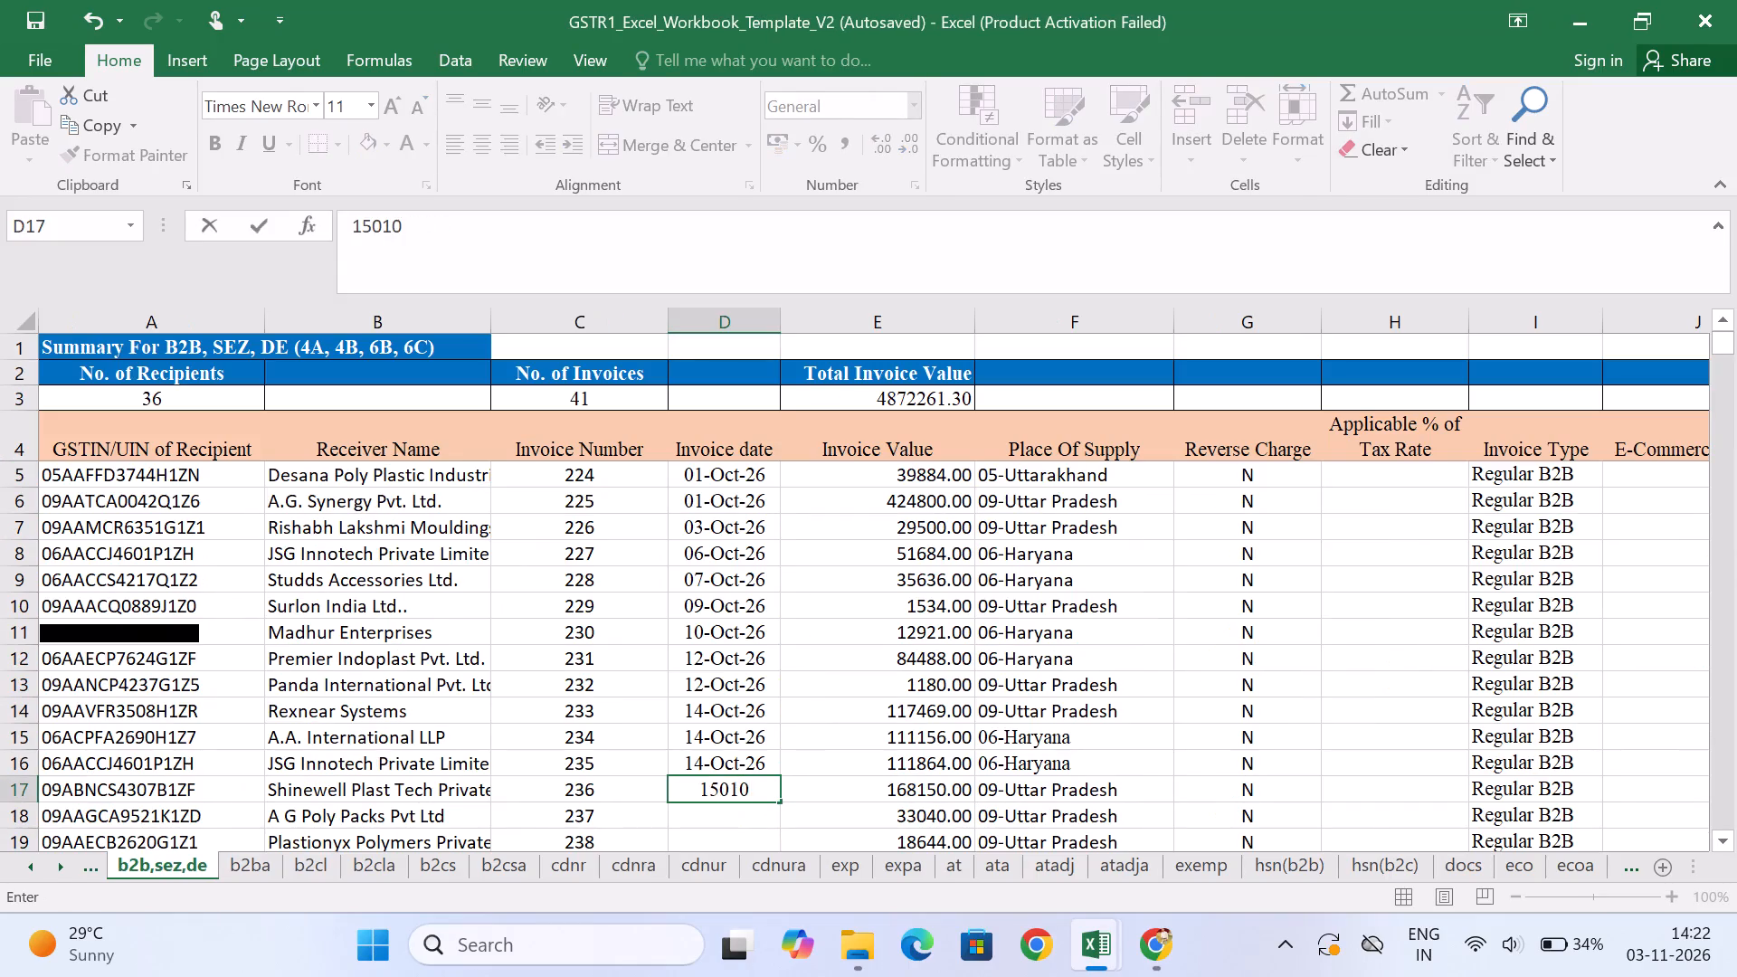
pyautogui.press('BackSpace')
pyautogui.press('BackSpace')
pyautogui.press('BackSpace')
pyautogui.write('-10-26')
pyautogui.press('Return')
pyautogui.hotkey('ctrl', 'd')
# Save the GSTR1 template workbook.
pyautogui.hotkey('ctrl', 's')
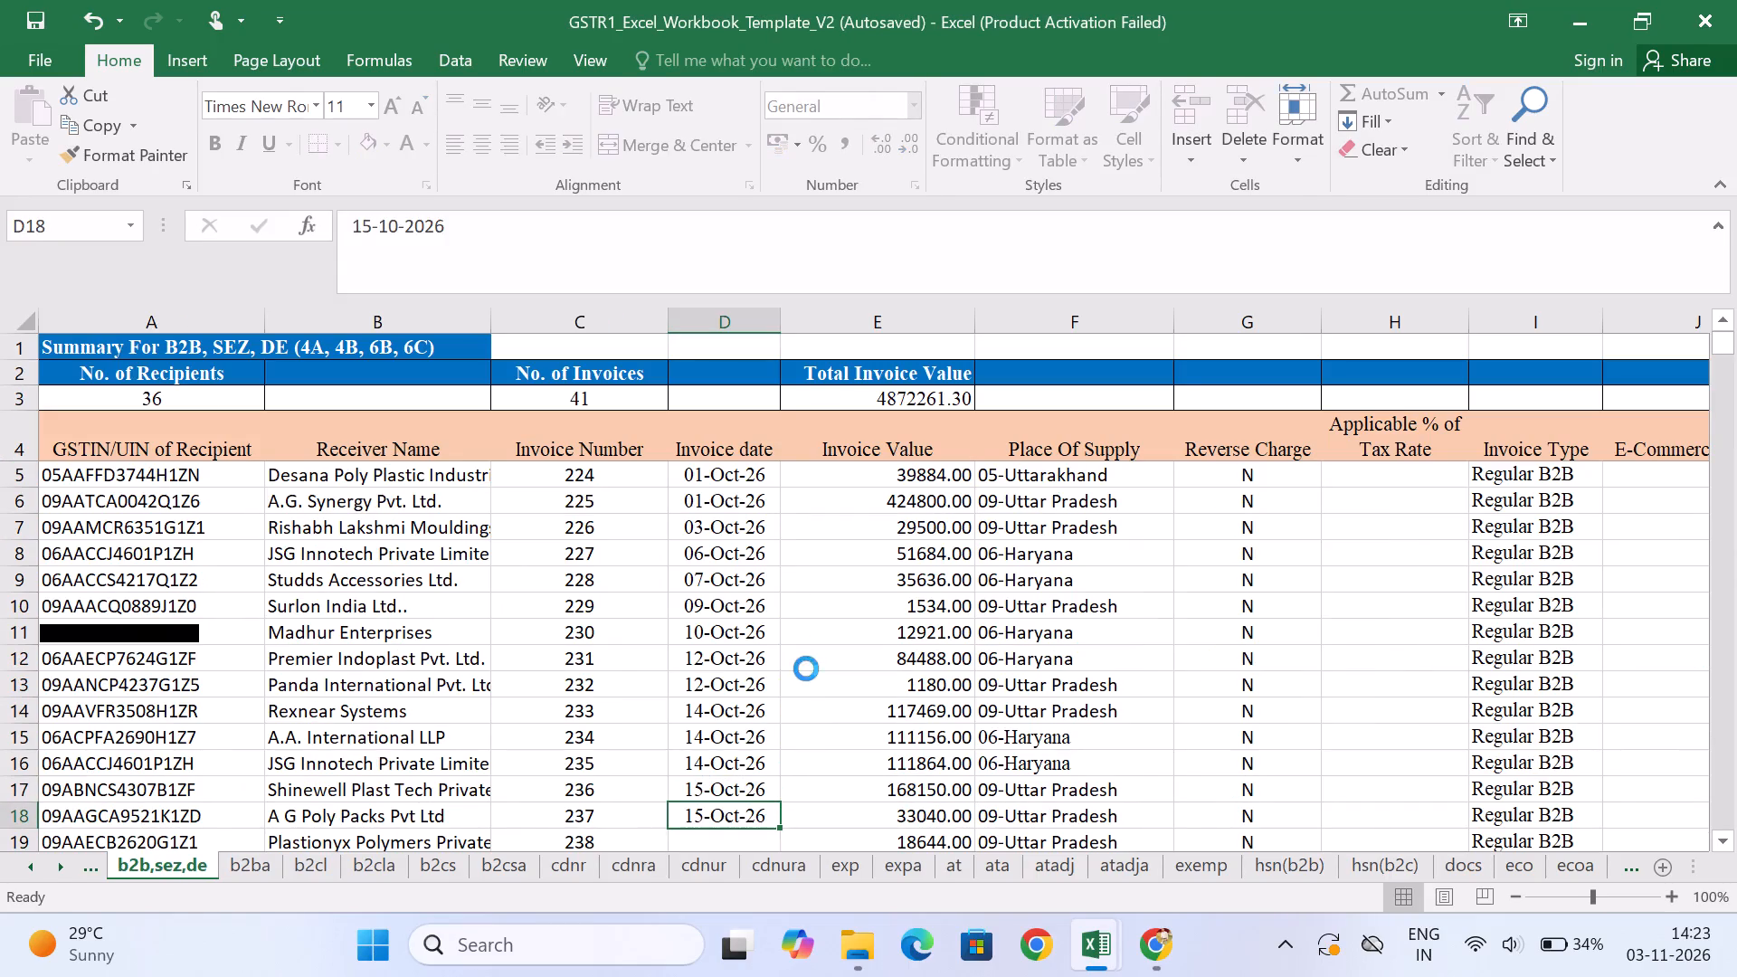
# Using the sales workbook's dates, enter invoice date 16-10-26 for invoice 238 and copy it down to invoices 239 and 240.
pyautogui.press('Return')
pyautogui.hotkey('alt', 'Tab')
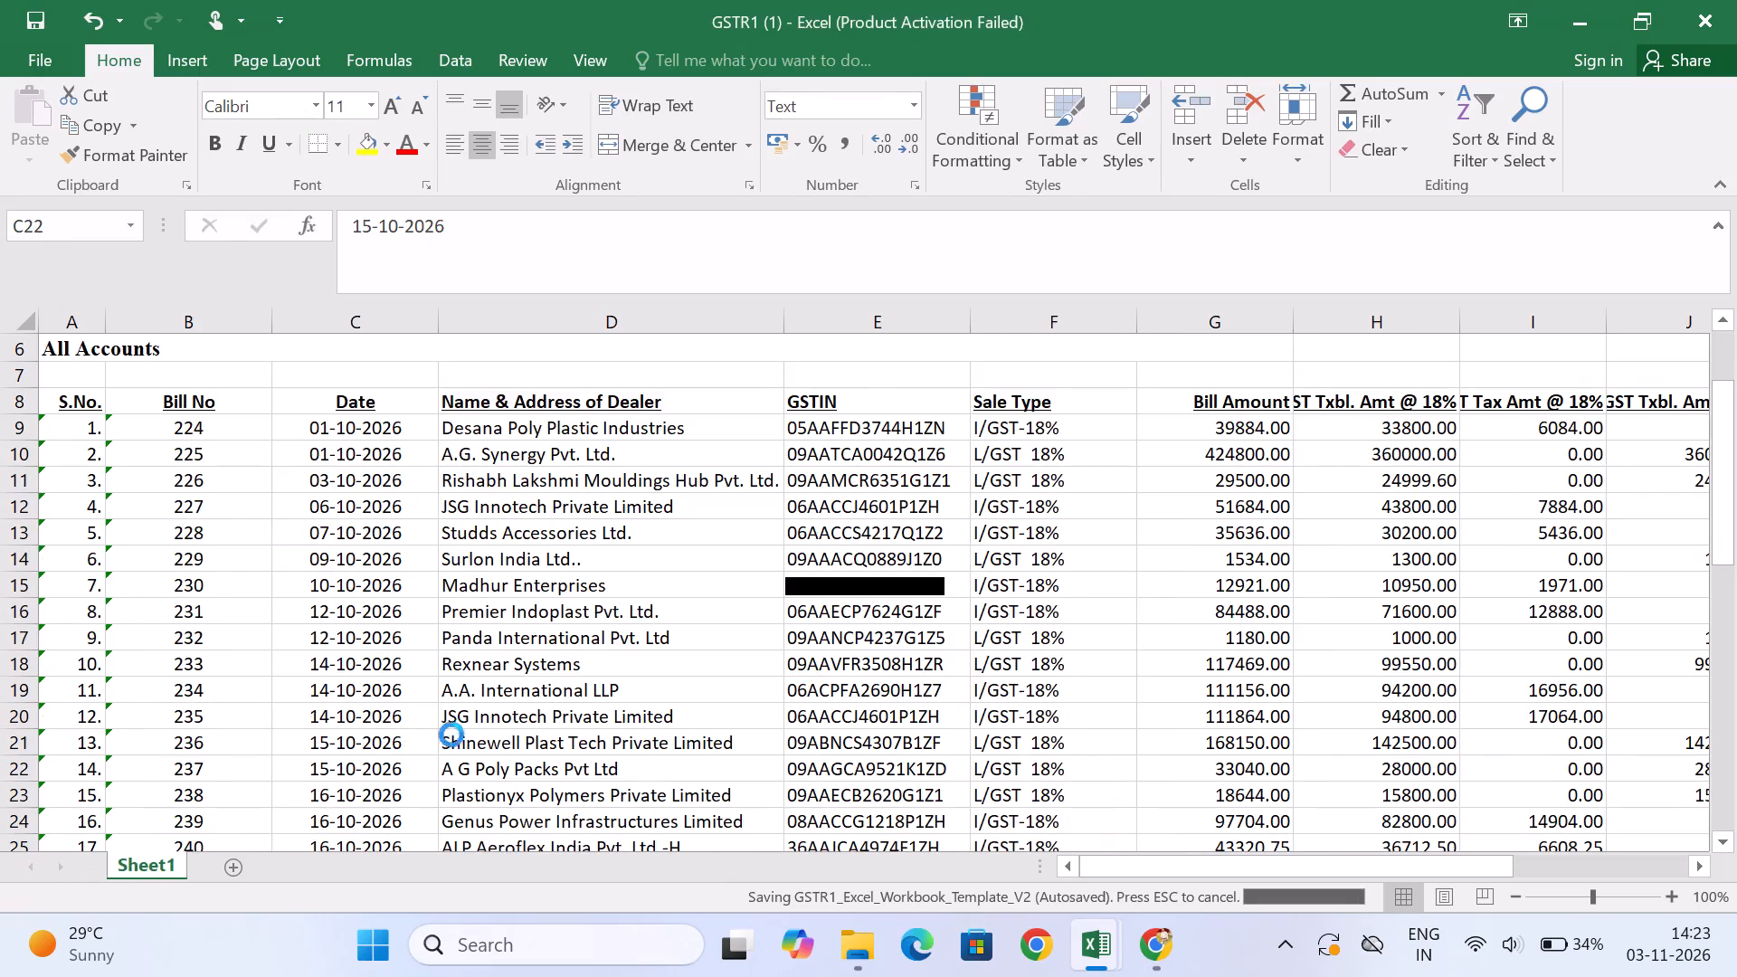
pyautogui.hotkey('alt', 'Tab')
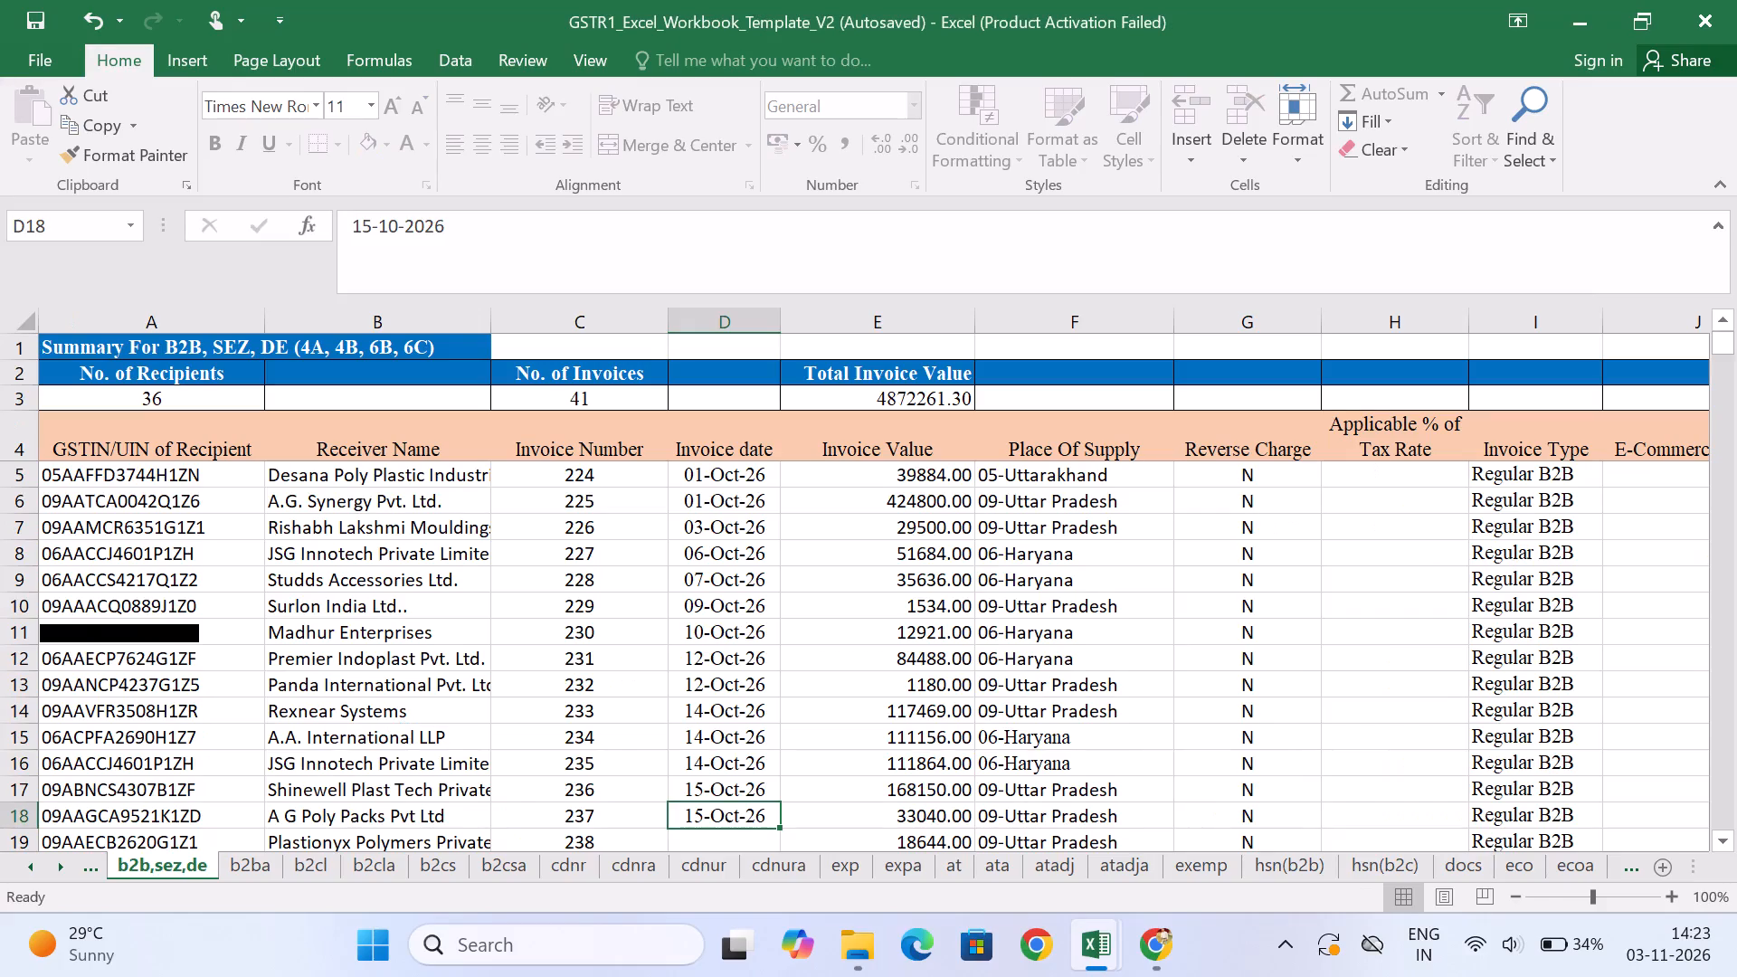
pyautogui.press('Return')
pyautogui.write('16-10-26')
pyautogui.press('Return')
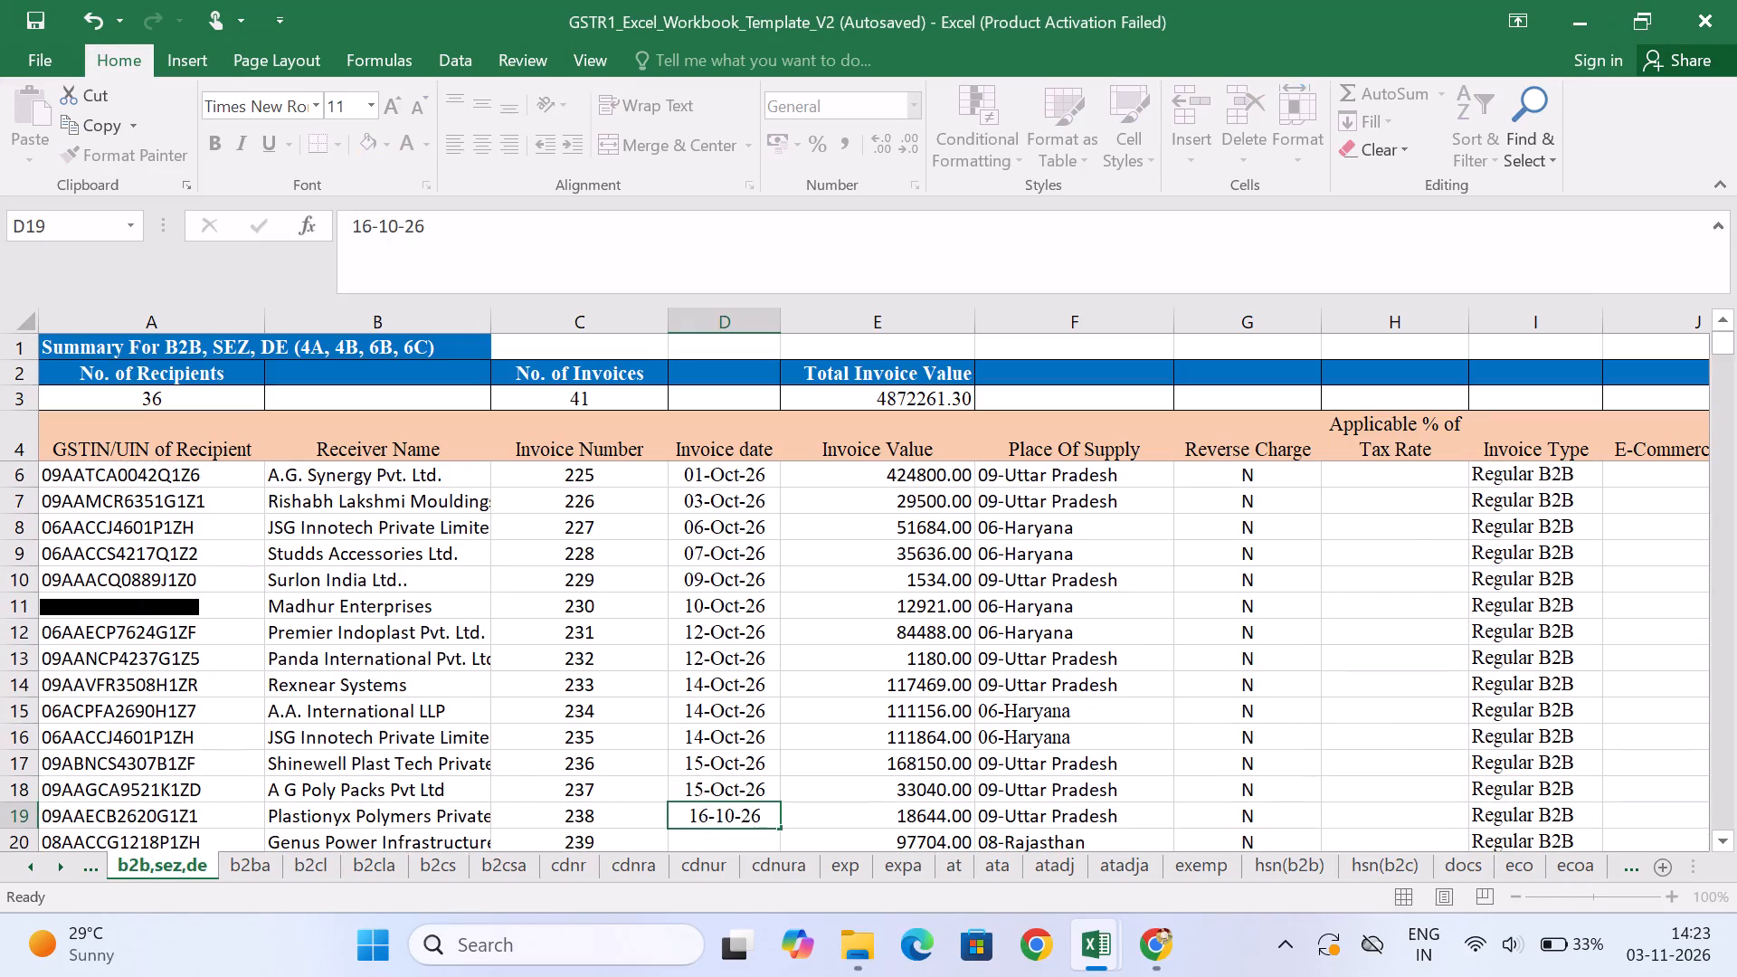
pyautogui.hotkey('ctrl', 'd')
pyautogui.press('Return')
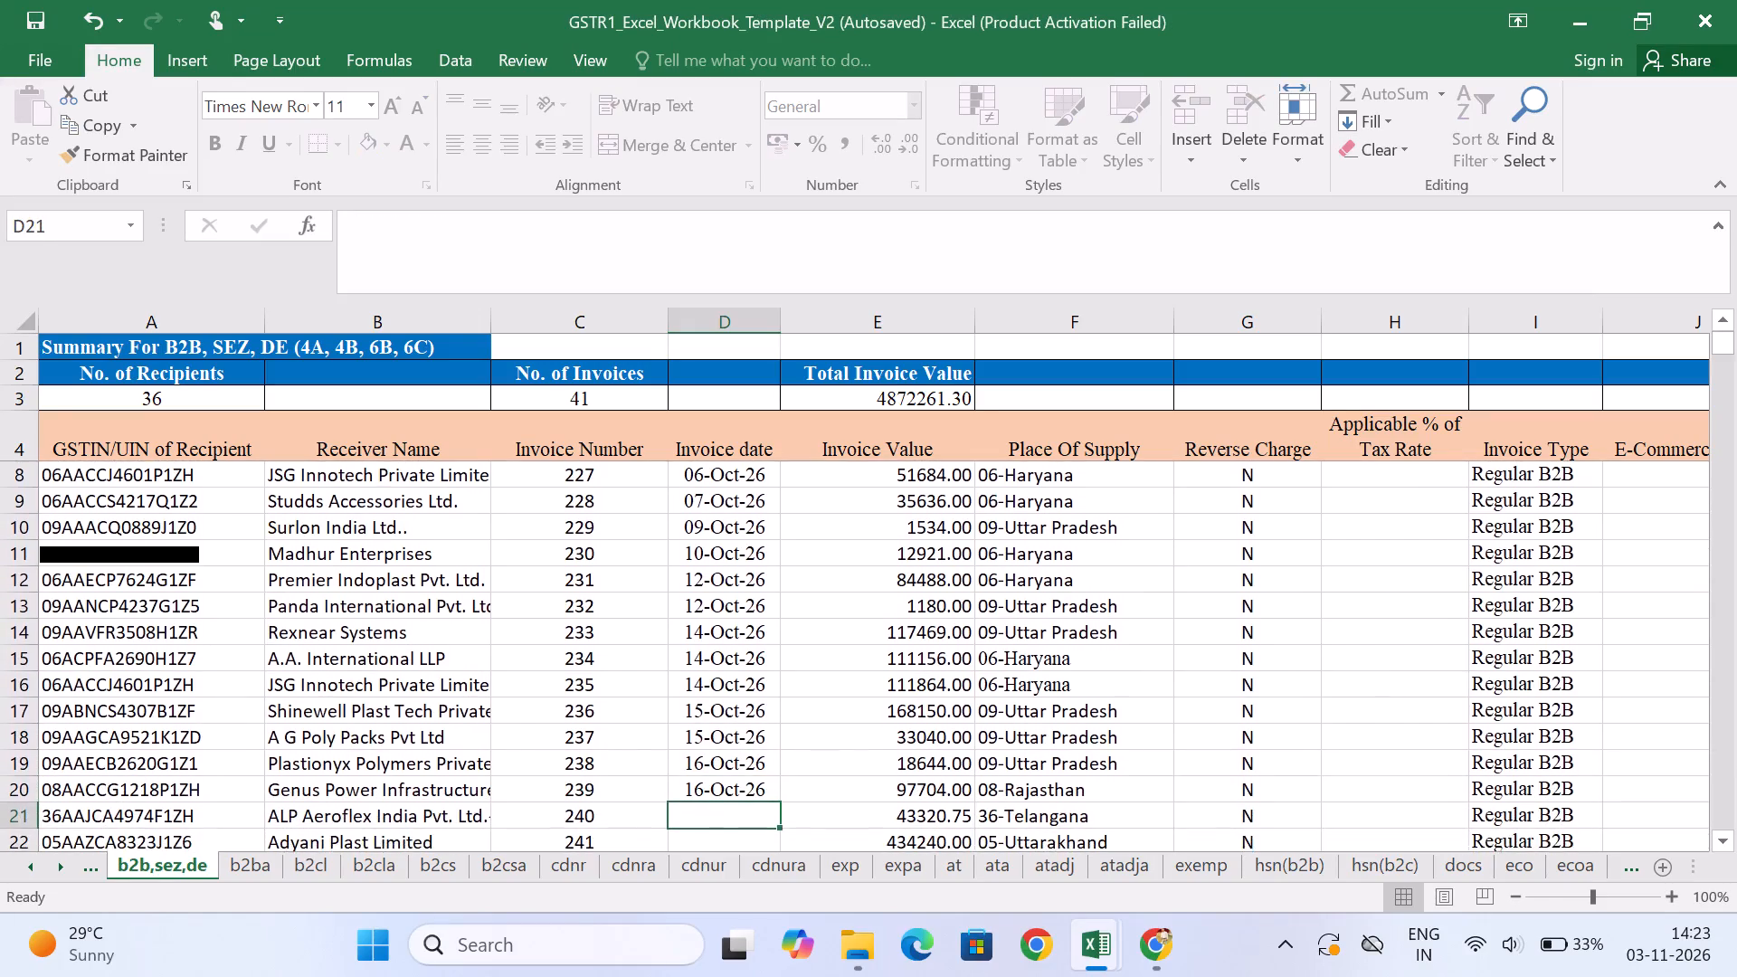
pyautogui.hotkey('alt', 'Tab')
pyautogui.scroll(-1, 422, 716)
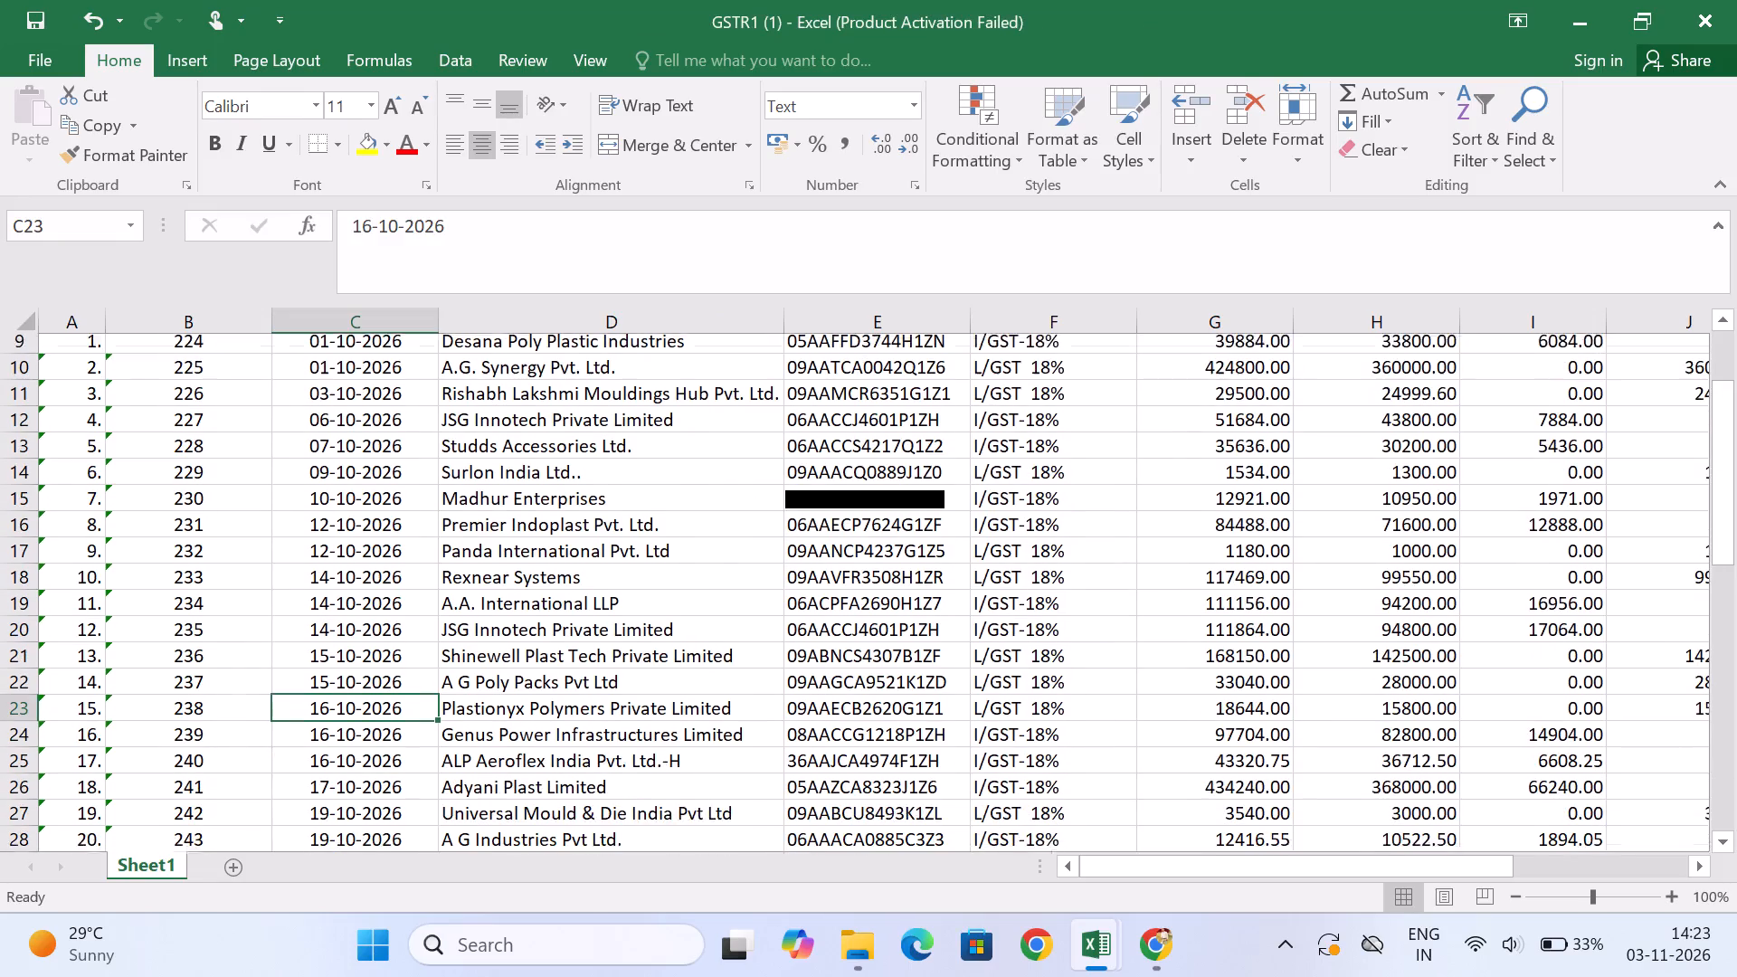
pyautogui.scroll(-1, 422, 716)
pyautogui.click(365, 735)
pyautogui.hotkey('alt', 'Tab')
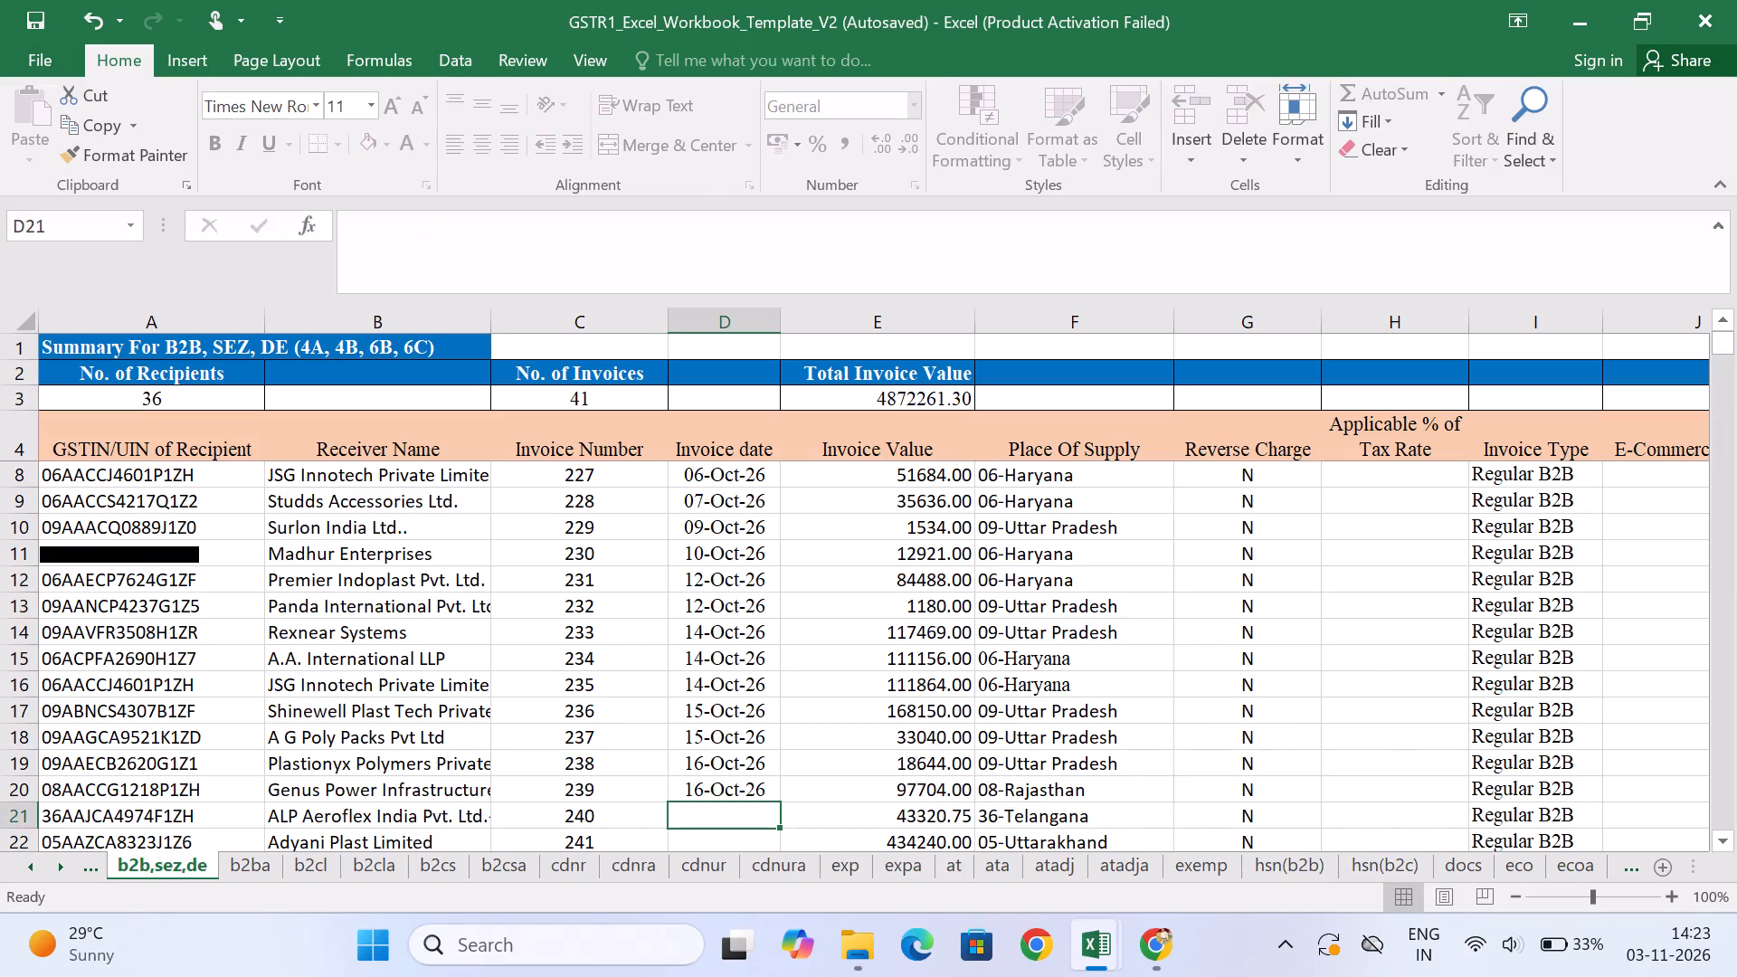
pyautogui.hotkey('ctrl', 'd')
pyautogui.press('Return')
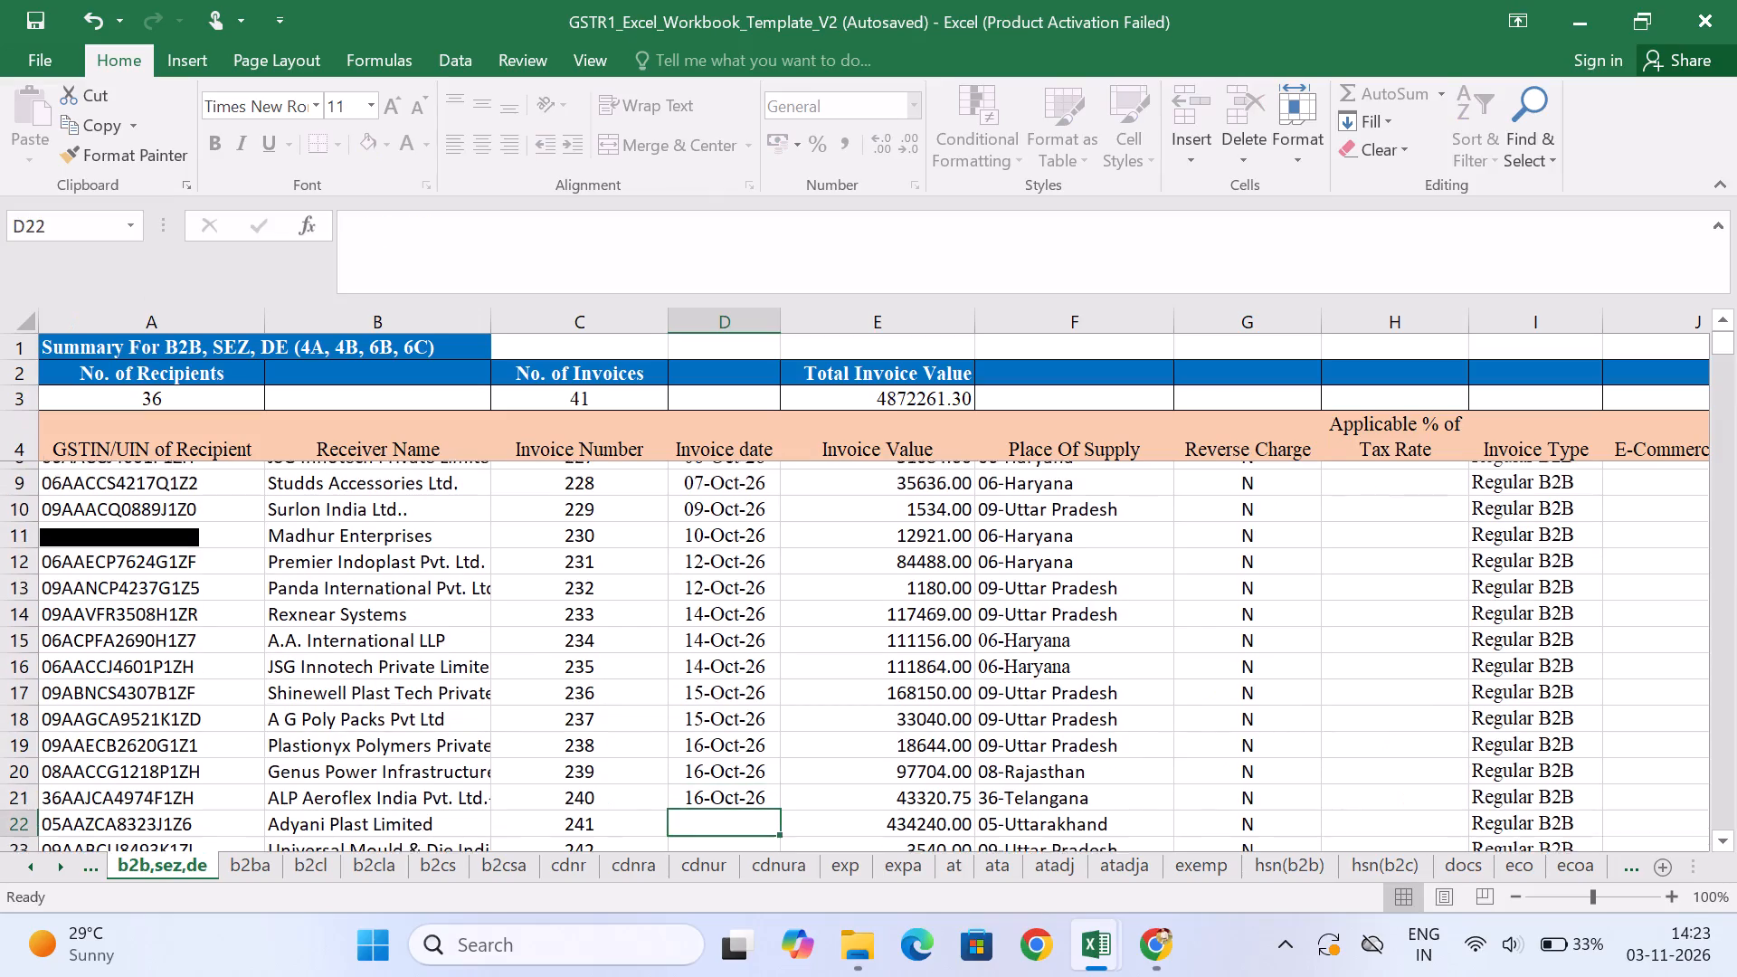
# Enter invoice dates 17-10-26 for invoice 241 and 19-10-26 for invoice 242, consulting the sales workbook's Date column.
pyautogui.write('17-10-26')
pyautogui.press('Return')
pyautogui.hotkey('alt', 'Tab')
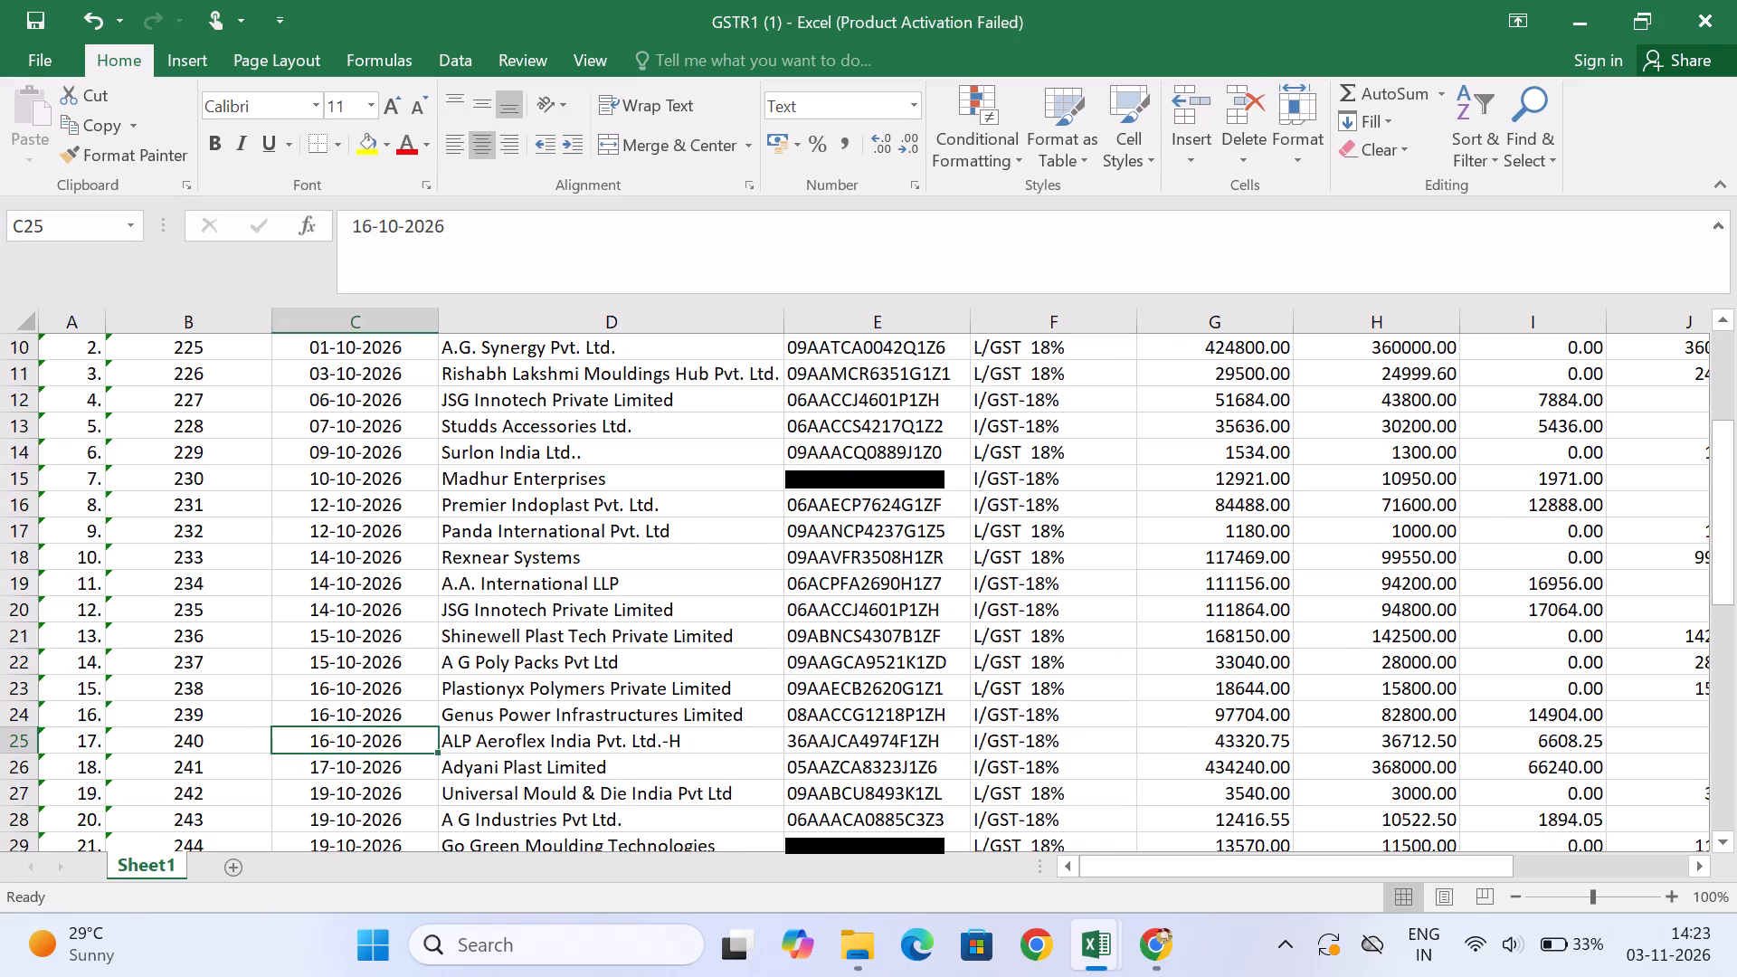
pyautogui.hotkey('alt', 'Tab')
pyautogui.write('19-10-26')
pyautogui.press('Return')
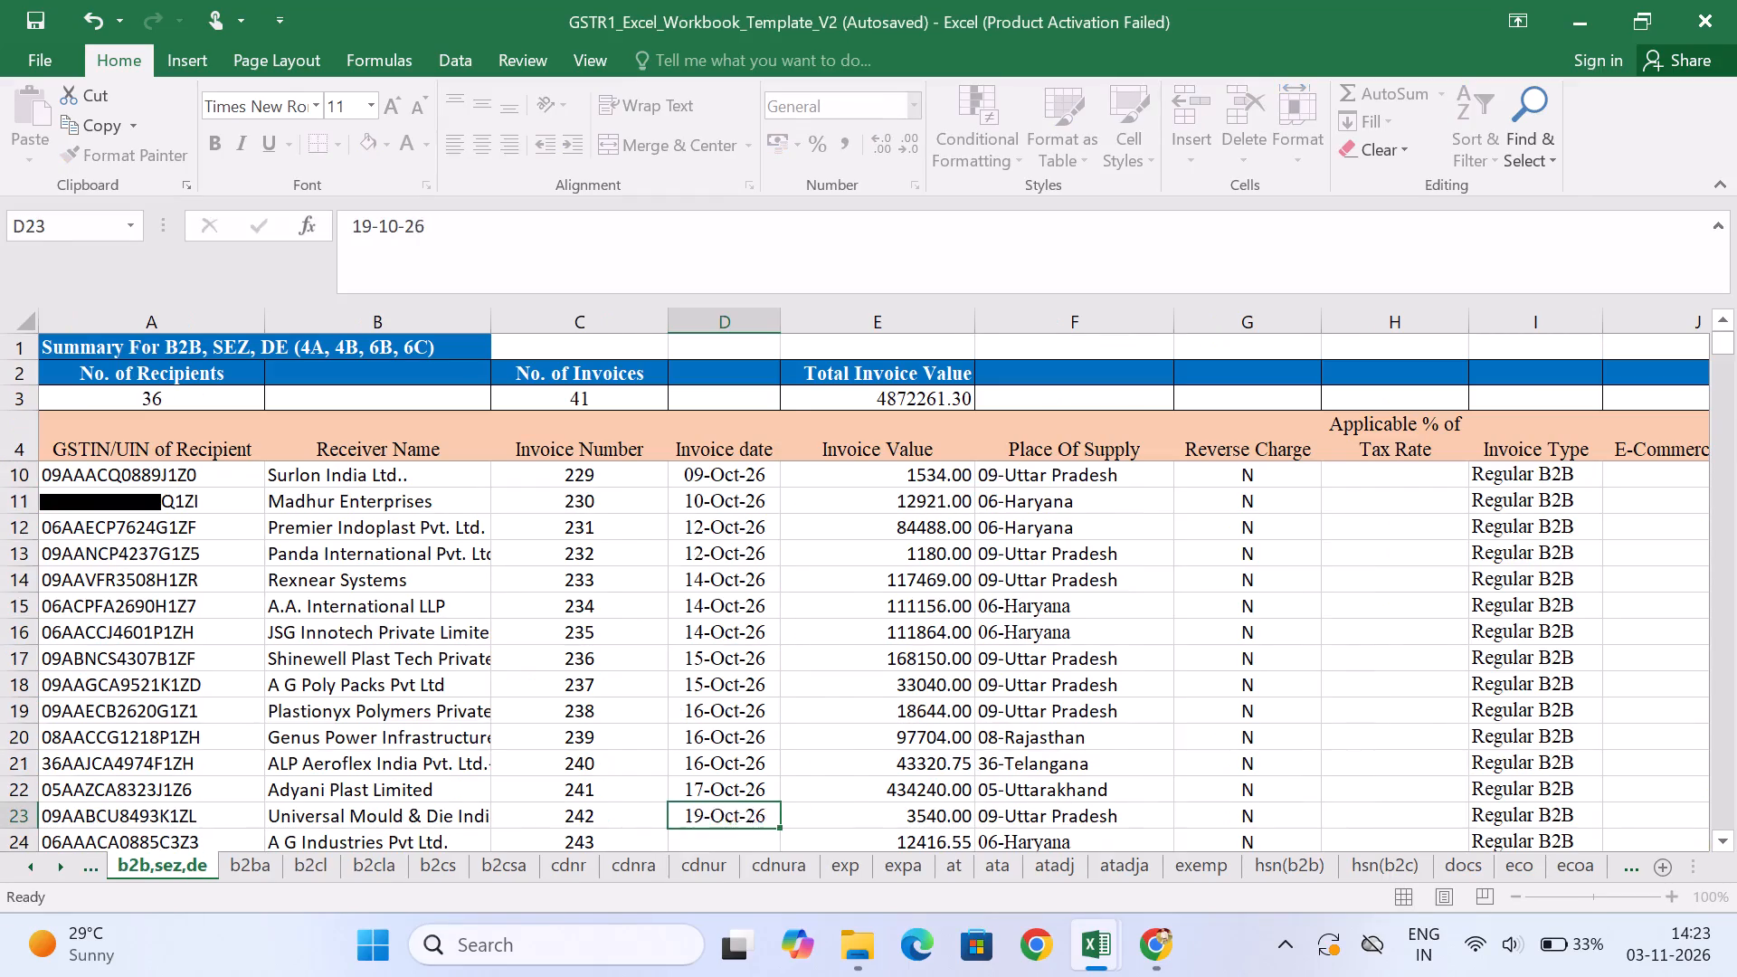
# After checking the sales workbook's Date column, fill invoice 242's date down to invoices 243 and 244.
pyautogui.hotkey('alt', 'Tab')
pyautogui.hotkey('alt', 'Tab')
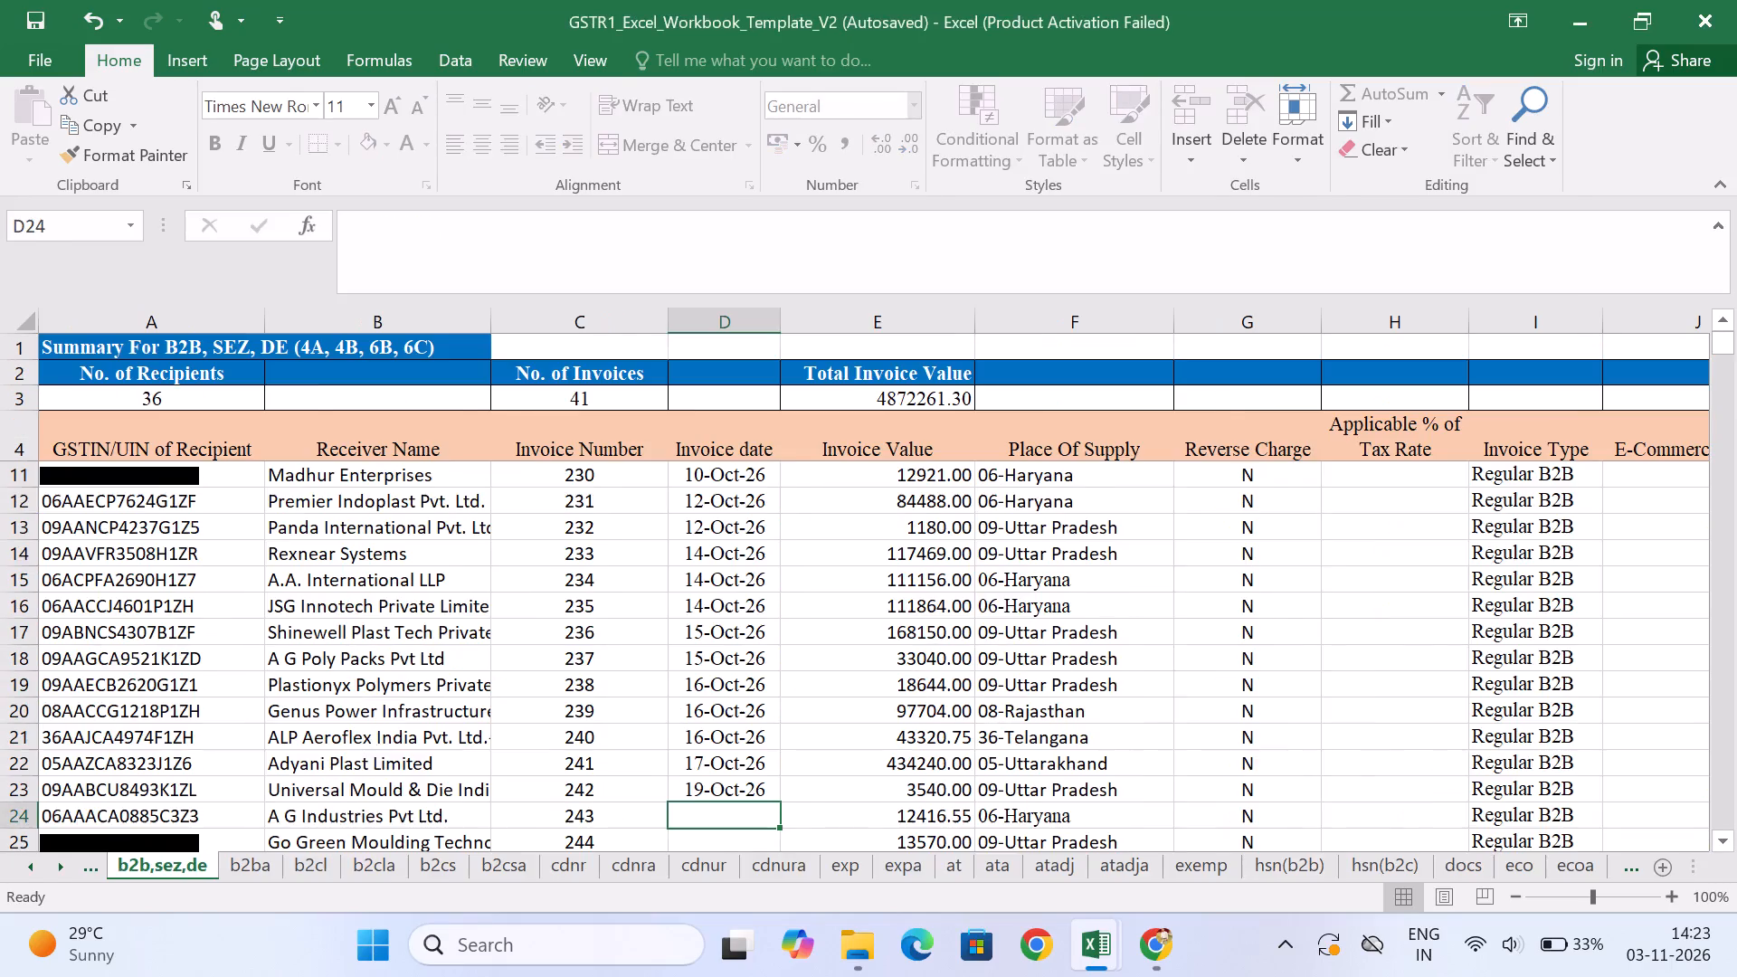
pyautogui.hotkey('alt', 'Tab')
pyautogui.press('Down')
pyautogui.press('Down')
pyautogui.press('Down')
pyautogui.press('Down')
pyautogui.press('Down')
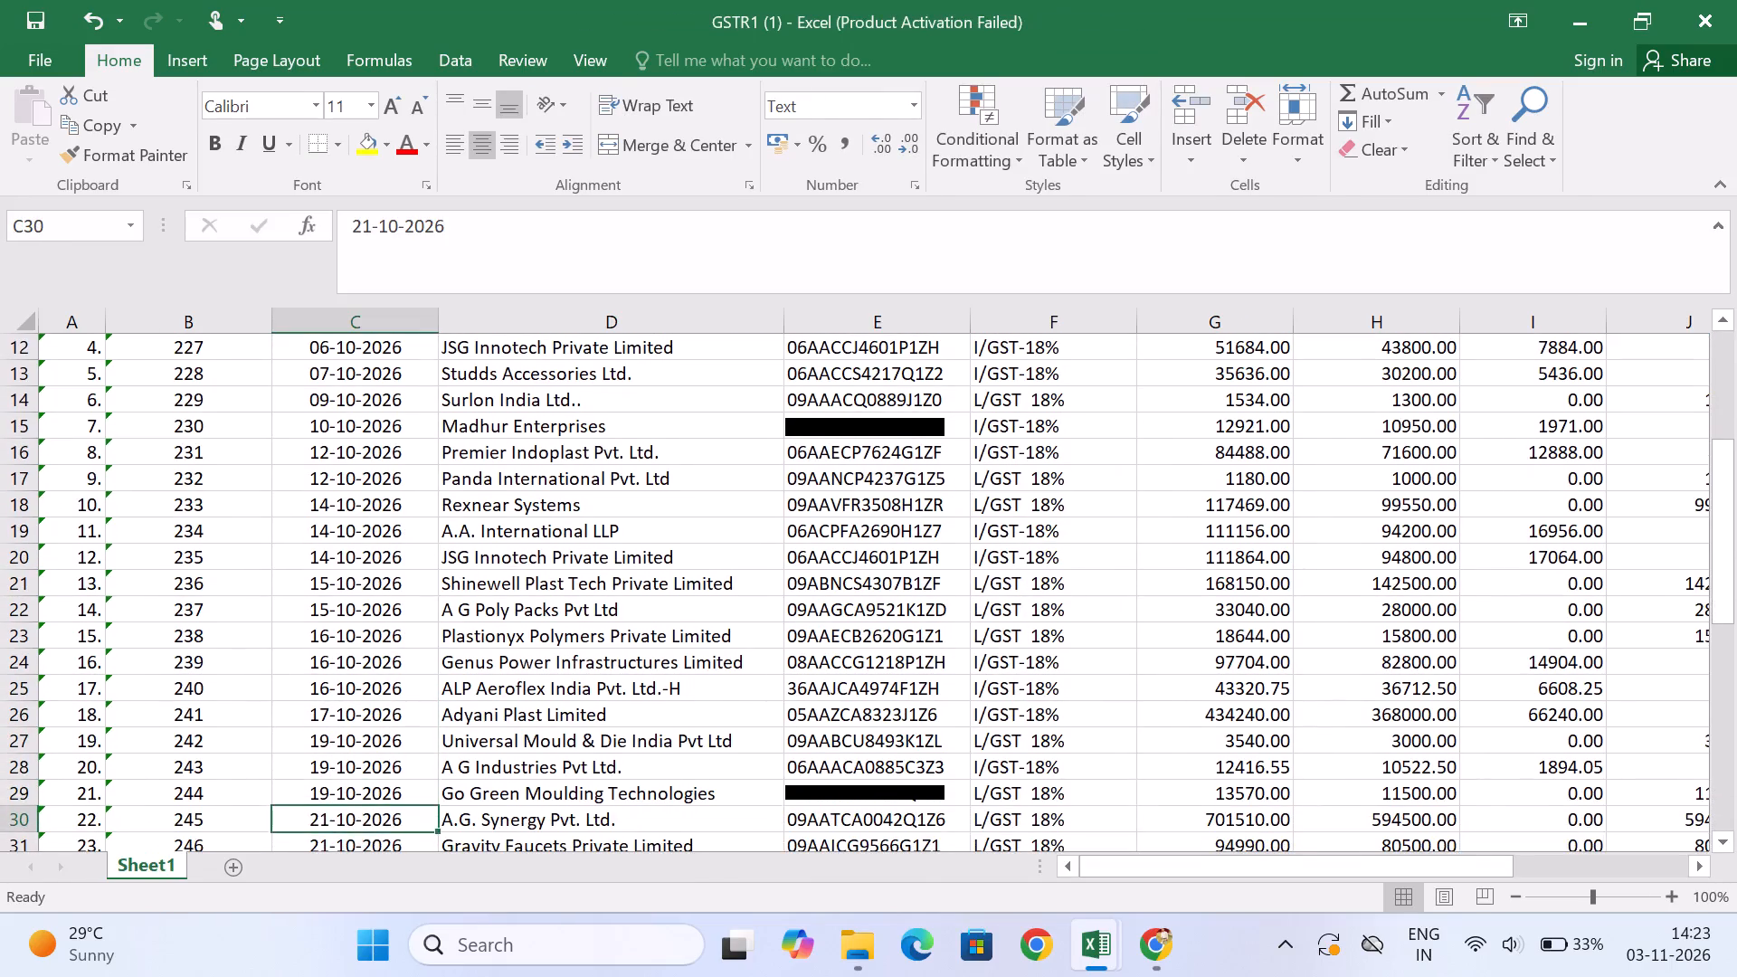
pyautogui.press('Up')
pyautogui.hotkey('alt', 'Tab')
pyautogui.press('Up')
pyautogui.hotkey('shift', 'Down')
pyautogui.hotkey('shift', 'Down')
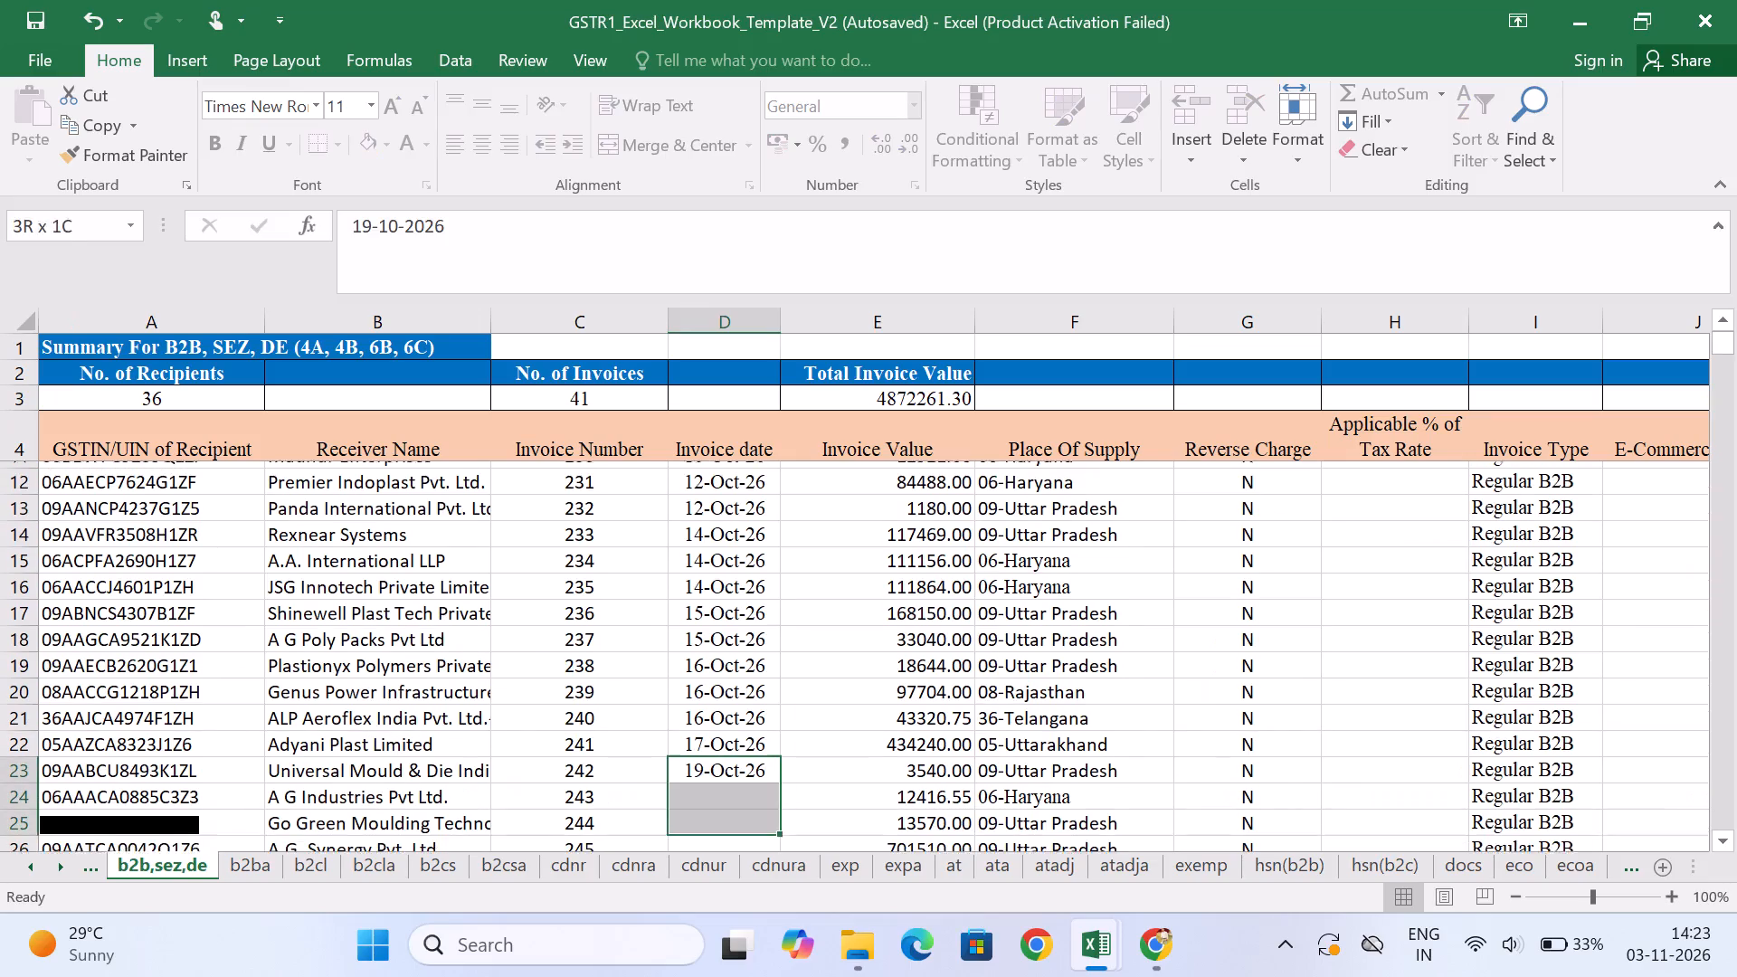
pyautogui.hotkey('ctrl', 'd')
pyautogui.press('Down')
pyautogui.press('Down')
pyautogui.press('Down')
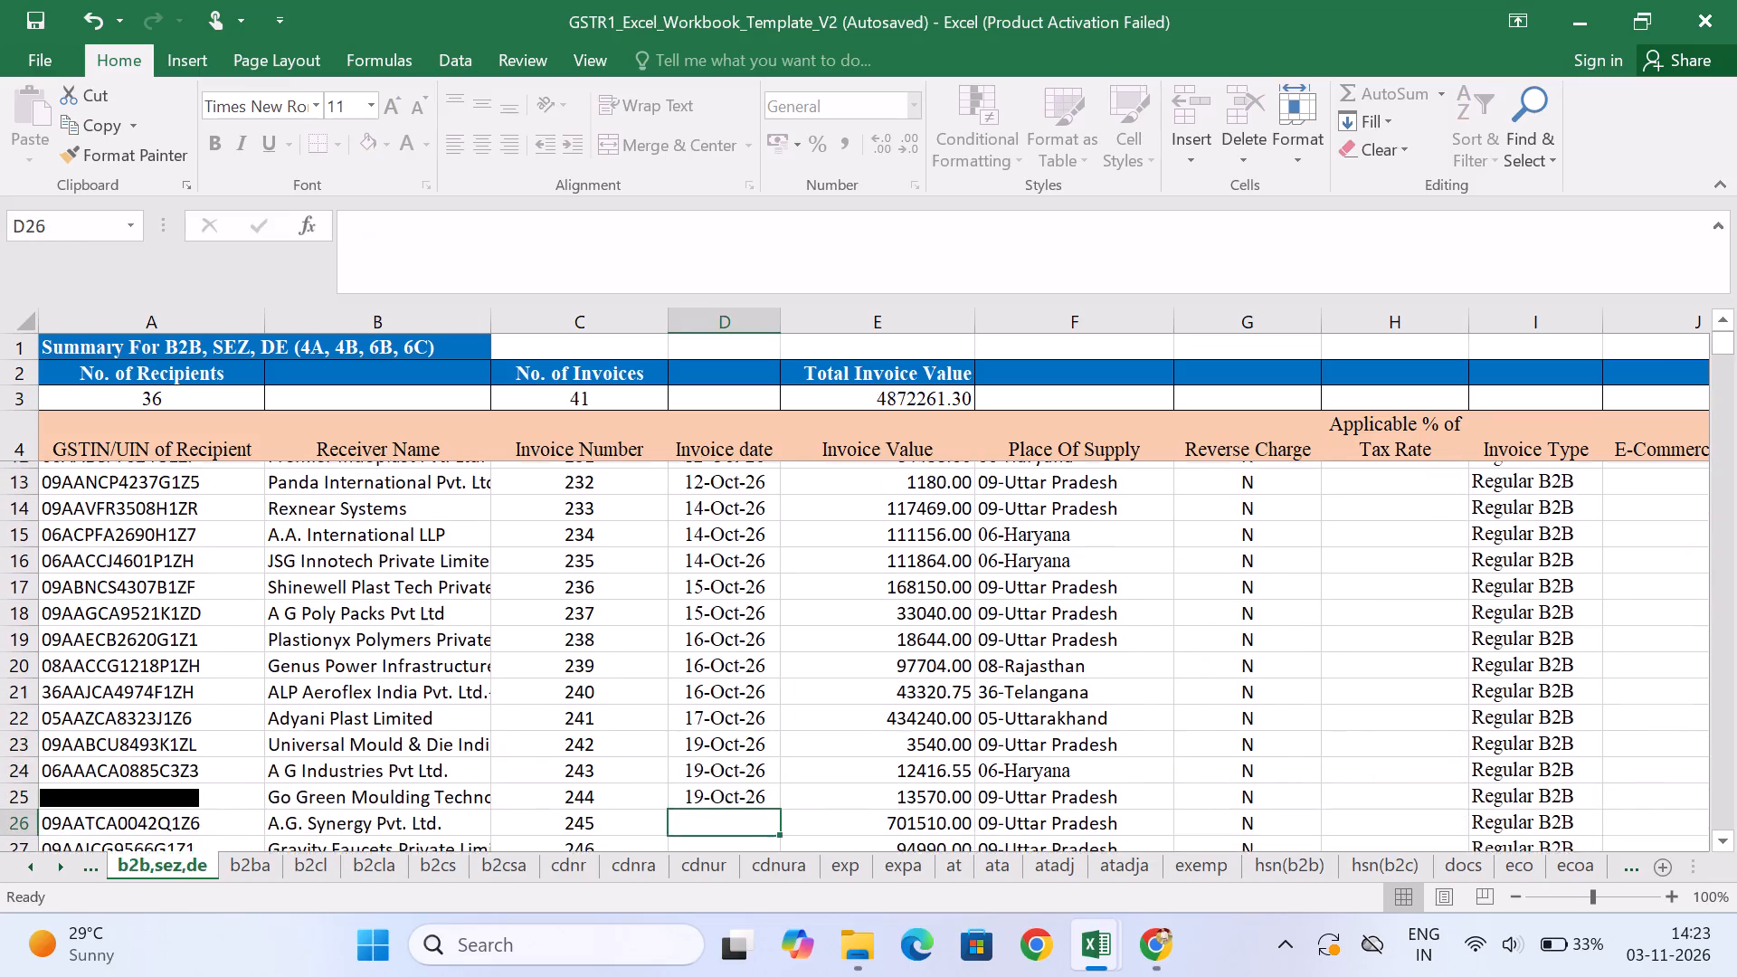
# Enter invoice date 21-10-26 for invoice 245, the A.G. Synergy row, consulting the sales workbook's Date column.
pyautogui.hotkey('alt', 'Tab')
pyautogui.press('Down')
pyautogui.press('Down')
pyautogui.press('Down')
pyautogui.press('Down')
pyautogui.press('Down')
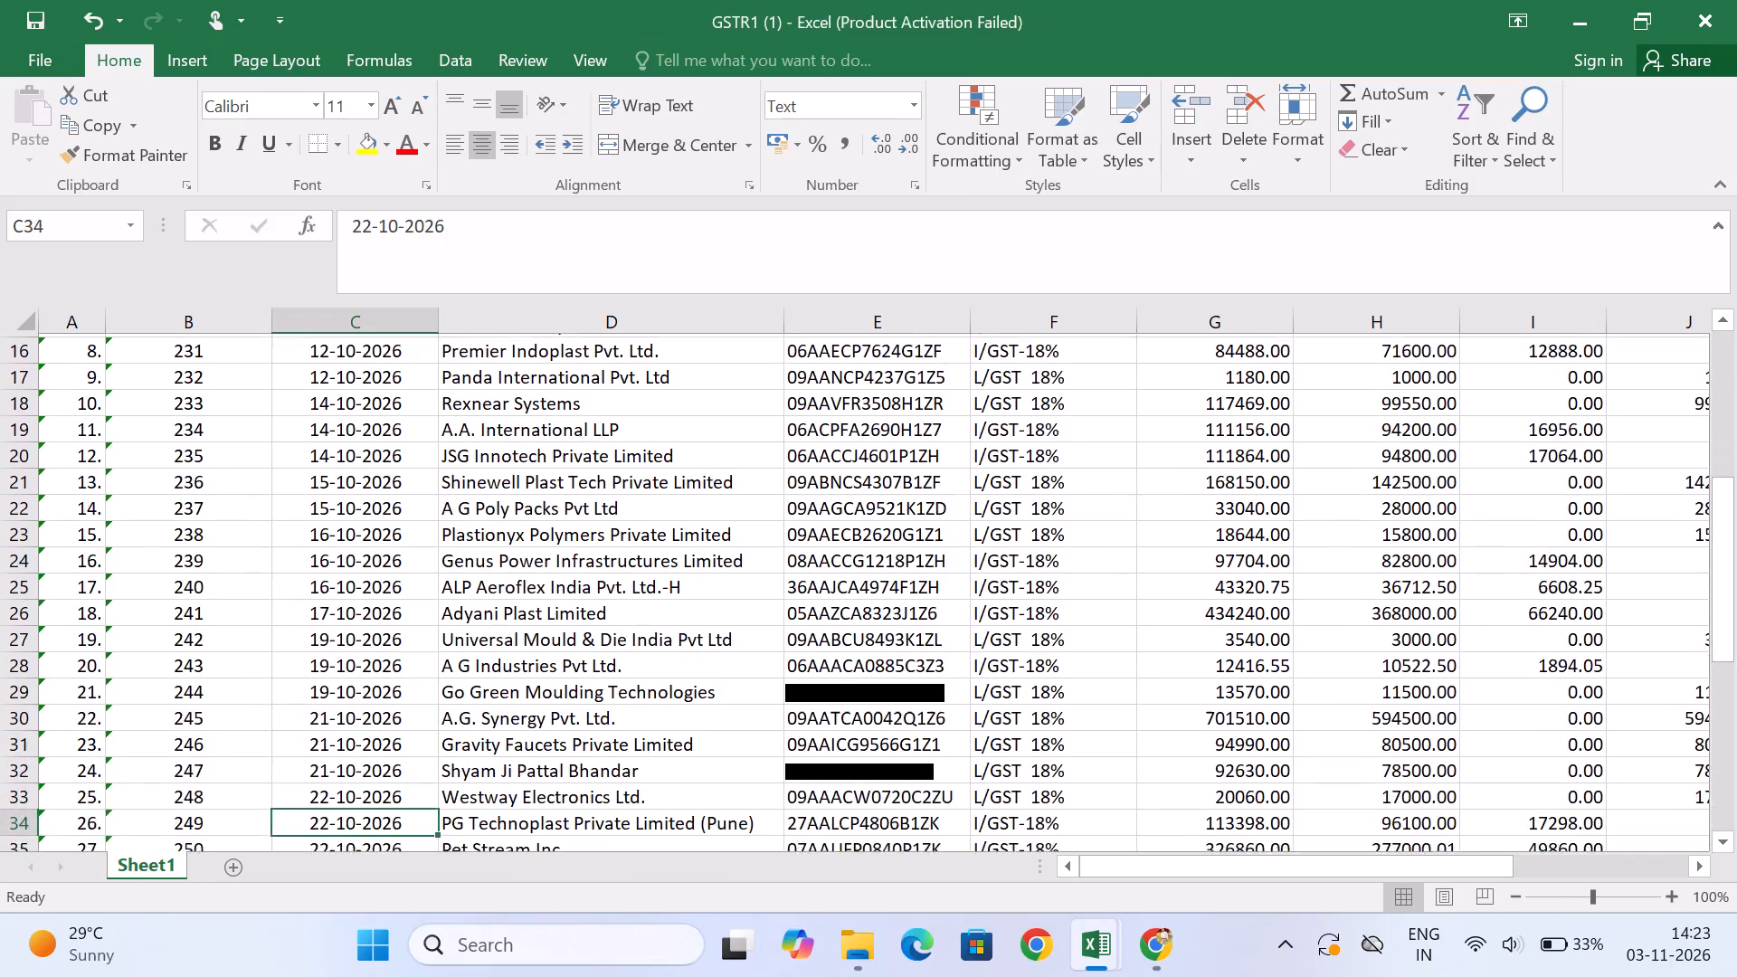
pyautogui.press('Down')
pyautogui.press('Up')
pyautogui.press('Up')
pyautogui.press('Up')
pyautogui.hotkey('alt', 'Tab')
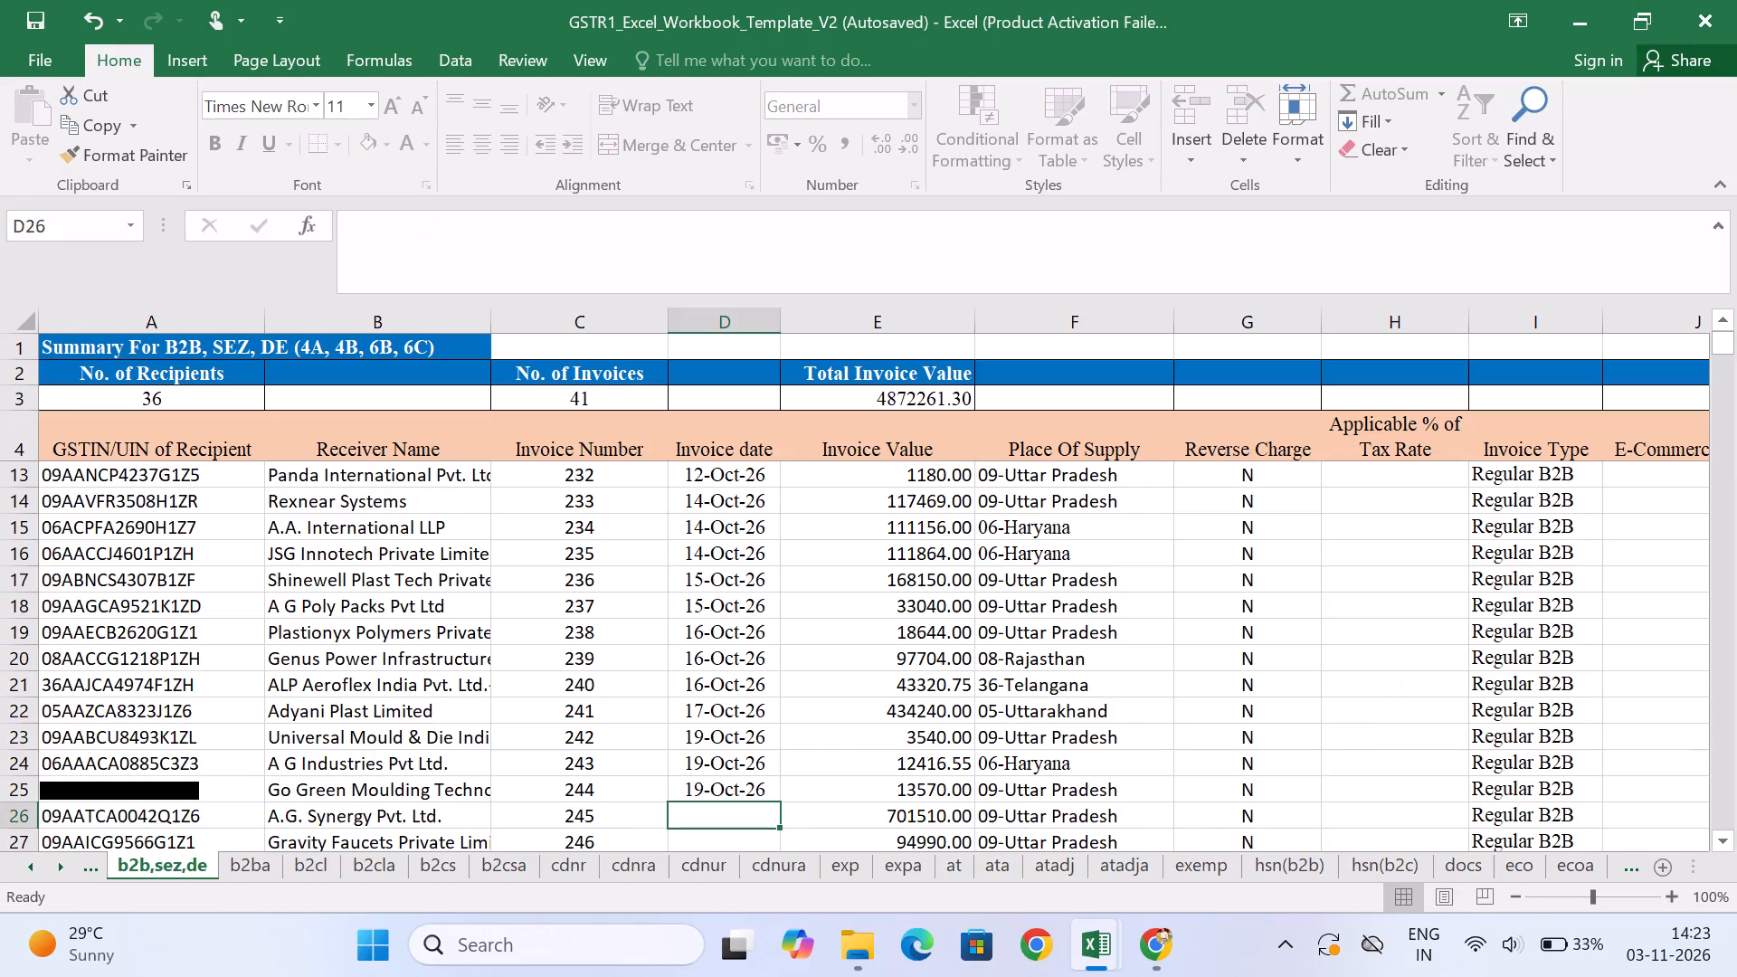
pyautogui.write('21-10-26')
pyautogui.press('Return')
# After checking the sales workbook's Date column, fill invoice 245's date down to invoices 246 and 247.
pyautogui.hotkey('alt', 'Tab')
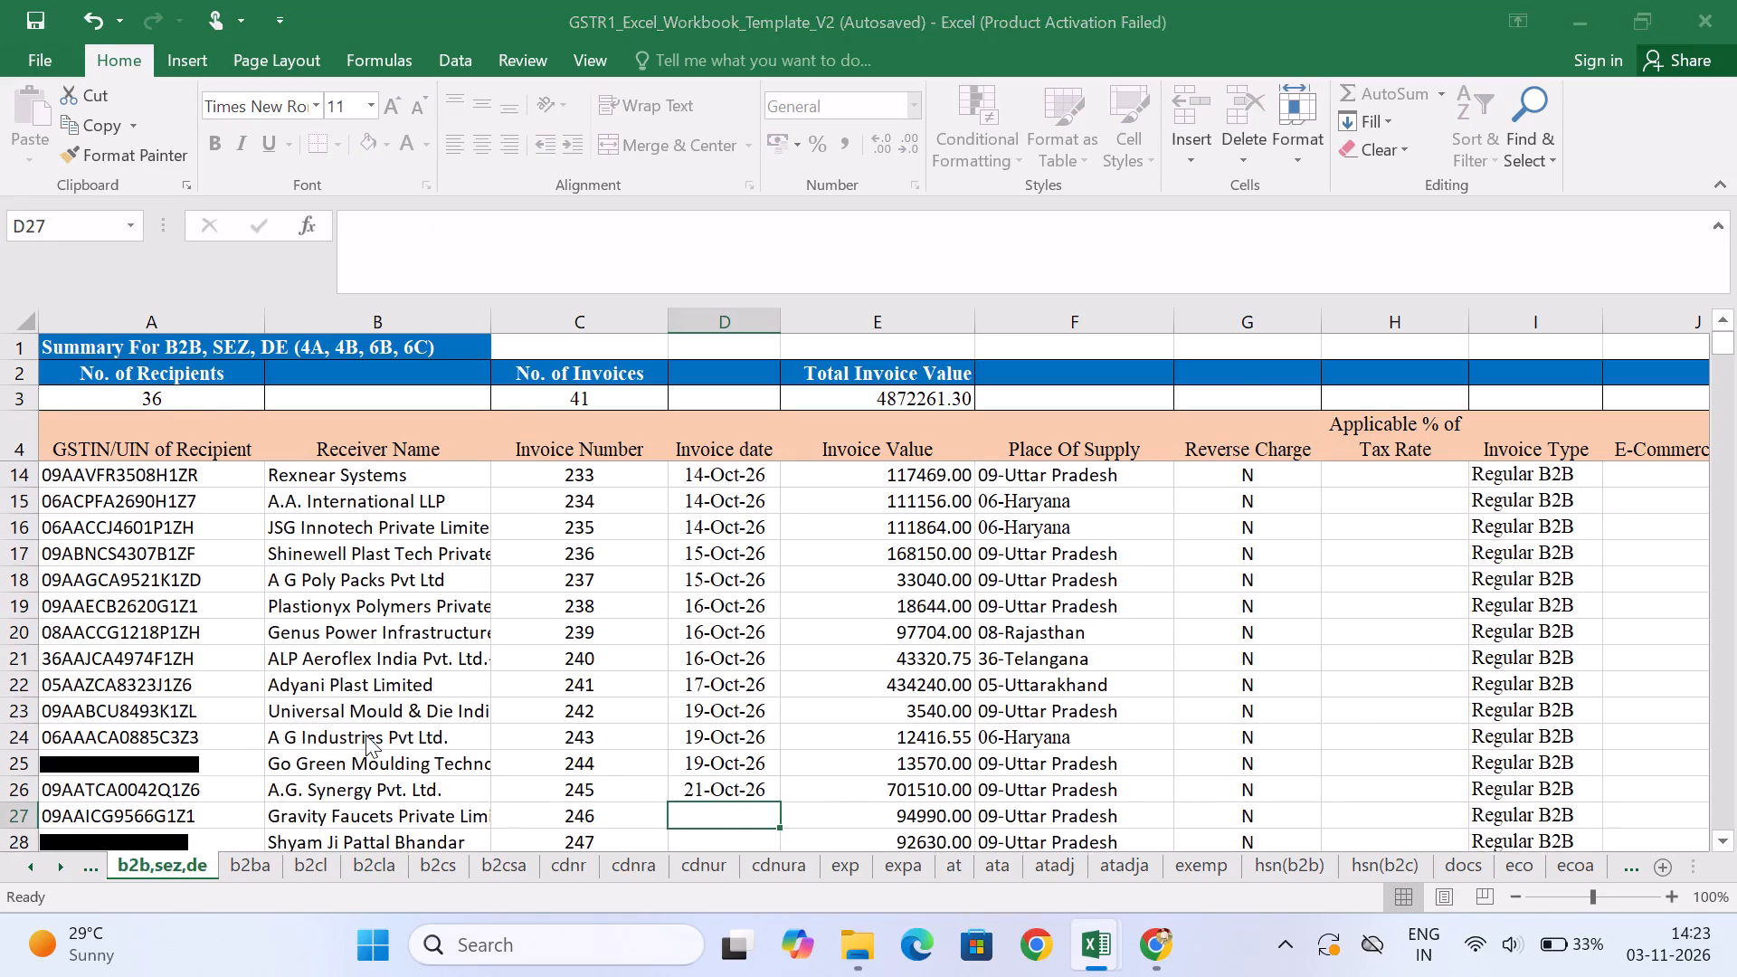
pyautogui.hotkey('alt', 'Tab')
pyautogui.press('Up')
pyautogui.hotkey('shift', 'Down')
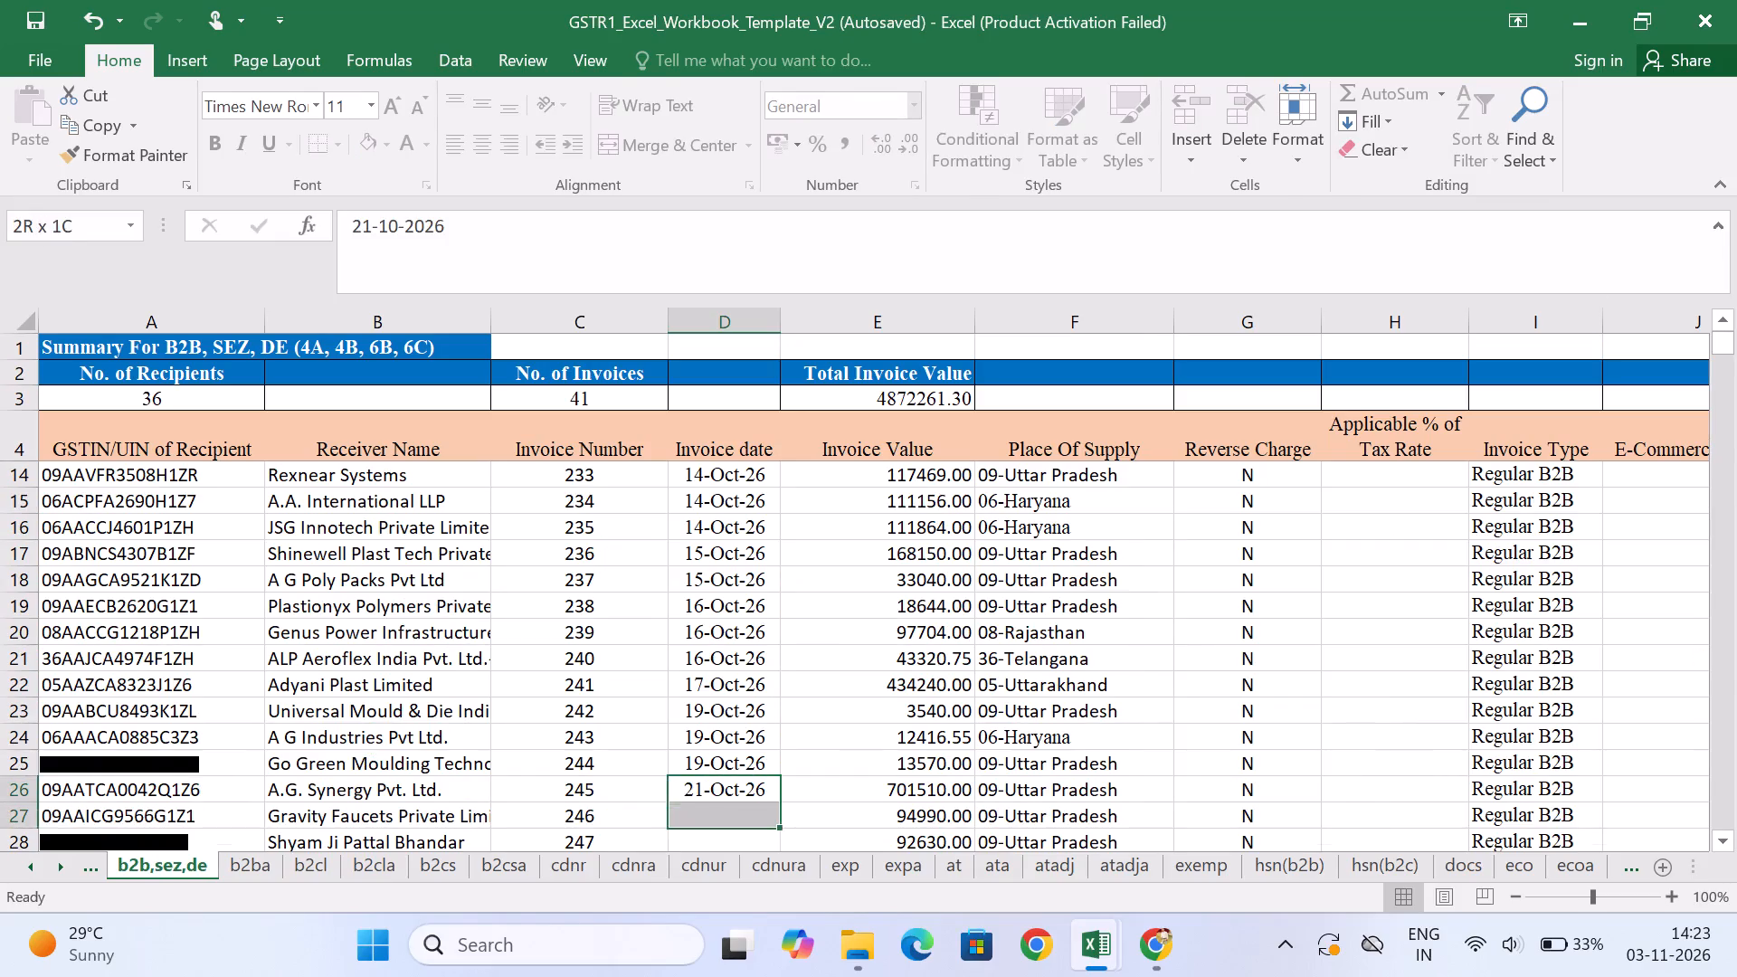
pyautogui.hotkey('shift', 'Down')
pyautogui.hotkey('ctrl', 'd')
pyautogui.press('Down')
pyautogui.press('Down')
pyautogui.press('Down')
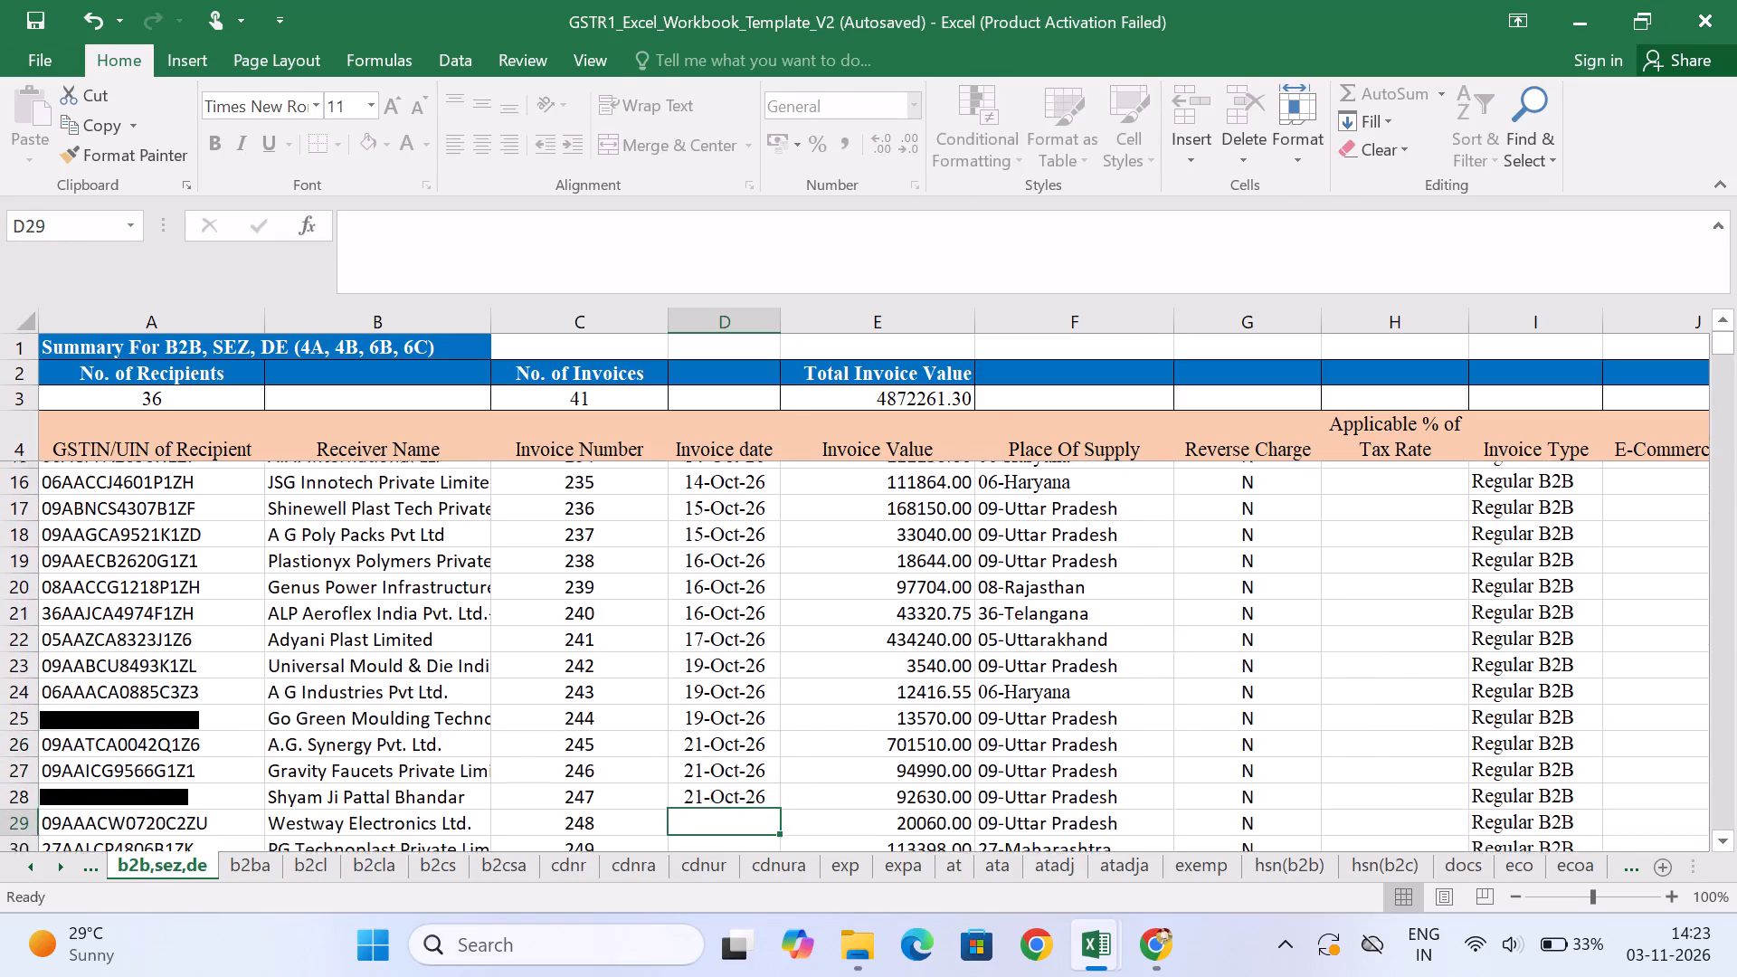
# Look over the invoice rows still lacking dates from invoice 248 onward, and return to invoice 248's date cell.
pyautogui.press('Down')
pyautogui.press('Down')
pyautogui.press('Down')
pyautogui.press('Down')
pyautogui.press('Down')
pyautogui.press('Down')
pyautogui.press('Down')
pyautogui.press('Down')
pyautogui.press('Down')
pyautogui.press('Down')
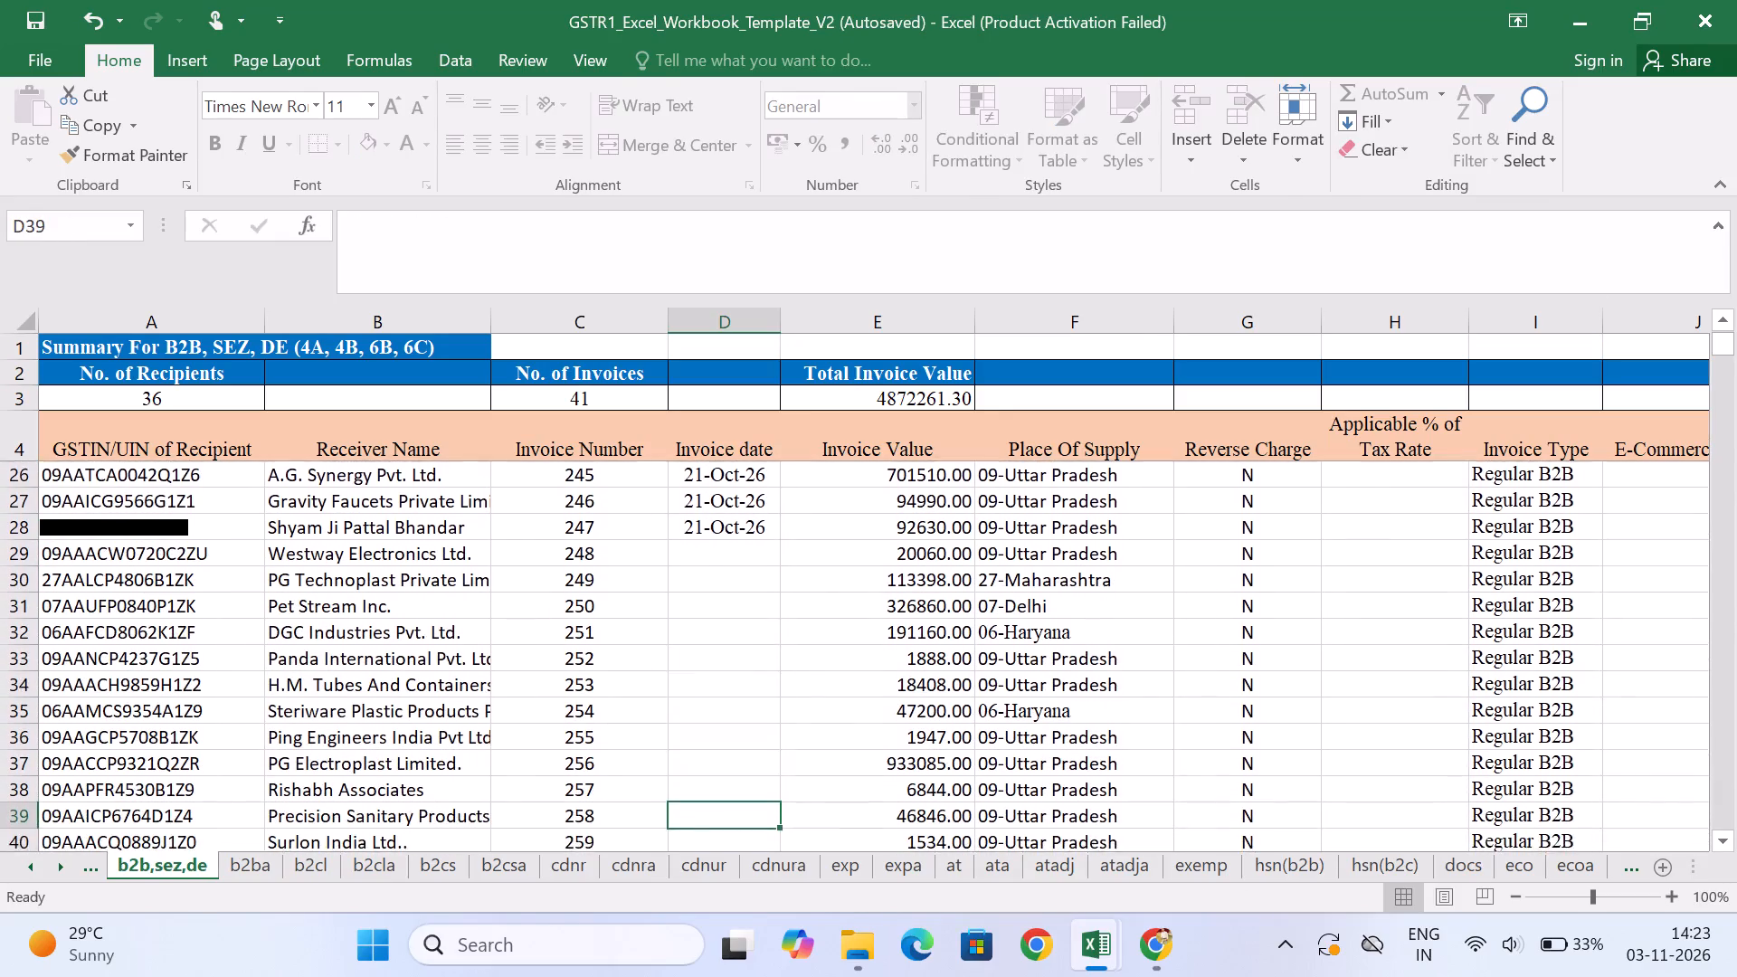
pyautogui.press('Down')
pyautogui.press('Down')
pyautogui.press('Up')
pyautogui.press('Up')
pyautogui.press('Up')
pyautogui.press('Up')
pyautogui.press('Up')
pyautogui.press('Up')
pyautogui.press('Up')
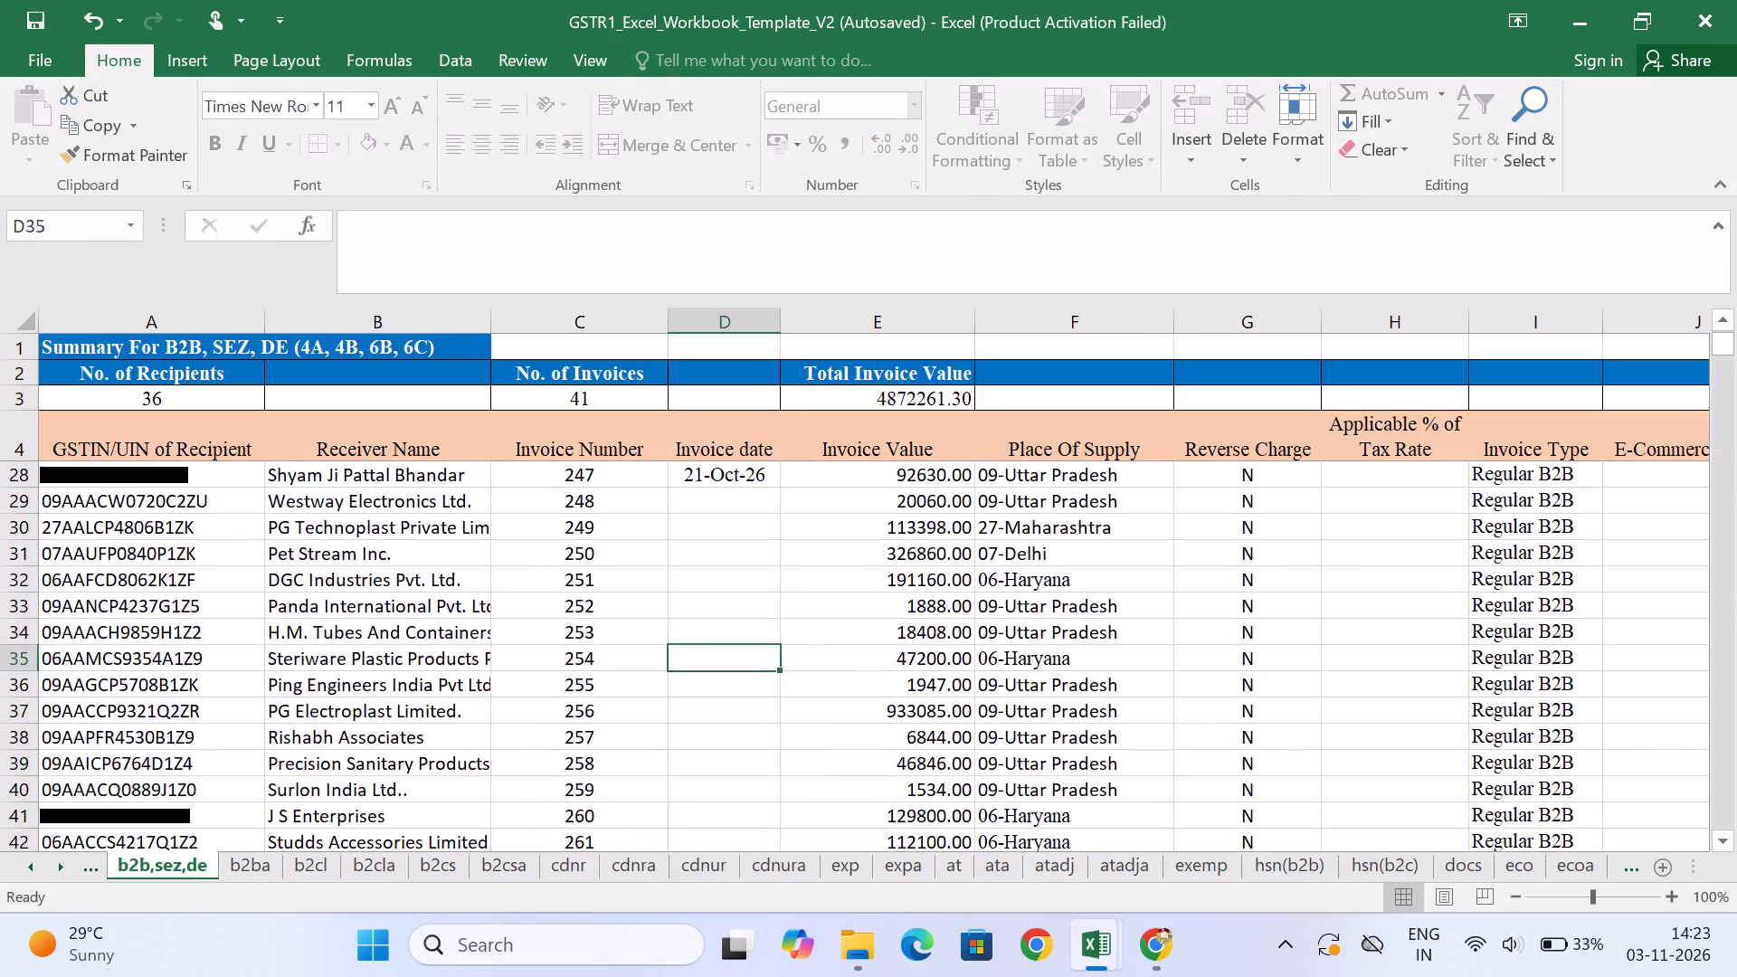
pyautogui.press('Up')
pyautogui.press('Up')
pyautogui.press('Up')
pyautogui.press('Up')
pyautogui.press('Up')
# Enter invoice date 22-10-26 for invoice 248, the Westway Electronics row, consulting the sales workbook's Date column.
pyautogui.hotkey('alt', 'Tab')
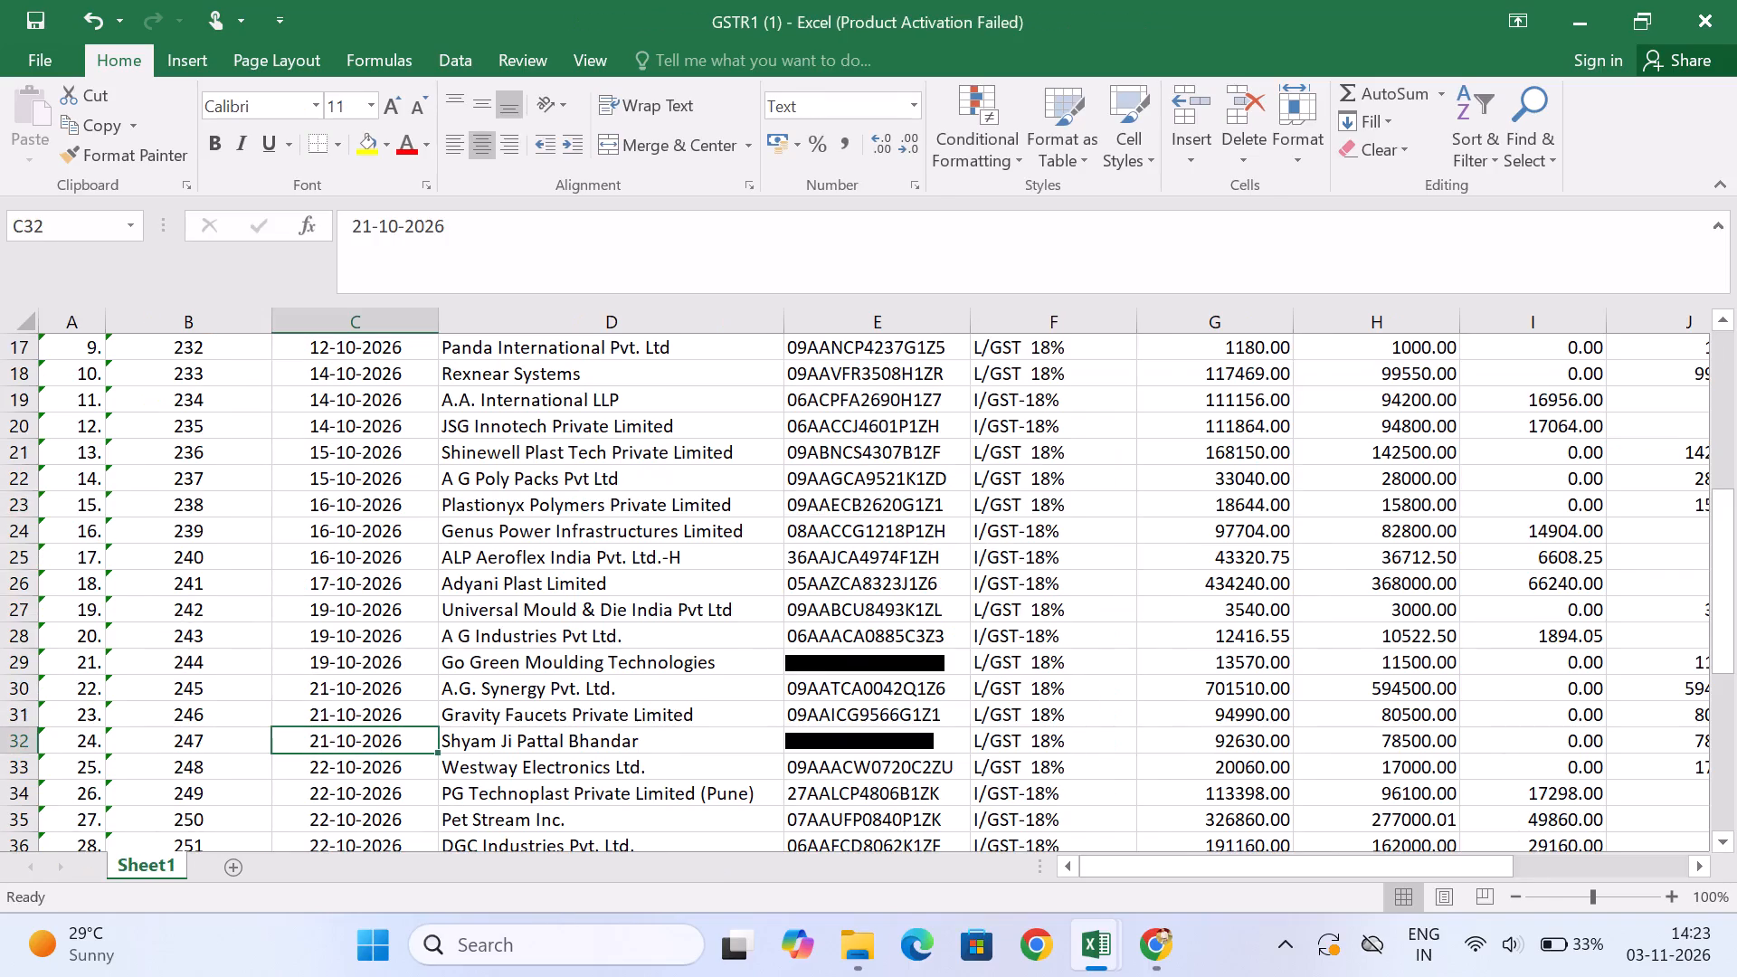
pyautogui.press('Down')
pyautogui.press('Down')
pyautogui.press('Down')
pyautogui.press('Down')
pyautogui.press('Down')
pyautogui.press('Down')
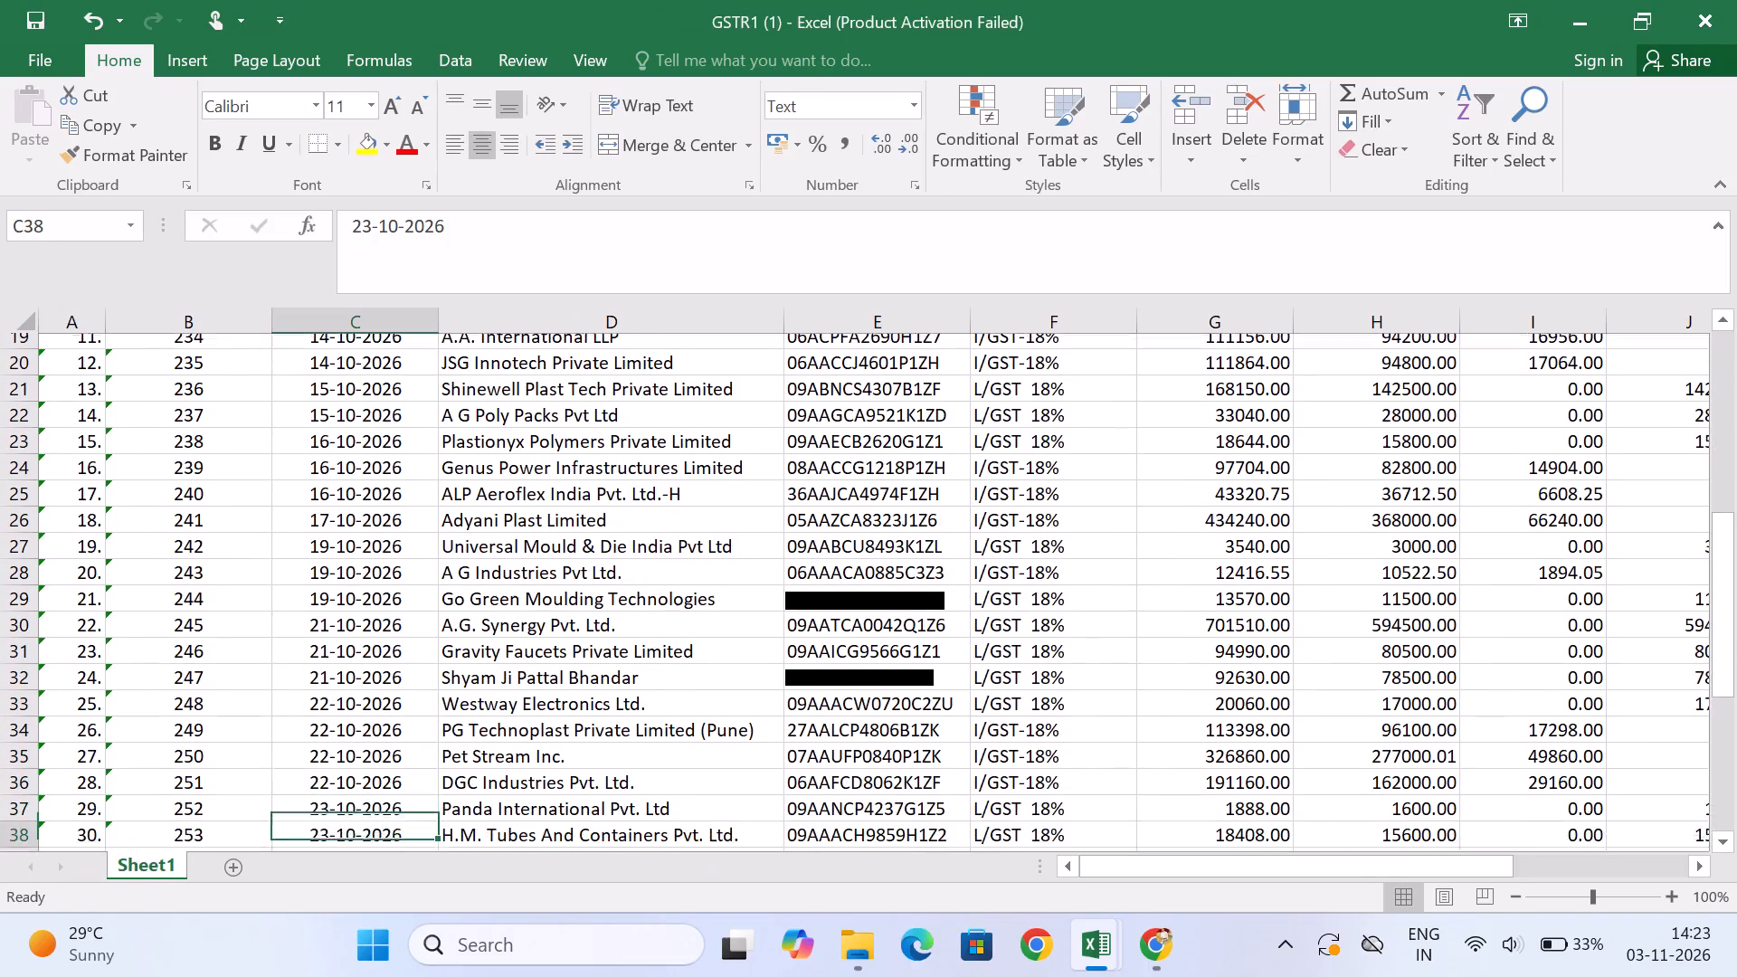
pyautogui.press('Up')
pyautogui.press('Up')
pyautogui.hotkey('alt', 'Tab')
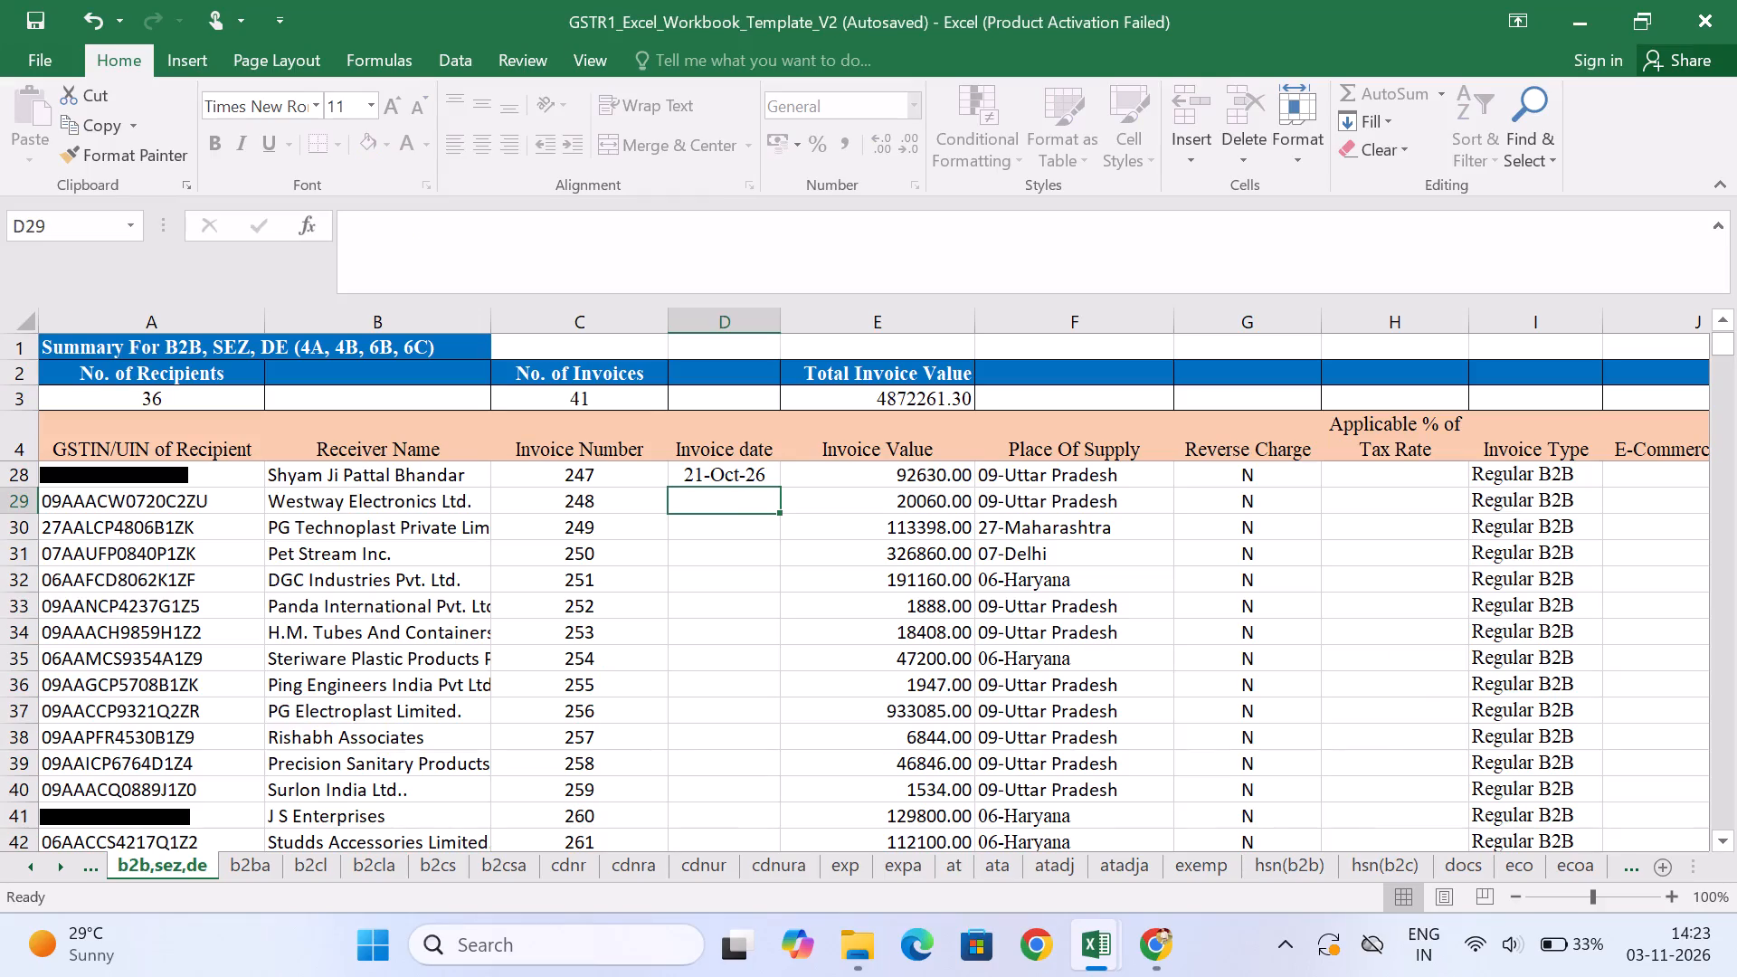
pyautogui.write('22-10-26')
pyautogui.press('Return')
# After rechecking the sales workbook's dates, fill invoice 248's date down to invoices 249, 250 and 251.
pyautogui.hotkey('alt', 'Tab')
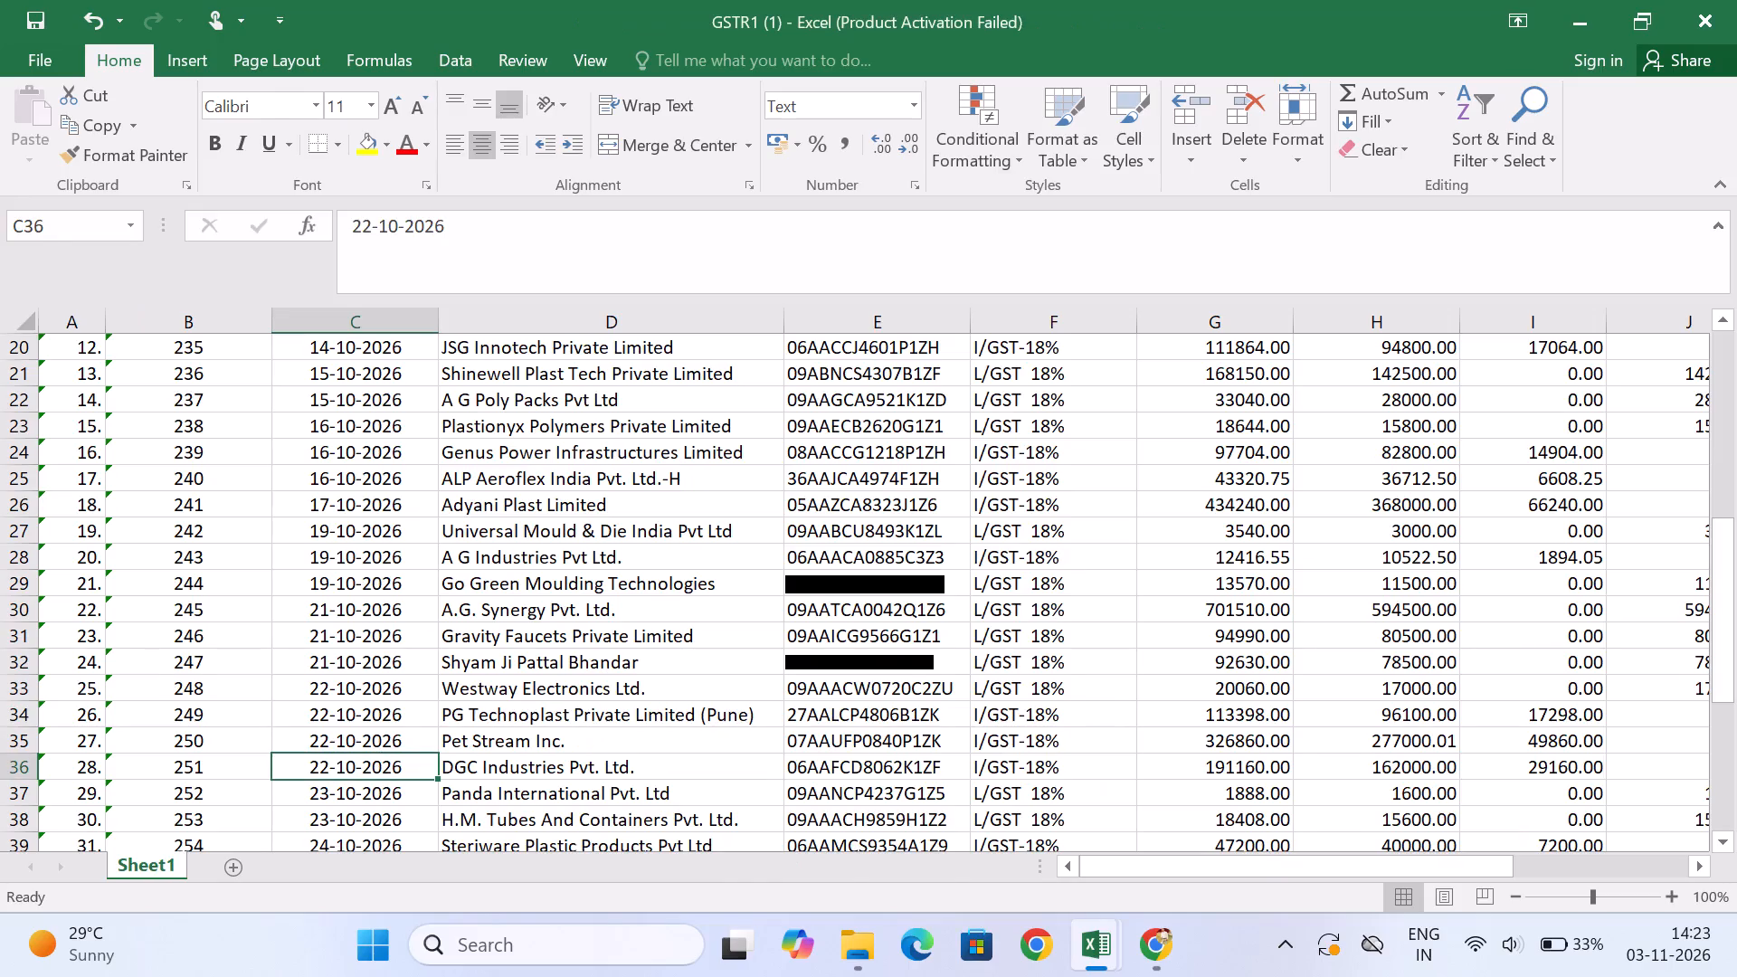
pyautogui.hotkey('alt', 'Tab')
pyautogui.press('Up')
pyautogui.hotkey('shift', 'Down')
pyautogui.hotkey('shift', 'Down')
pyautogui.hotkey('shift', 'Down')
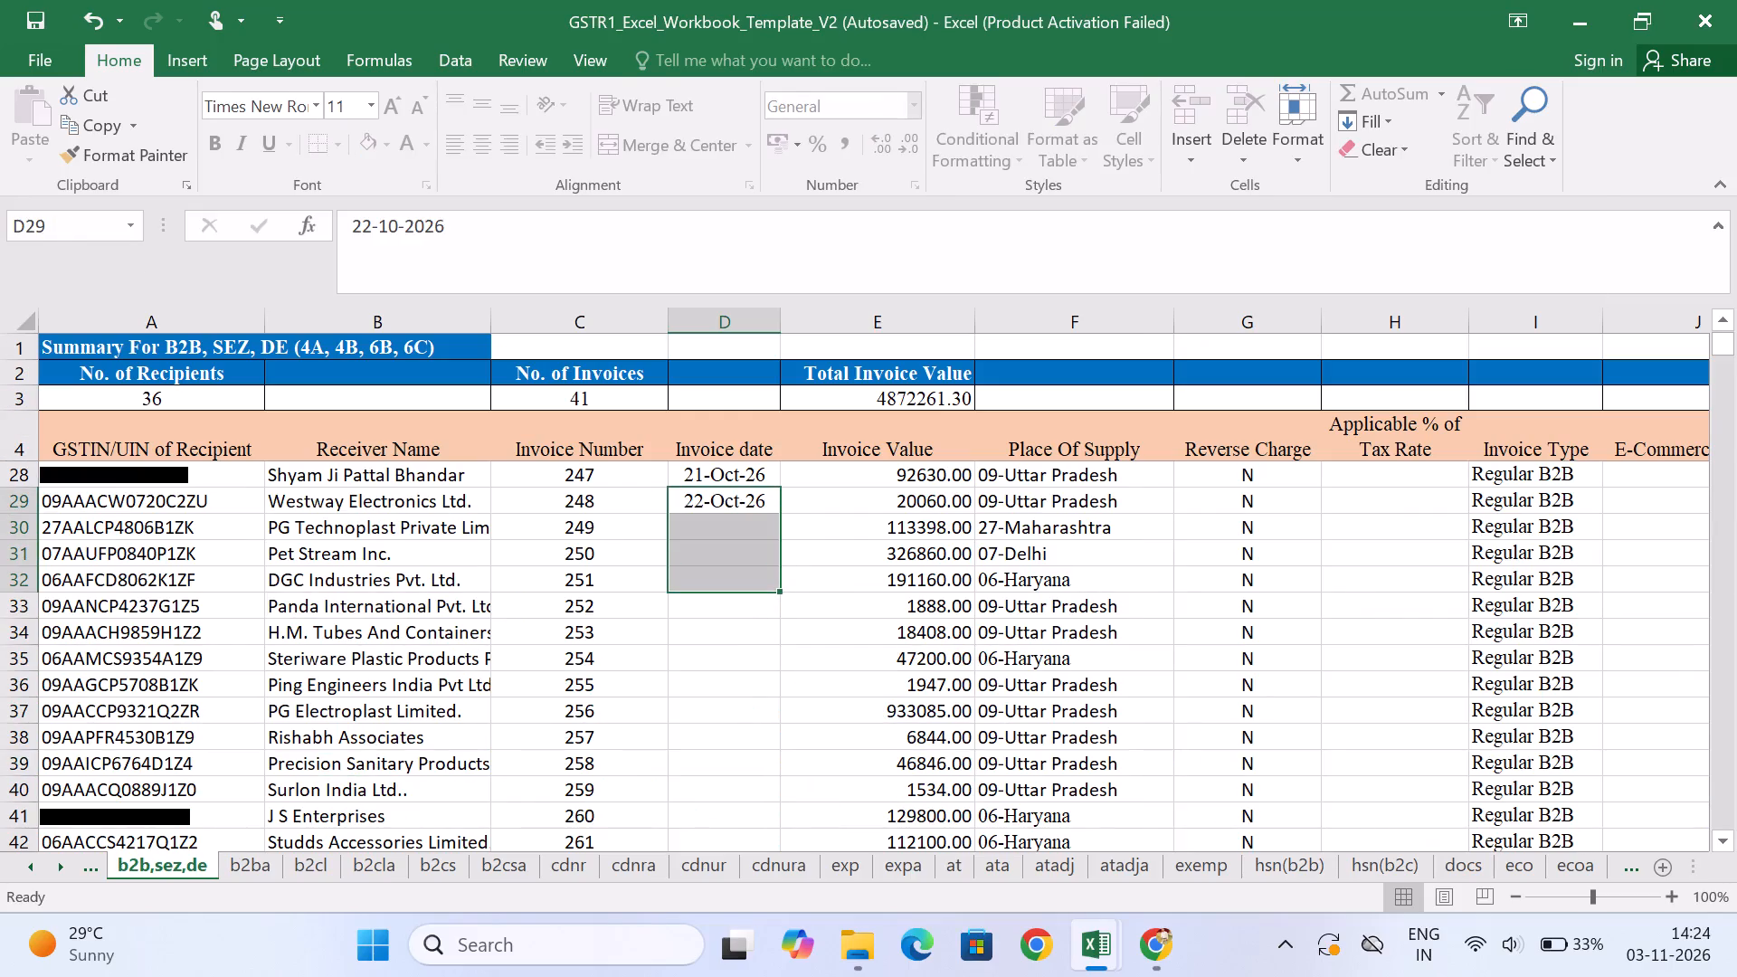
pyautogui.hotkey('ctrl', 'd')
pyautogui.press('Down')
pyautogui.press('Down')
pyautogui.press('Down')
pyautogui.press('Down')
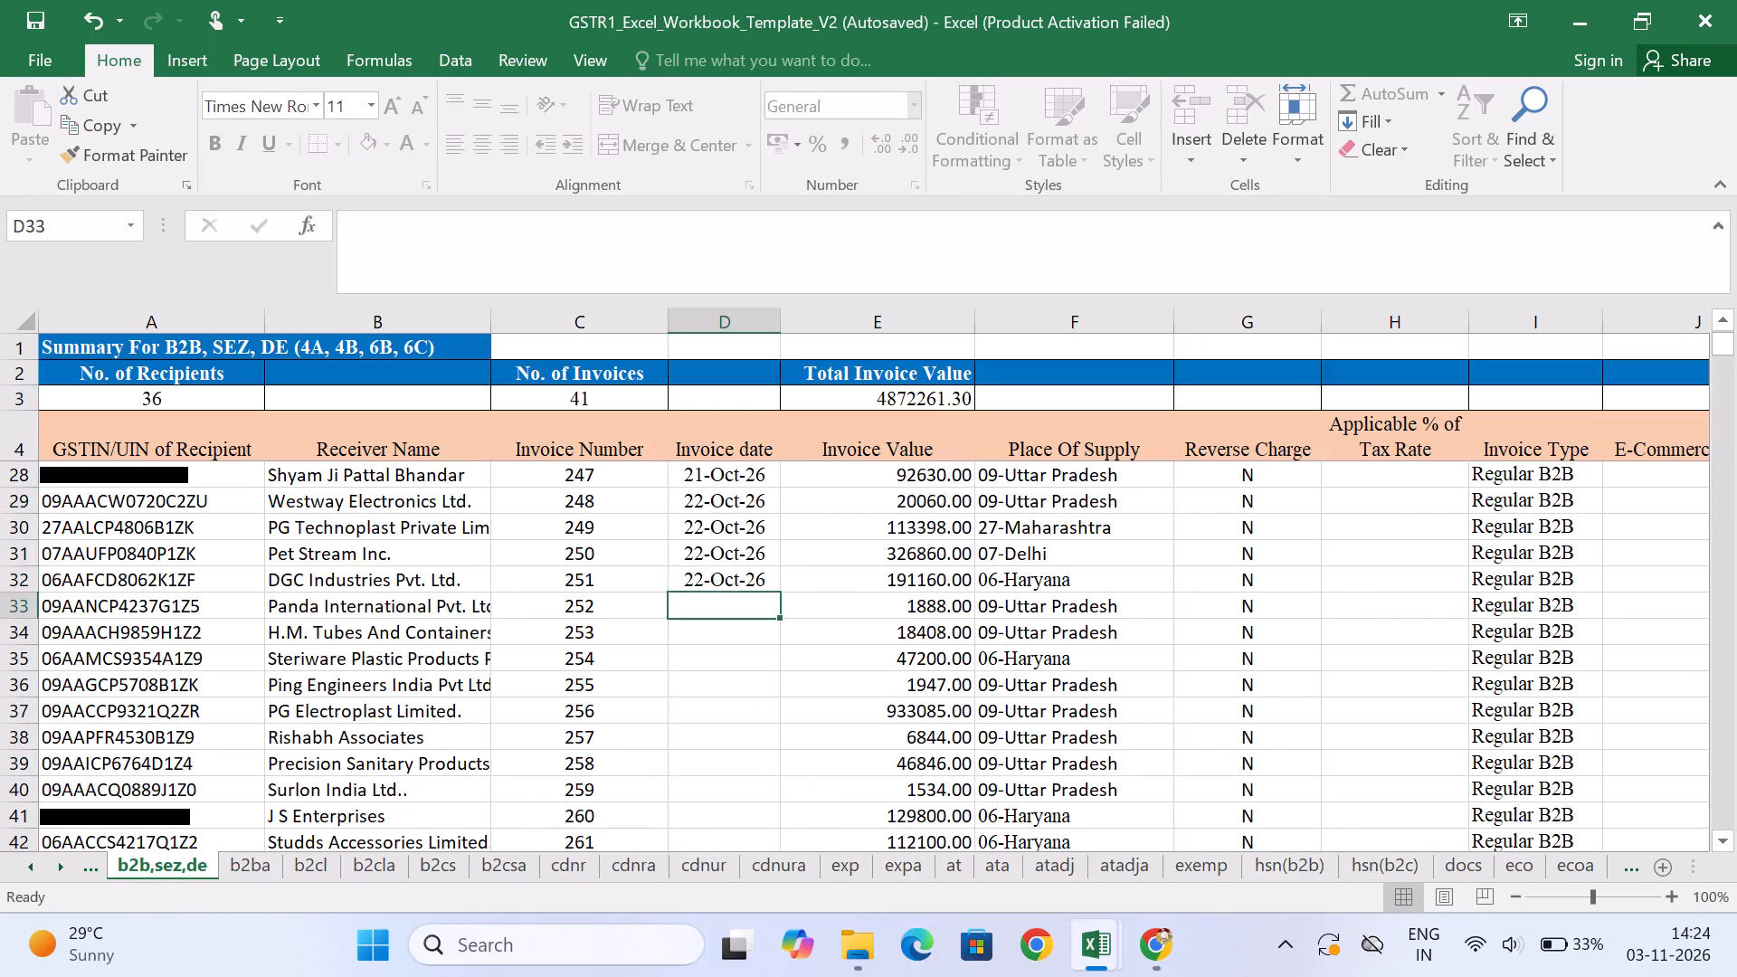
# Using the sales workbook's dates, enter invoice date 23-10-26 for invoice 252 and copy it down to invoice 253.
pyautogui.hotkey('alt', 'Tab')
pyautogui.press('Down')
pyautogui.press('Down')
pyautogui.press('Down')
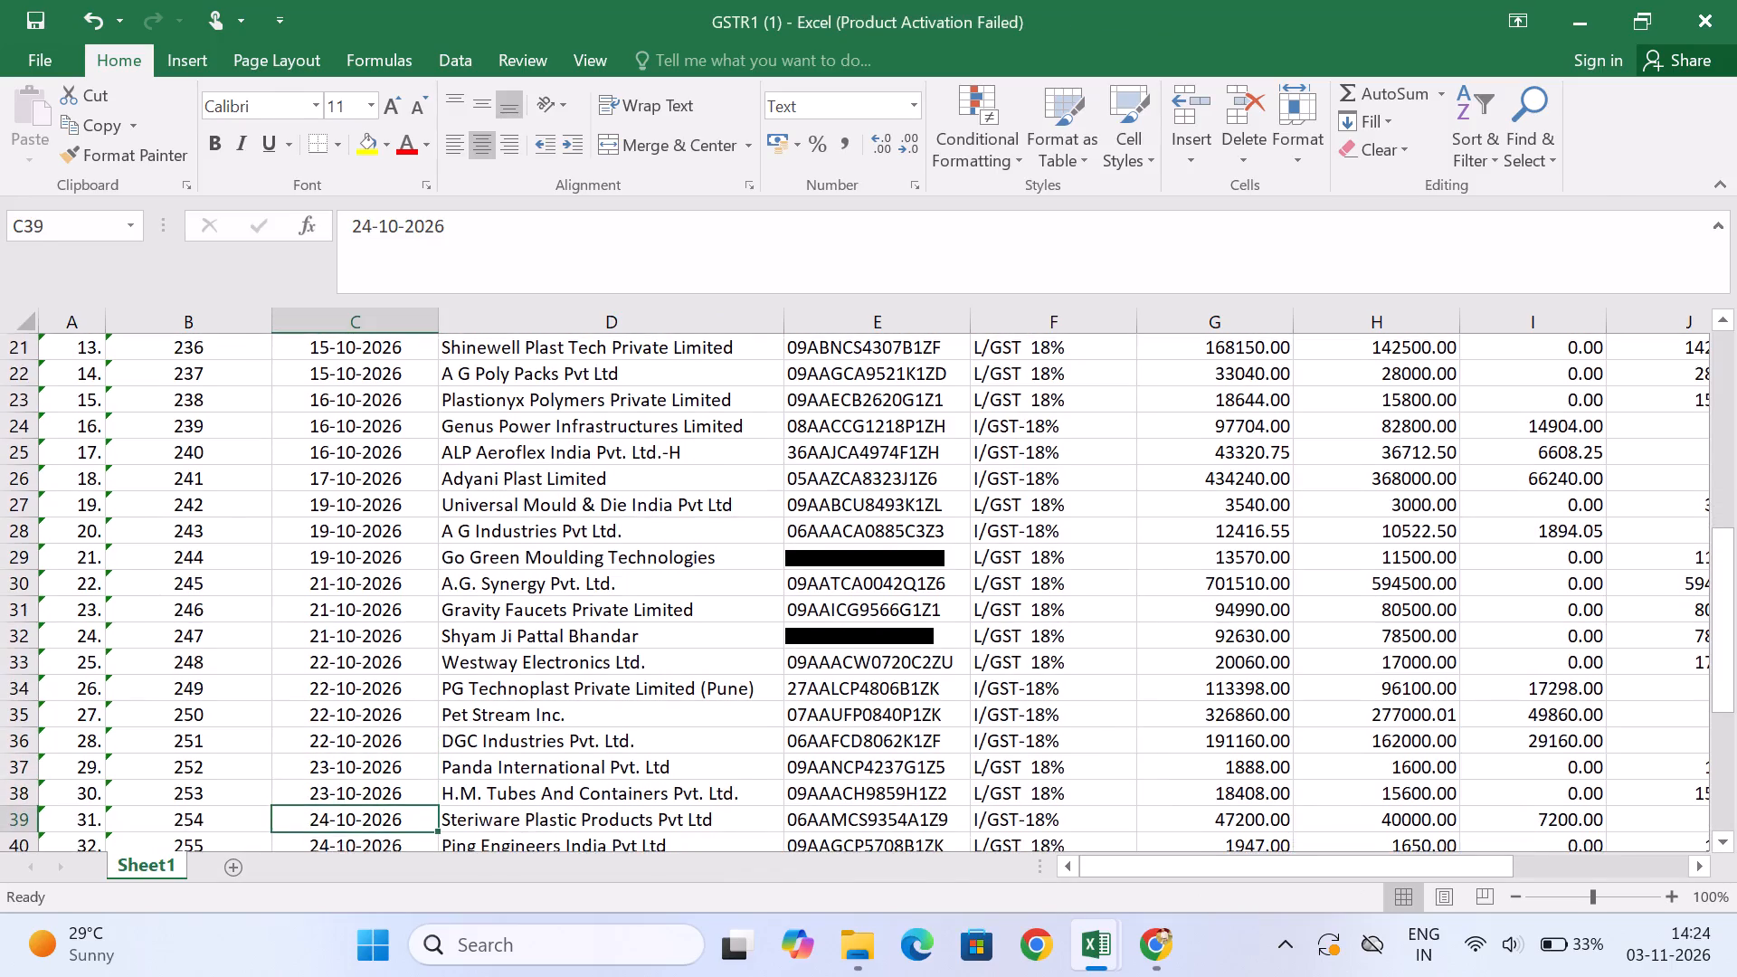
pyautogui.hotkey('alt', 'Tab')
pyautogui.write('23-10-26')
pyautogui.press('Return')
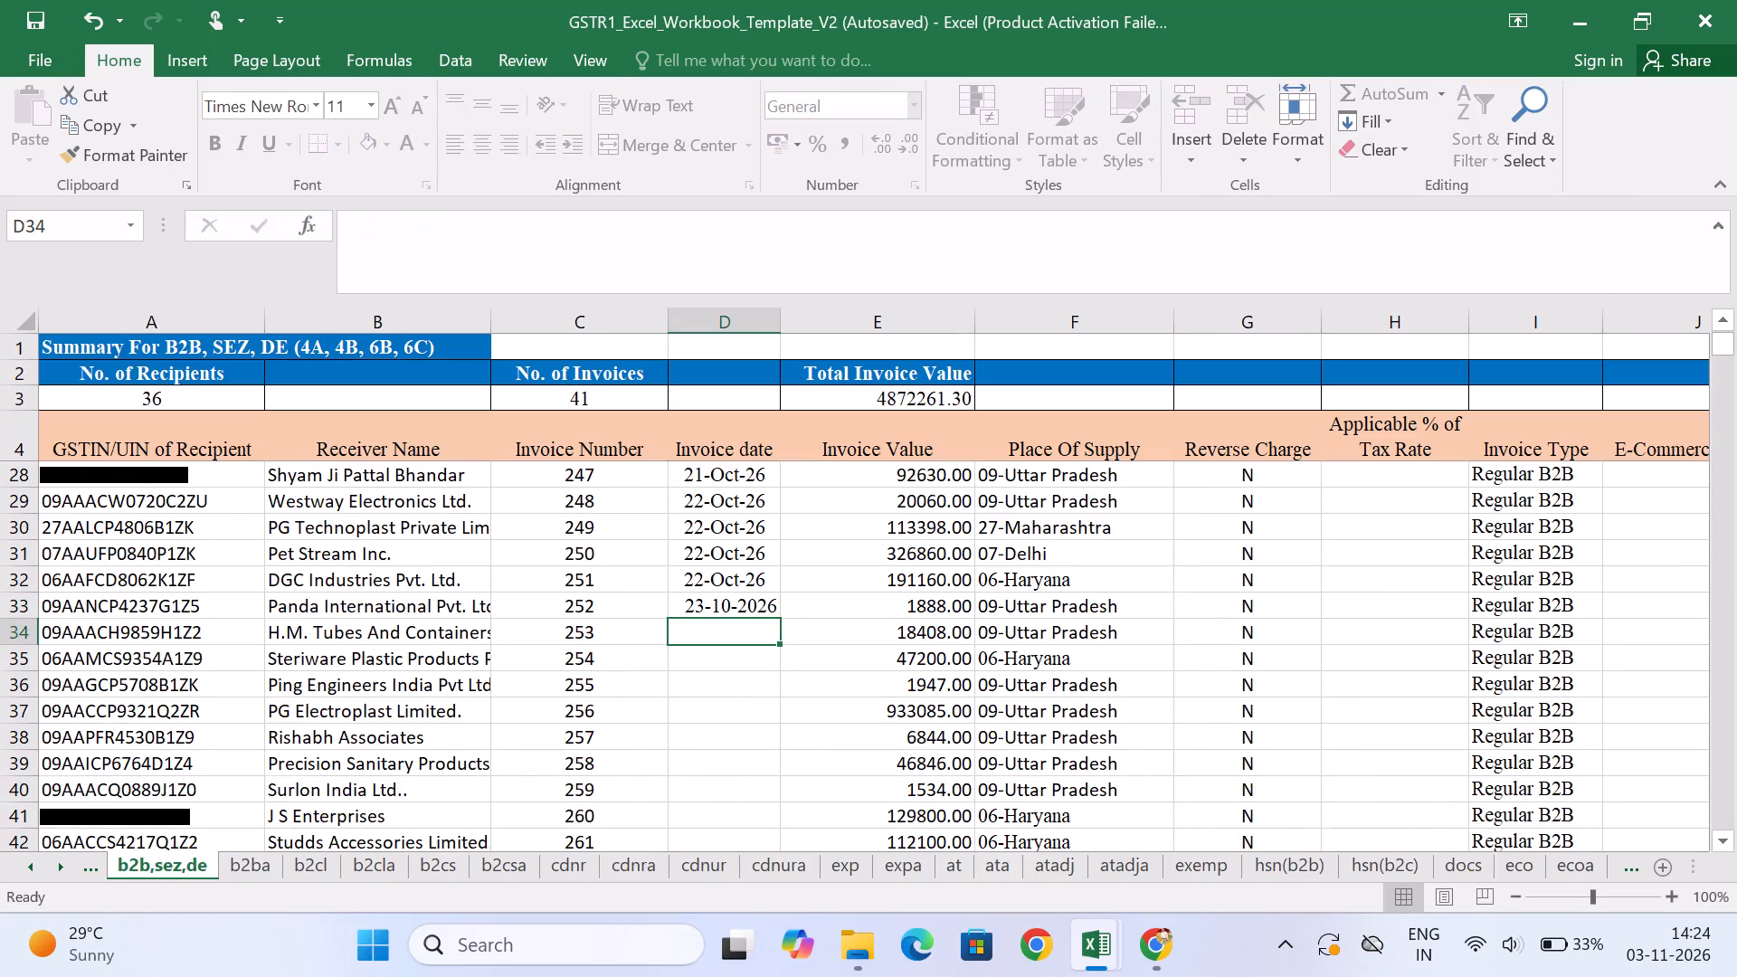
pyautogui.hotkey('ctrl', 'd')
pyautogui.press('Return')
# Enter invoice date 24-10-26 for invoice 254 and, after checking the sales workbook, copy it down to invoice 255.
pyautogui.write('24-10-26')
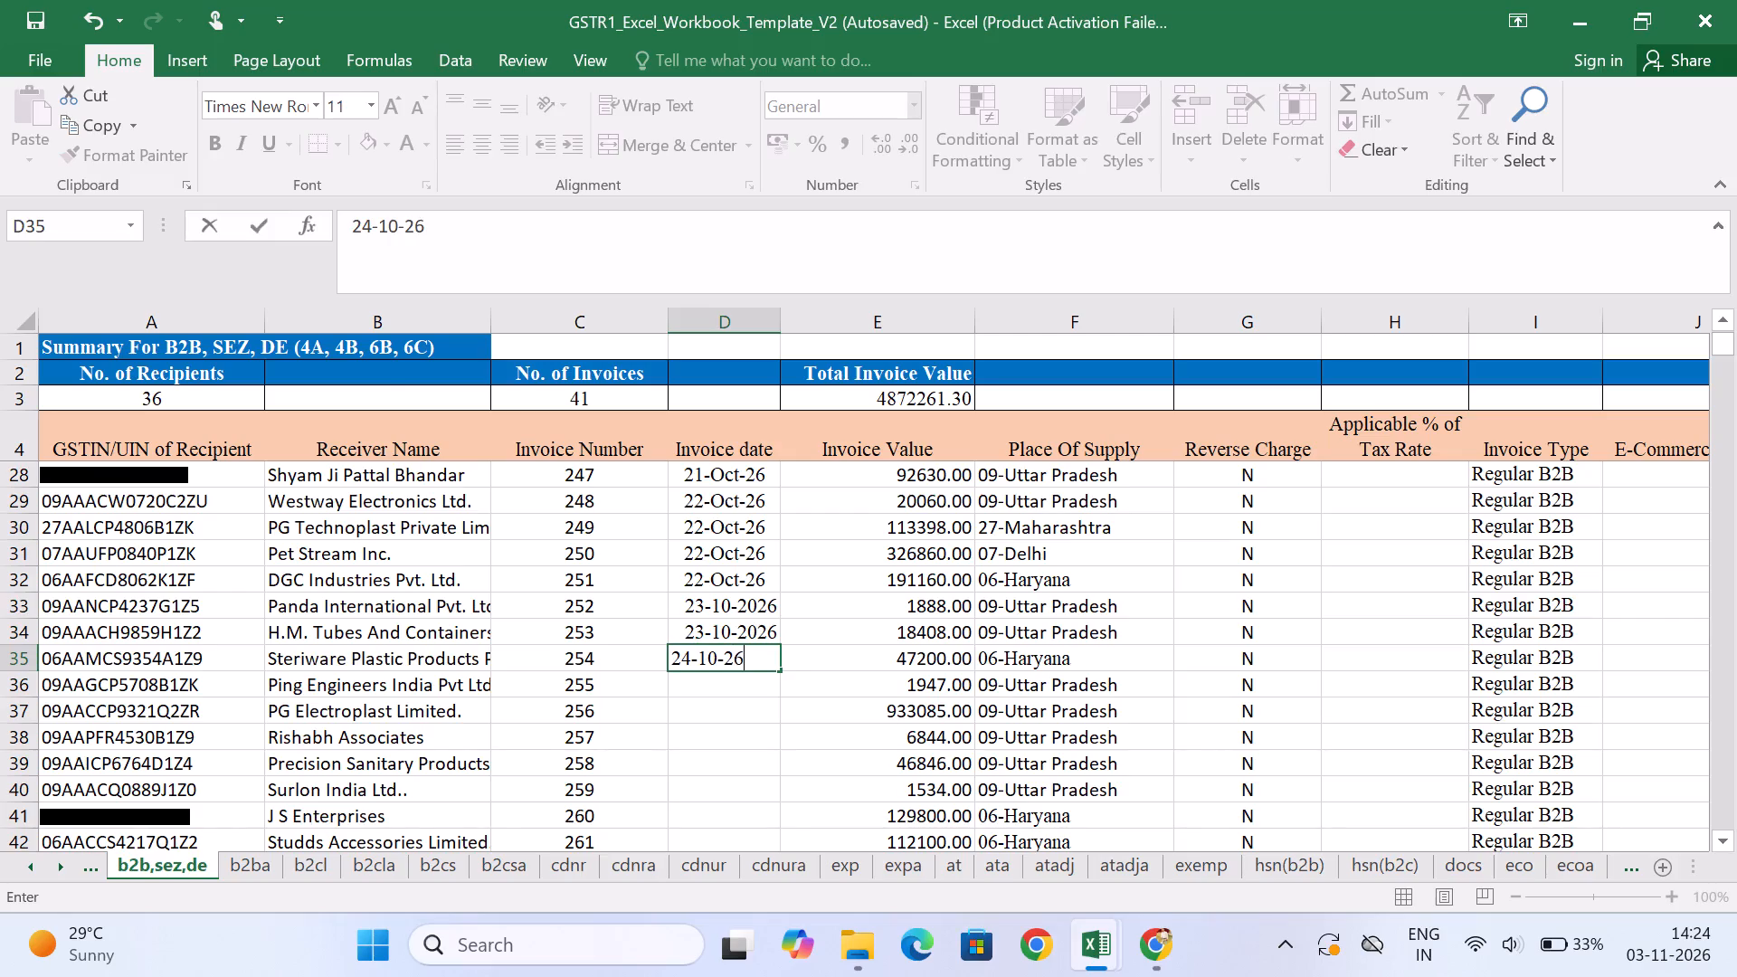
pyautogui.press('Return')
pyautogui.hotkey('alt', 'Tab')
pyautogui.press('Down')
pyautogui.press('Down')
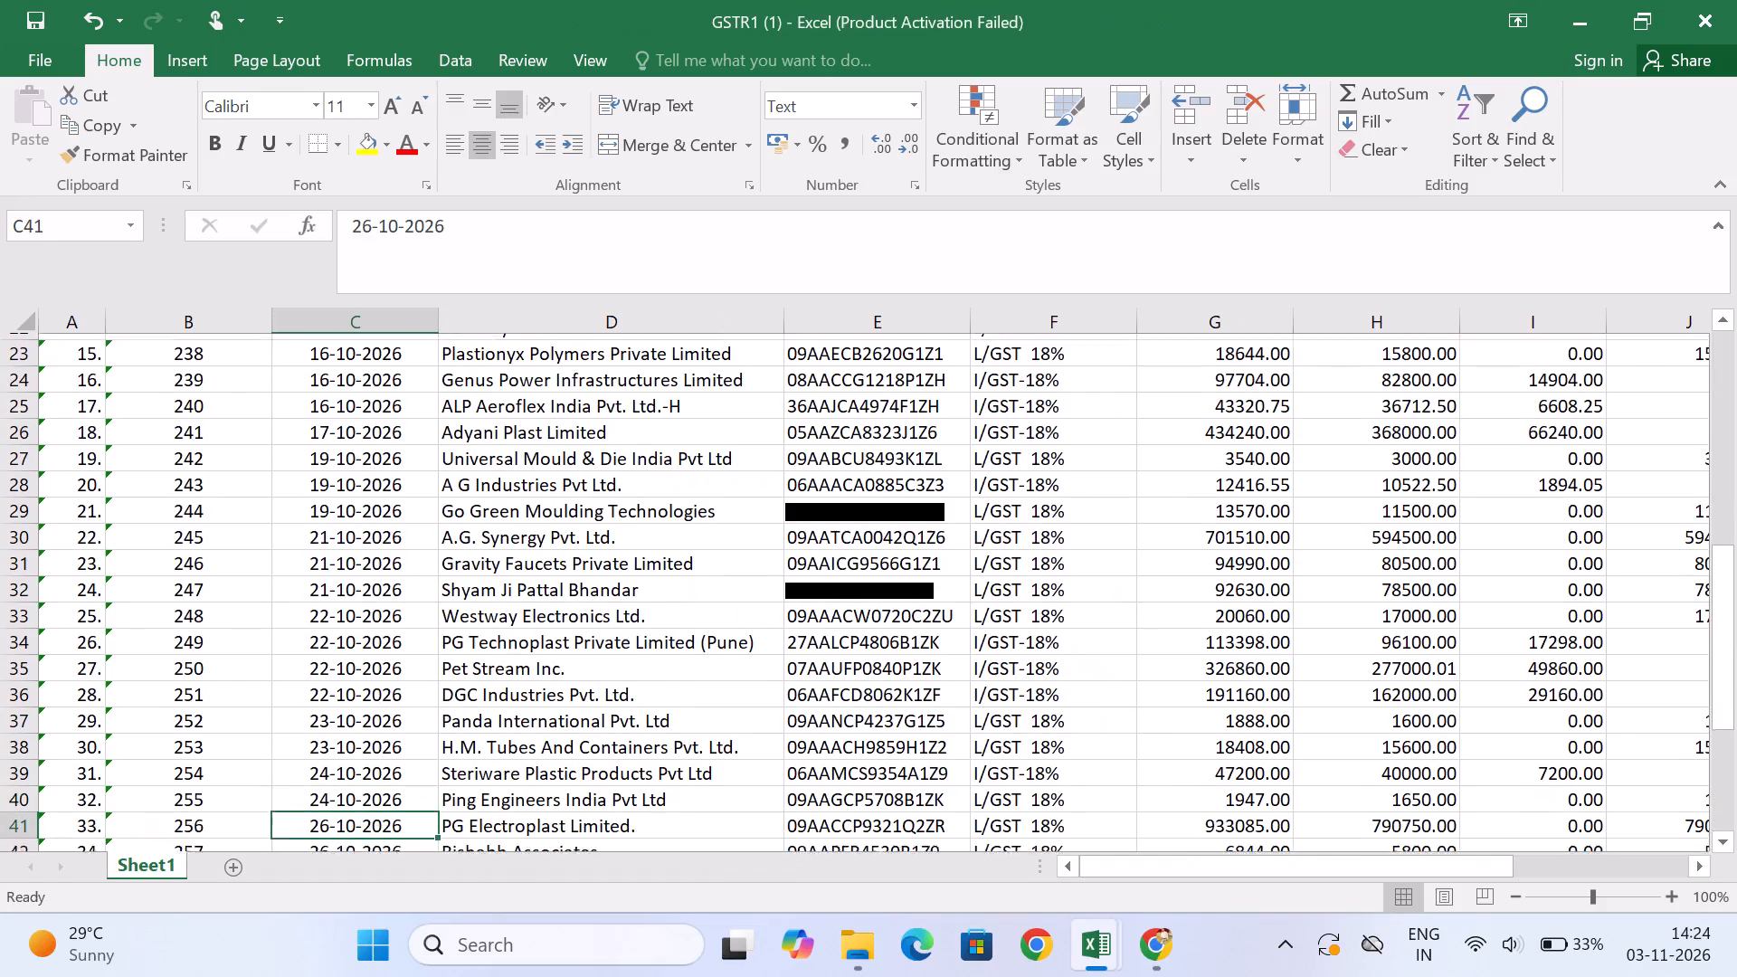
pyautogui.press('Down')
pyautogui.press('Up')
pyautogui.press('Up')
pyautogui.hotkey('alt', 'Tab')
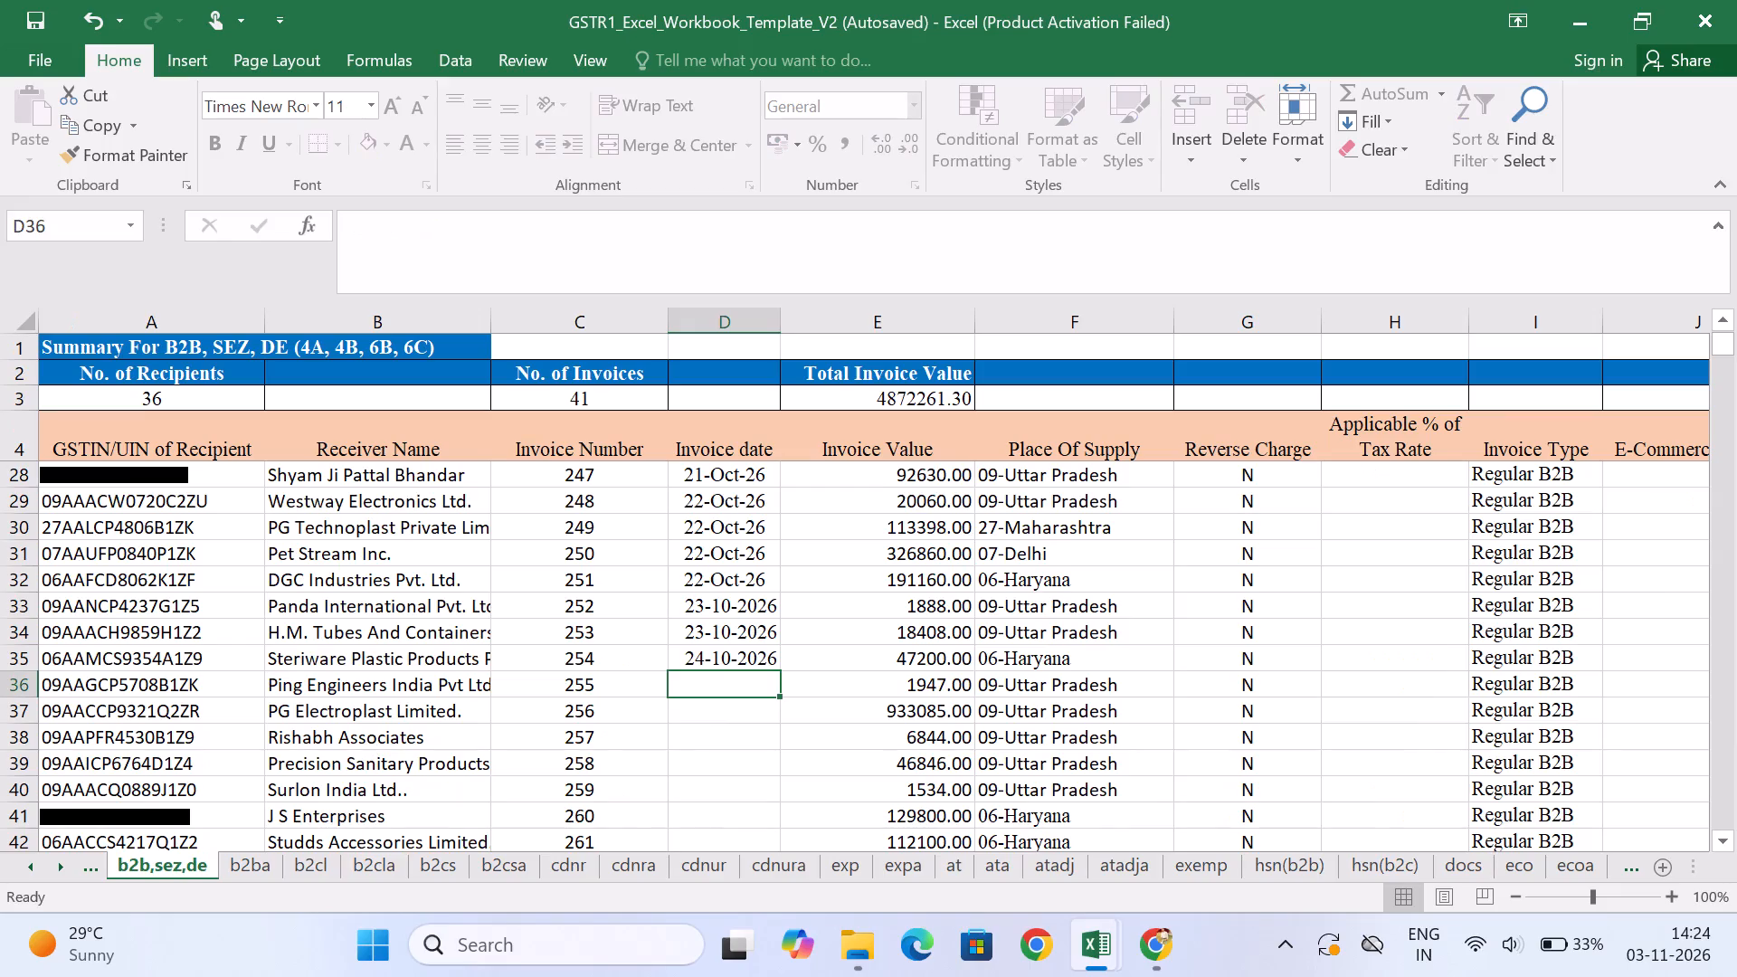
pyautogui.hotkey('ctrl', 'd')
pyautogui.press('Down')
# Enter invoice date 26-10-26 for invoice 256, the PG Electroplast row, consulting the sales workbook's Date column.
pyautogui.hotkey('alt', 'Tab')
pyautogui.press('Down')
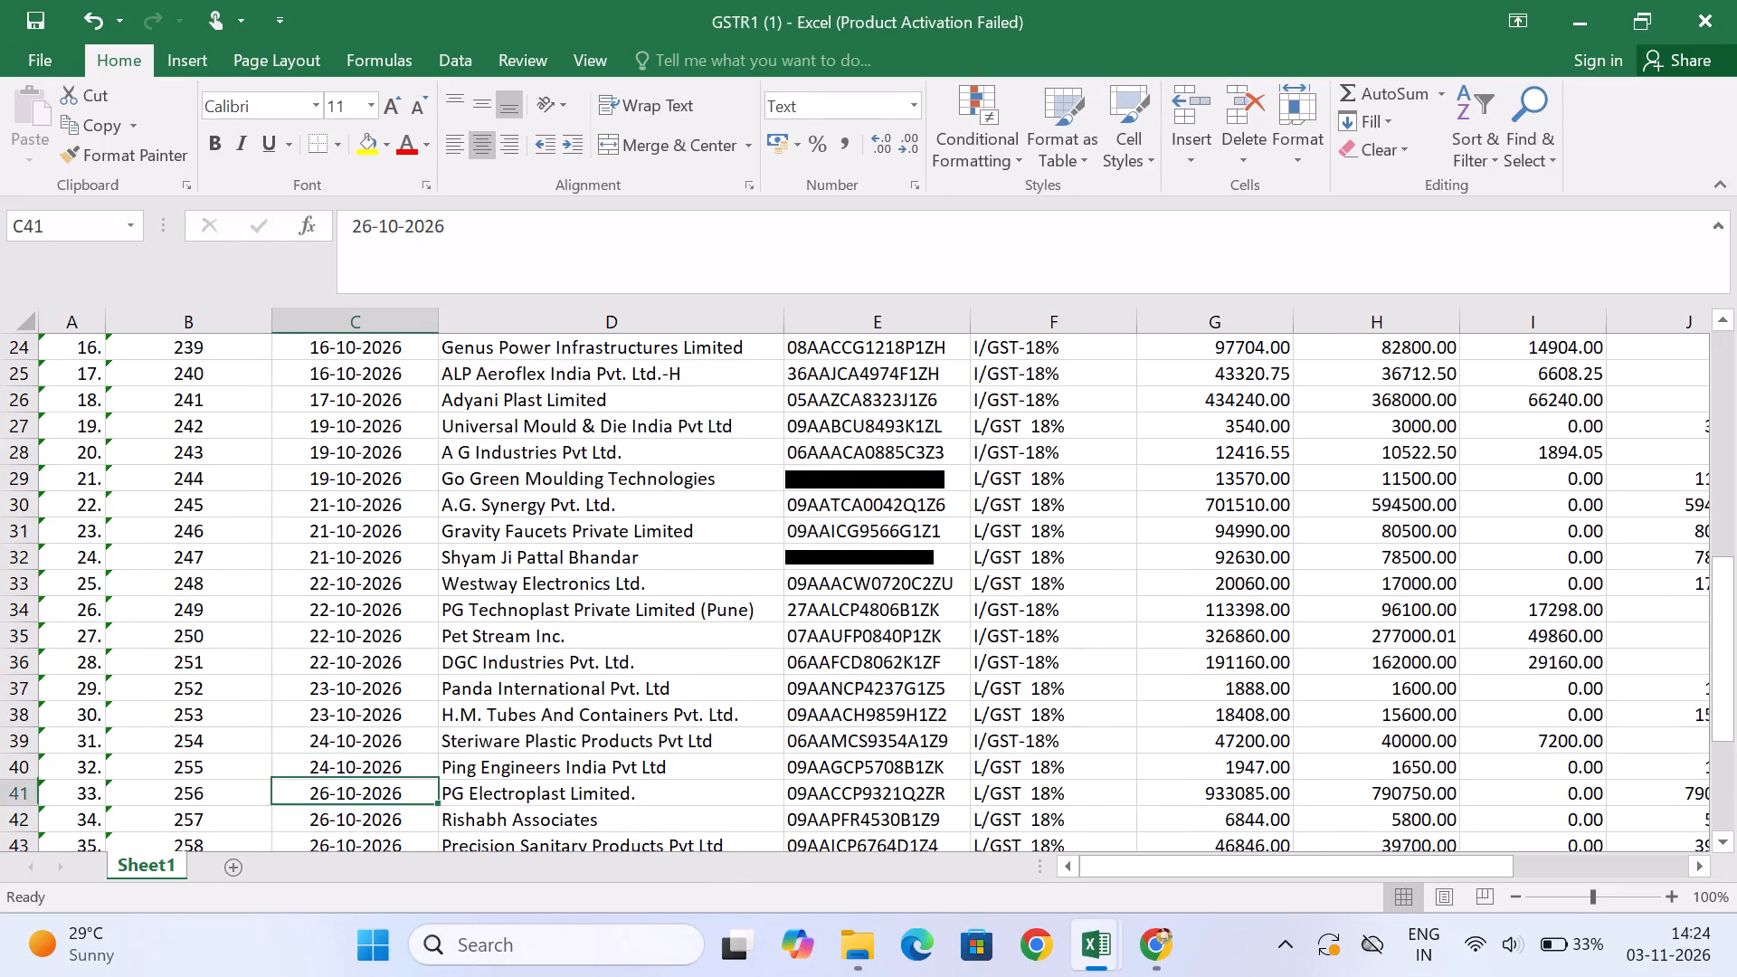
pyautogui.press('Down')
pyautogui.press('Down')
pyautogui.press('Down')
pyautogui.press('Up')
pyautogui.hotkey('alt', 'Tab')
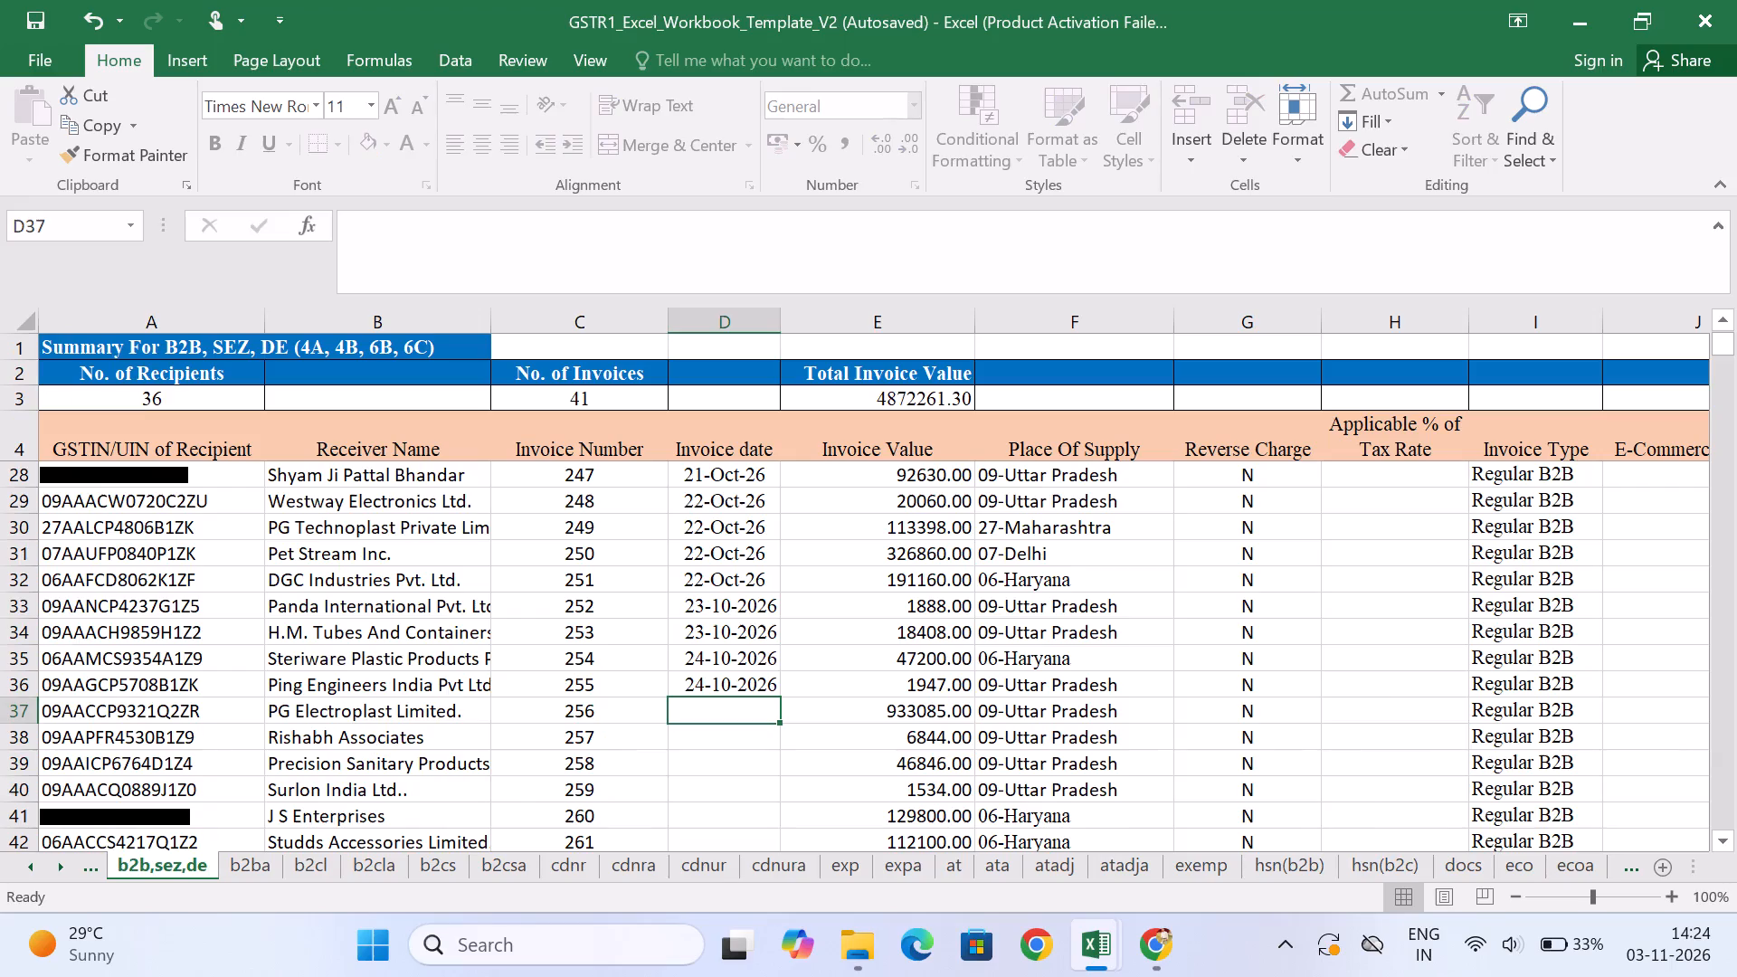
pyautogui.write('26')
pyautogui.write('-10-26')
pyautogui.press('Return')
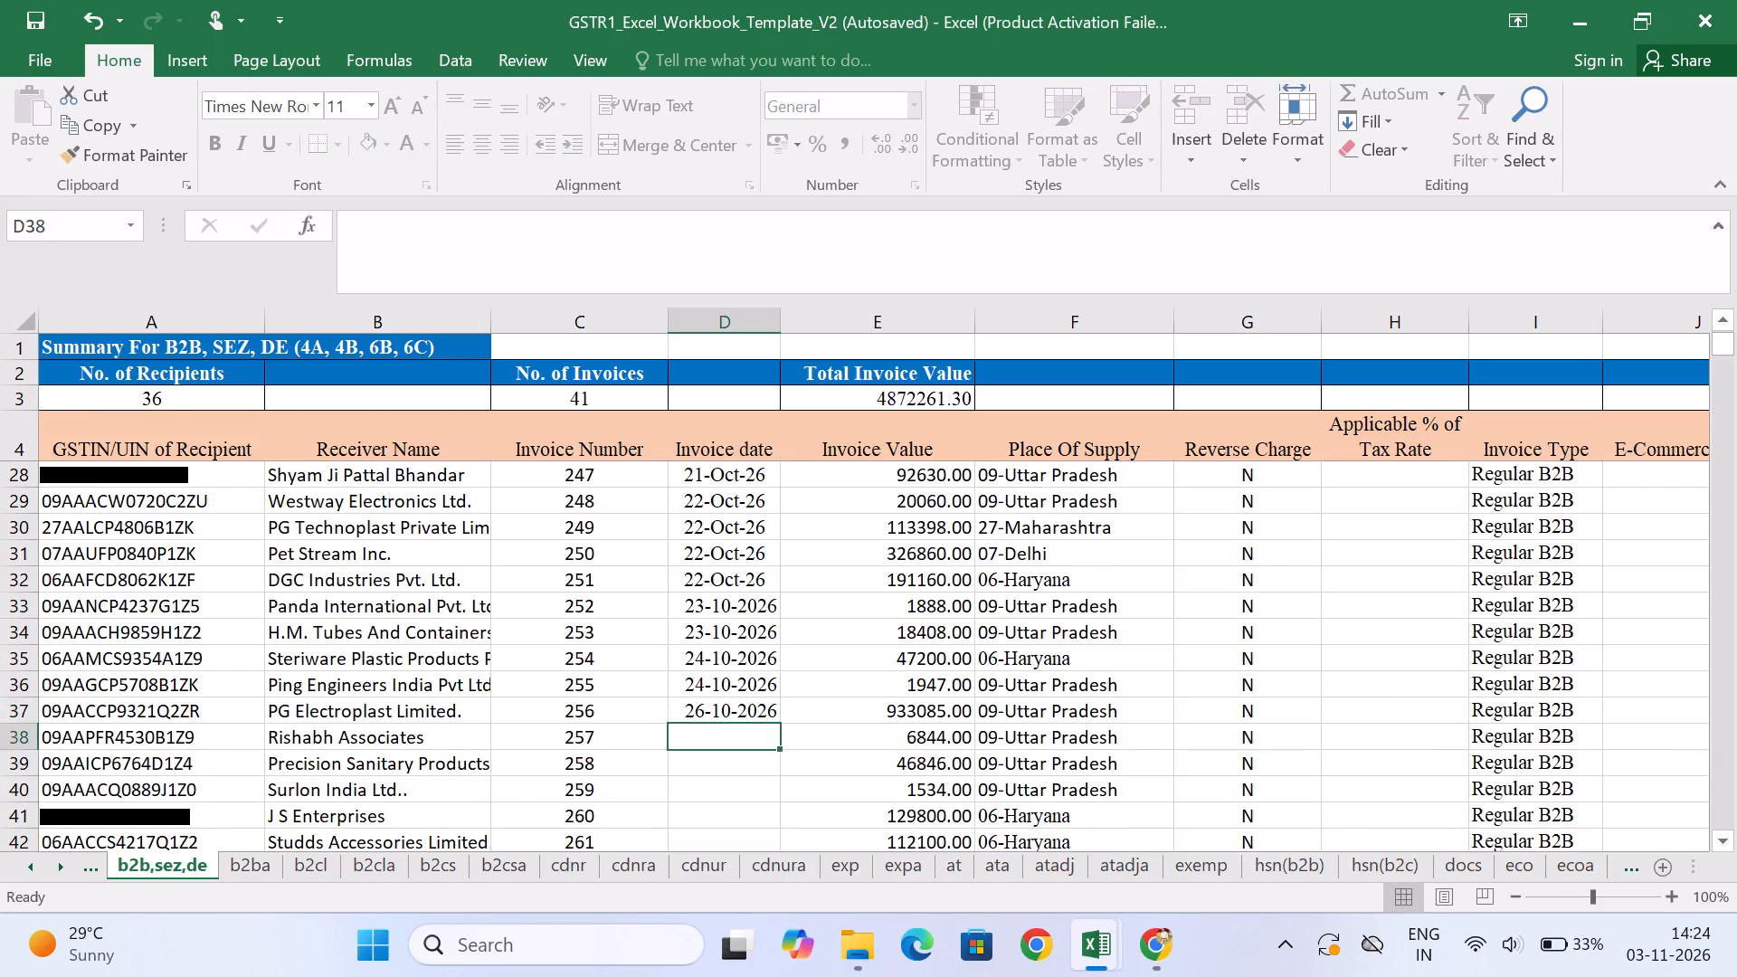
# After checking the sales workbook's Date column, fill invoice 256's date down to invoices 257 and 258.
pyautogui.hotkey('alt', 'Tab')
pyautogui.press('Down')
pyautogui.press('Up')
pyautogui.hotkey('alt', 'Tab')
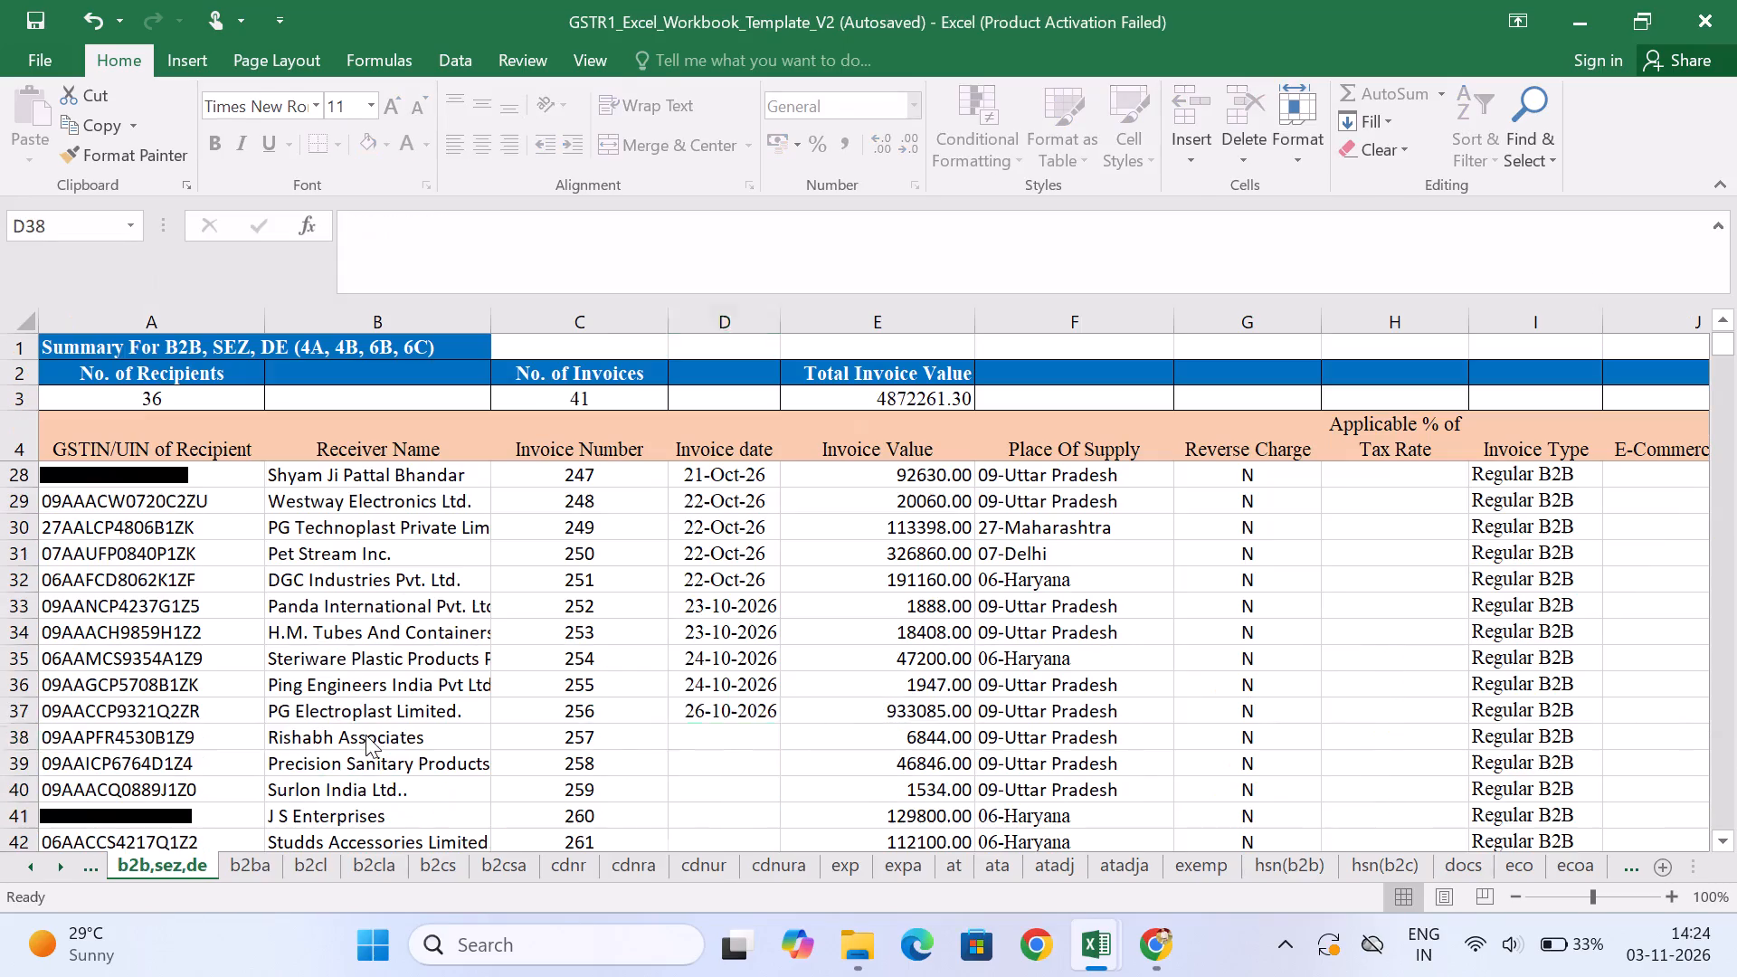
pyautogui.press('Up')
pyautogui.hotkey('shift', 'Down')
pyautogui.hotkey('shift', 'Down')
pyautogui.hotkey('alt', 'Tab')
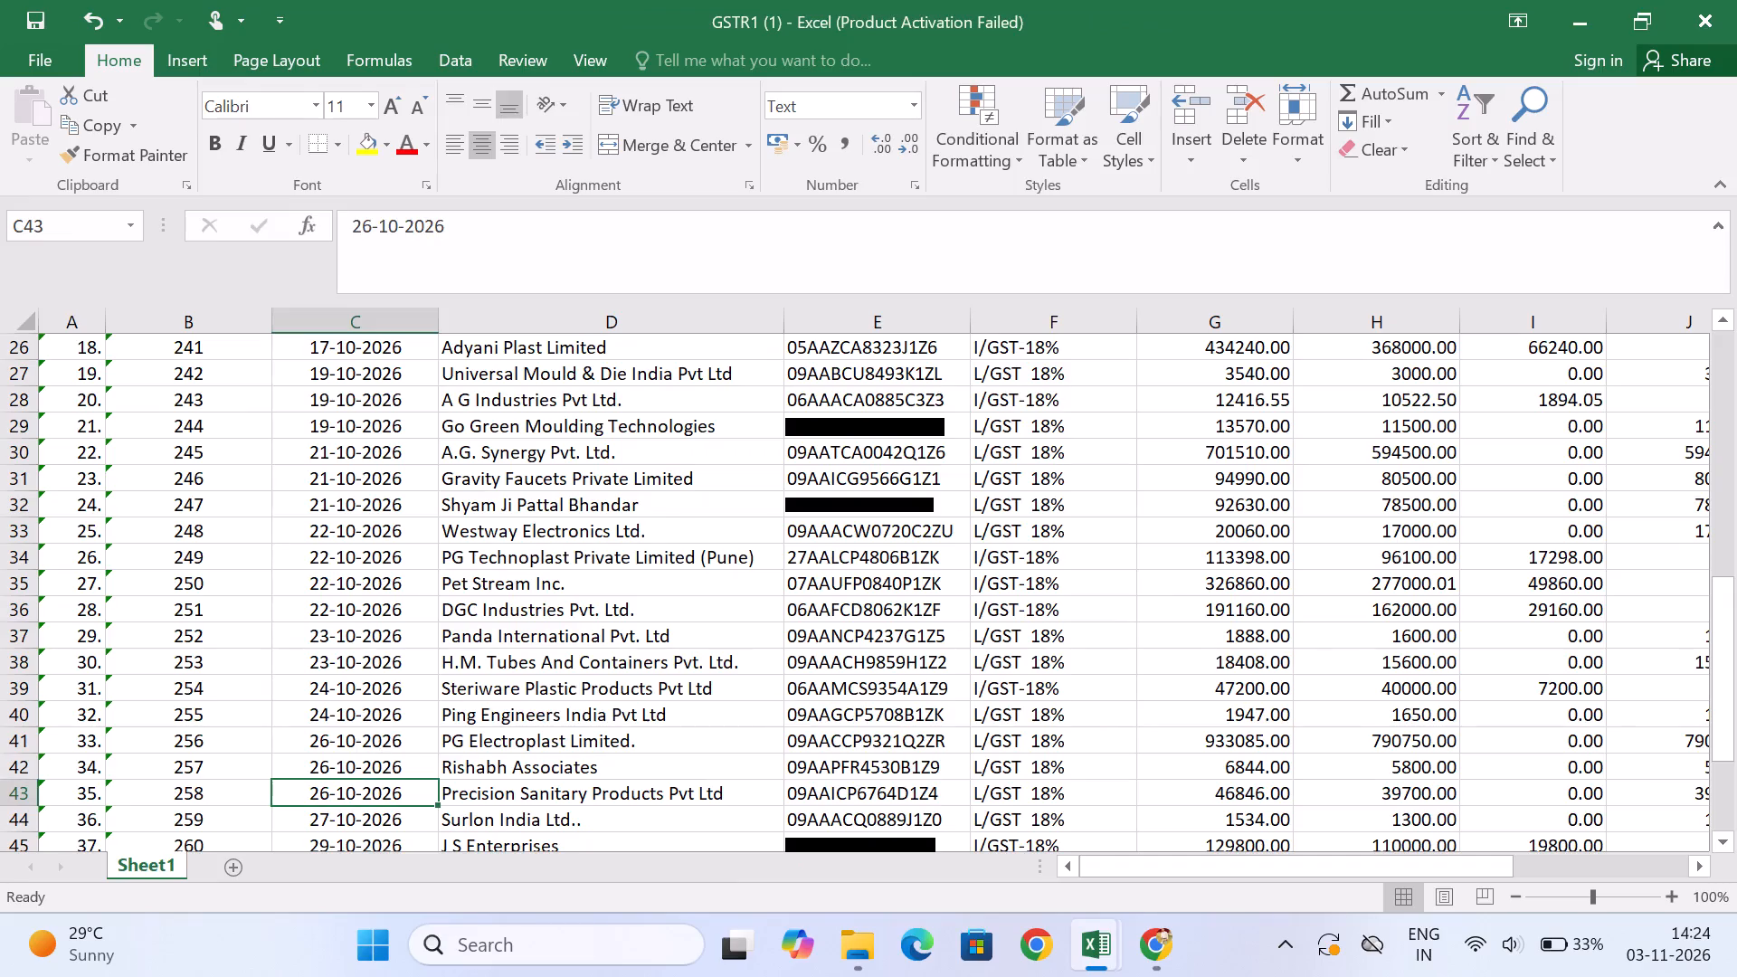
pyautogui.hotkey('alt', 'Tab')
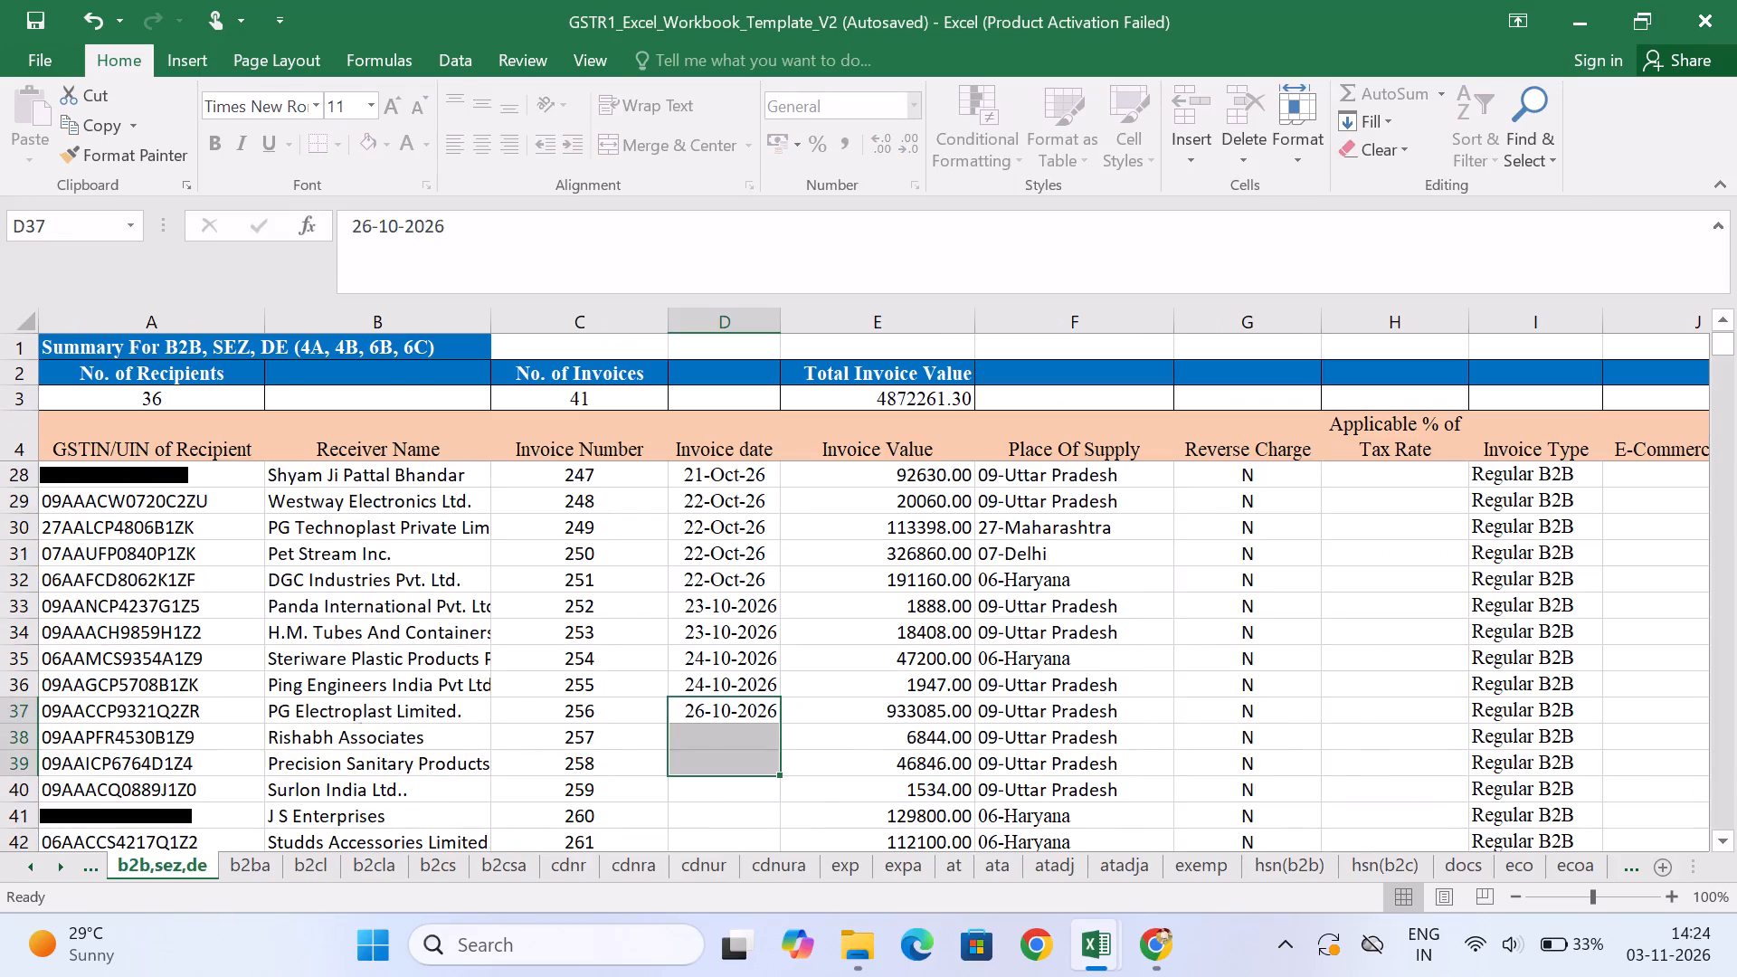
pyautogui.hotkey('ctrl', 'd')
pyautogui.press('Down')
pyautogui.press('Down')
pyautogui.press('Down')
# Enter invoice dates 27-10-26 for invoice 259 and 29-10-26 for invoice 260, consulting the sales workbook's Date column.
pyautogui.hotkey('alt', 'Tab')
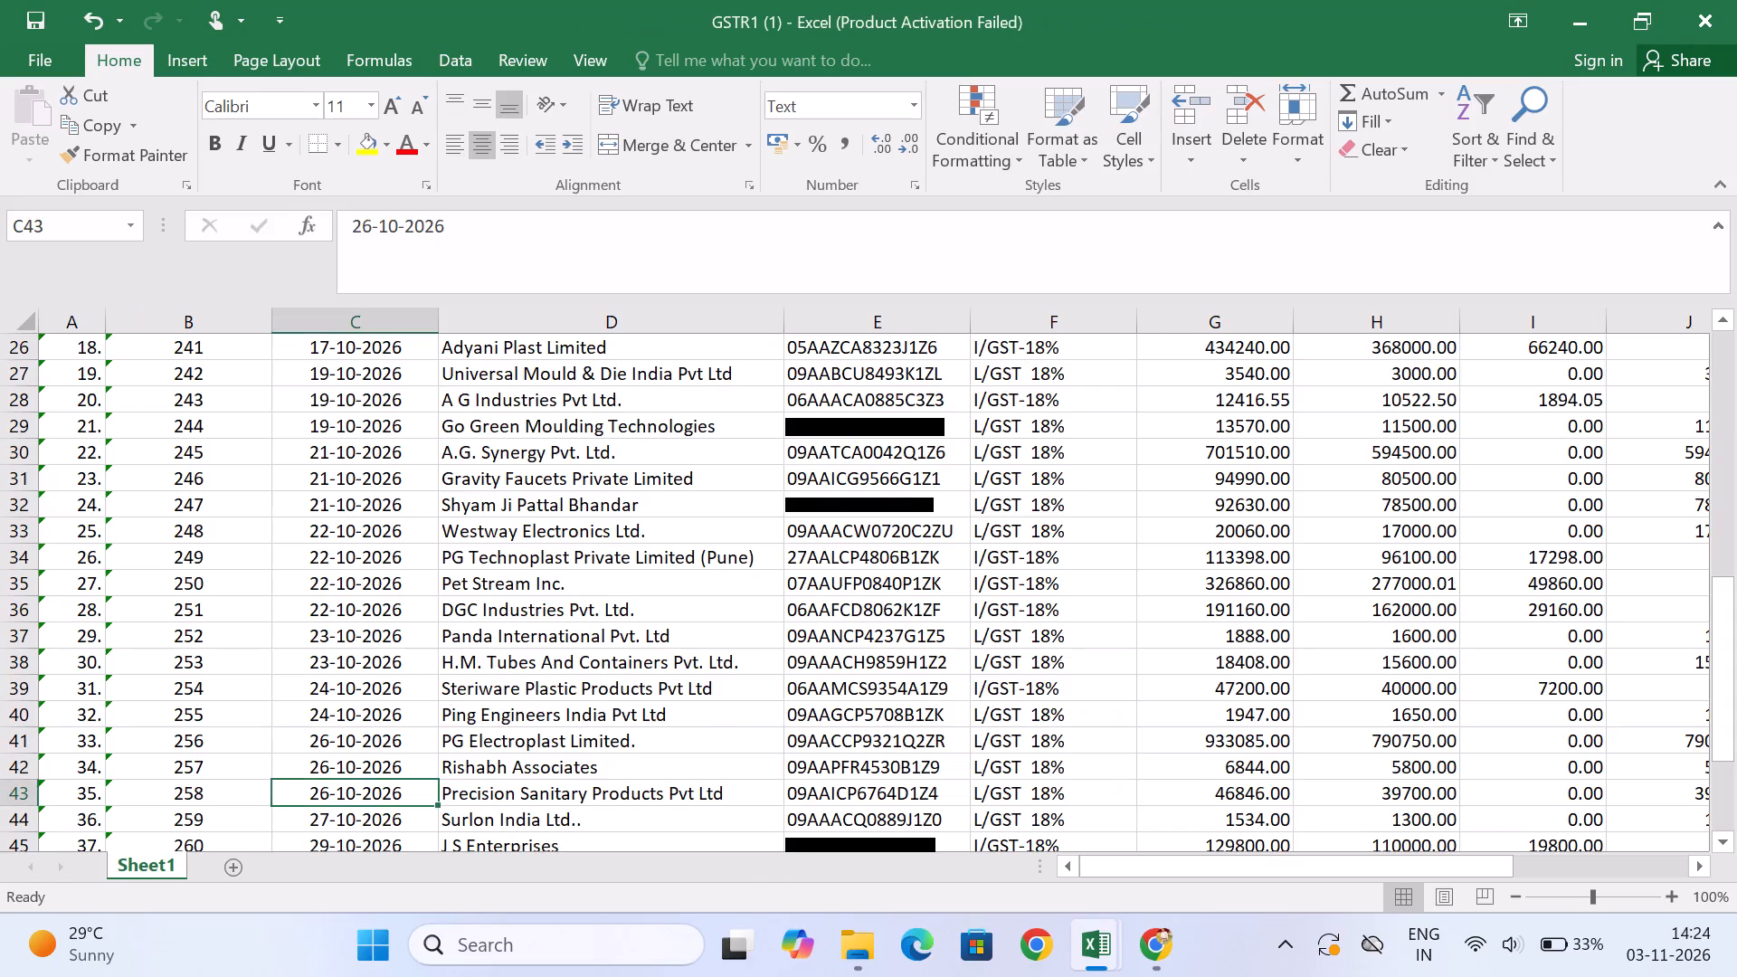
pyautogui.press('Down')
pyautogui.press('Down')
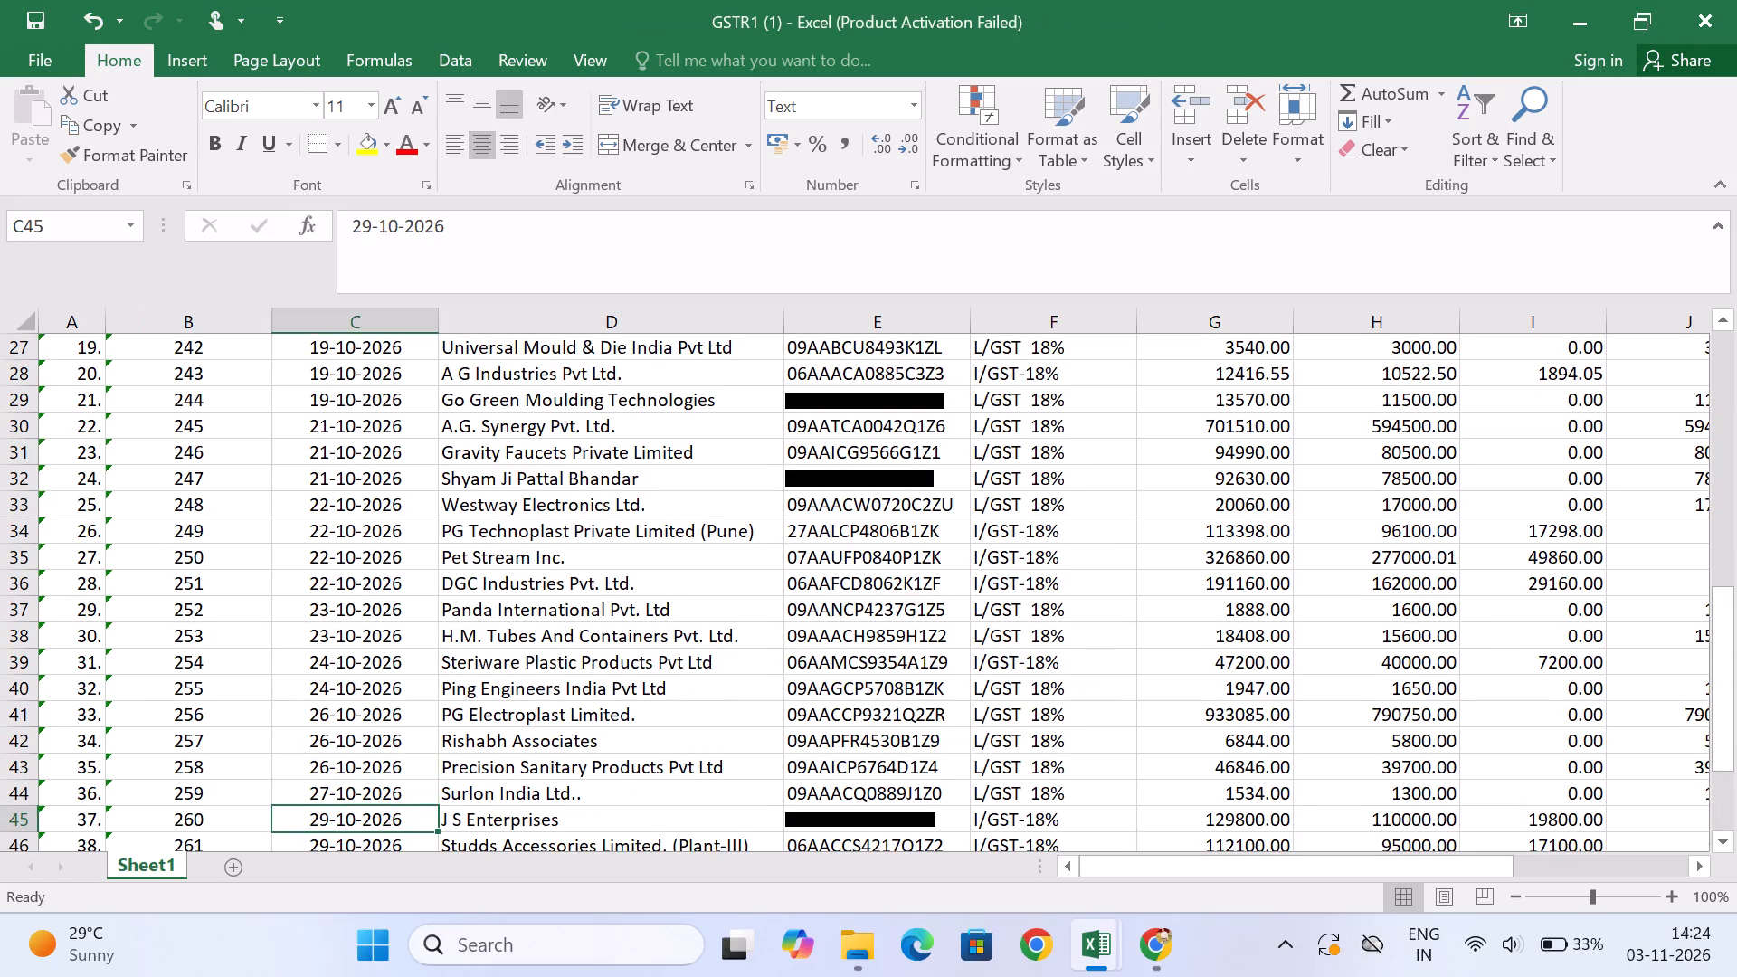
pyautogui.hotkey('alt', 'Tab')
pyautogui.write('27-10-26')
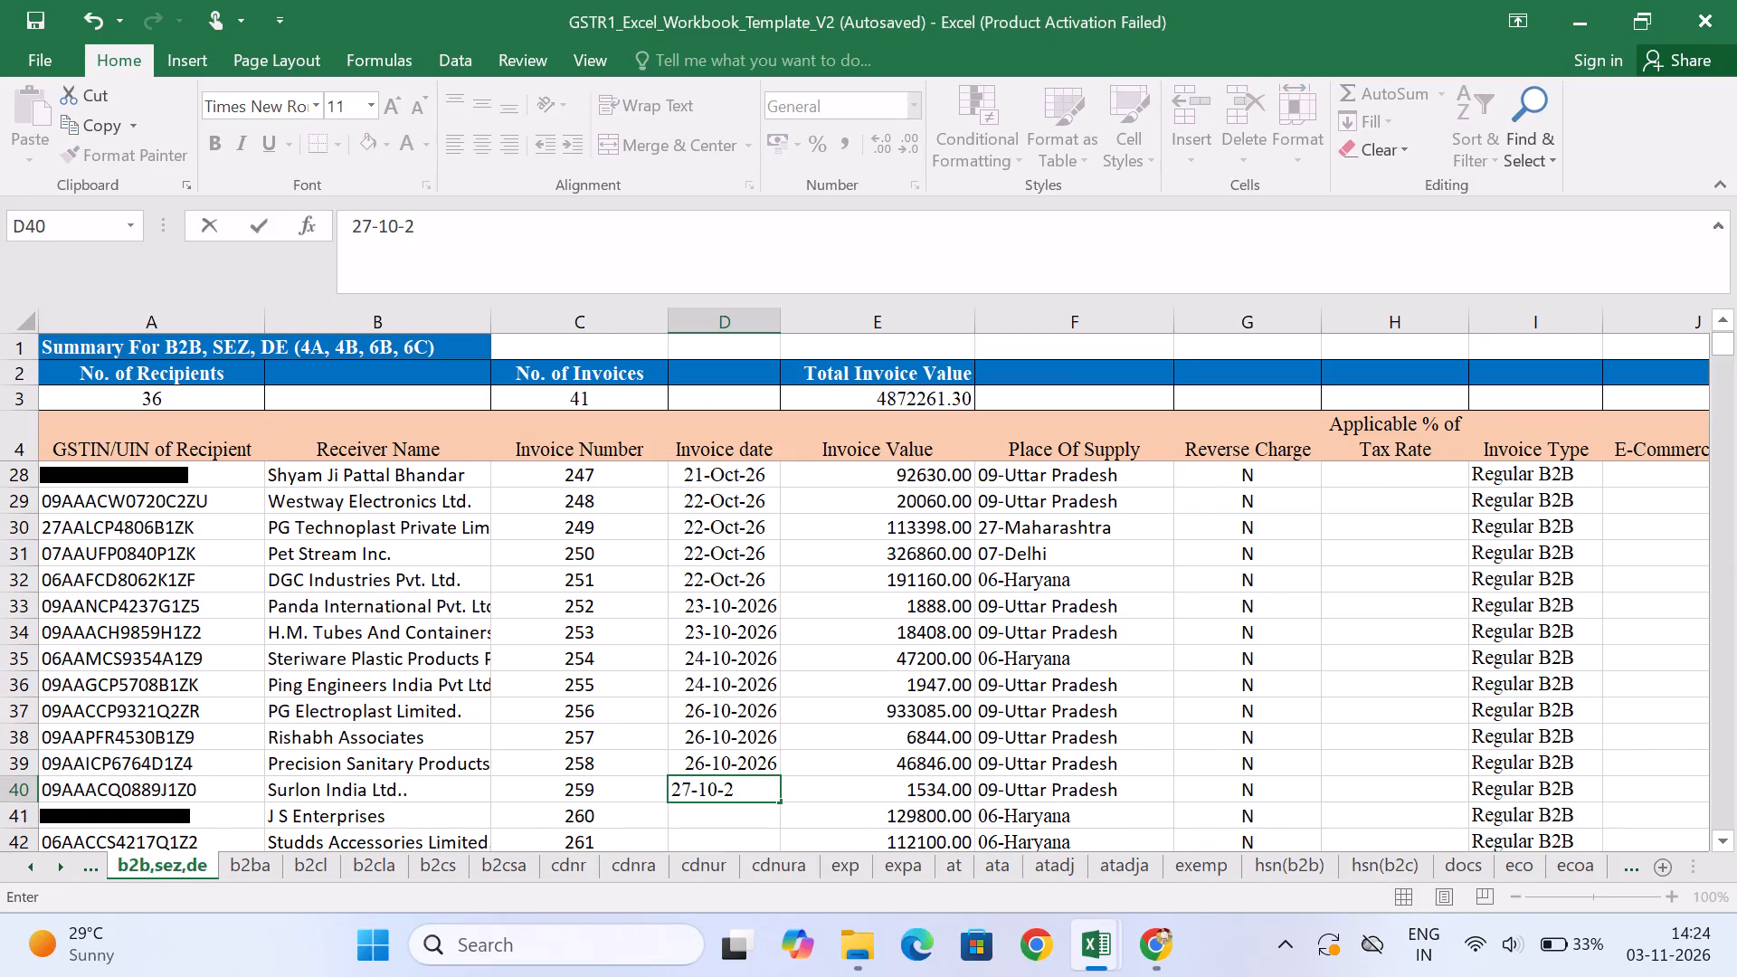
pyautogui.press('Return')
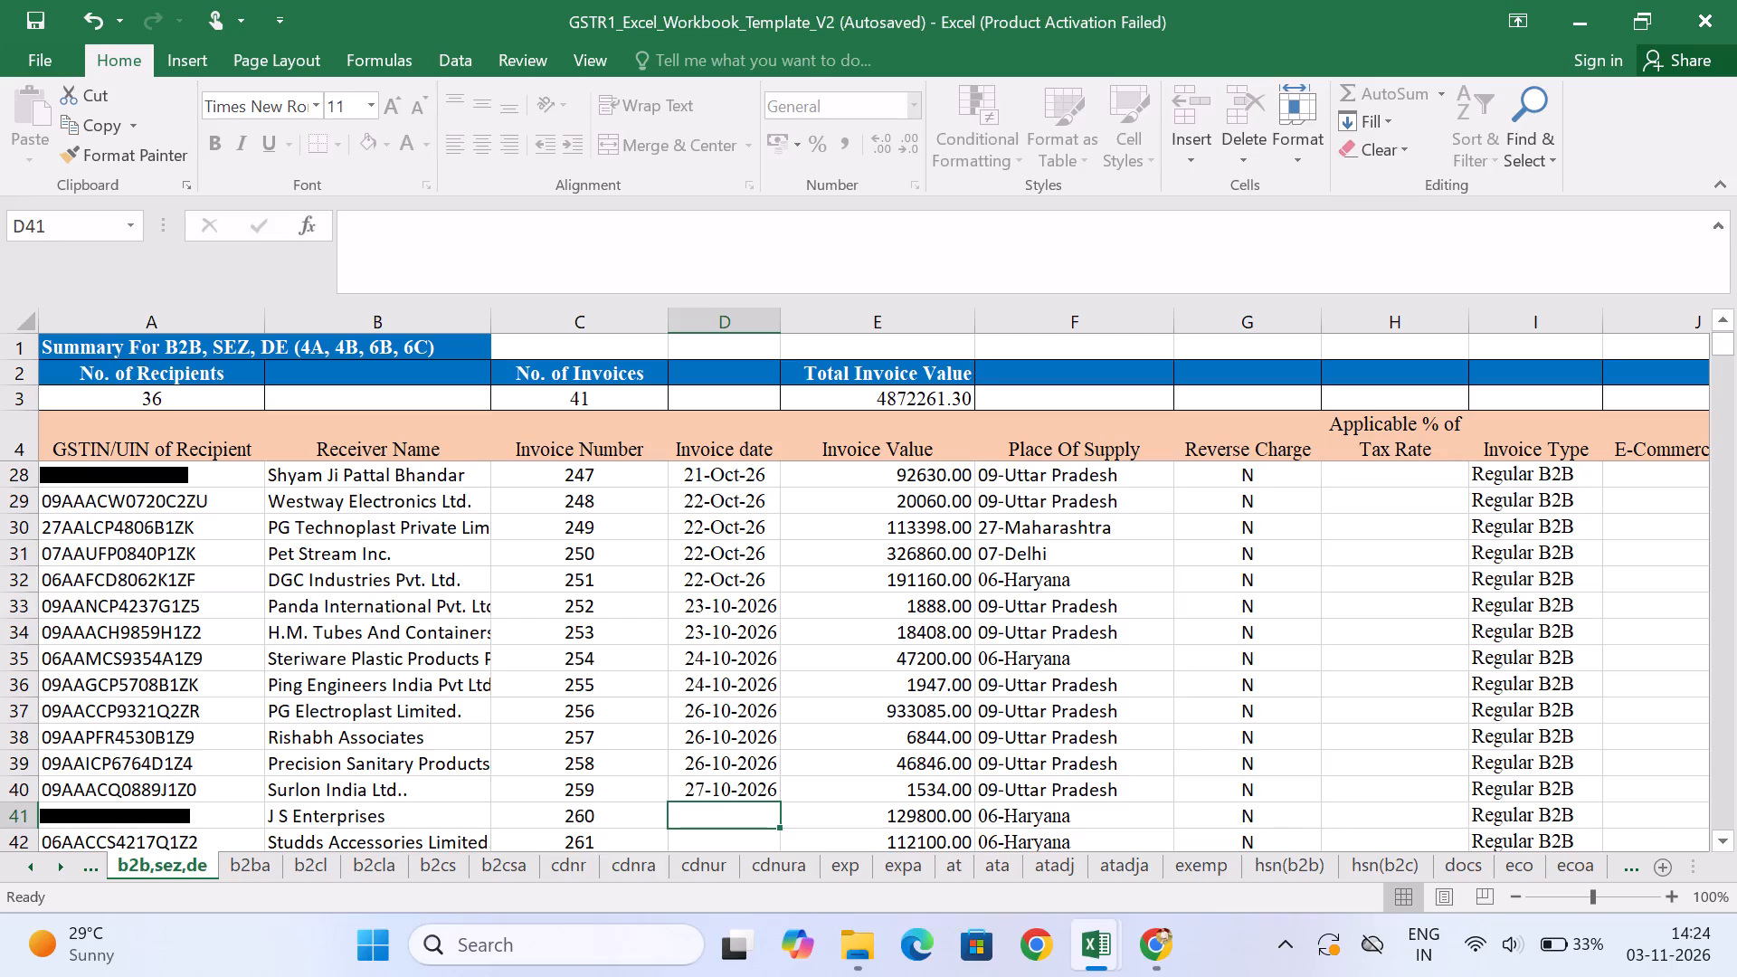
pyautogui.hotkey('alt', 'Tab')
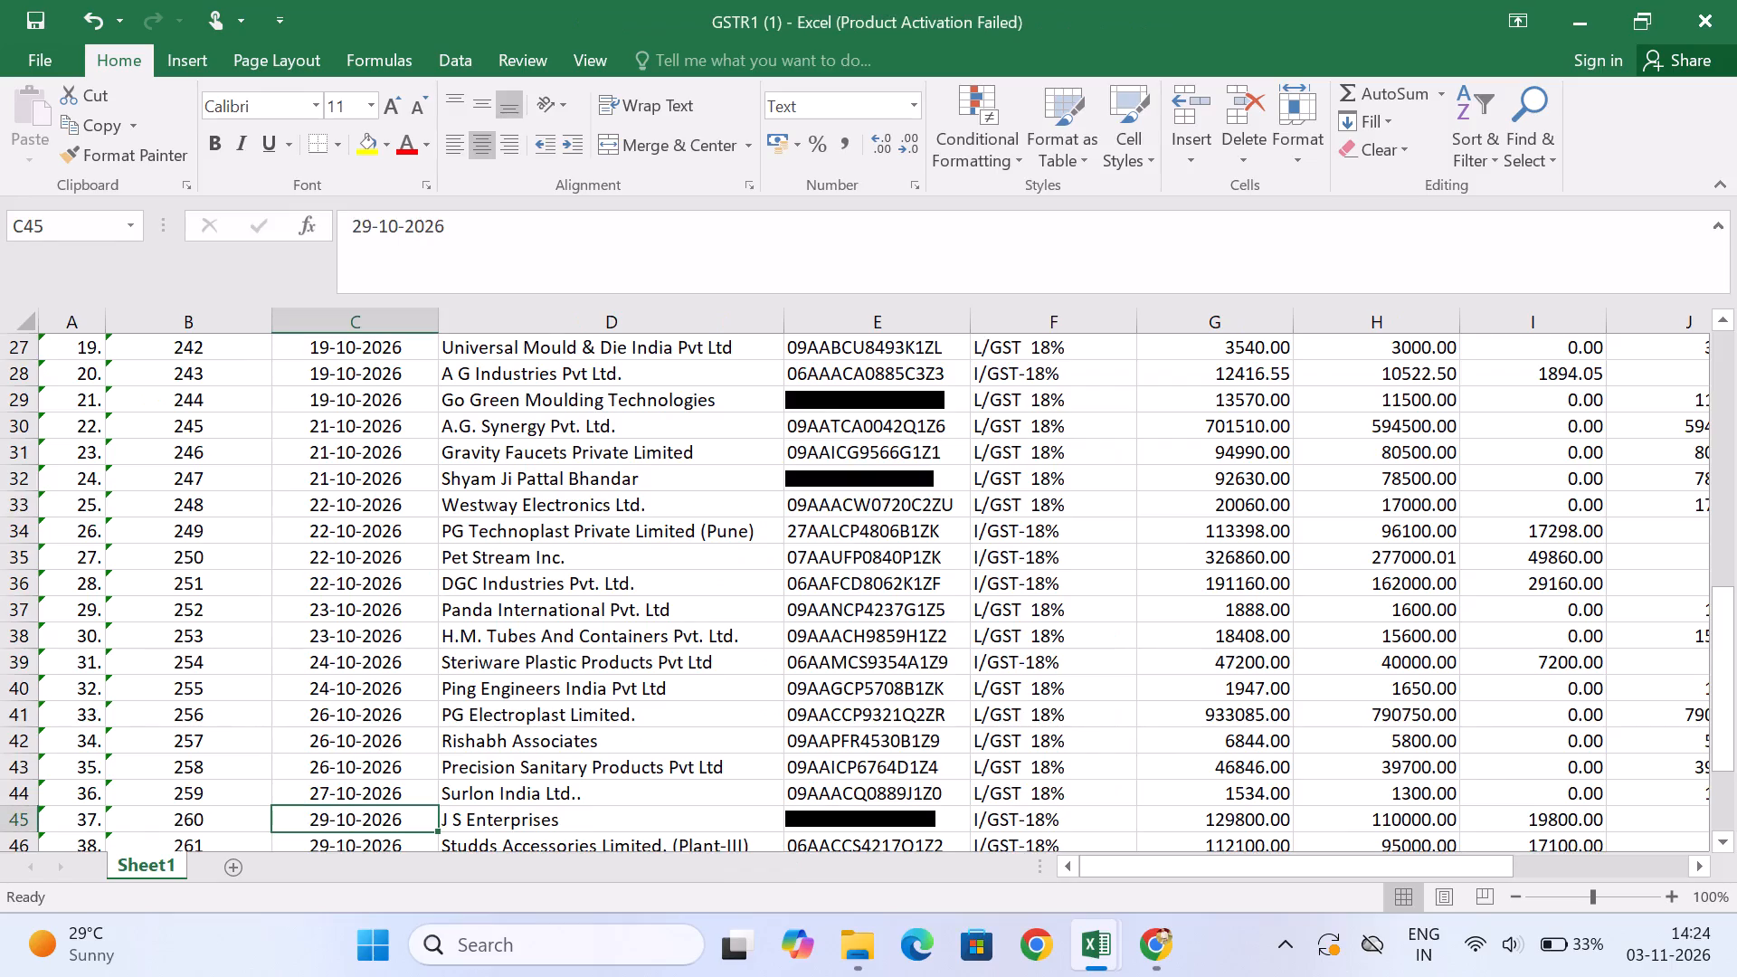
pyautogui.hotkey('alt', 'Tab')
pyautogui.write('29-10-26')
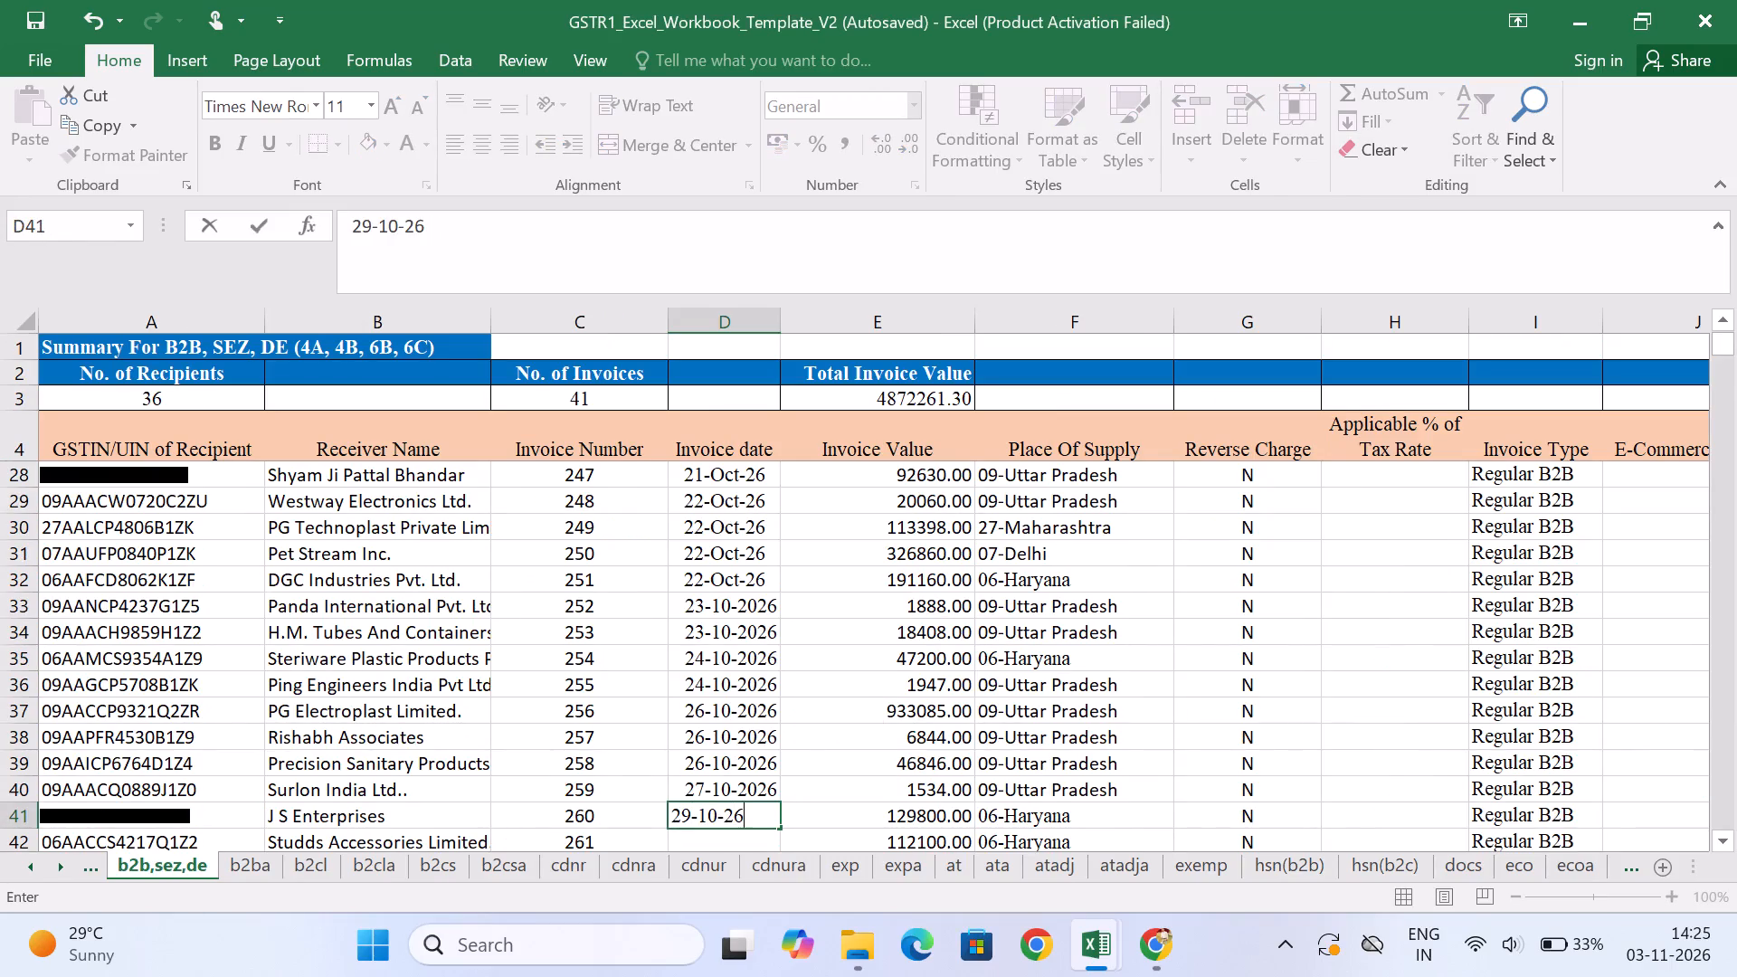
pyautogui.press('Return')
# Check the sales workbook's Date column for invoice 261 and the invoices after it.
pyautogui.hotkey('alt', 'Tab')
pyautogui.press('Down')
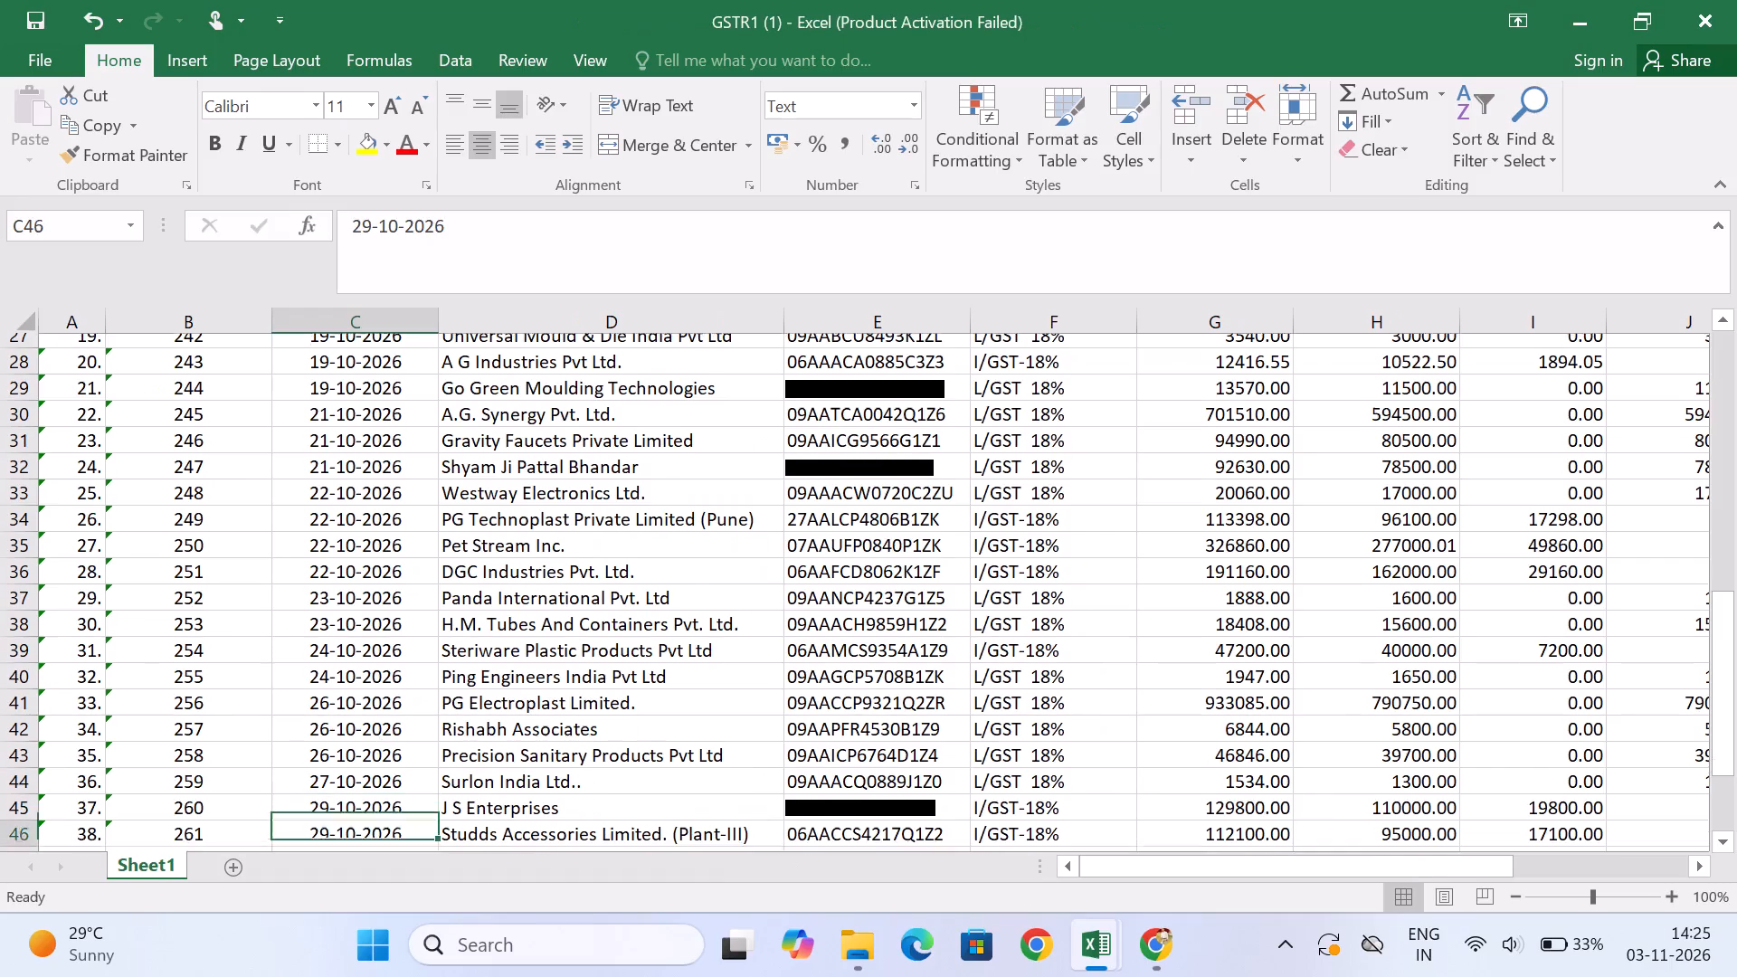
pyautogui.press('Down')
pyautogui.press('Down')
pyautogui.press('Down')
pyautogui.press('Down')
pyautogui.press('Up')
pyautogui.press('Up')
pyautogui.press('Up')
pyautogui.hotkey('alt', 'Tab')
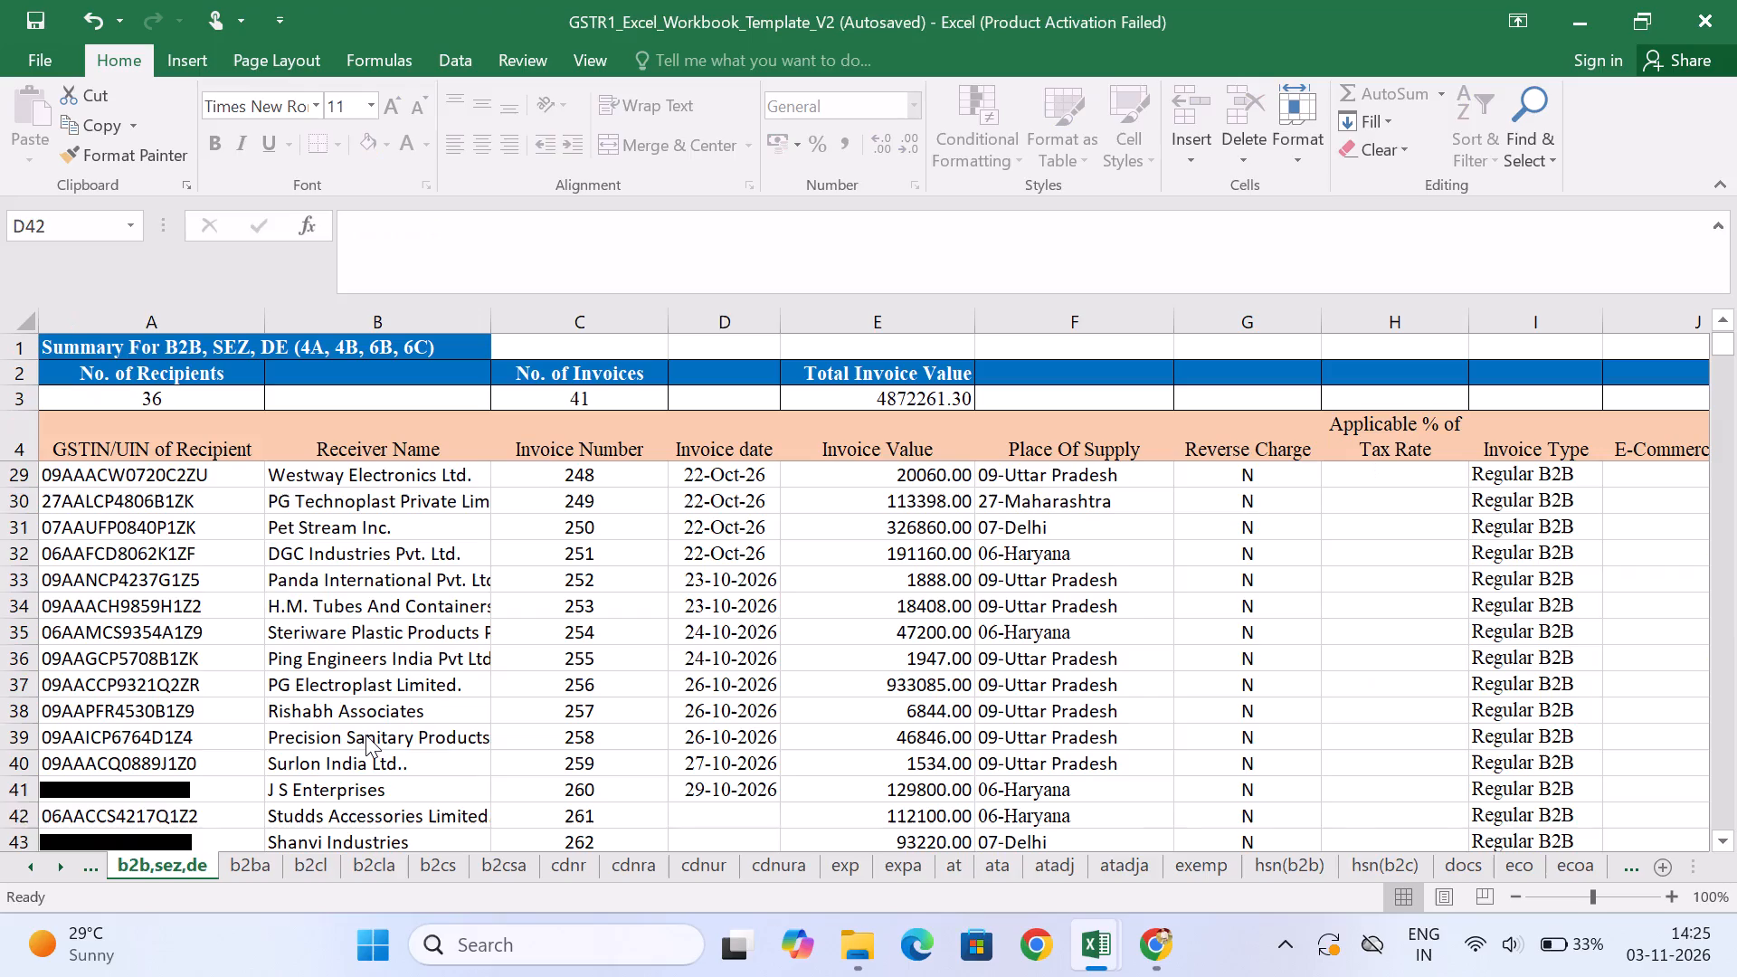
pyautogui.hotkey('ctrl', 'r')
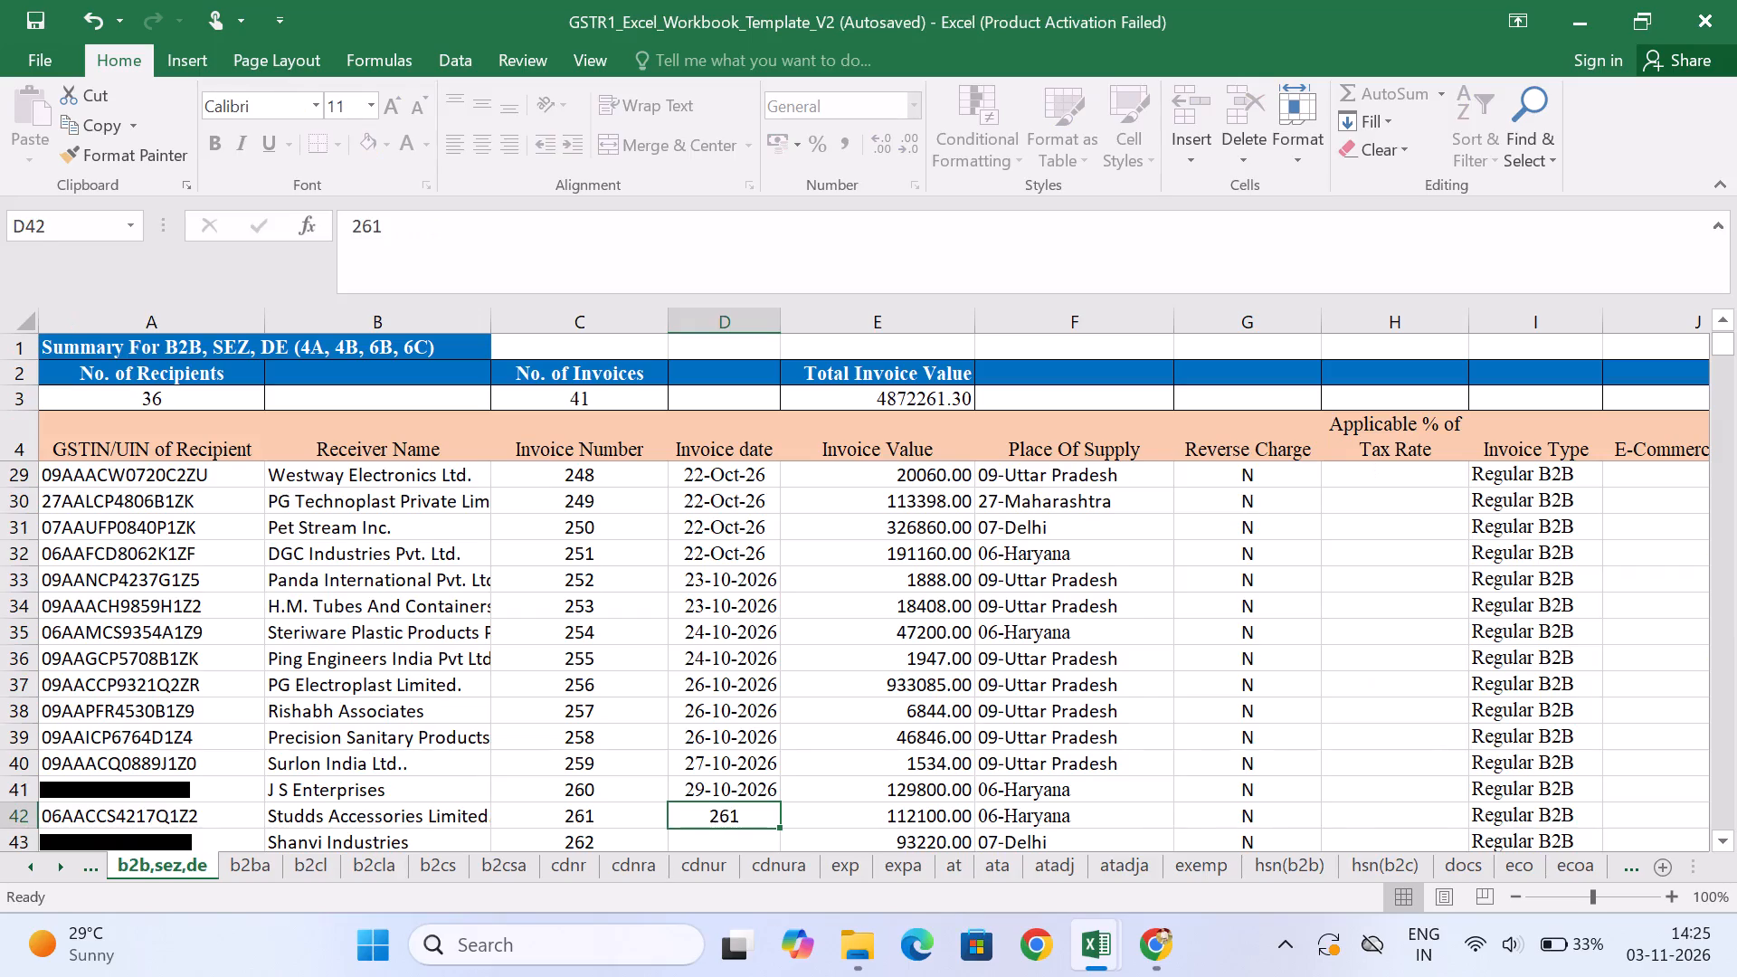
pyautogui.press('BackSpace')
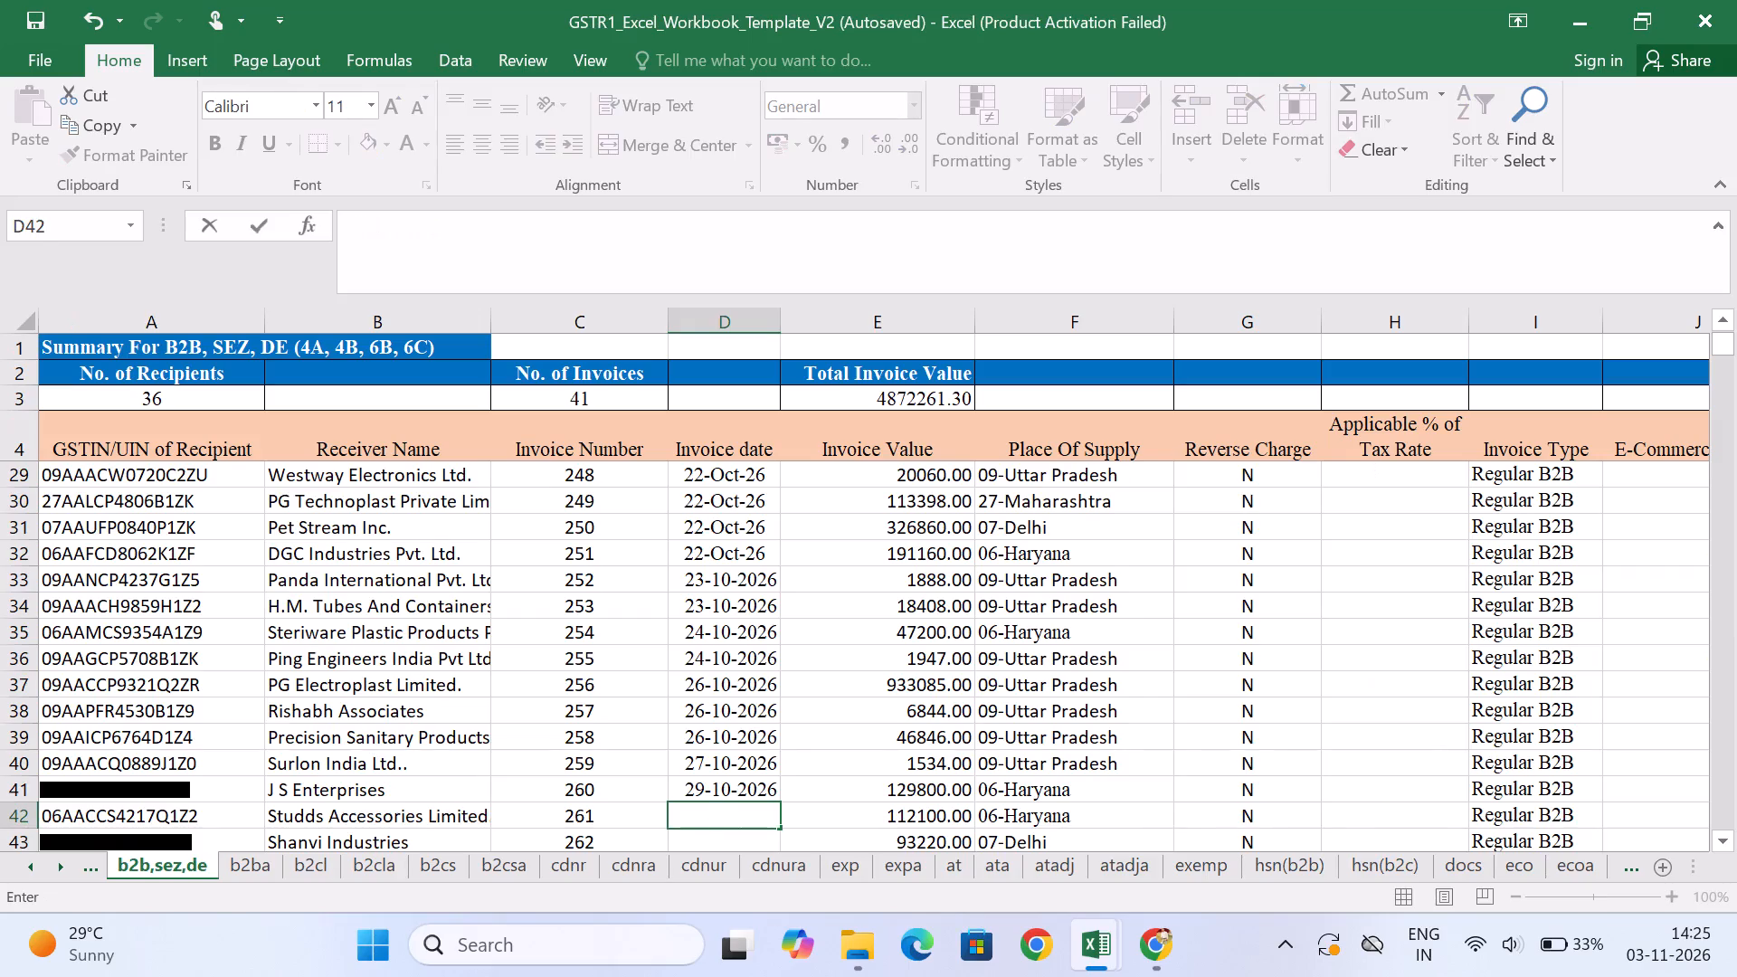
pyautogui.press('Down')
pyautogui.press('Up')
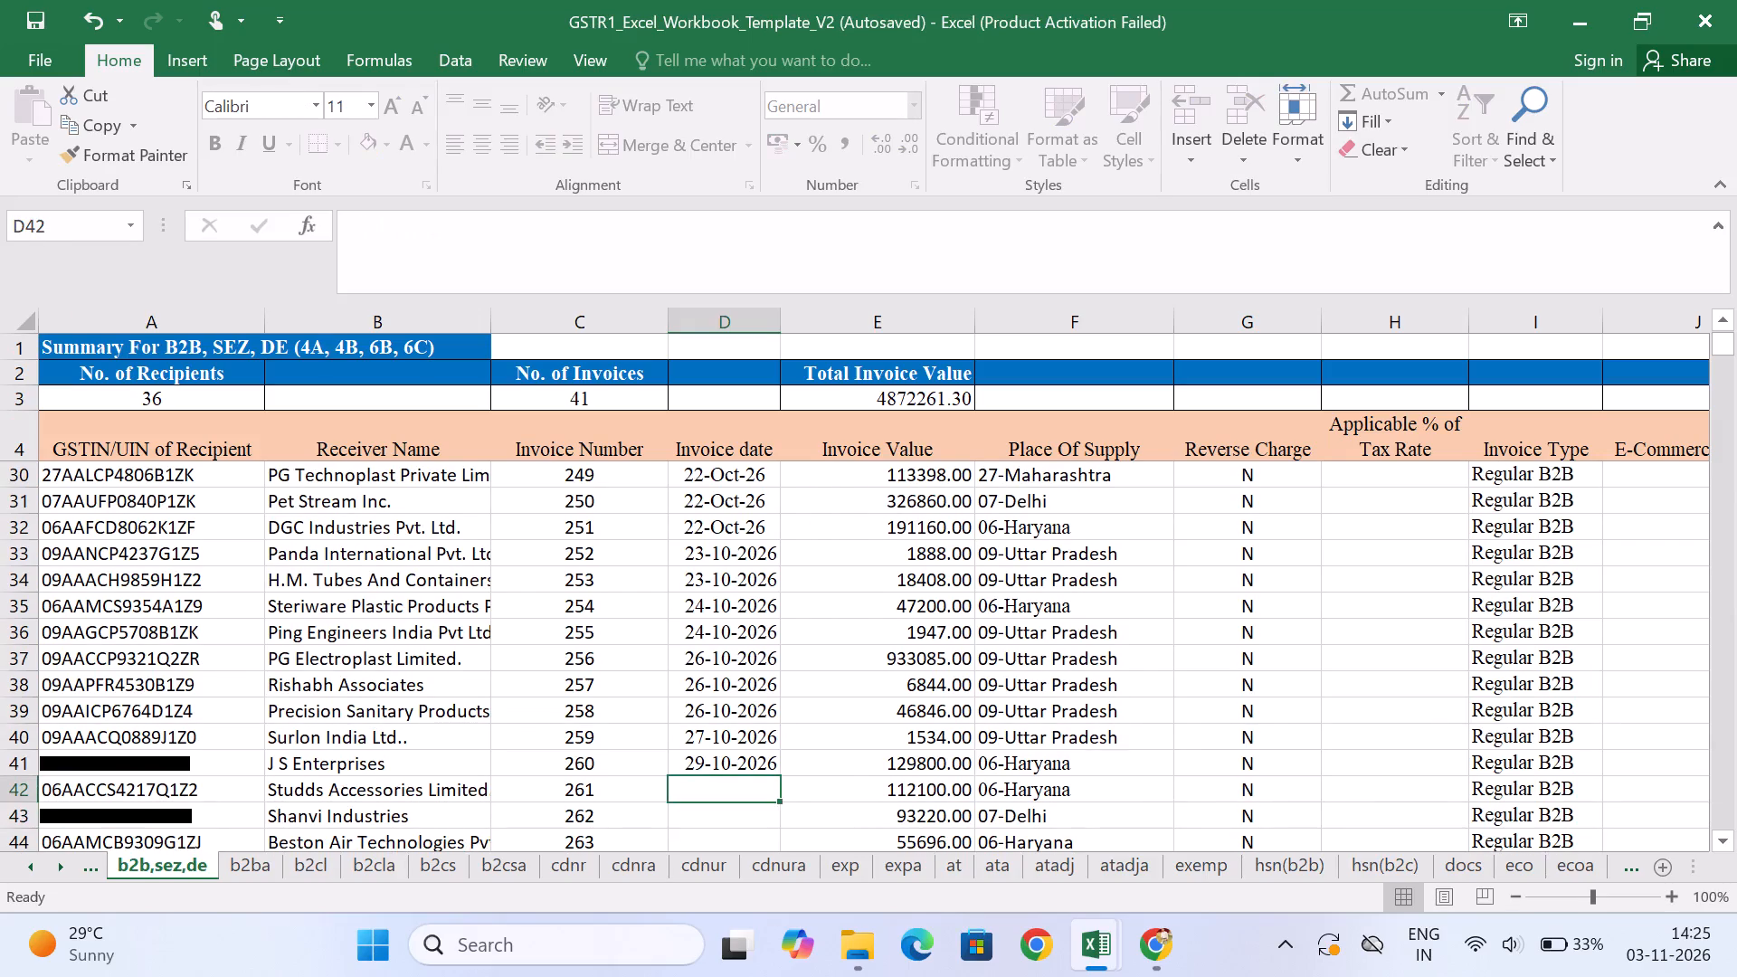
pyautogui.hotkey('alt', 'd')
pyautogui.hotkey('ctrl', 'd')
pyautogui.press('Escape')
# Copy invoice 260's date down to invoice 261, the Studds Accessories row.
pyautogui.hotkey('ctrl', 'd')
pyautogui.press('Down')
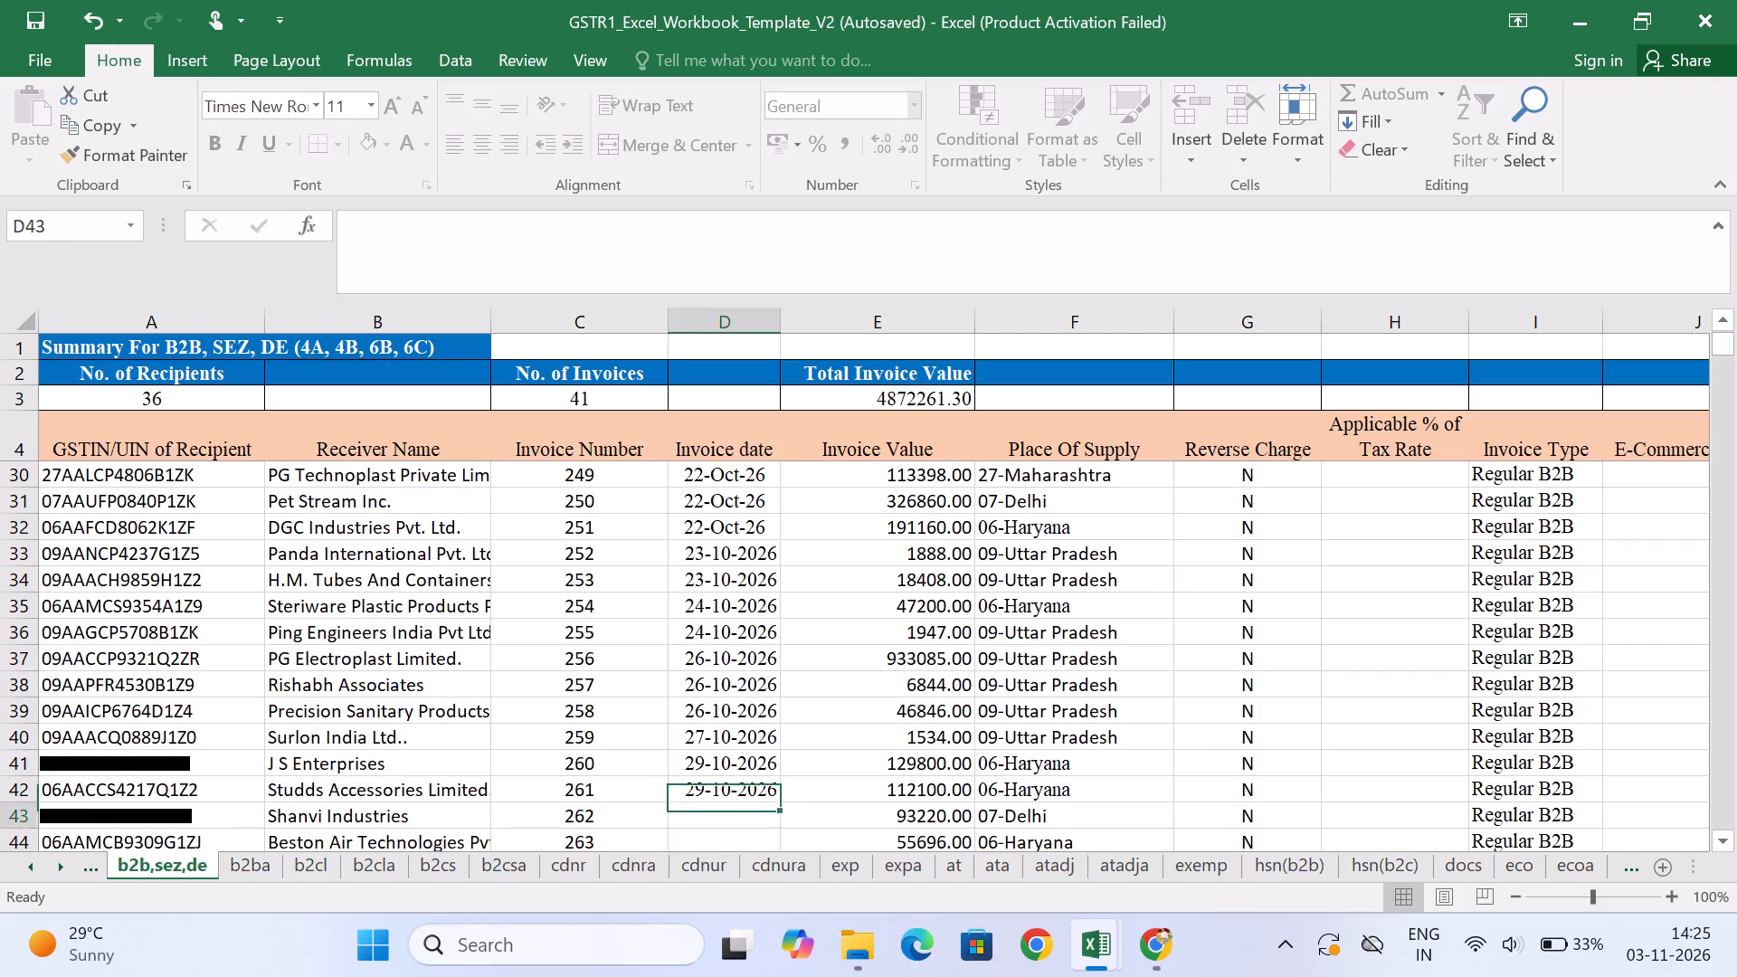
# Copy invoice 261's date down to invoice 262, the Shanvi Industries row.
pyautogui.hotkey('ctrl', 'd')
pyautogui.press('Return')
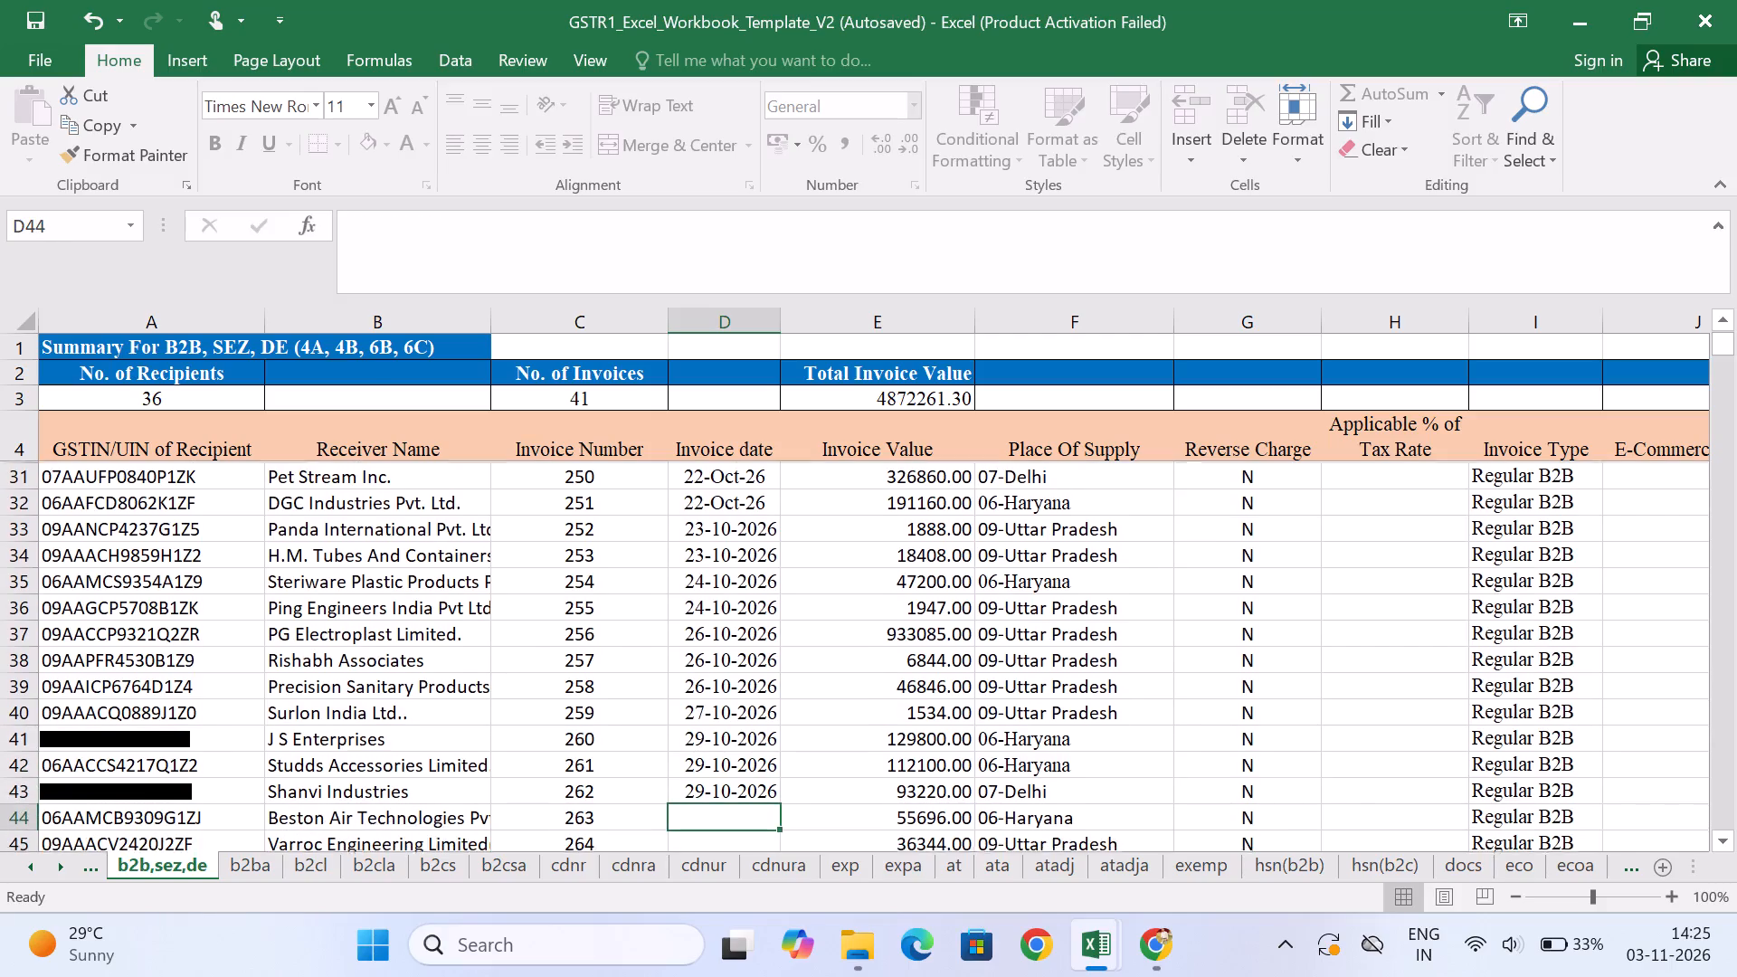
# After consulting the sales workbook's Date column, enter 31-10-26 as invoice 263's date and fill it down to invoice 264.
pyautogui.hotkey('alt', 'Tab')
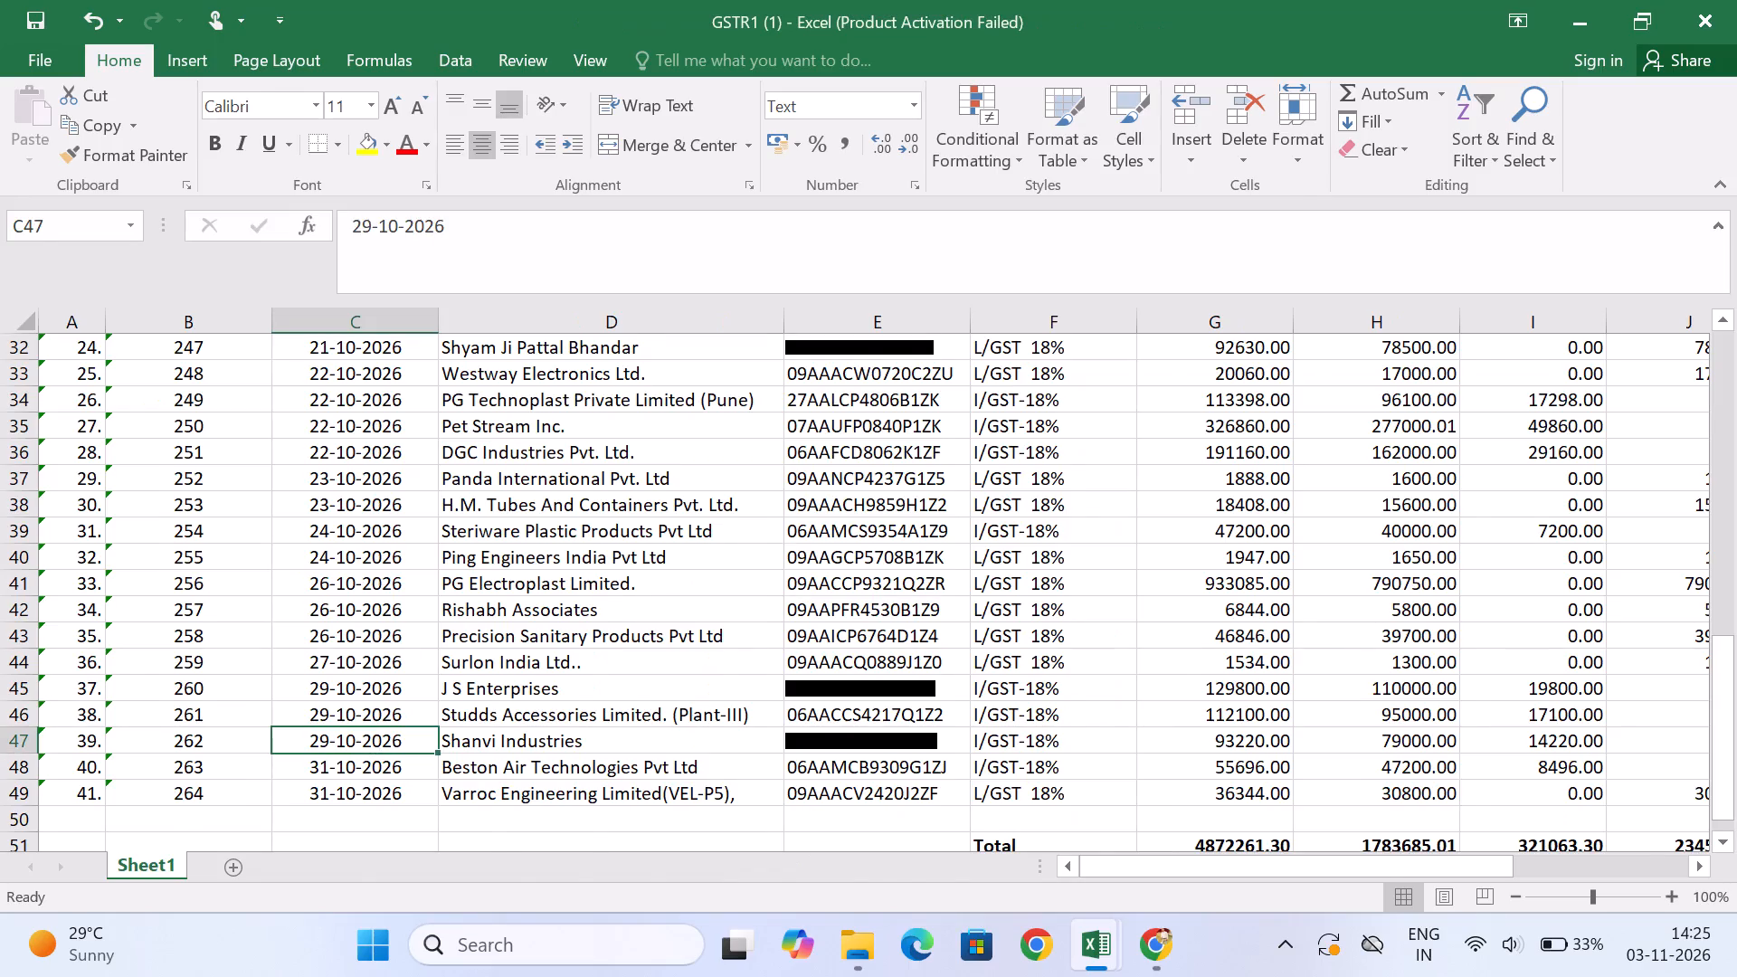
pyautogui.hotkey('alt', 'Tab')
pyautogui.hotkey('alt', 'Tab')
pyautogui.press('Down')
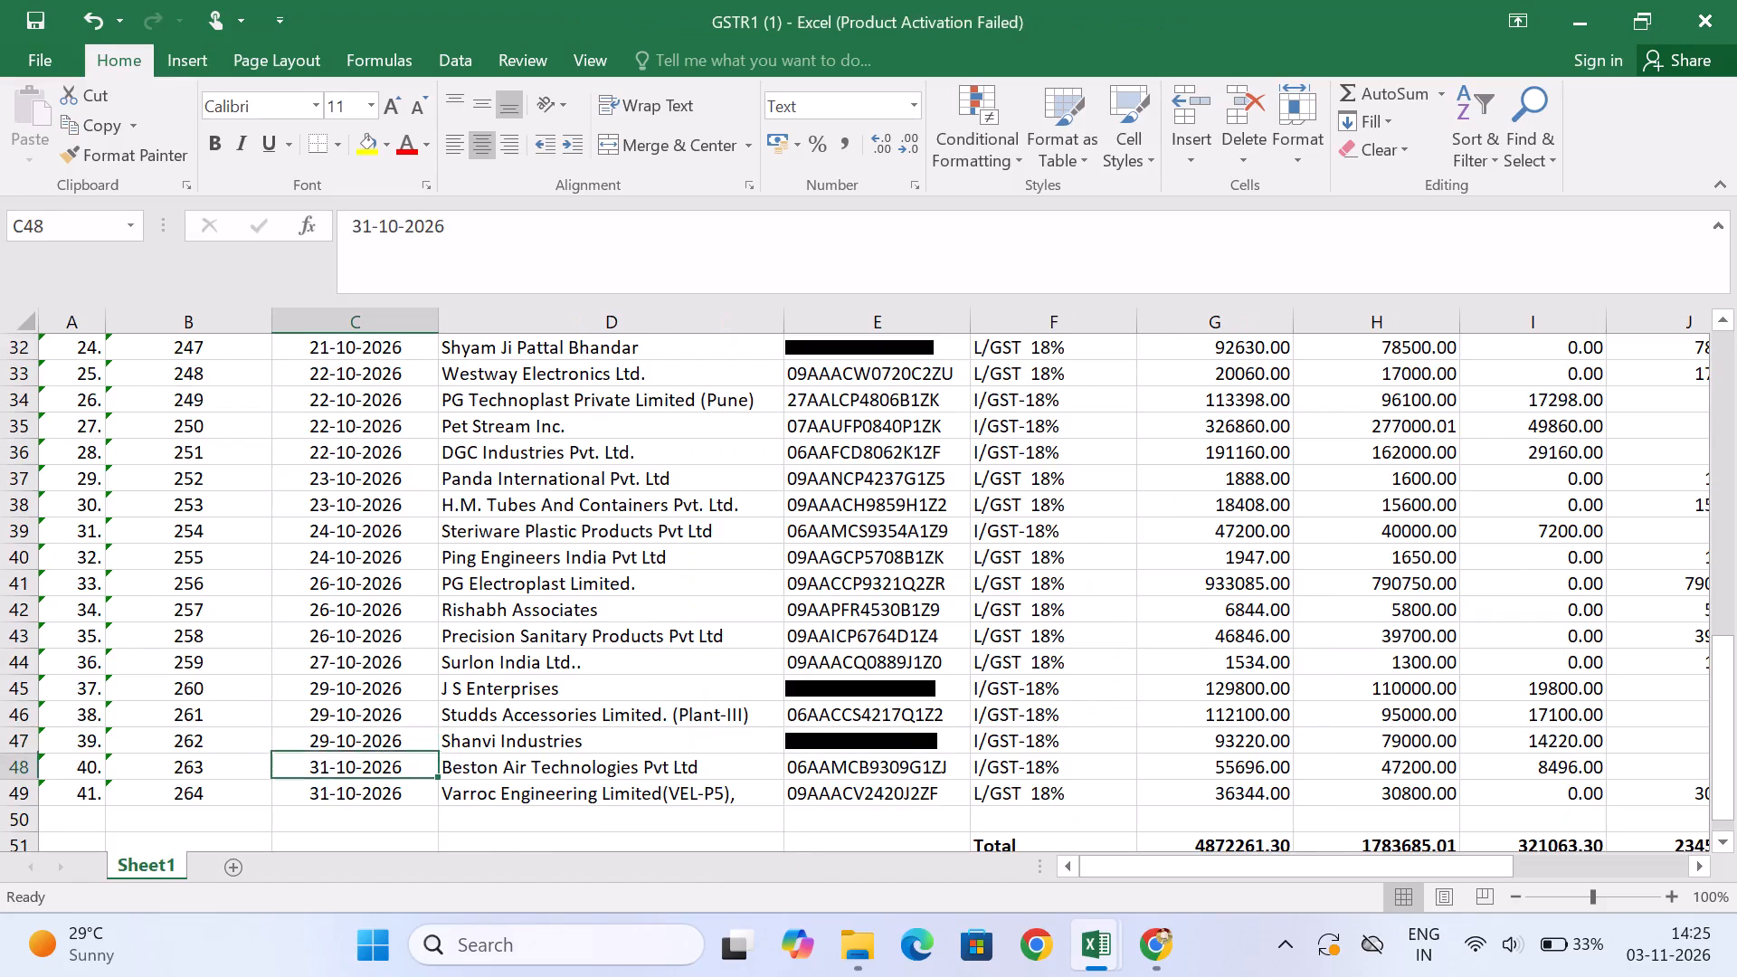
pyautogui.hotkey('alt', 'Tab')
pyautogui.write('31-10-26')
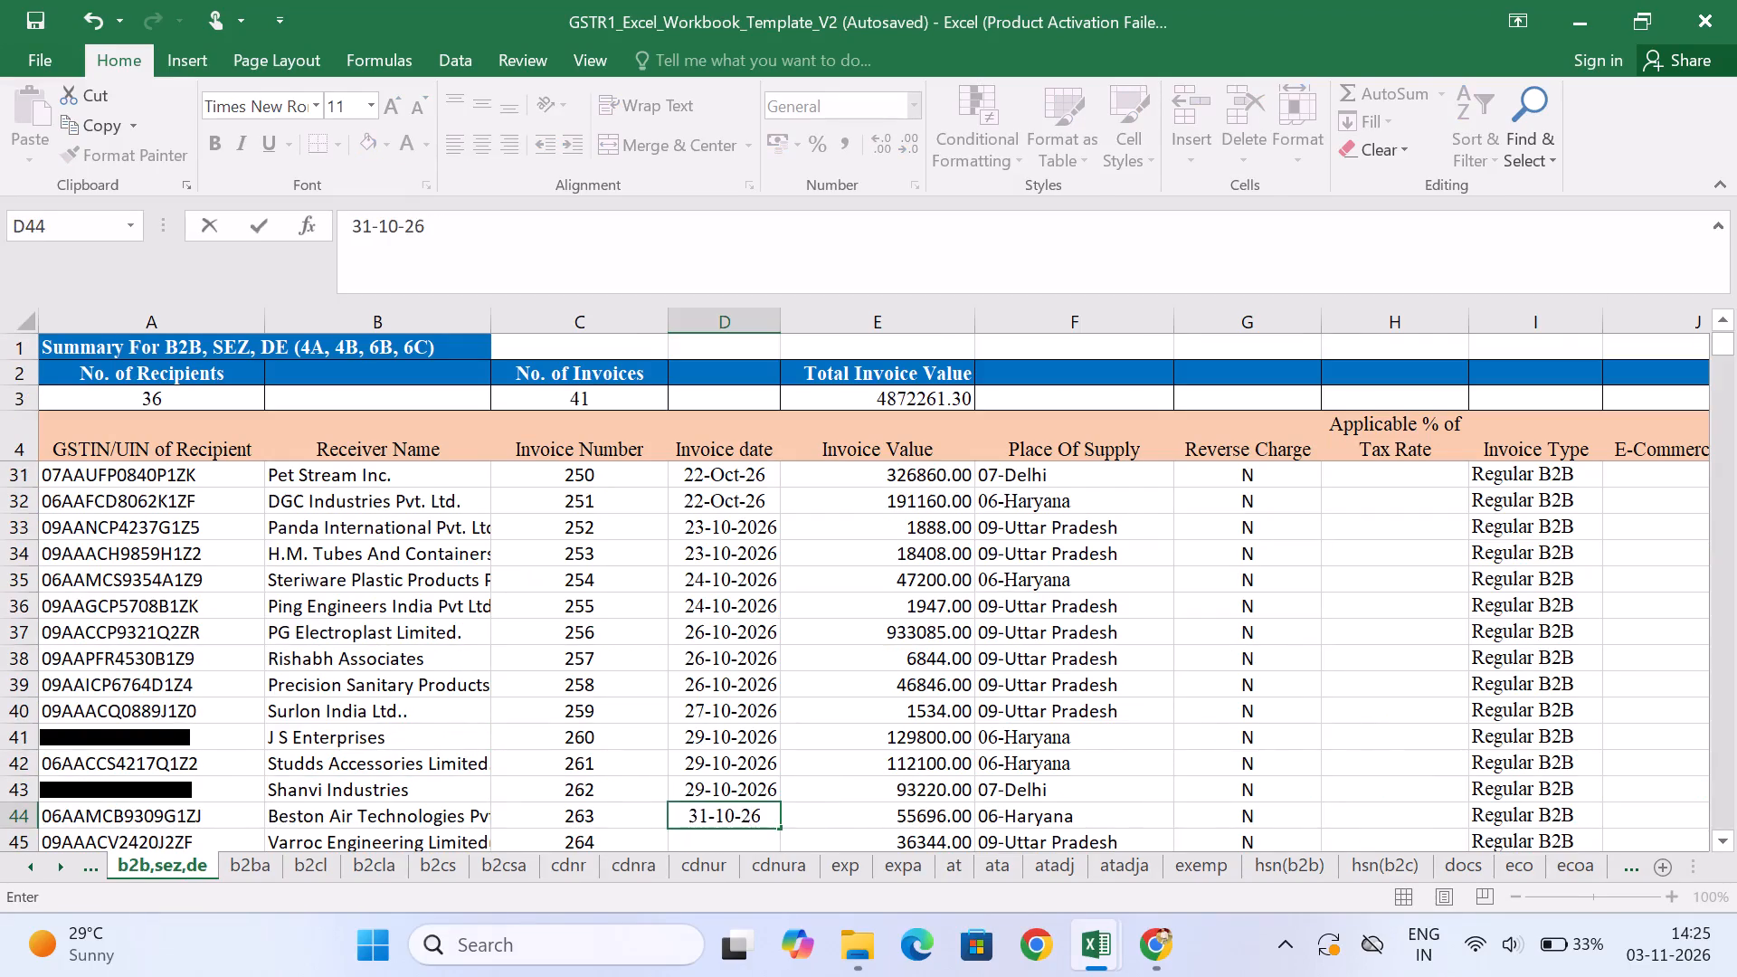
pyautogui.press('Return')
pyautogui.hotkey('ctrl', 'd')
pyautogui.press('Return')
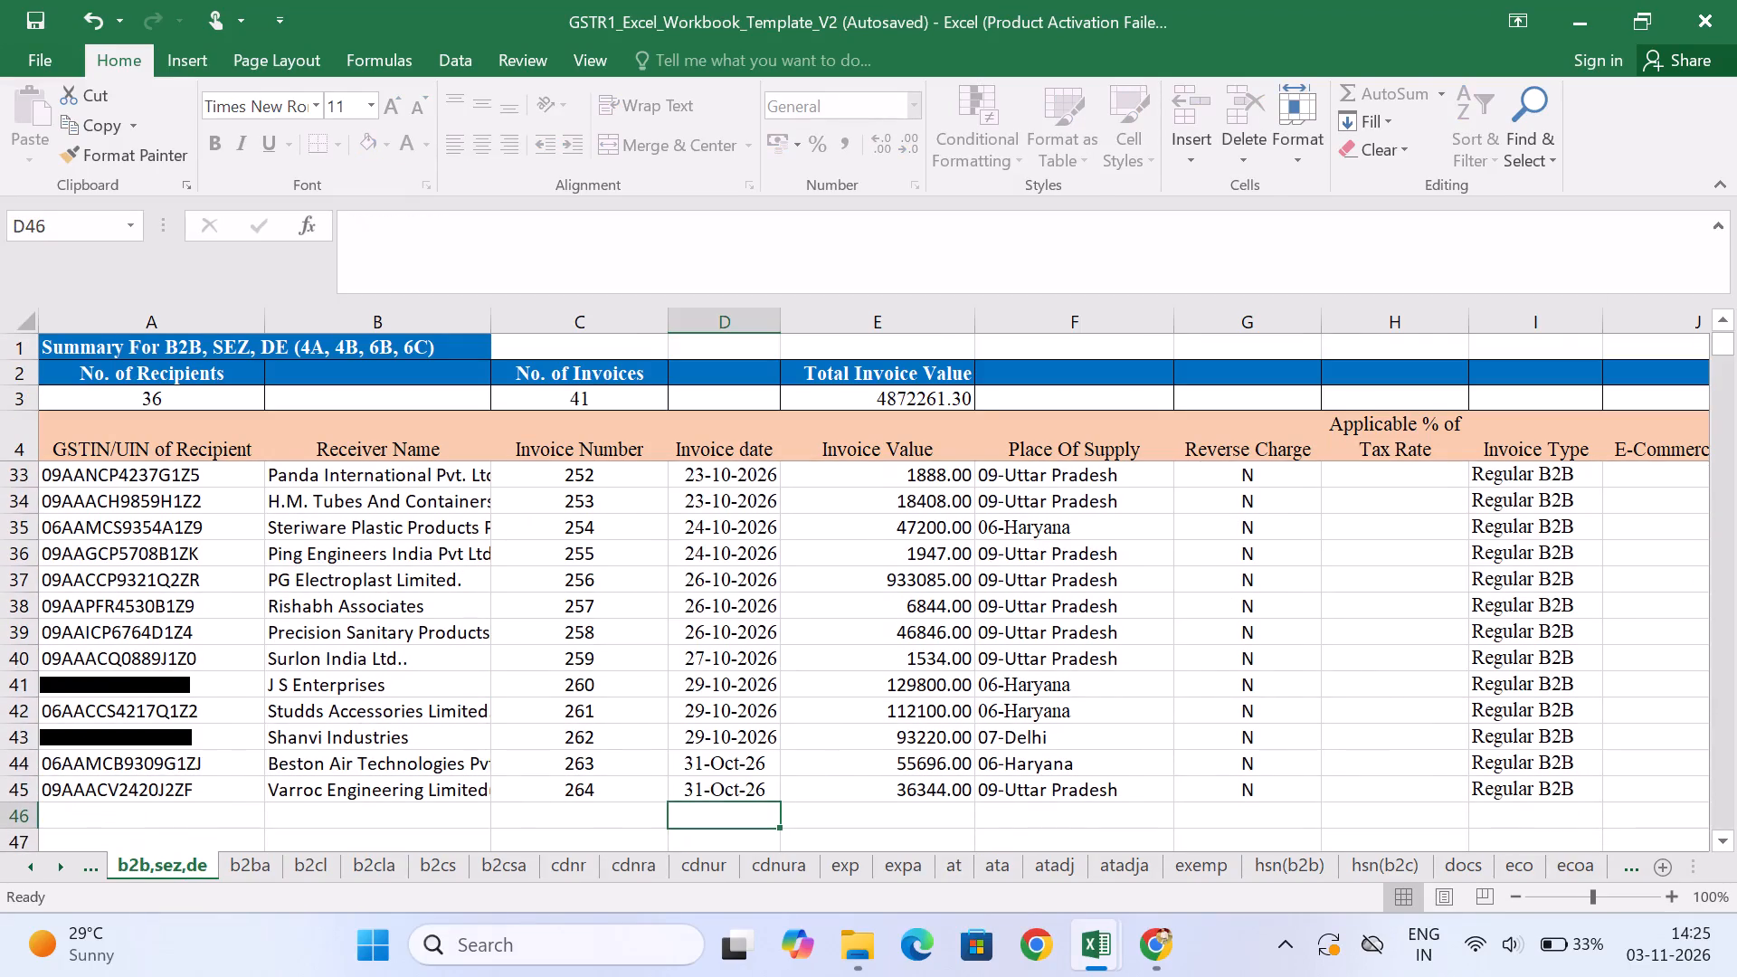
# Save the GSTR1 template workbook.
pyautogui.hotkey('ctrl', 's')
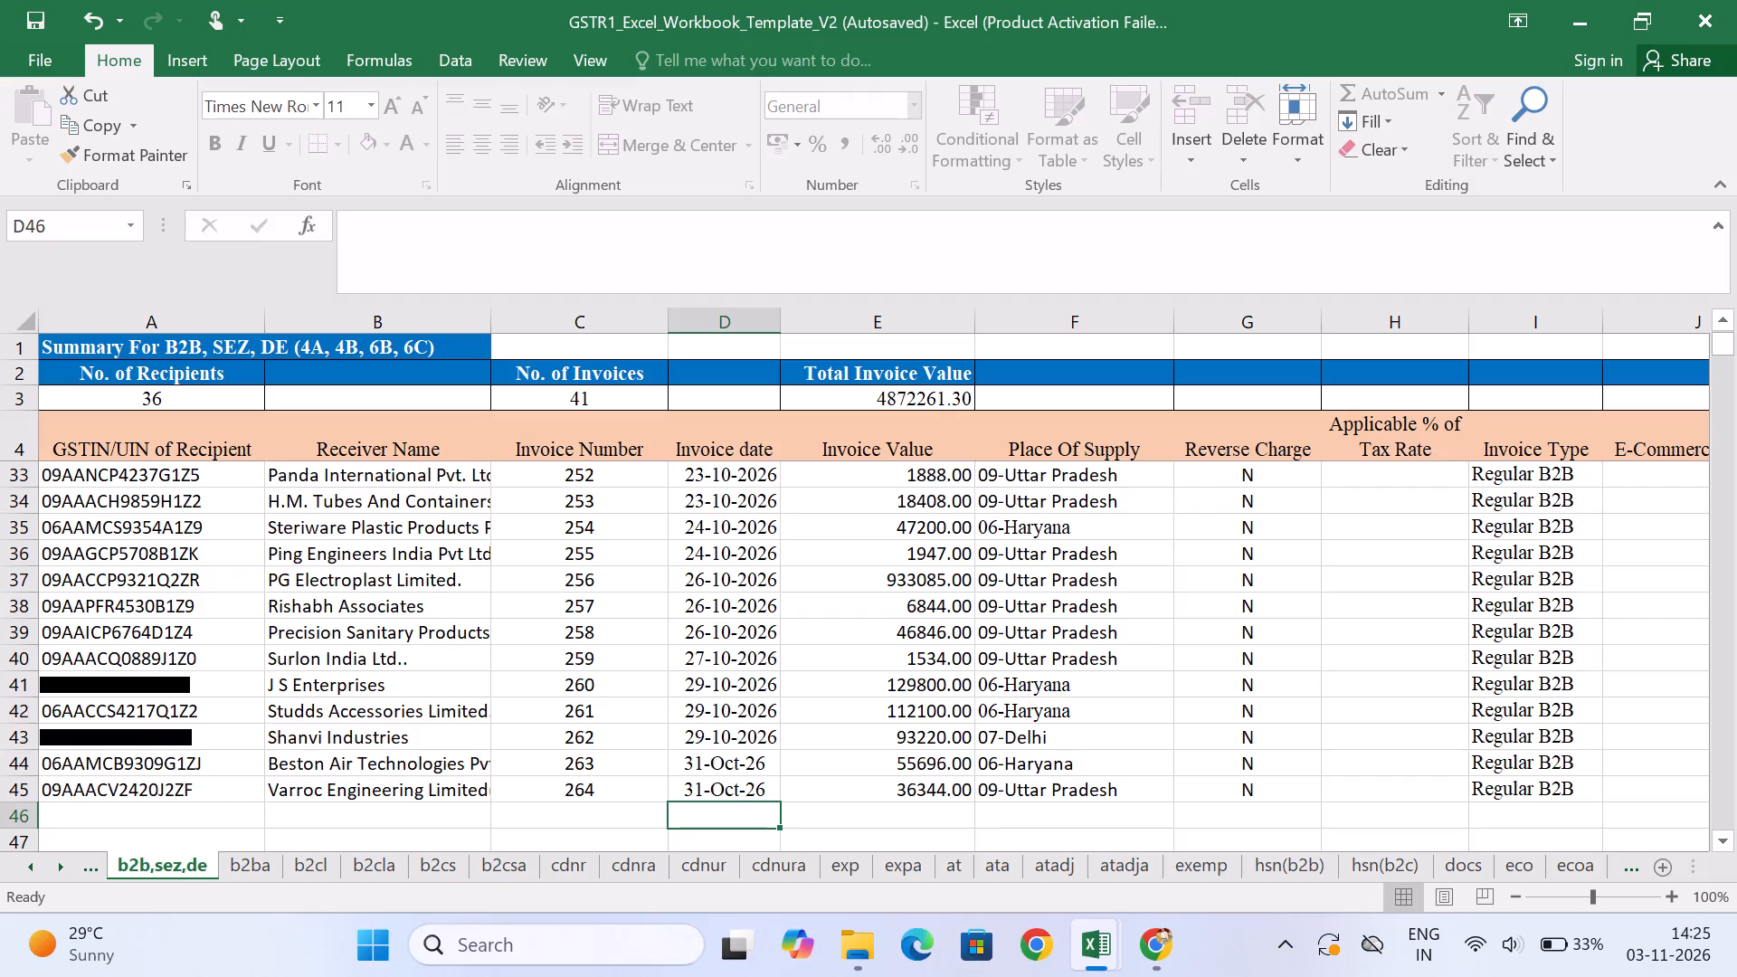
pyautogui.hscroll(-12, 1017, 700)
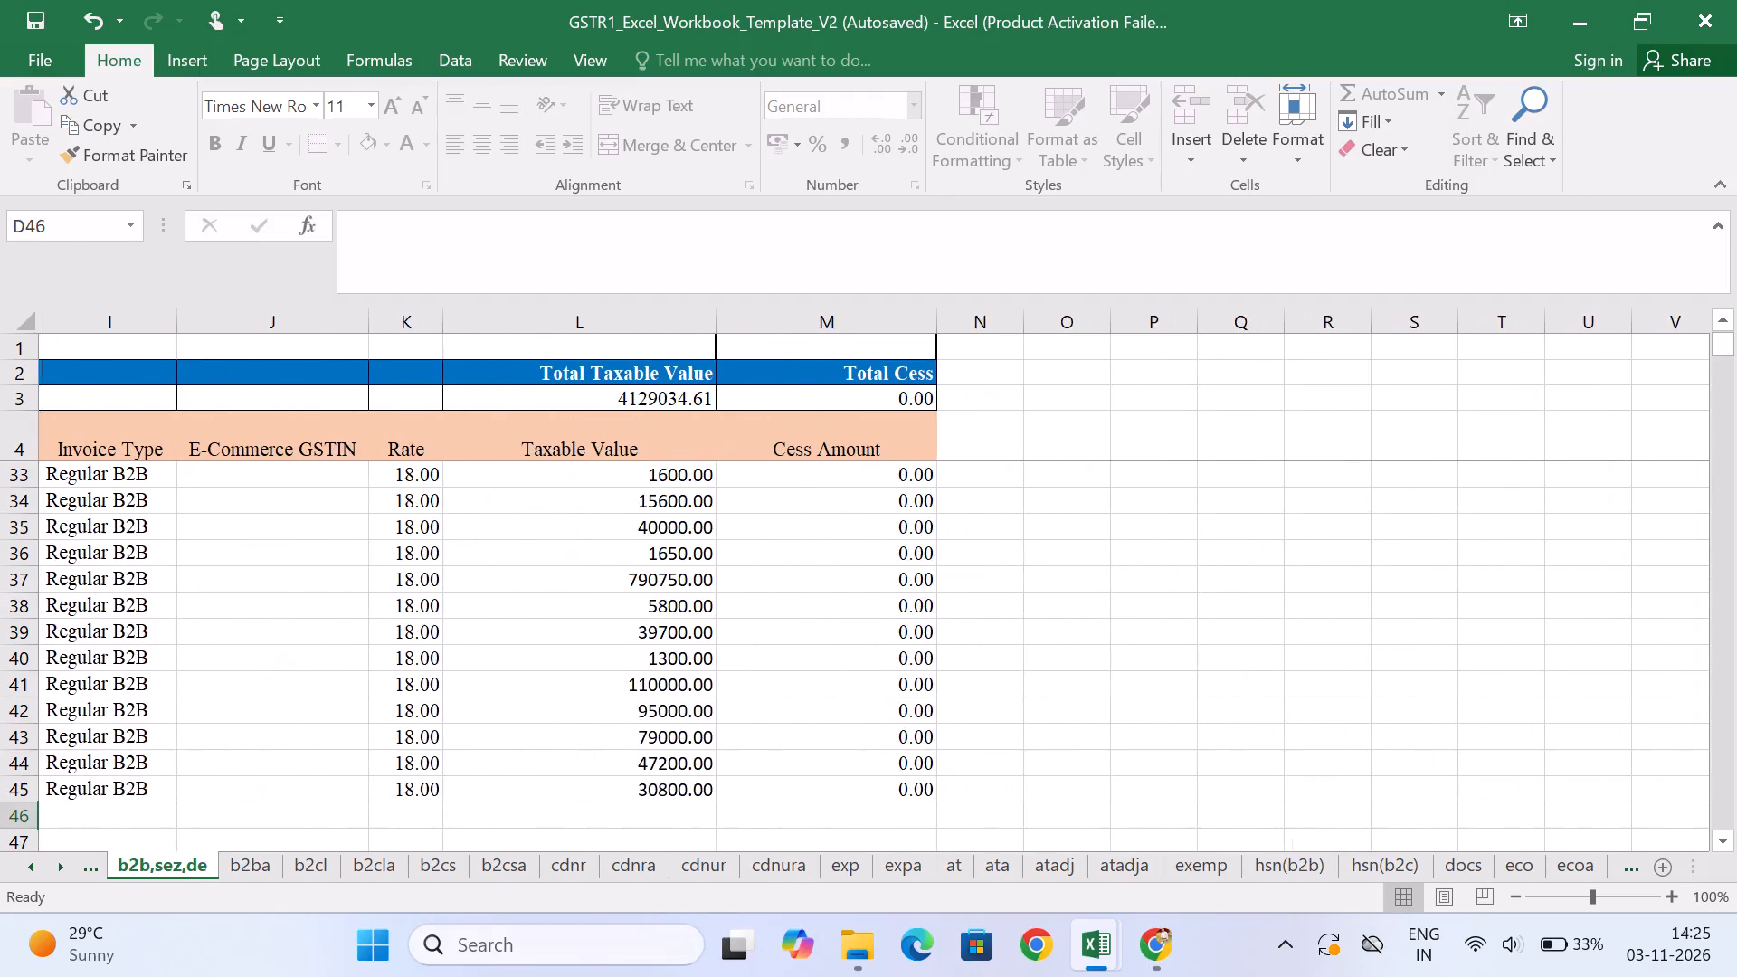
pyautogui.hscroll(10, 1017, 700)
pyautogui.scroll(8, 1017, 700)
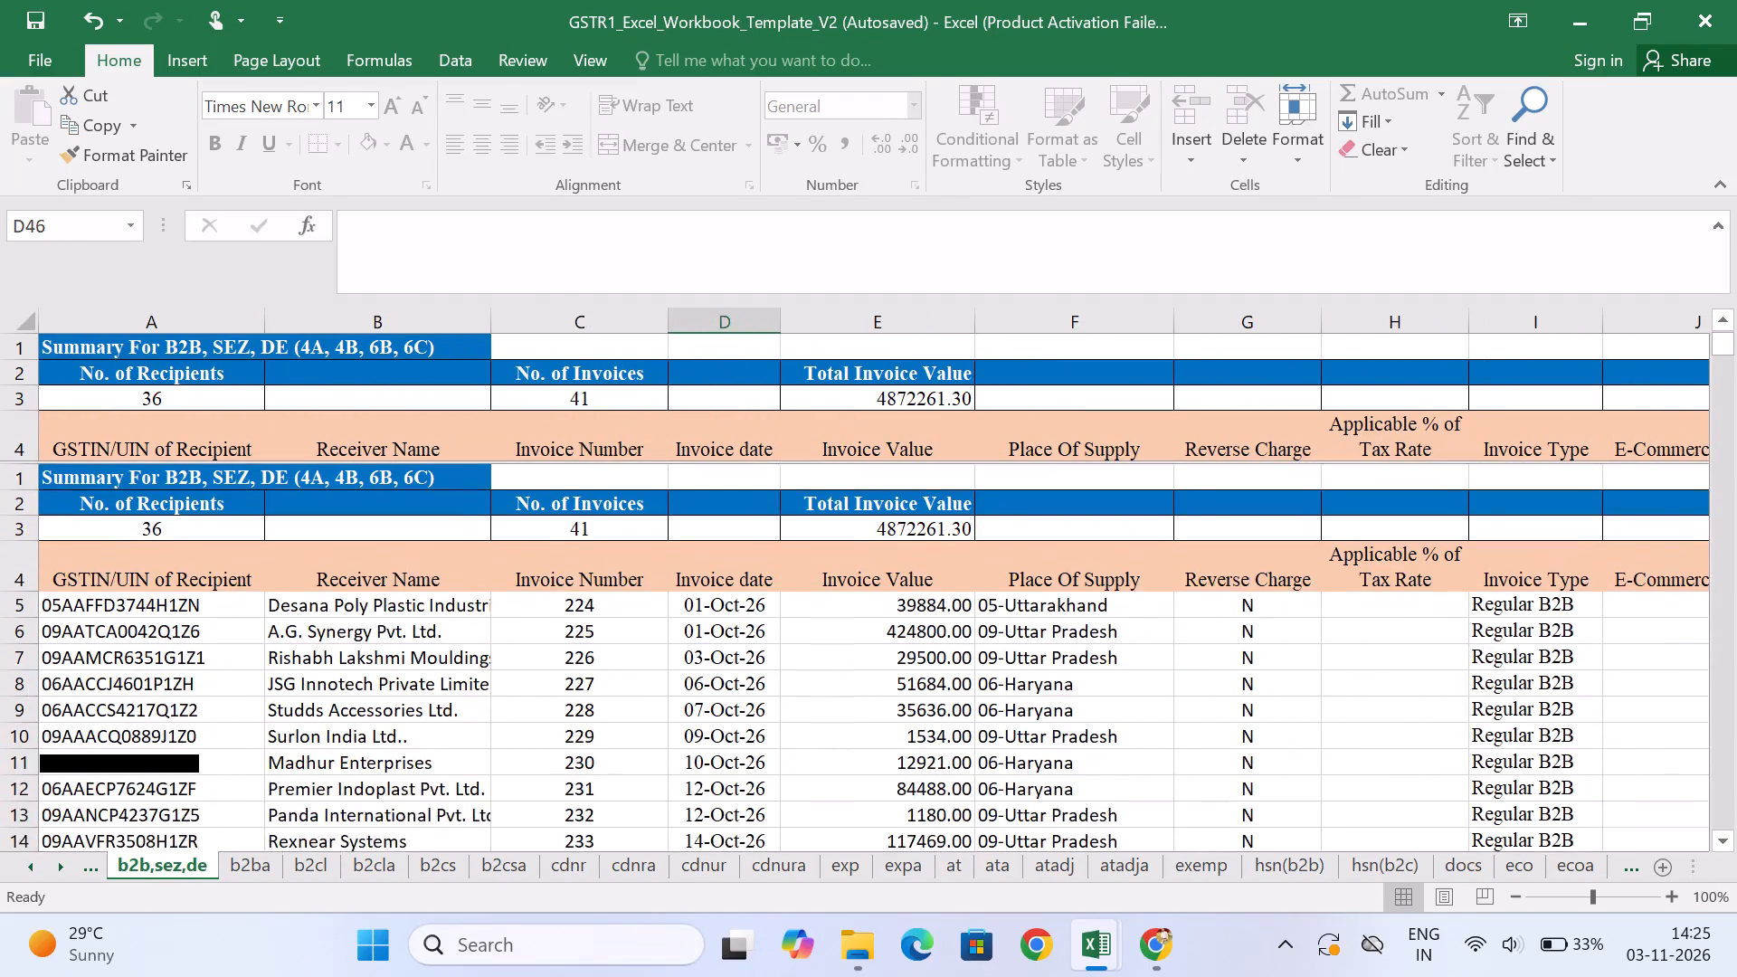
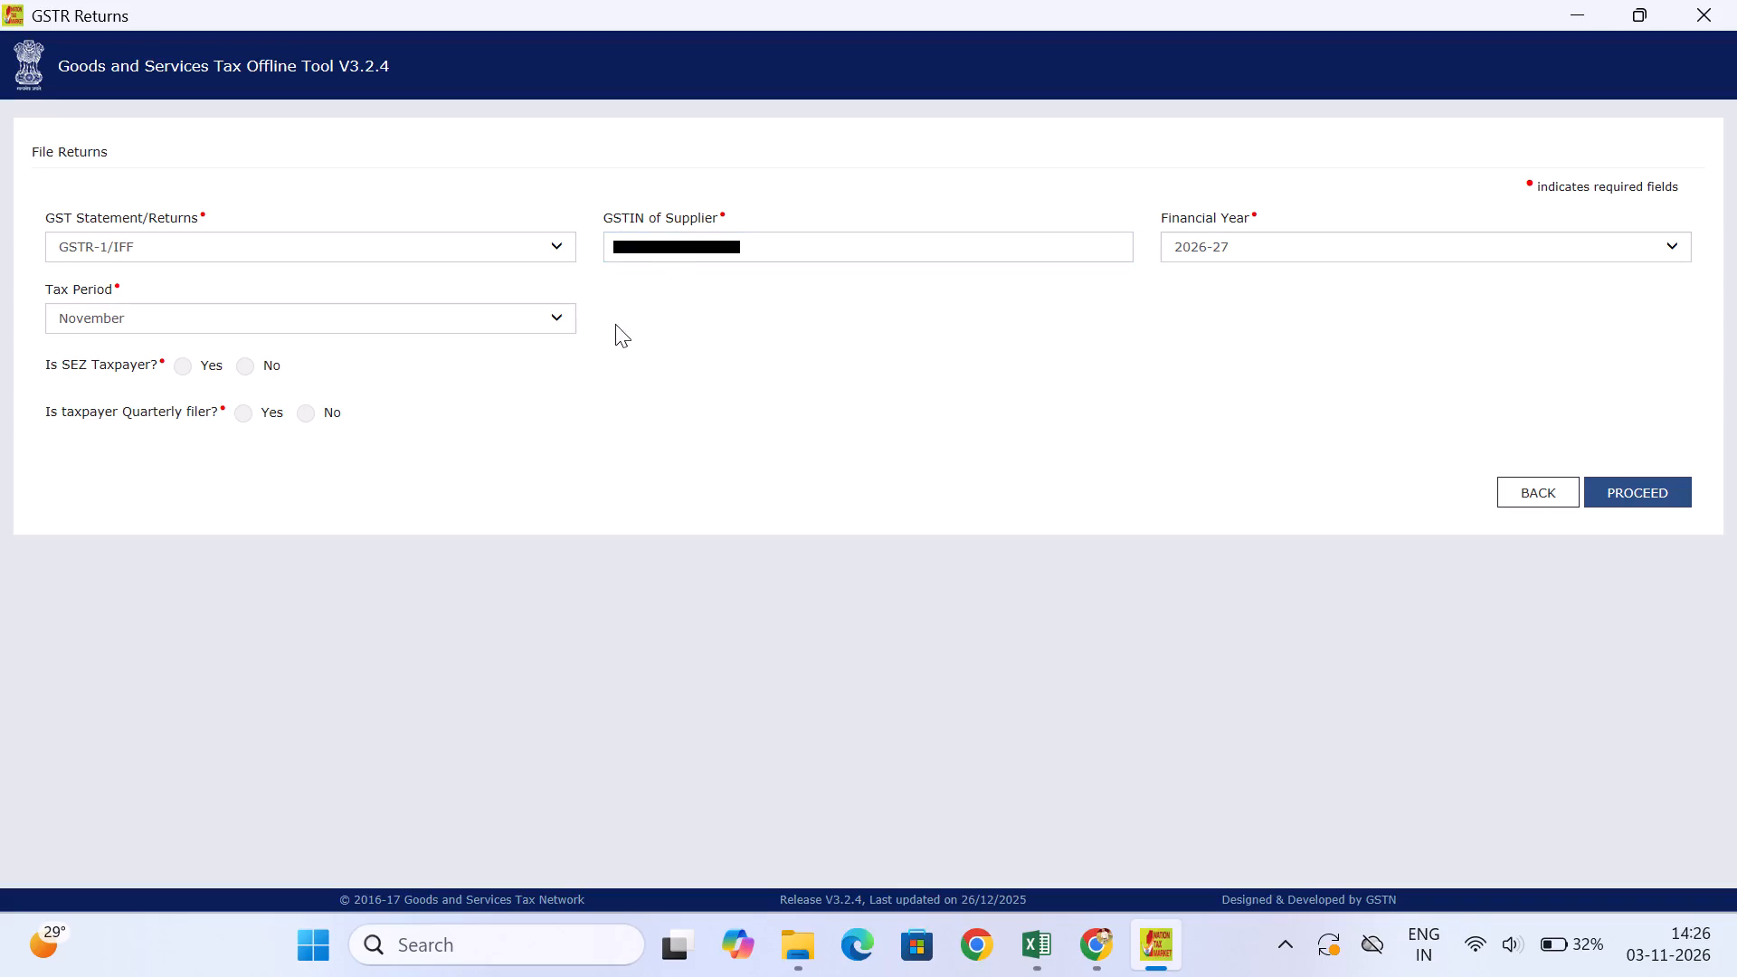
# In the GST Offline Tool, open the Tax Period choices for the 2026-27 GSTR-1/IFF return.
pyautogui.click(550, 334)
pyautogui.click(544, 321)
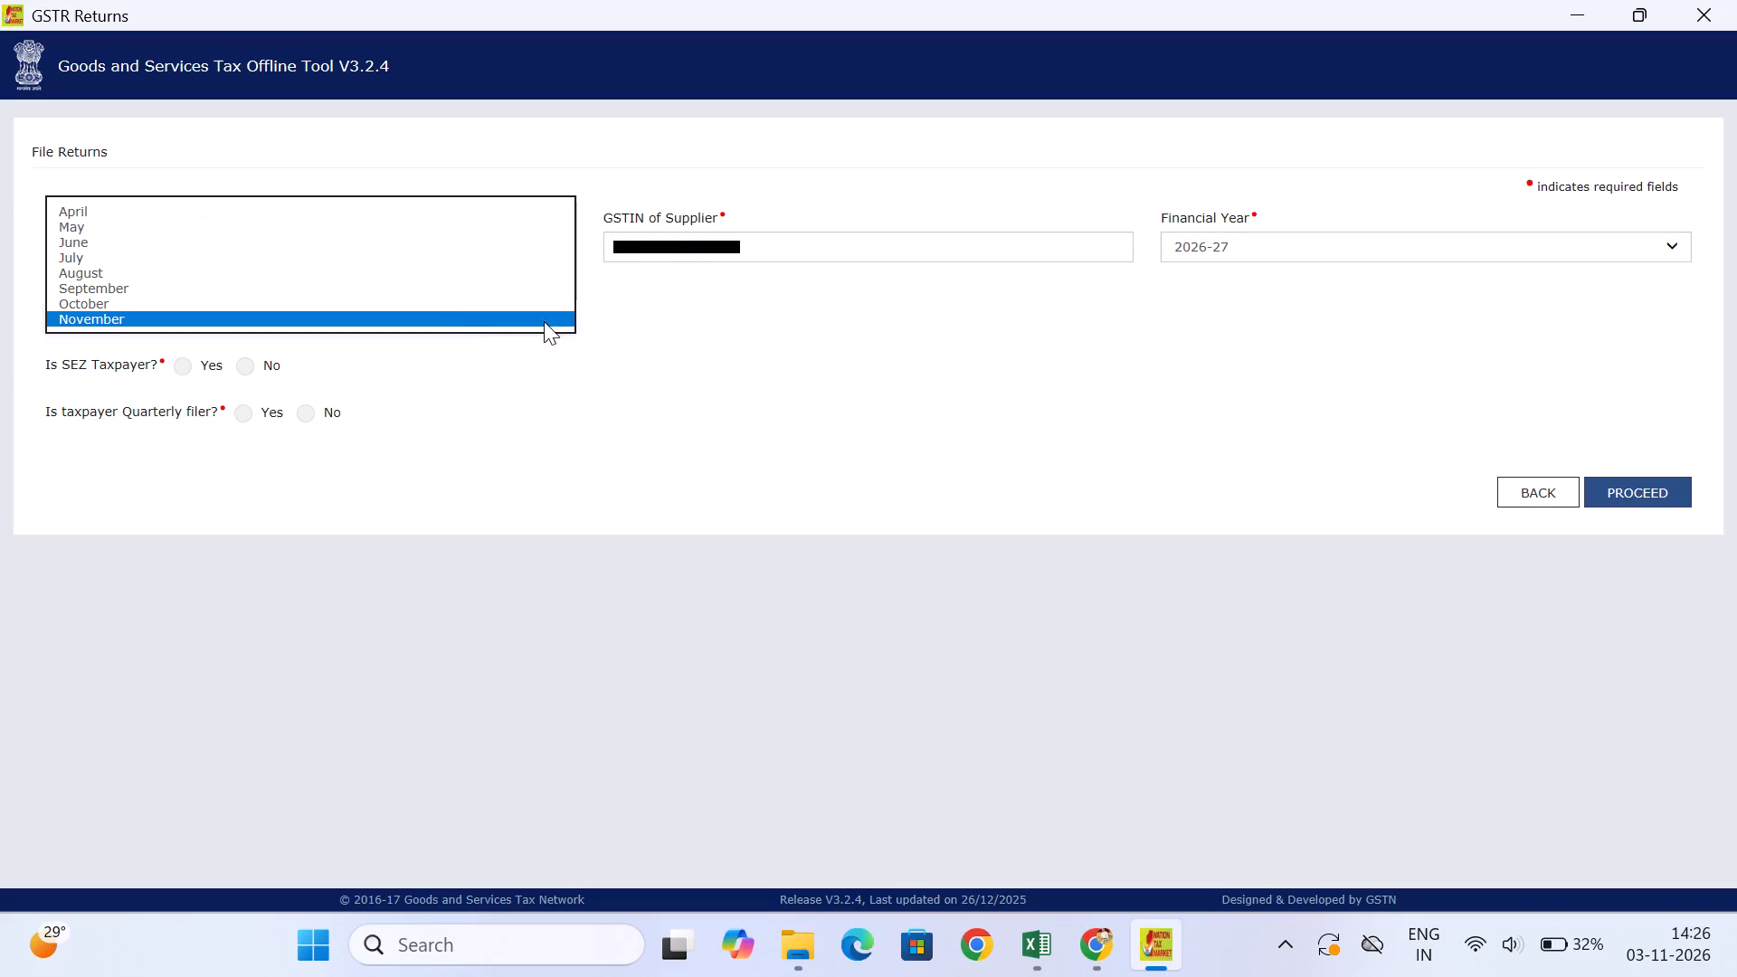
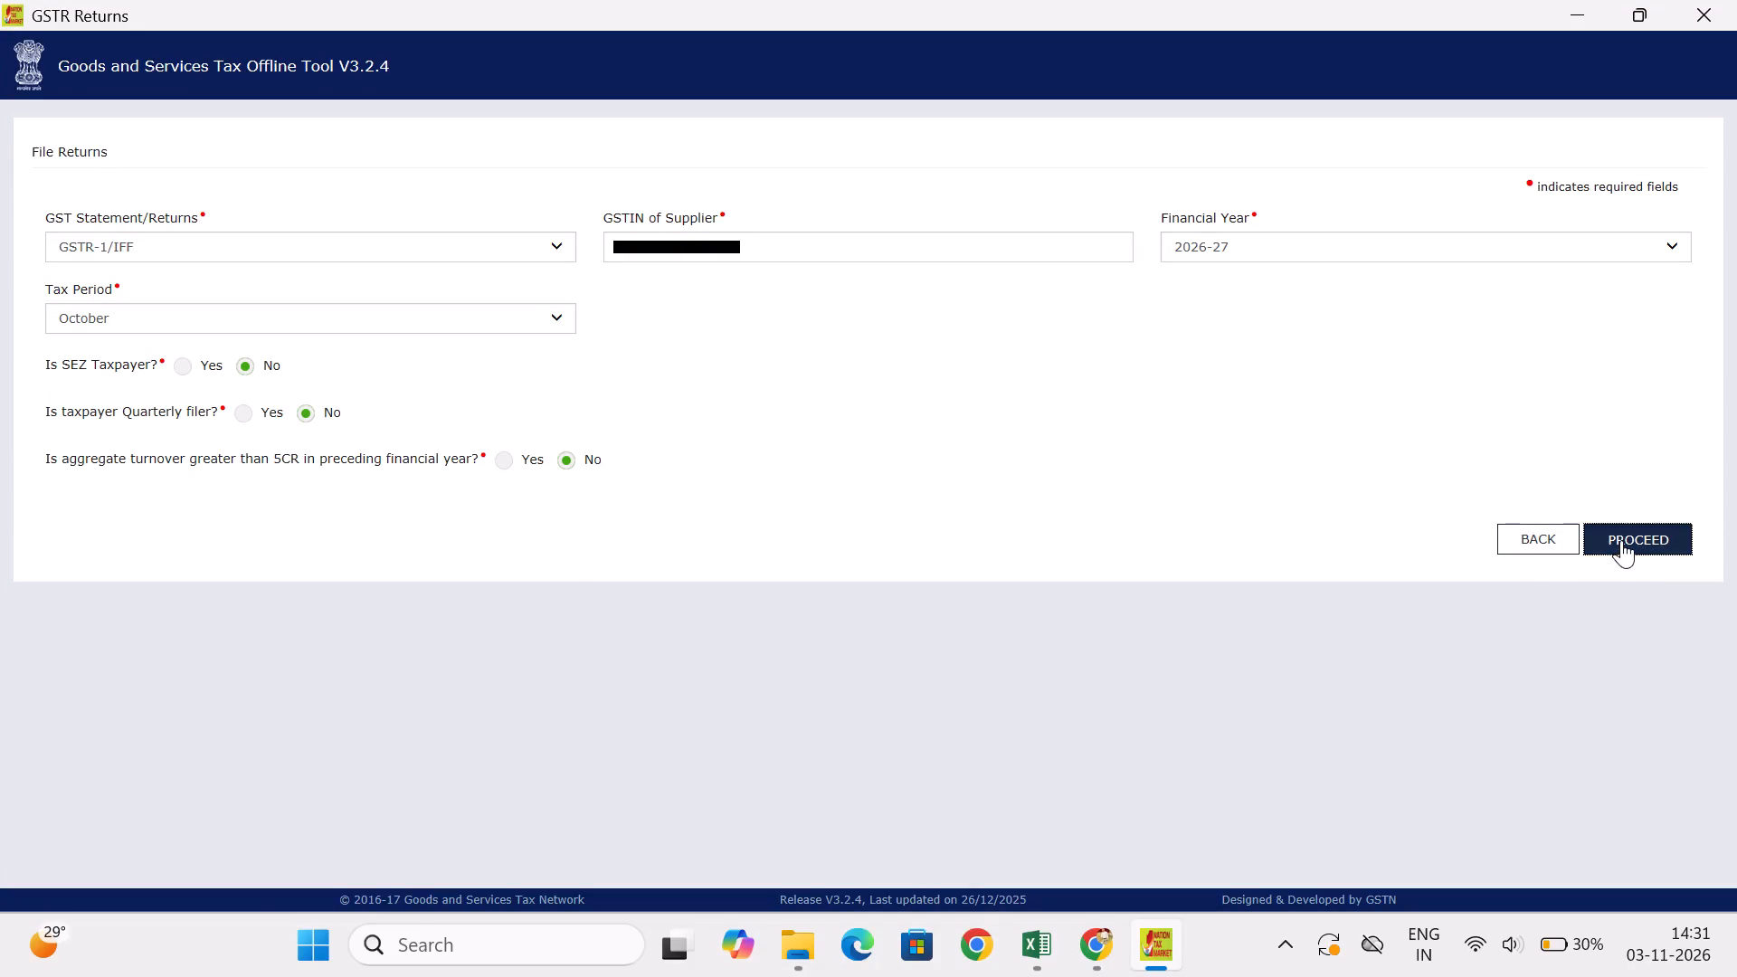
# Proceed into the October 2026-27 GSTR-1/IFF return and bring up the file chooser for importing all sections from Excel in one go.
pyautogui.click(893, 457)
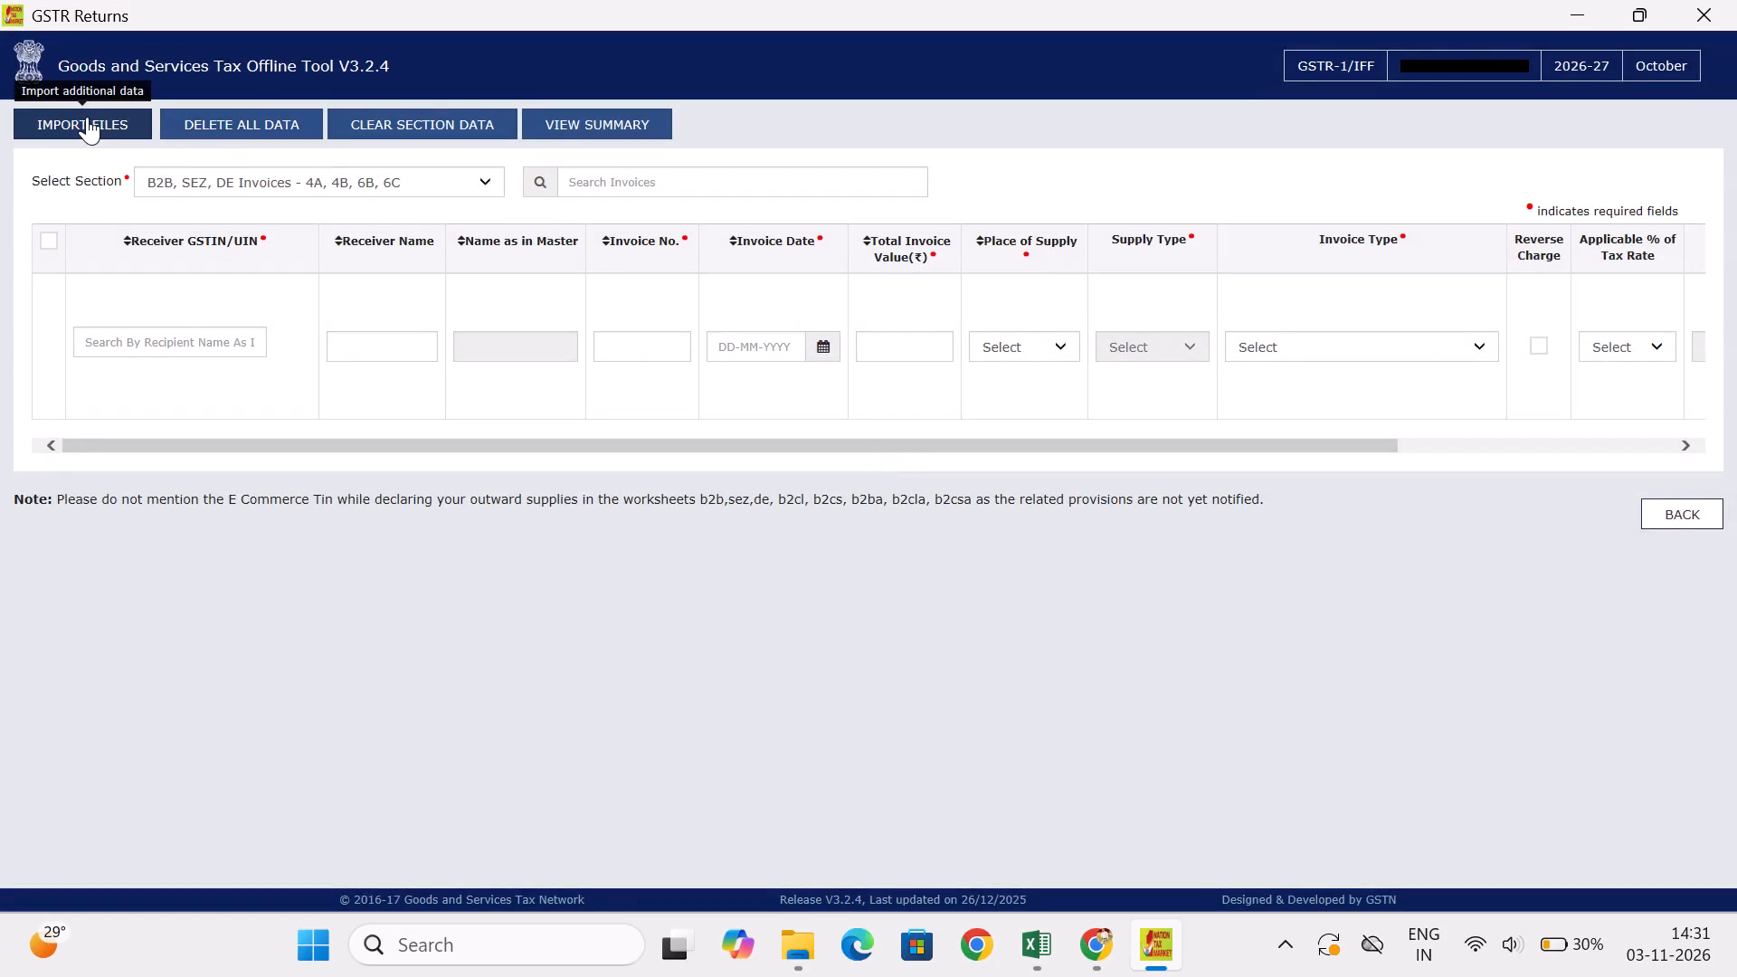
pyautogui.click(87, 117)
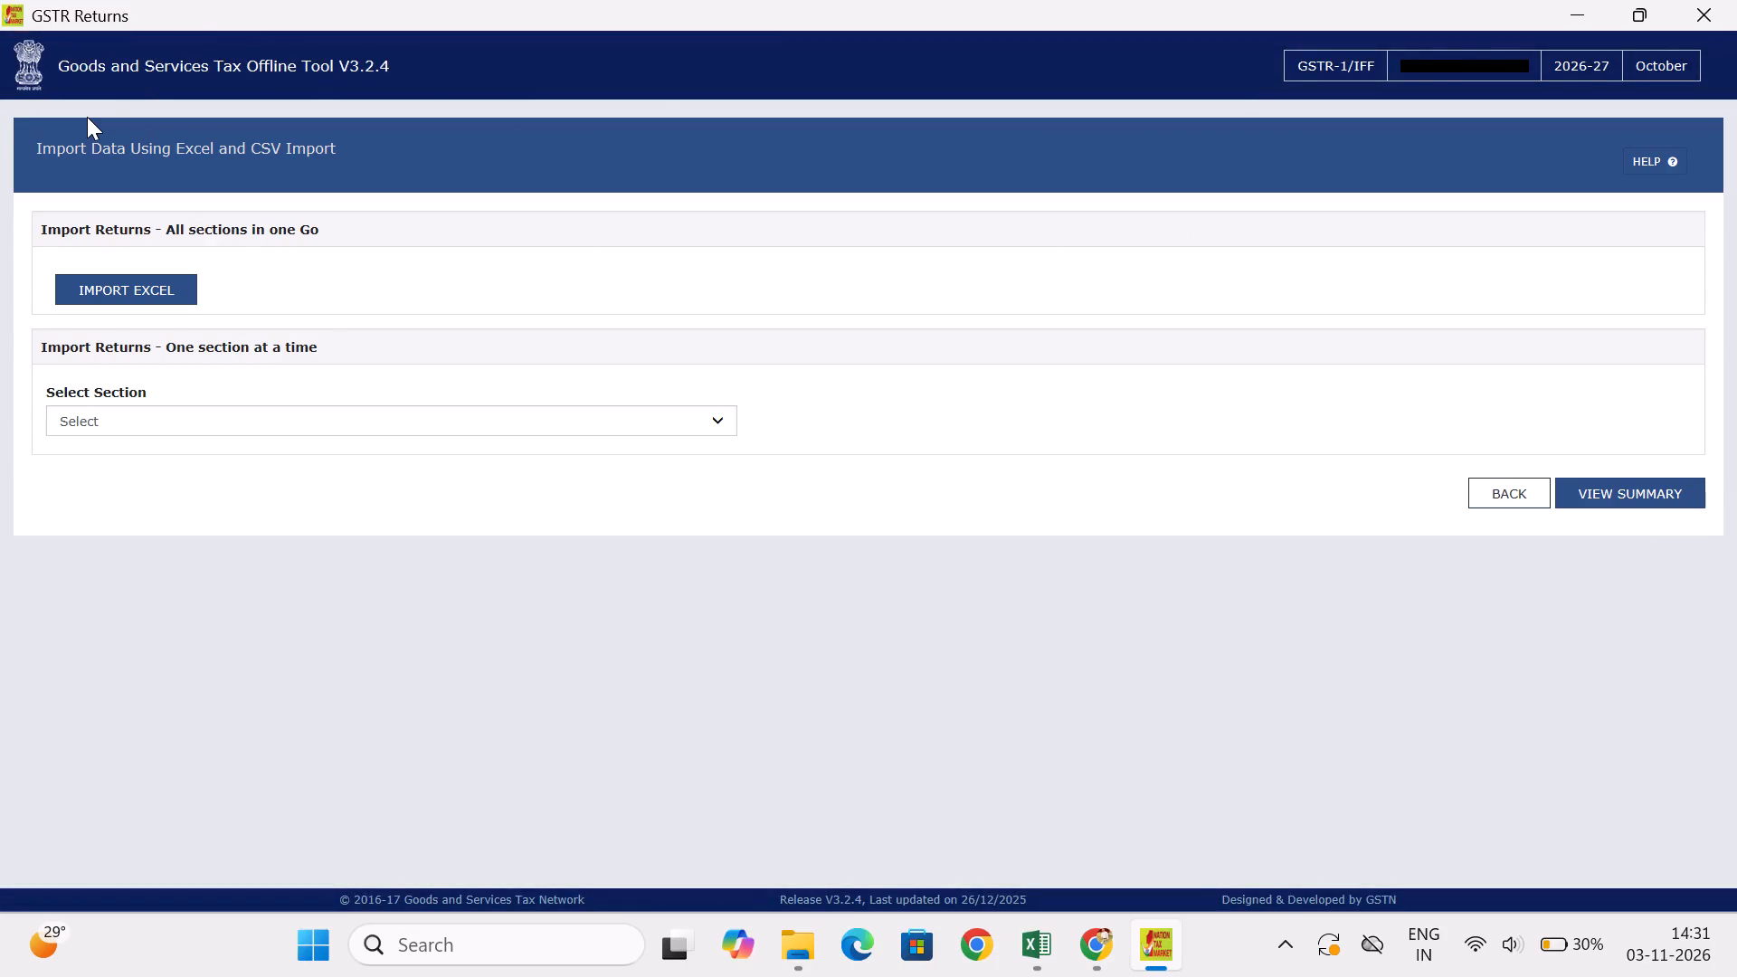
pyautogui.click(157, 296)
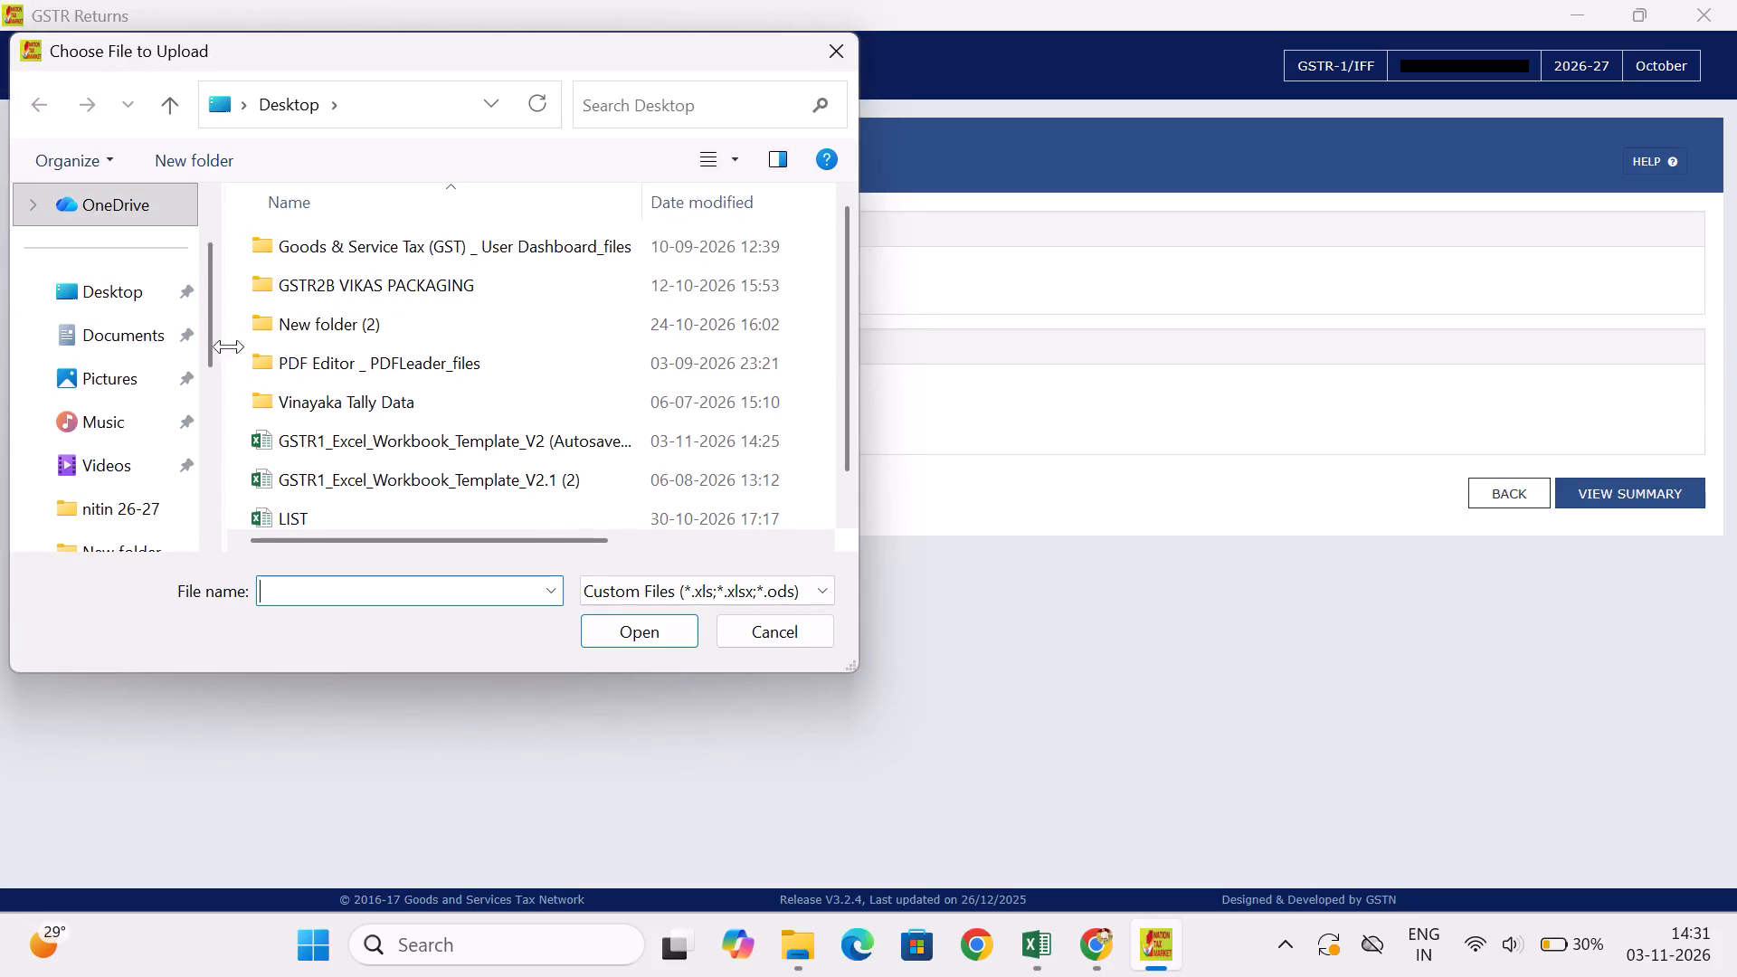
# Import the GSTR1_Excel_Workbook_Template_V2 (Autosaved) workbook from the Desktop into the October return and agree to save the data.
pyautogui.scroll(-1, 385, 479)
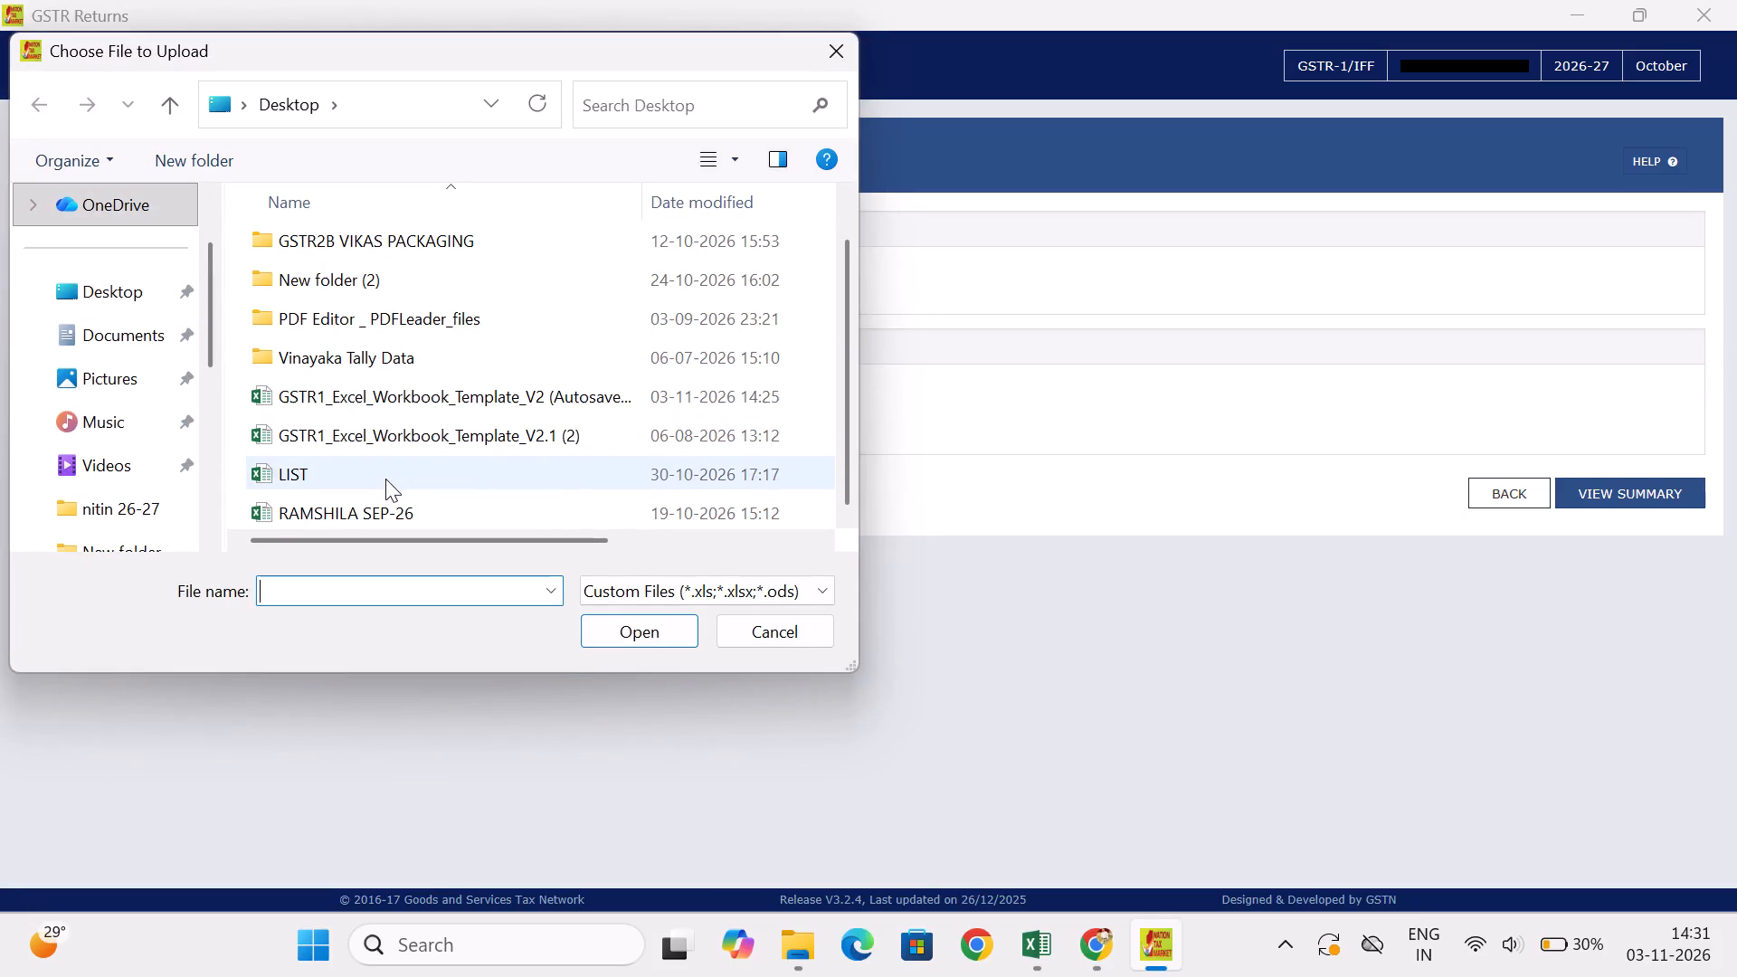
pyautogui.scroll(-2, 385, 479)
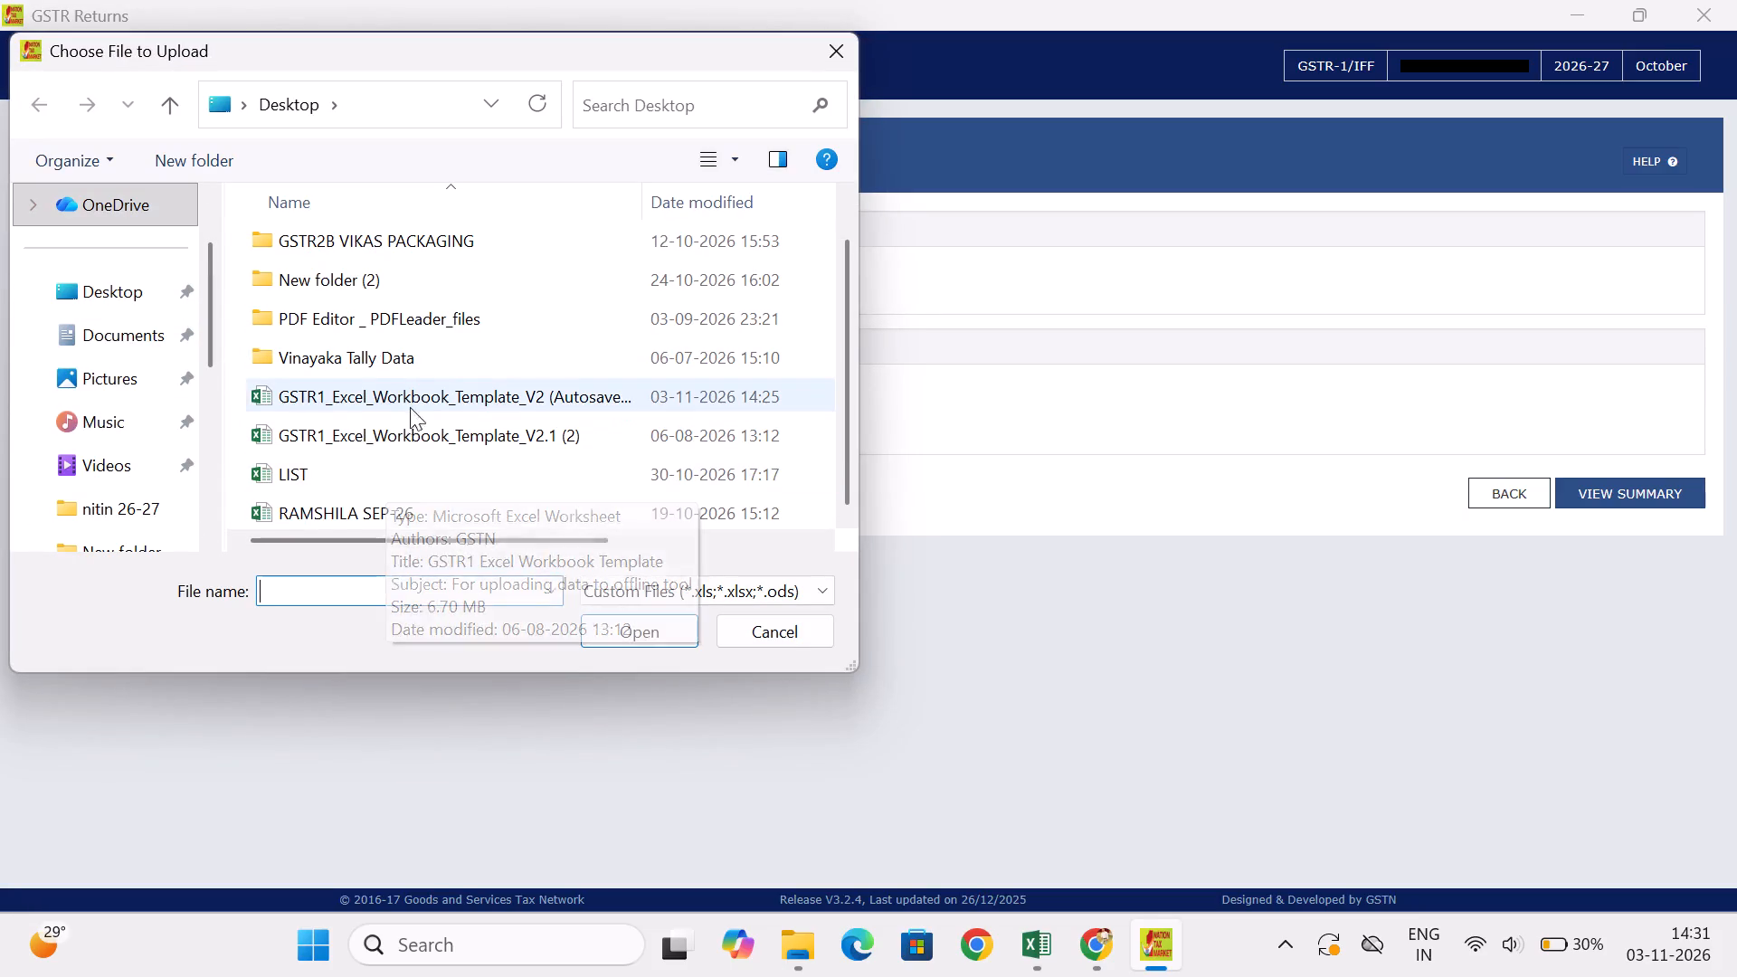
pyautogui.click(415, 404)
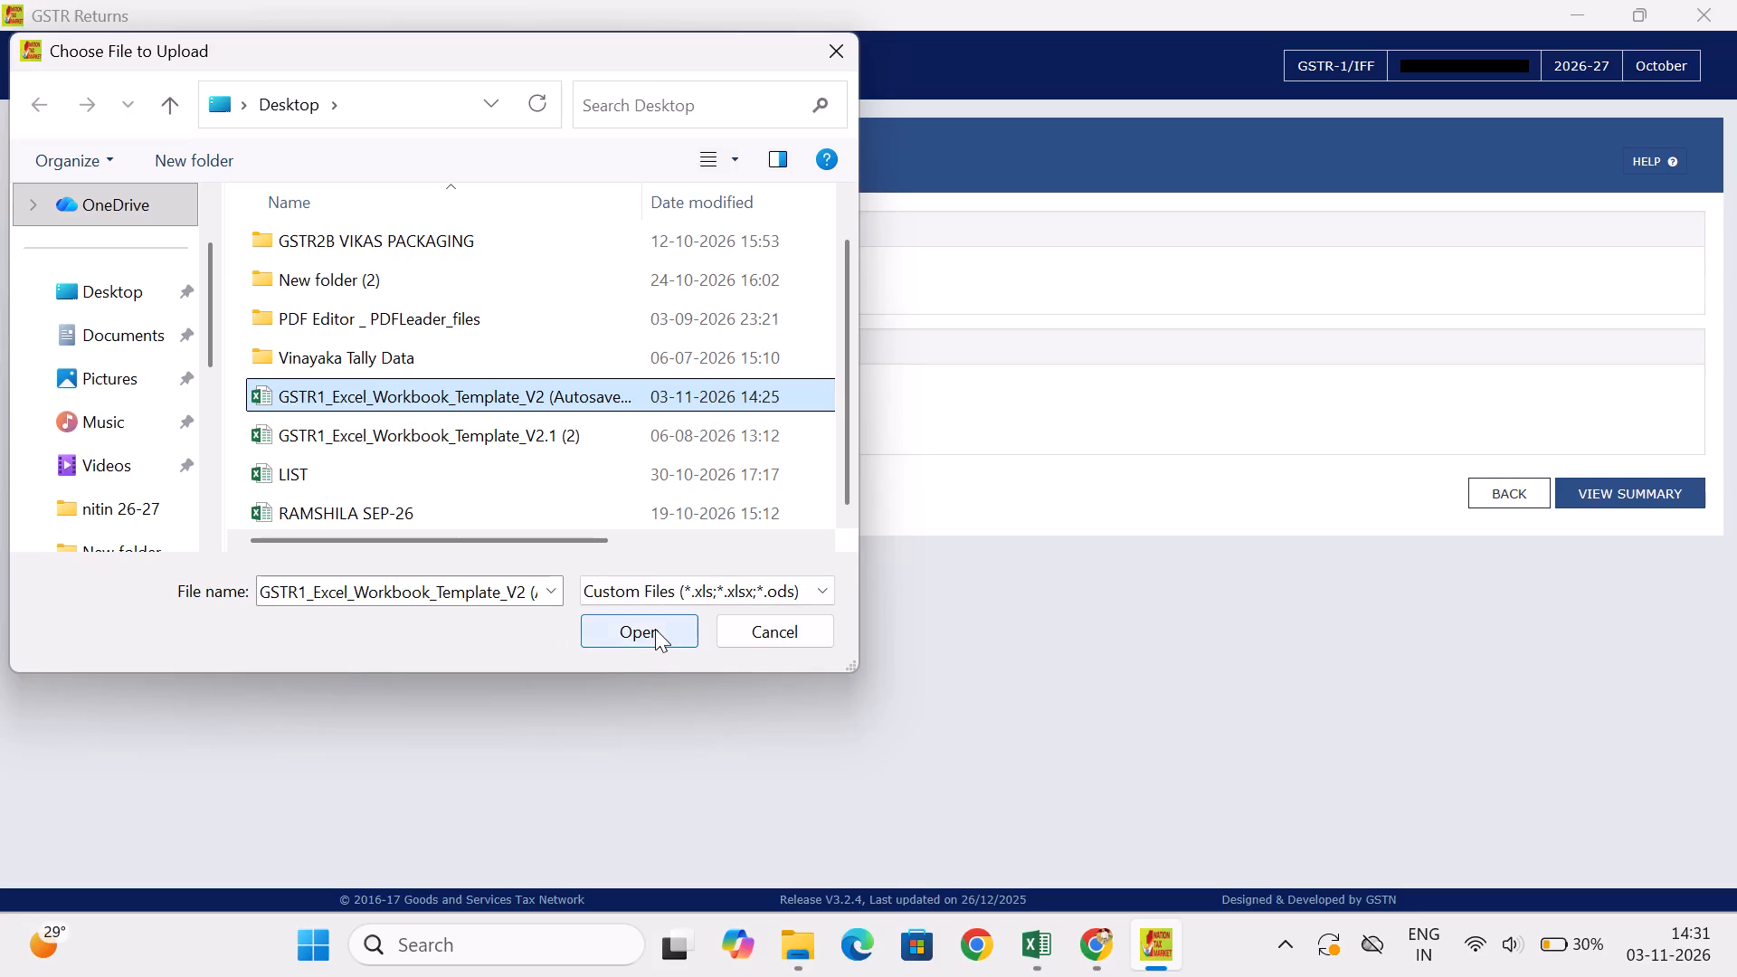
pyautogui.click(655, 629)
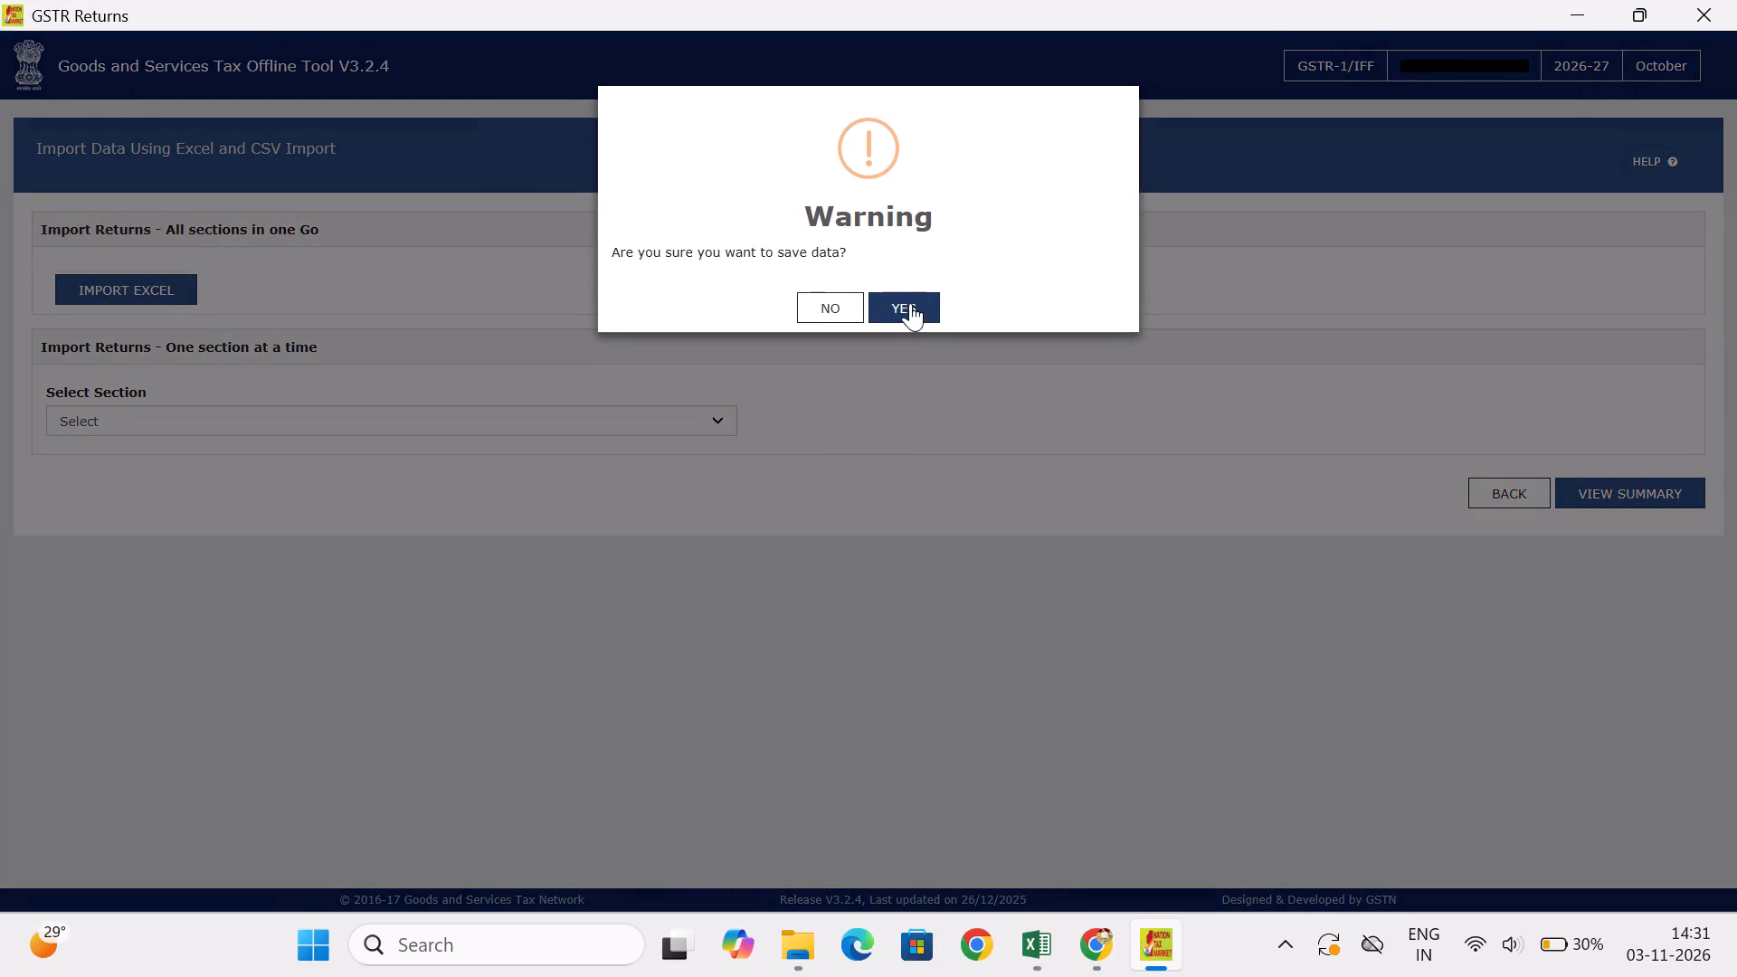
pyautogui.click(910, 303)
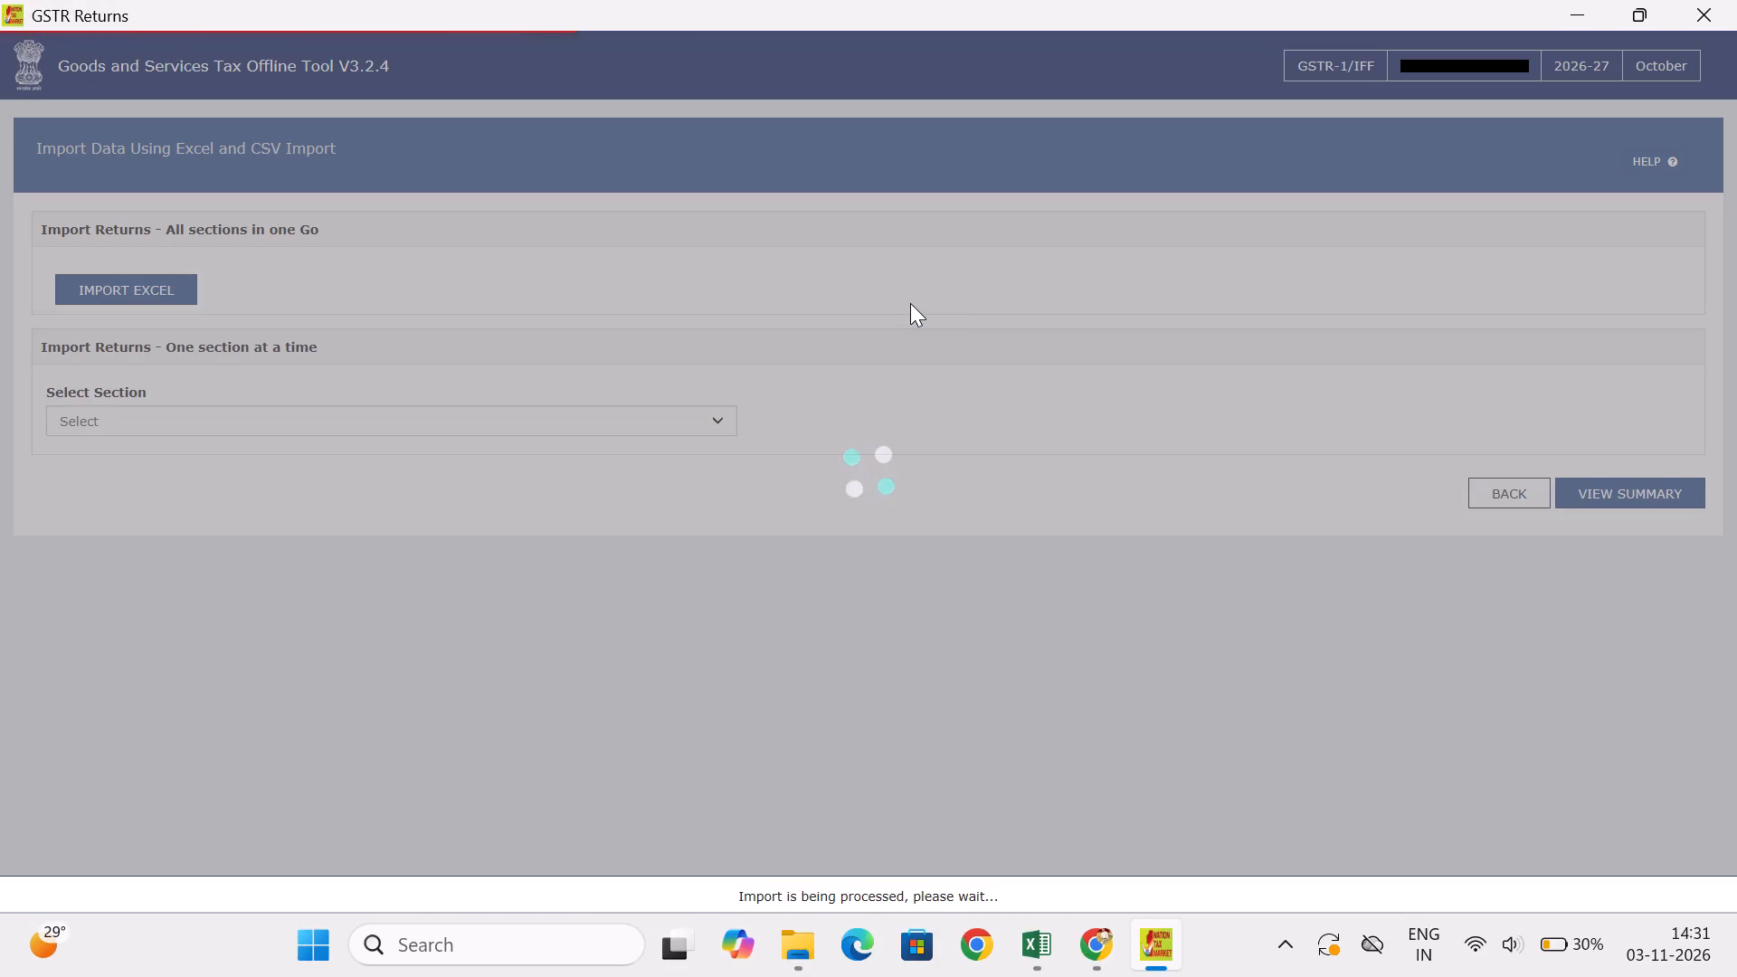
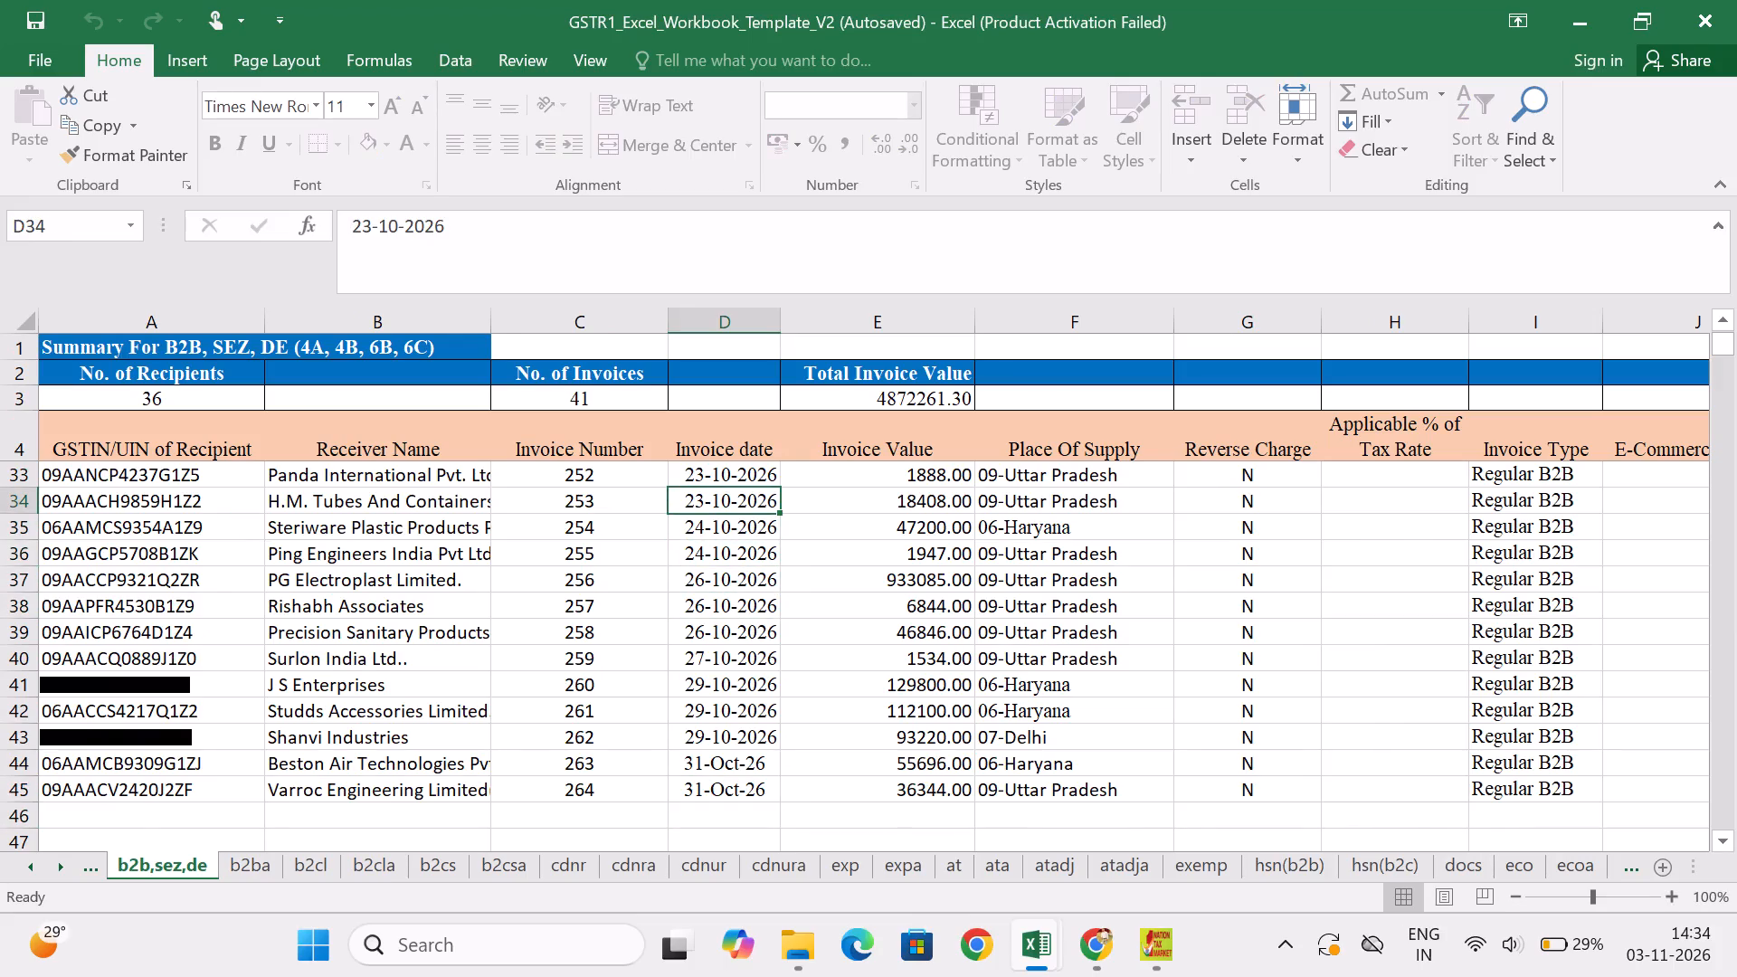
# Examine invoice 252's row across all columns of the b2b,sez,de sheet, along with the rows just above it.
pyautogui.press('Left')
pyautogui.press('Left')
pyautogui.press('Left')
pyautogui.press('Left')
pyautogui.press('Up')
pyautogui.press('Right')
pyautogui.press('Right')
pyautogui.press('Right')
pyautogui.press('Right')
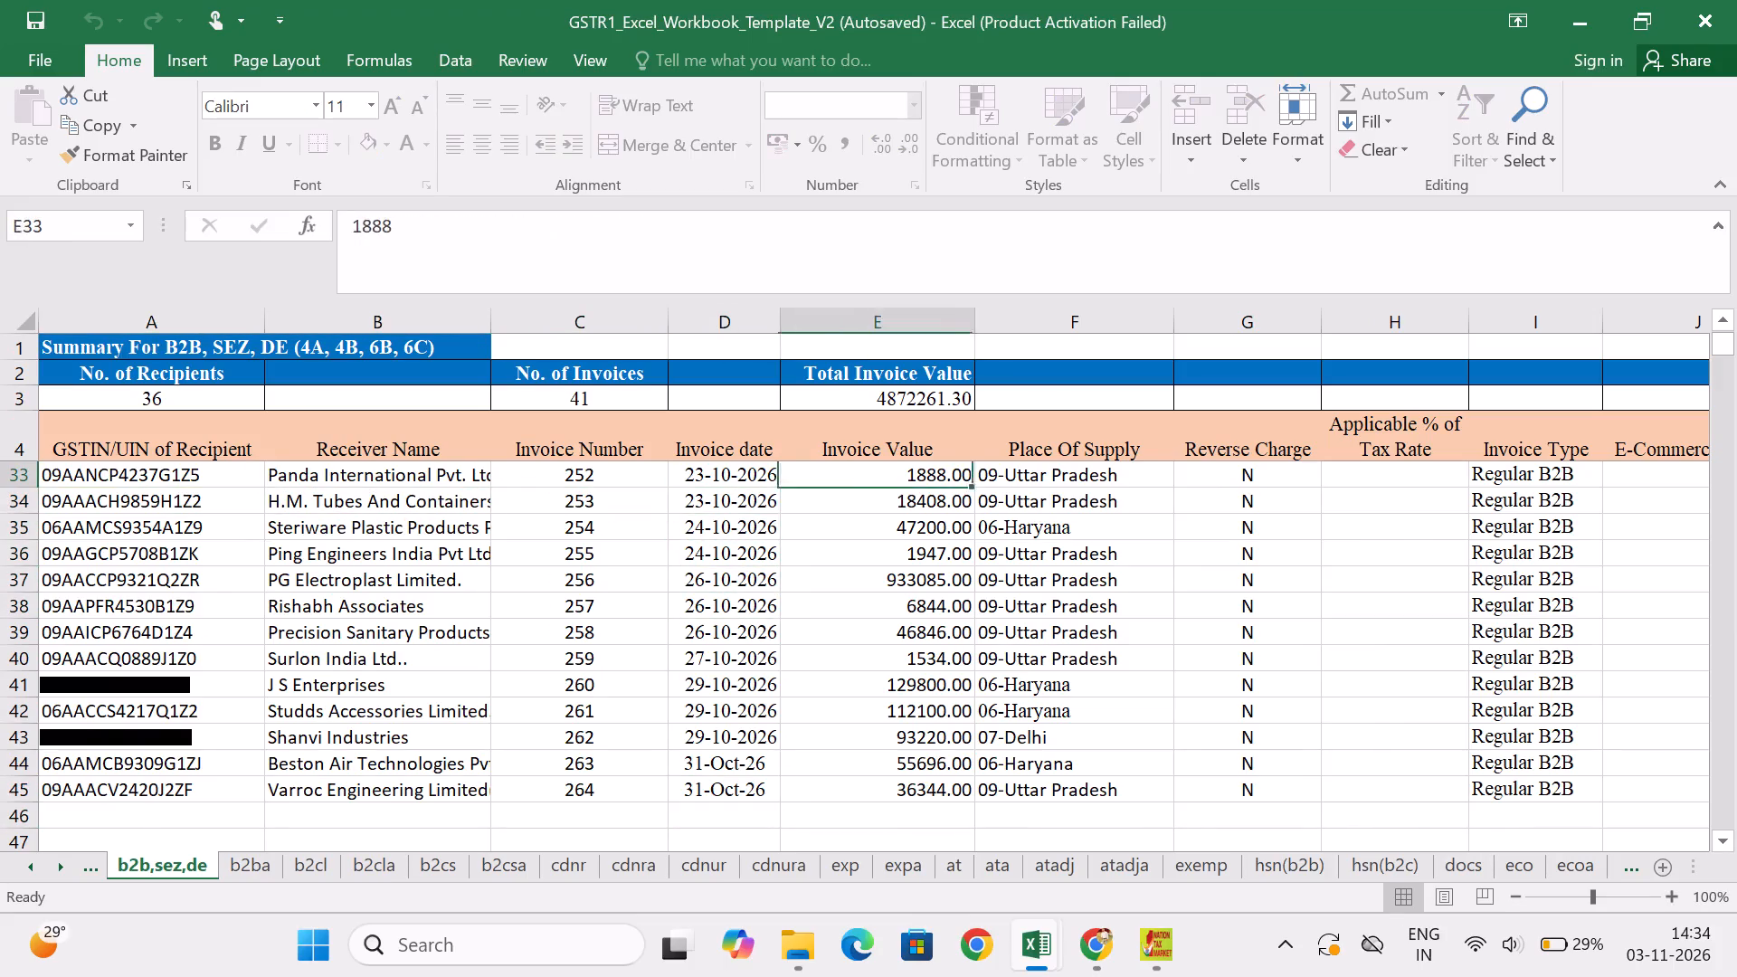
pyautogui.press('Right')
pyautogui.press('Right')
pyautogui.press('Right')
pyautogui.press('Right')
pyautogui.press('Right')
pyautogui.press('Right')
pyautogui.press('Right')
pyautogui.press('Right')
pyautogui.press('Right')
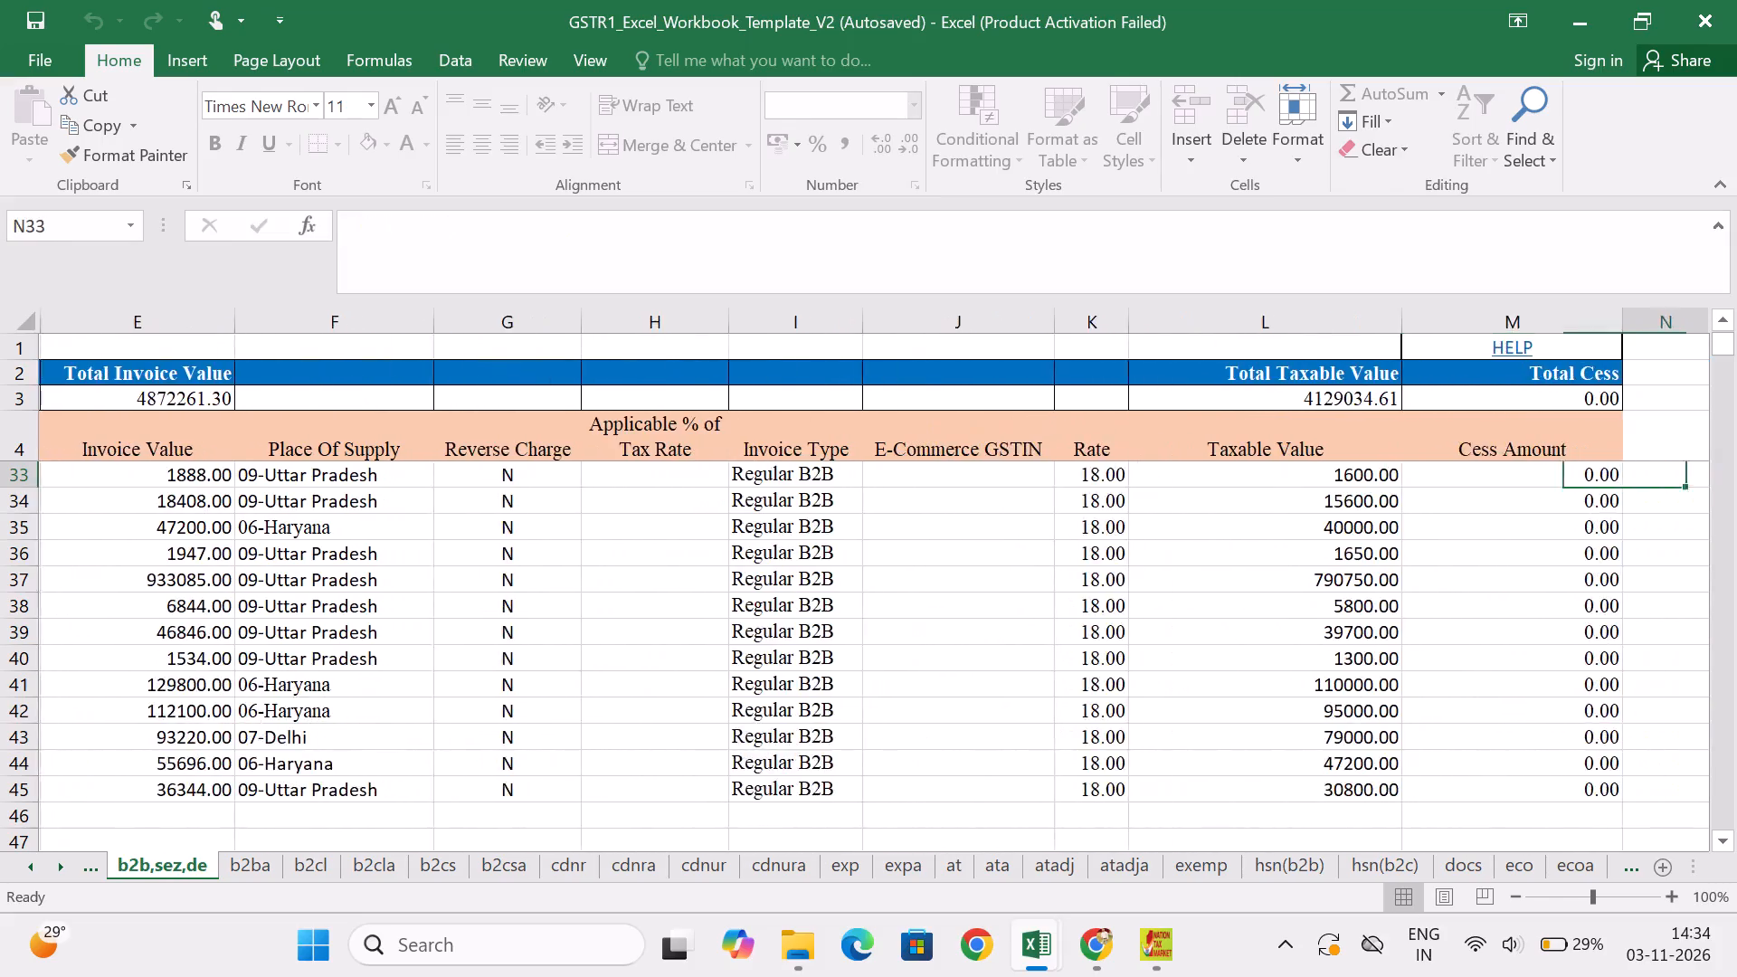
pyautogui.press('Right')
pyautogui.press('Right')
pyautogui.press('Right')
pyautogui.press('Left')
pyautogui.press('Left')
pyautogui.press('Left')
pyautogui.press('Left')
pyautogui.press('Left')
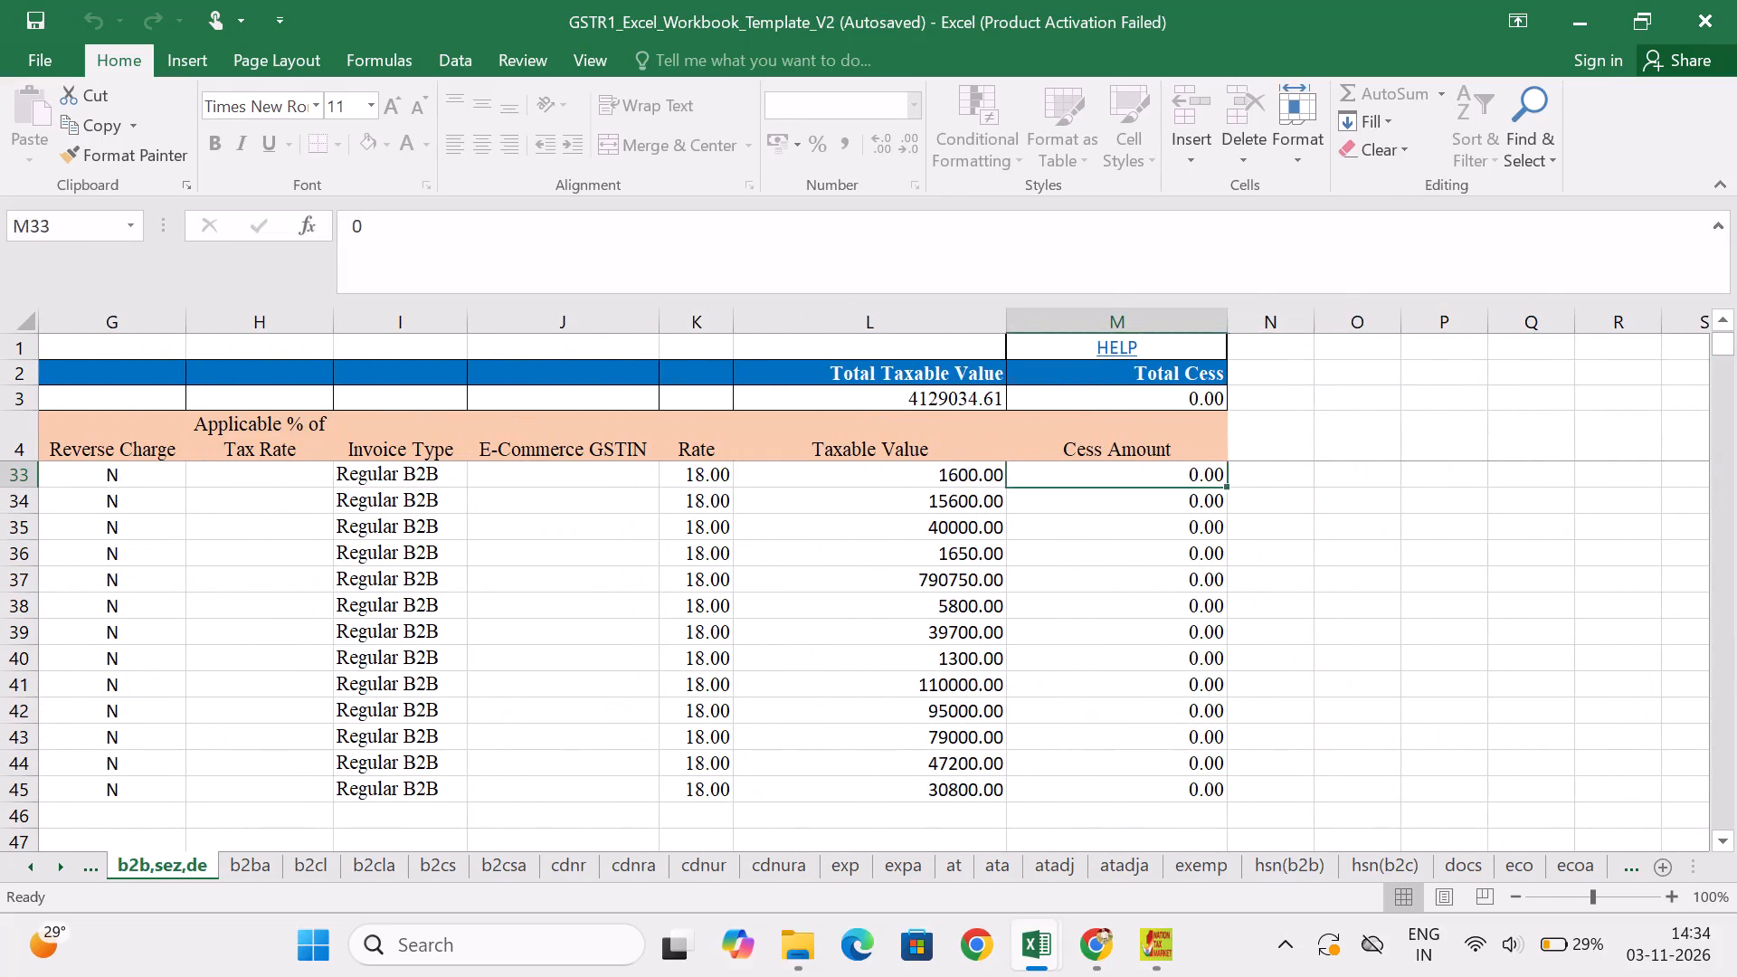
pyautogui.press('Left')
pyautogui.press('Left')
pyautogui.press('Left')
pyautogui.press('Left')
pyautogui.press('Left')
pyautogui.press('Left')
pyautogui.press('Left')
pyautogui.press('Left')
pyautogui.press('Left')
pyautogui.press('Left')
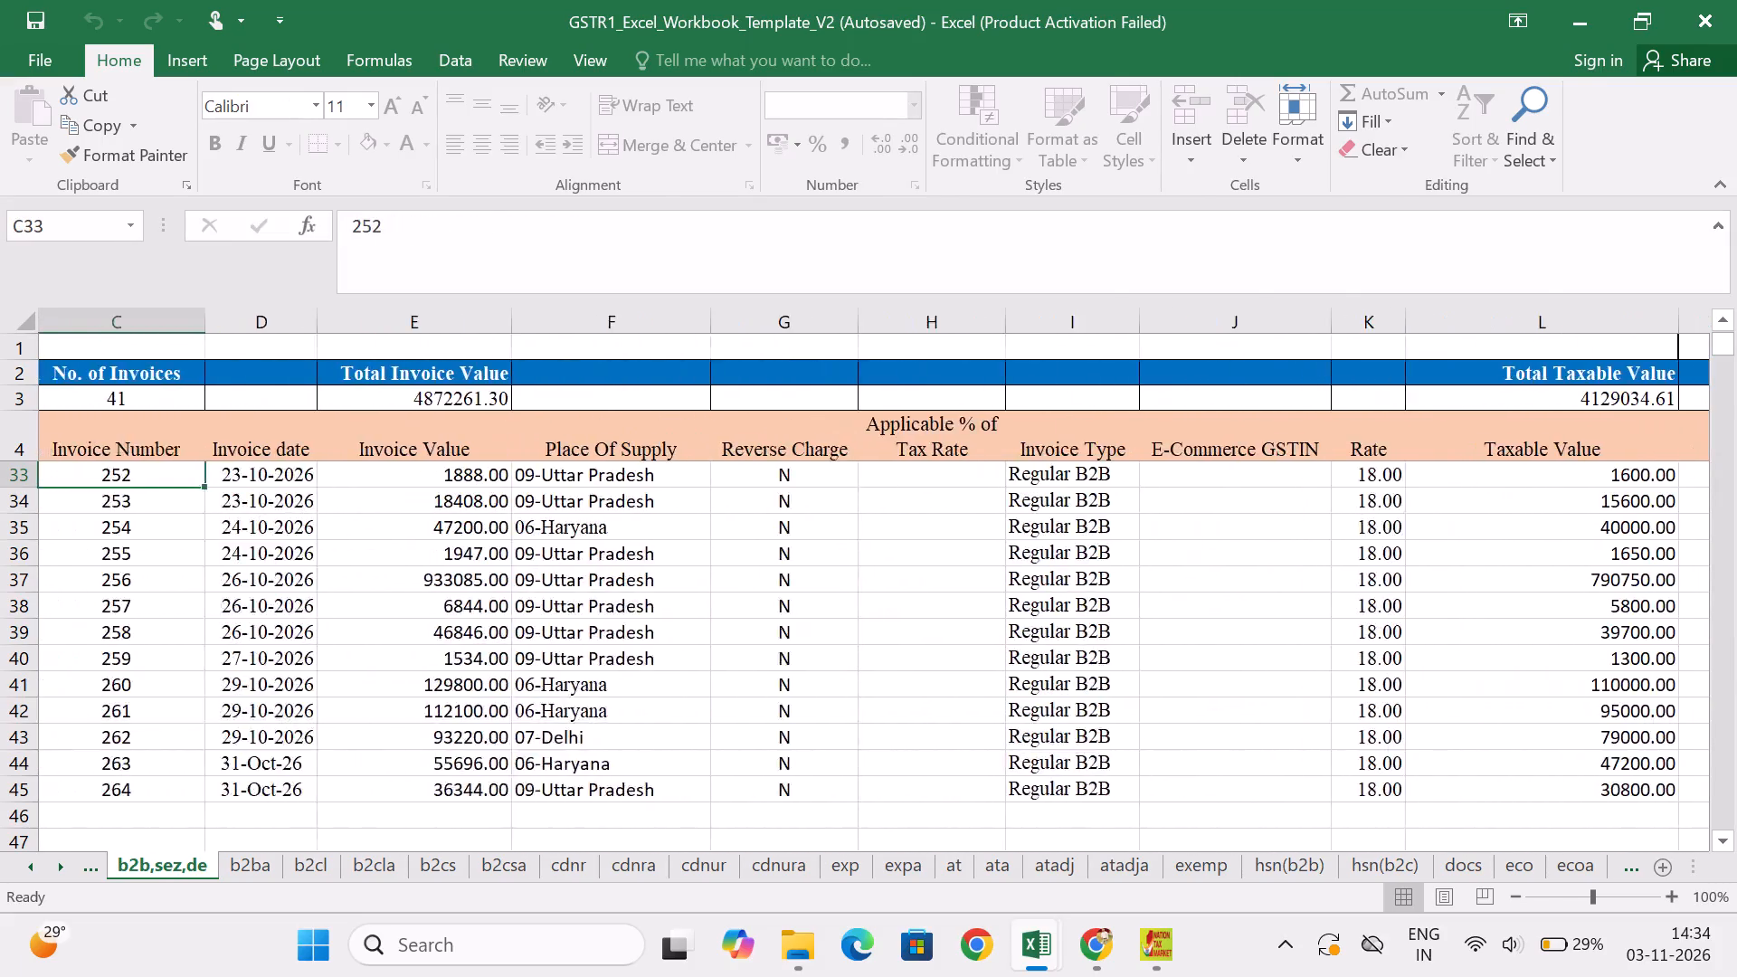
pyautogui.press('Left')
pyautogui.press('Left')
pyautogui.press('Left')
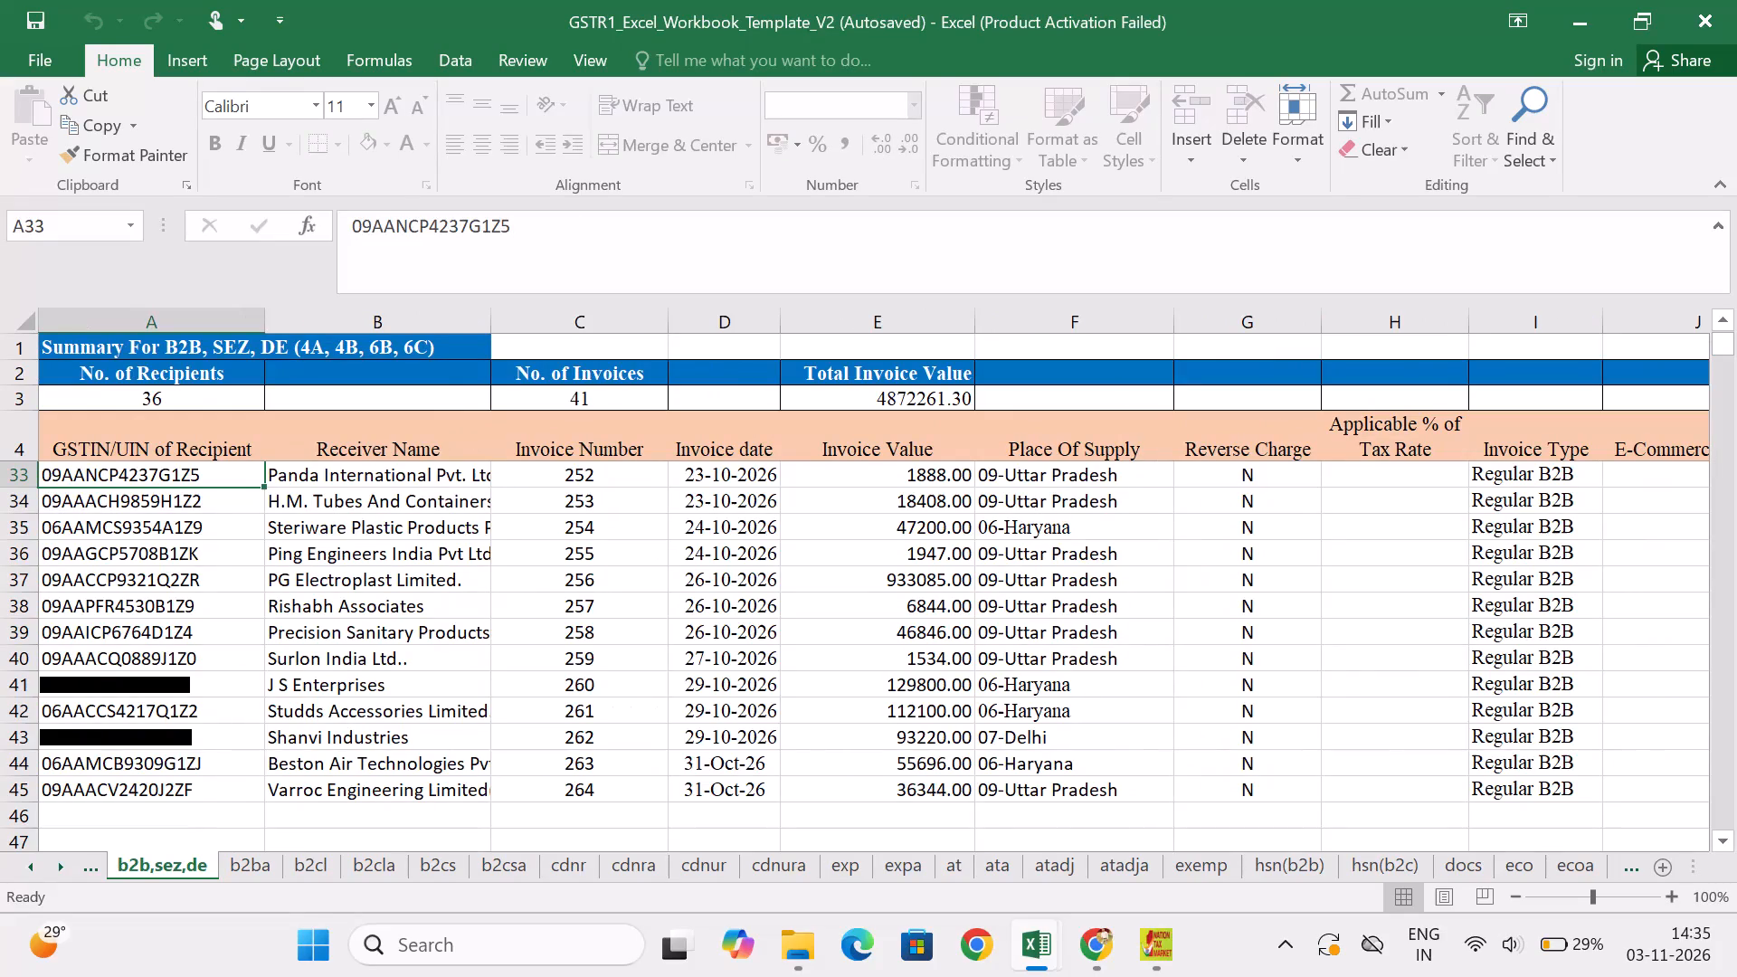
pyautogui.press('Up')
pyautogui.press('Up')
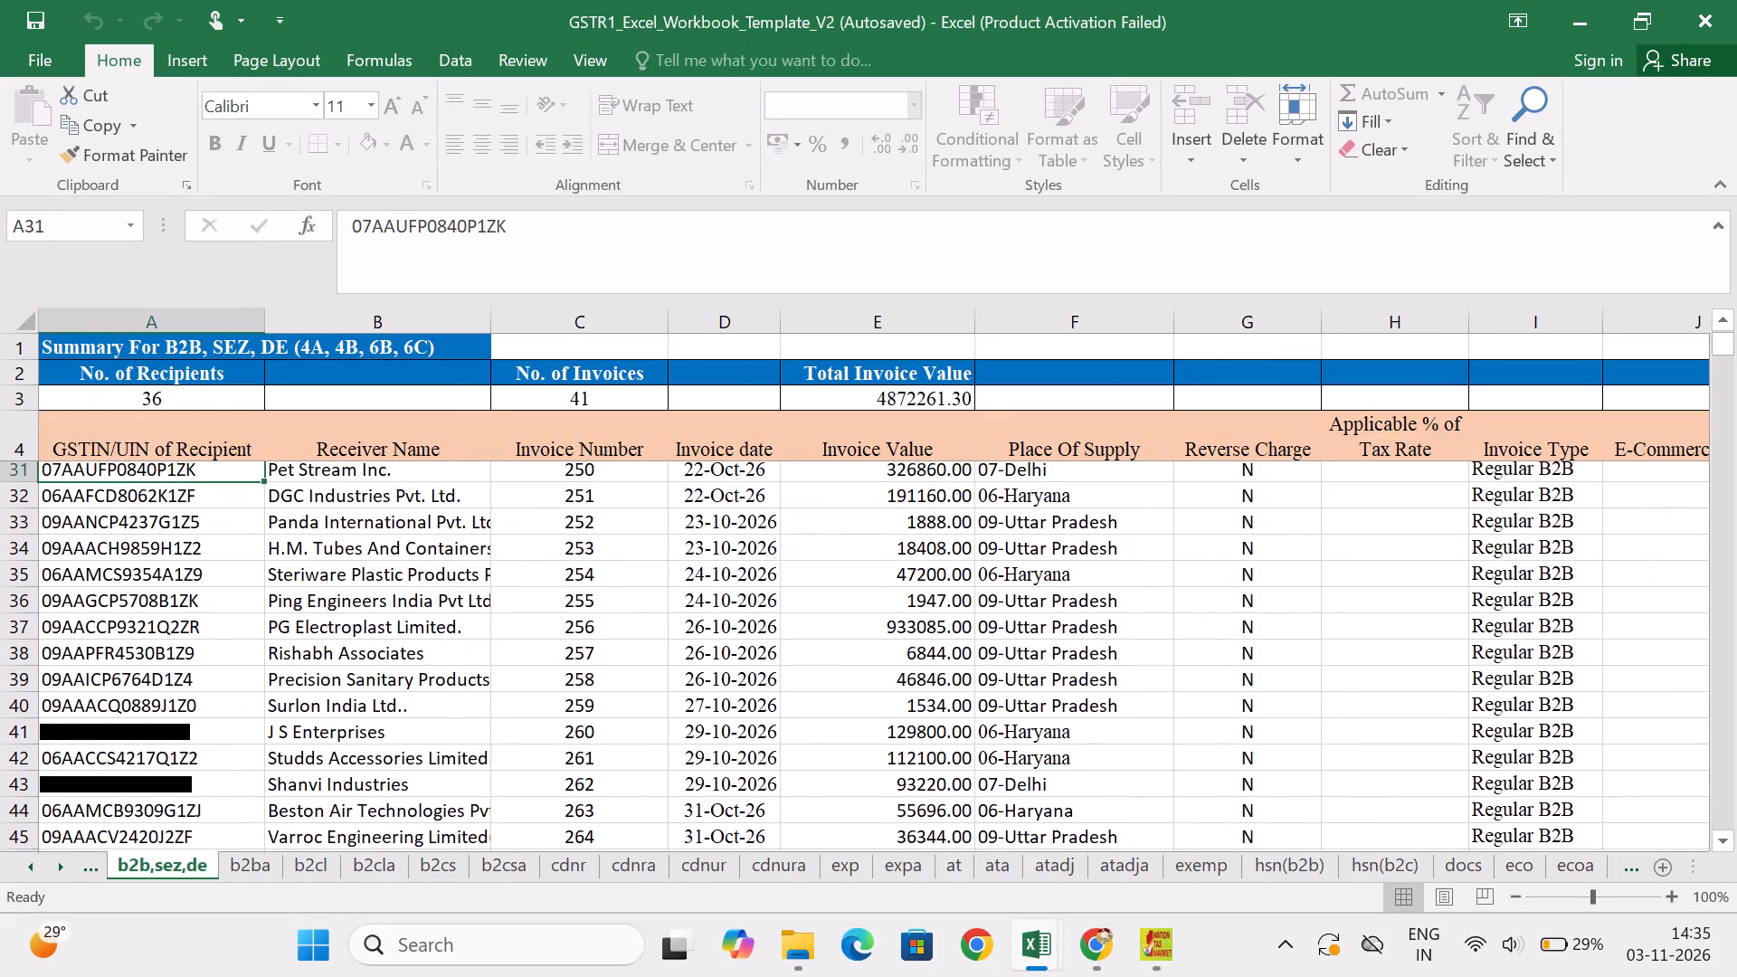
pyautogui.press('Up')
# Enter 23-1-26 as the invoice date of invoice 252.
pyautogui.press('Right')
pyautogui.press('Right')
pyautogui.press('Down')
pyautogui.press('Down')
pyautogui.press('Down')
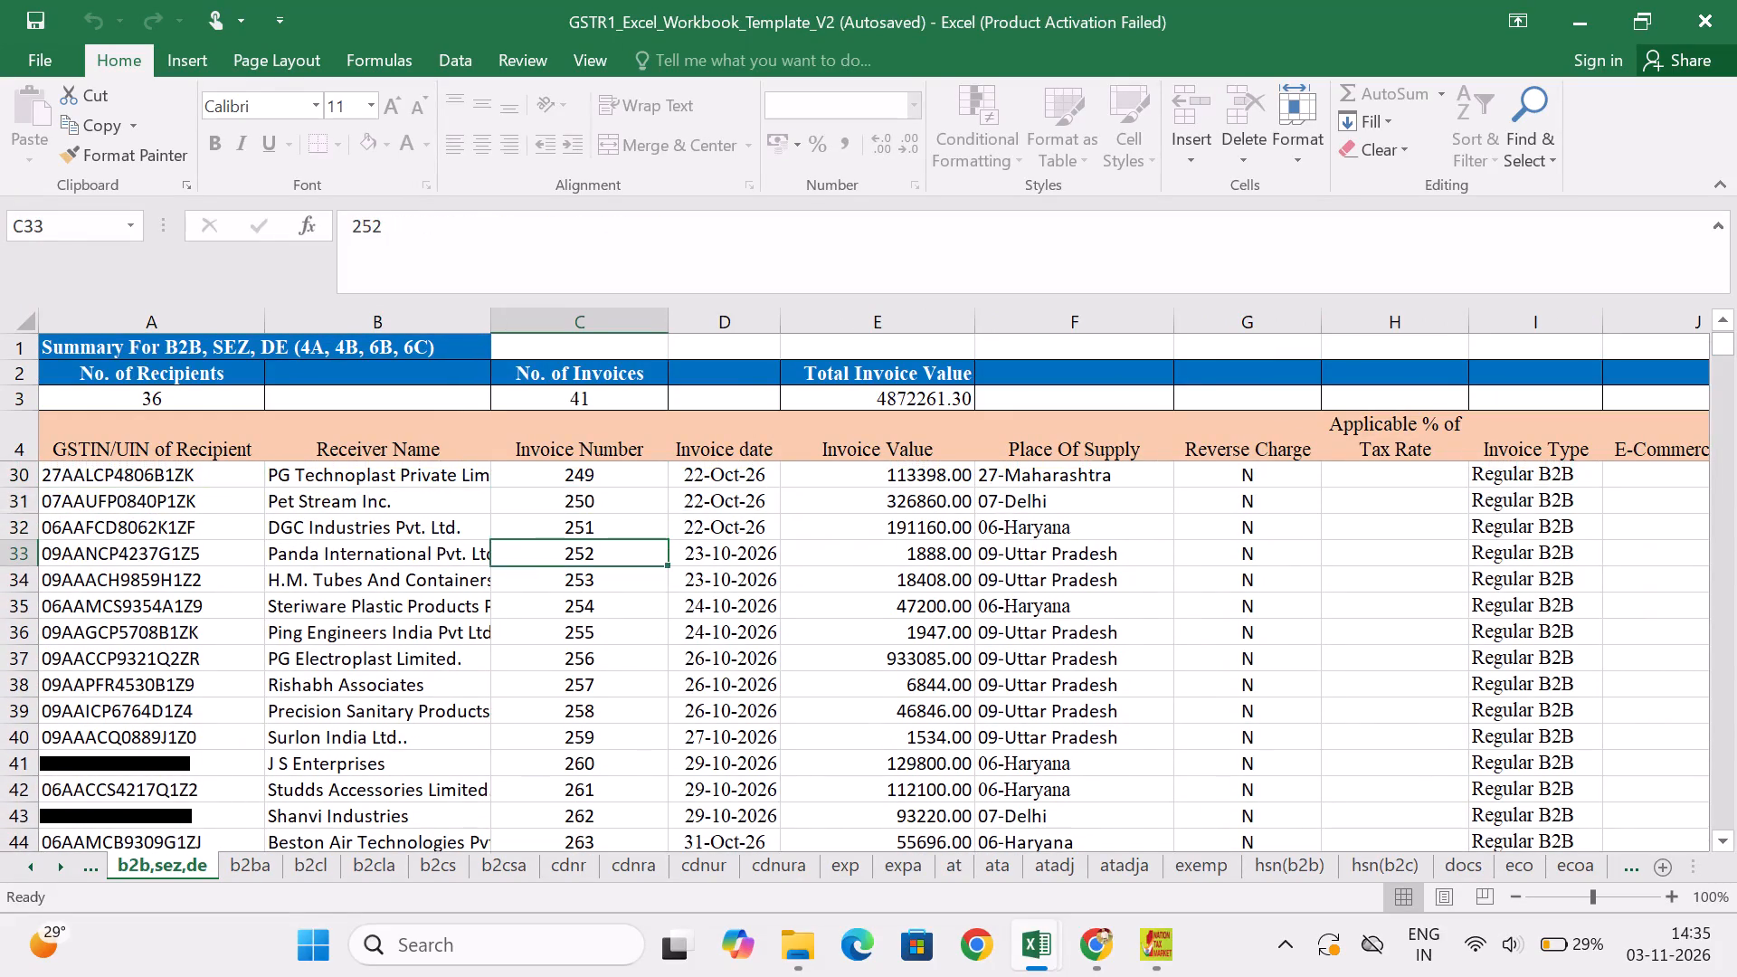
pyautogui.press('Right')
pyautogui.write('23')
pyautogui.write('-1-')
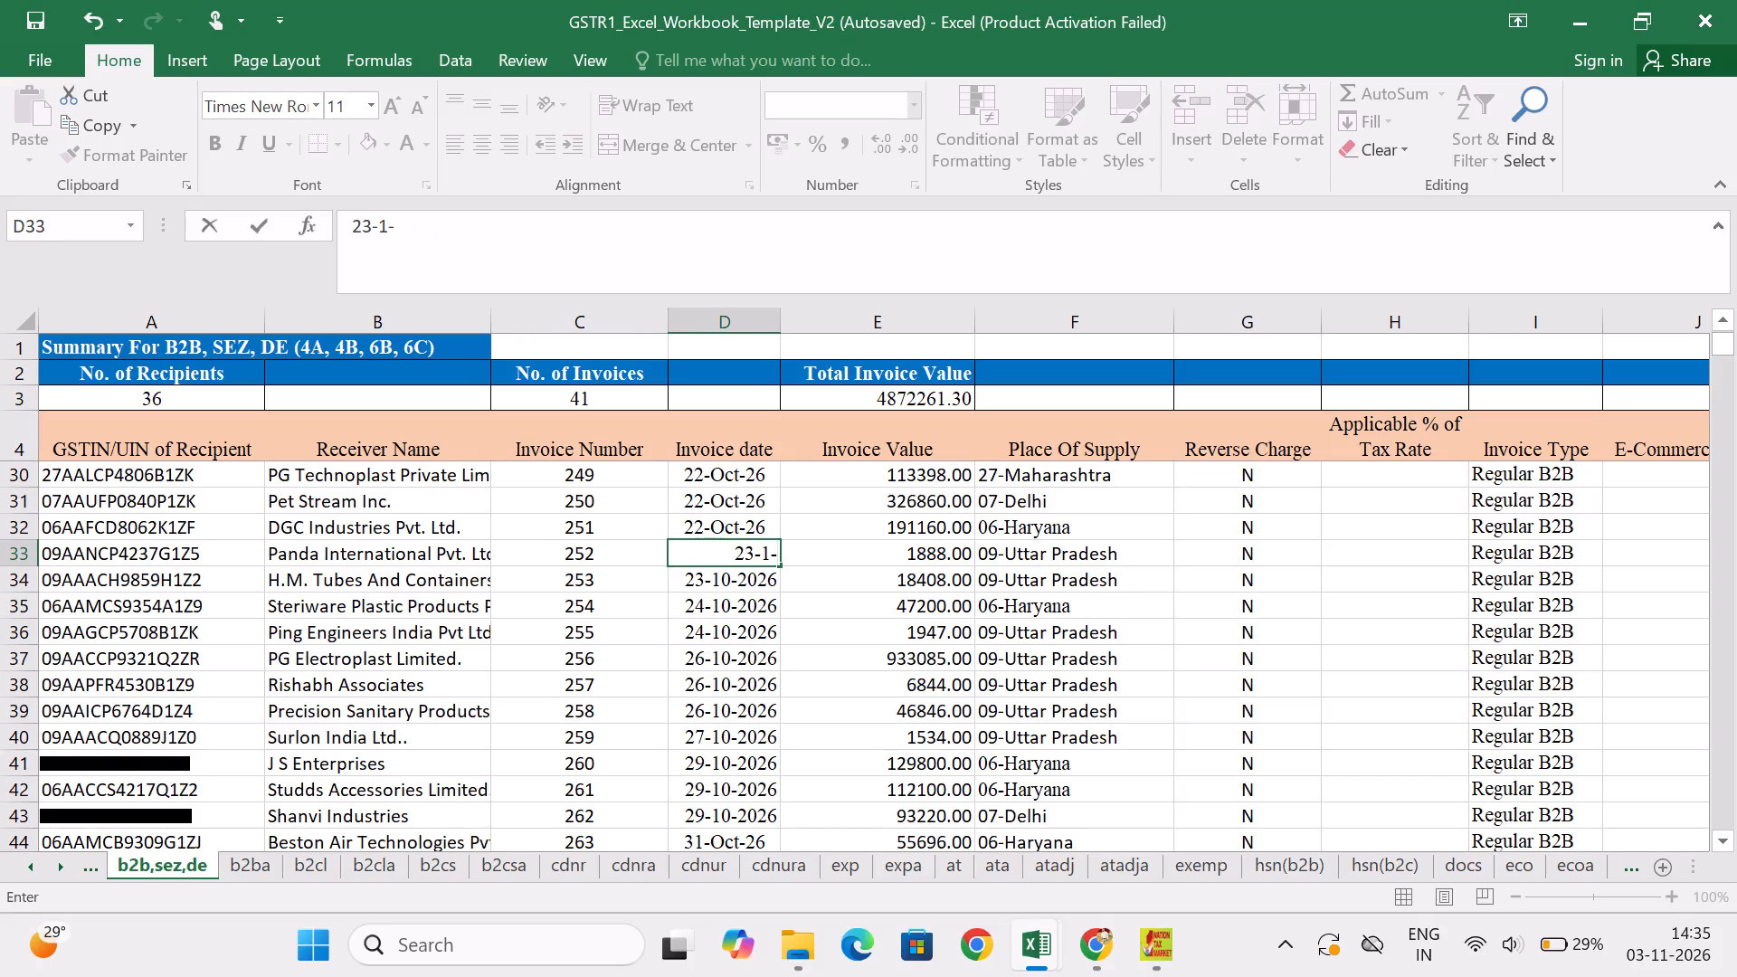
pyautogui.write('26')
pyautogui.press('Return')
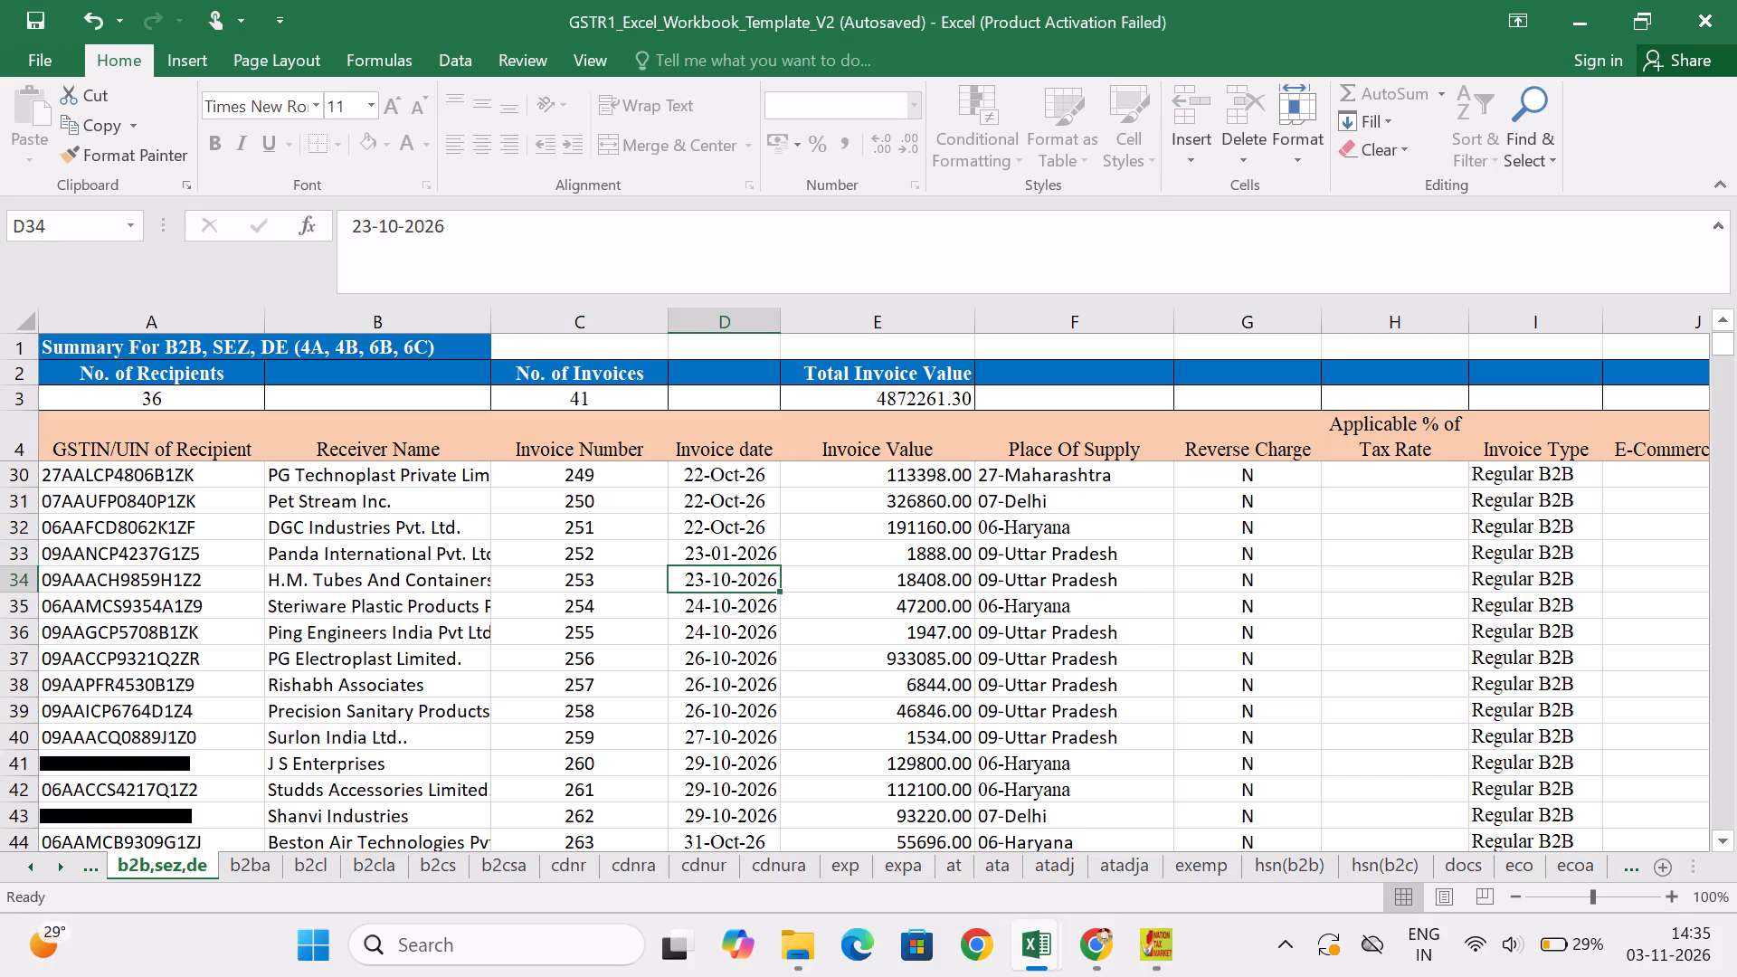
# Re-enter the dates of invoices 252 and 253 as 23-10-2026, reusing the dd-mmm-yy date cell from the row above.
pyautogui.press('Up')
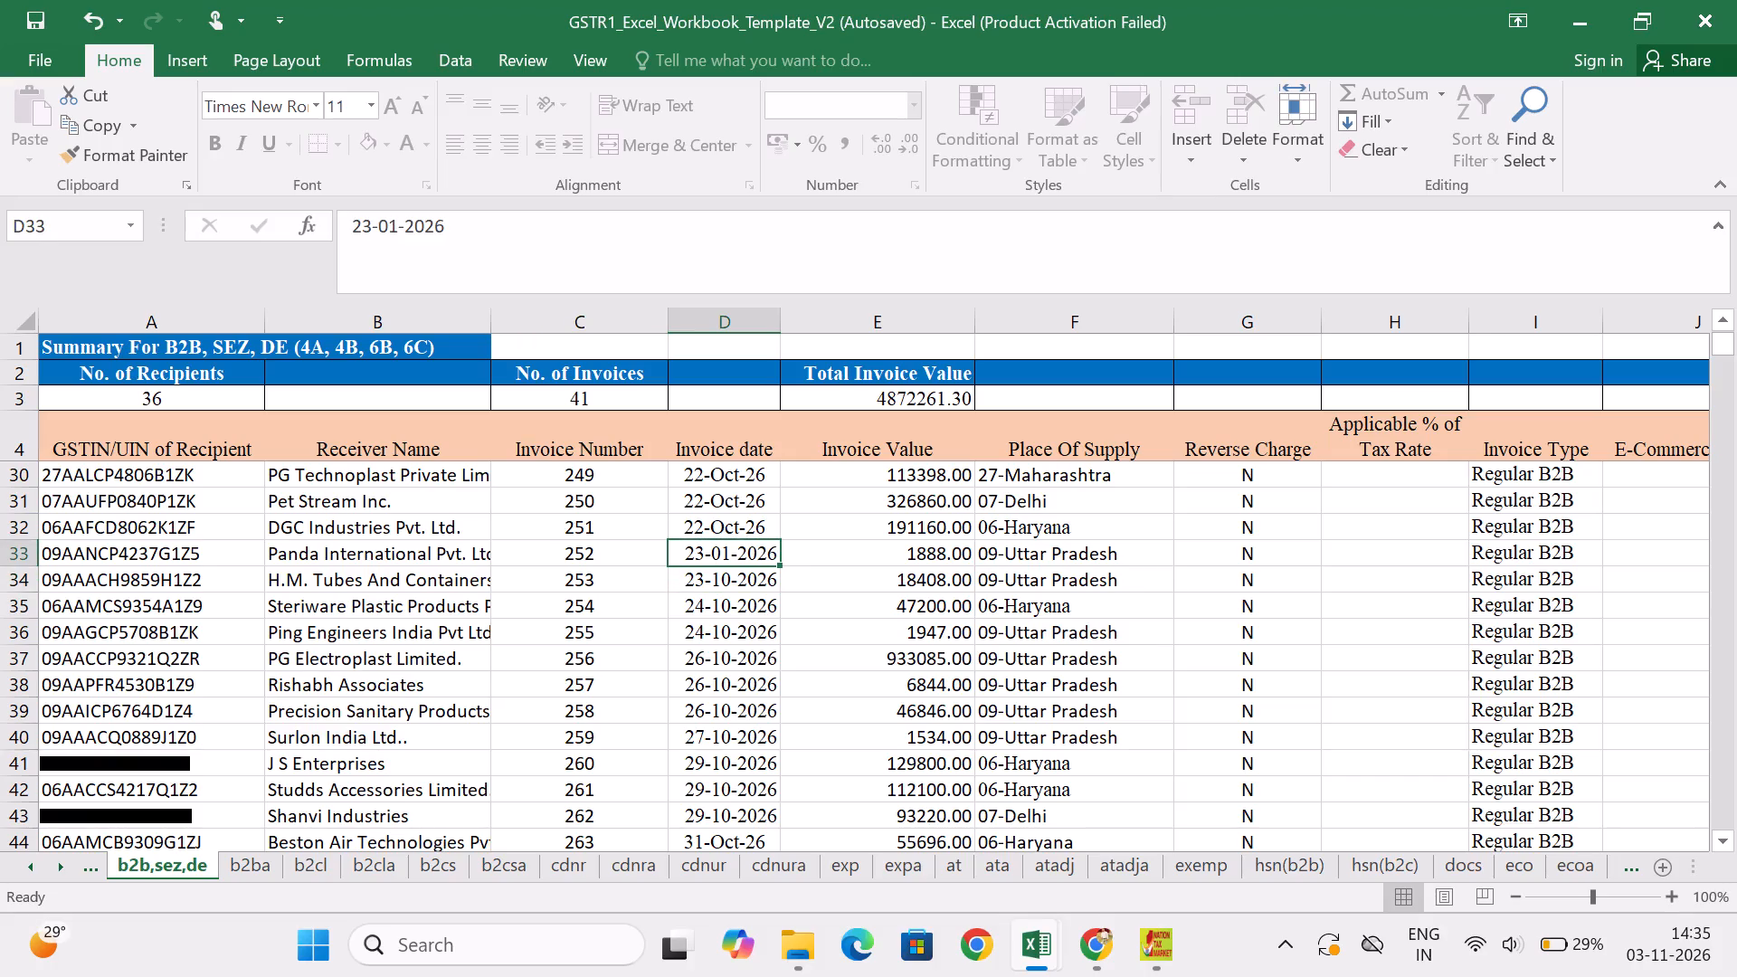
pyautogui.hotkey('ctrl', 'd')
pyautogui.press('F2')
pyautogui.press('Left')
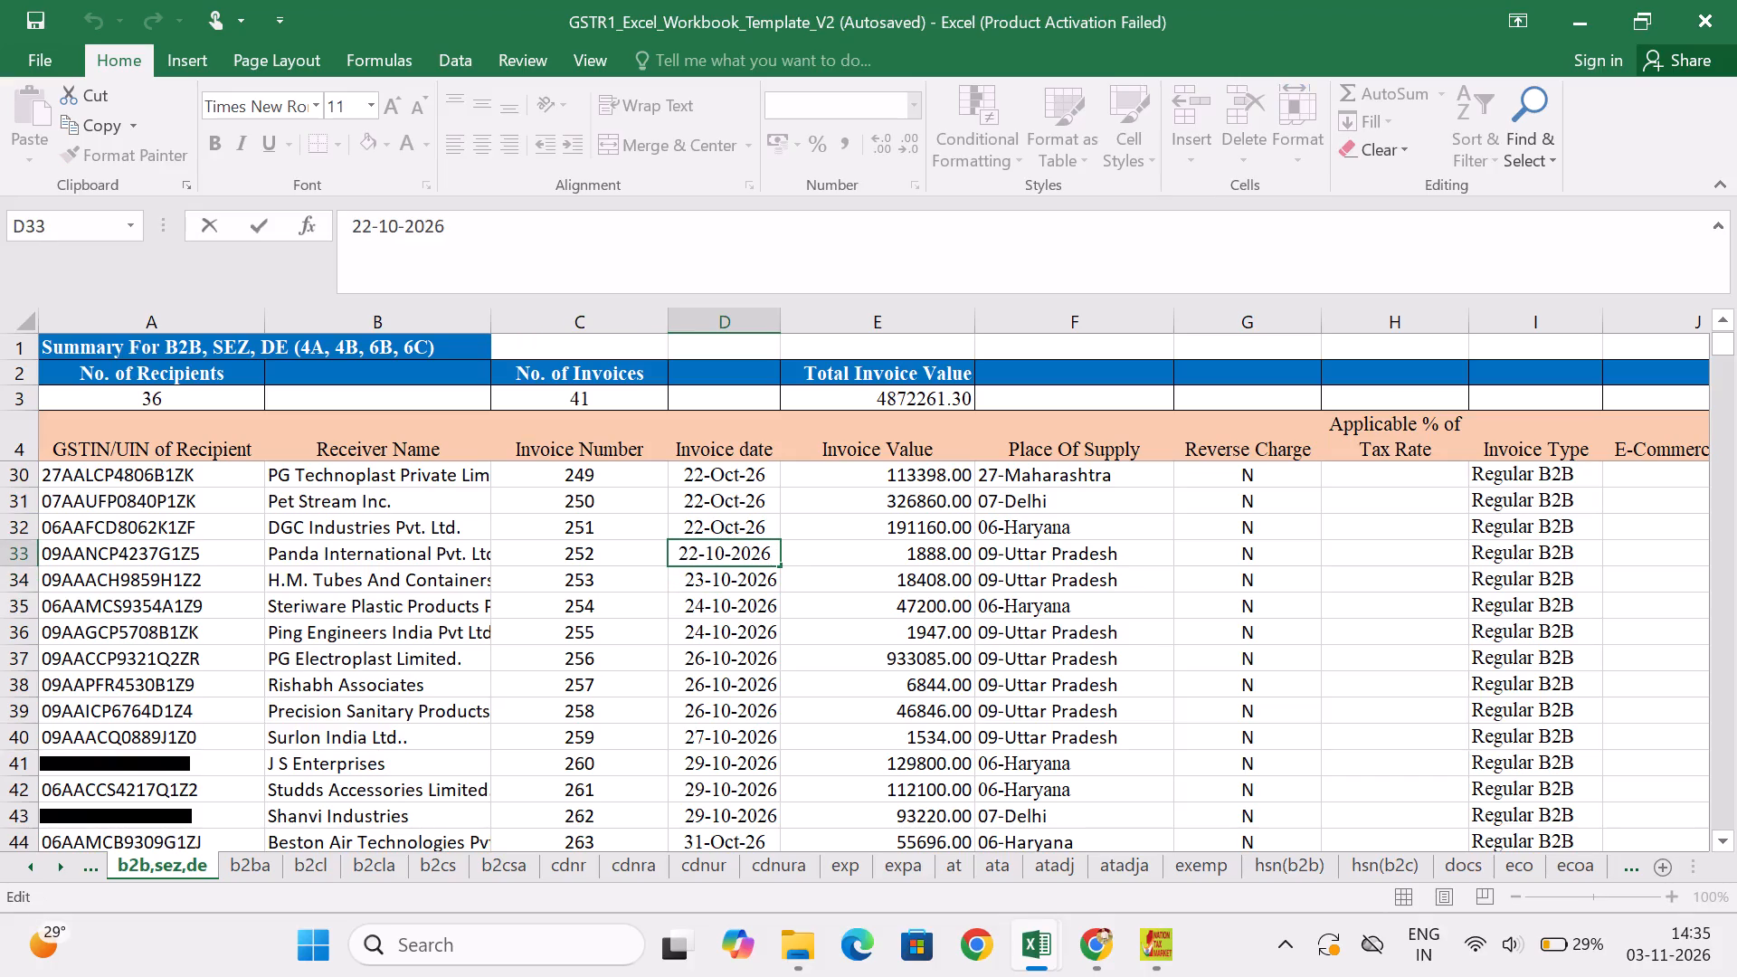
pyautogui.press('Left')
pyautogui.press('Left')
pyautogui.press('Left')
pyautogui.press('Left')
pyautogui.press('Left')
pyautogui.press('Left')
pyautogui.press('Left')
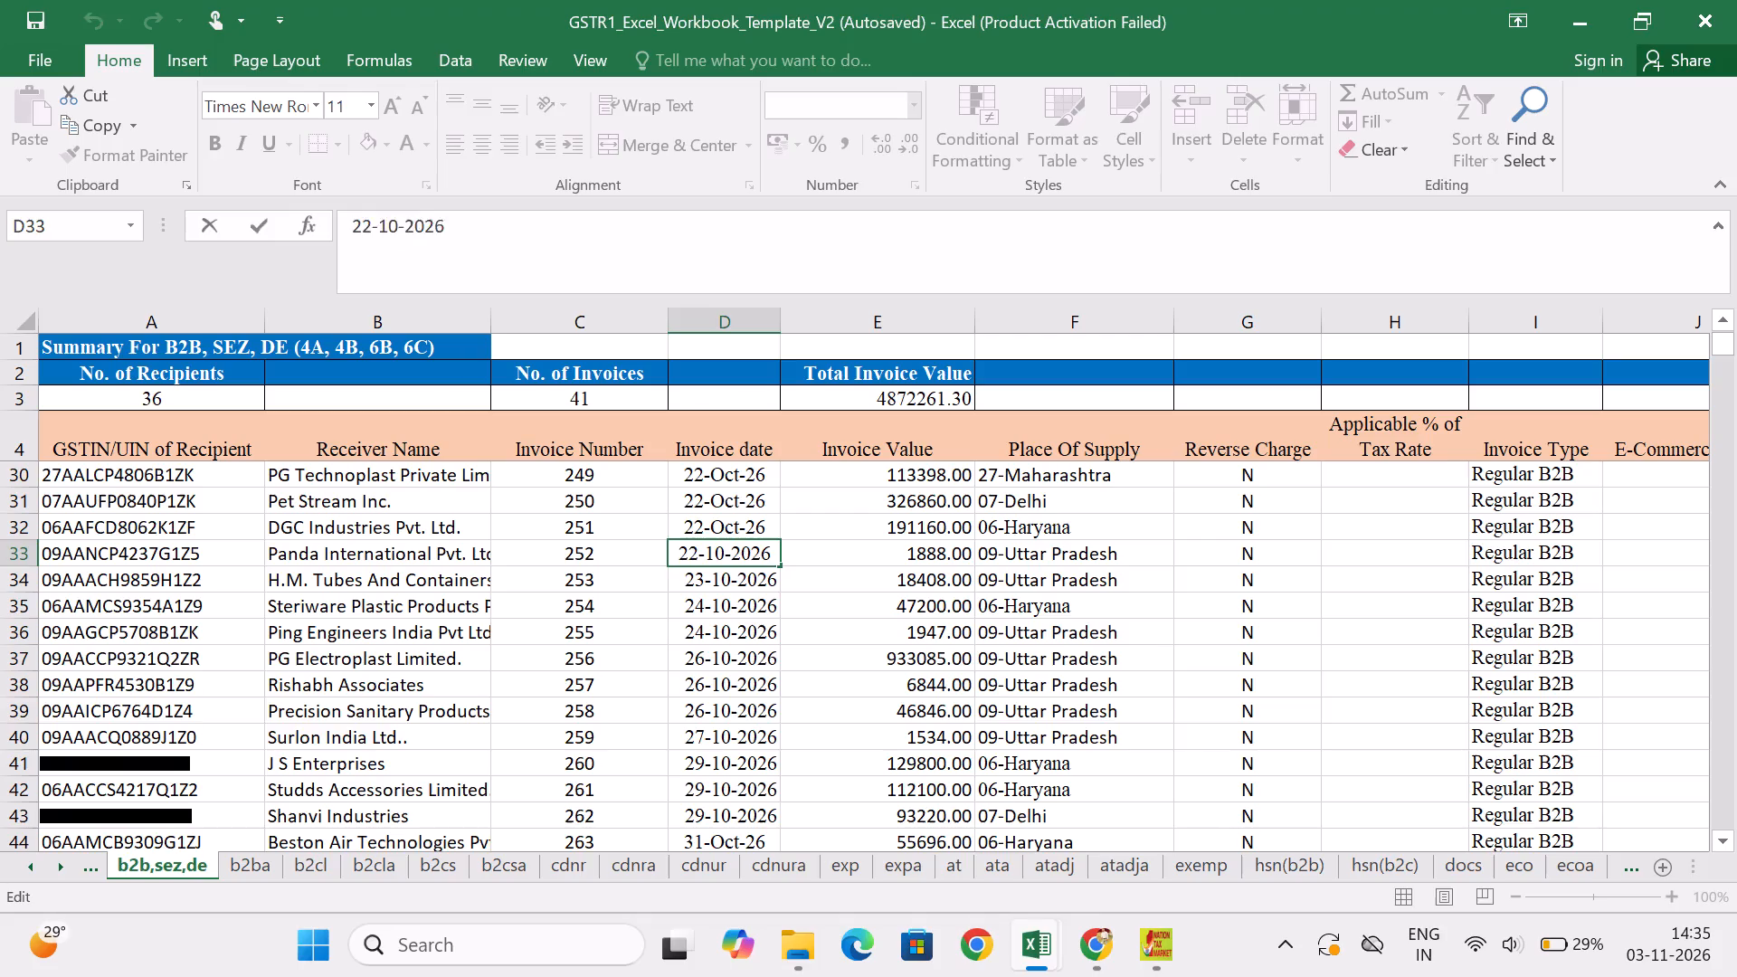
pyautogui.press('BackSpace')
pyautogui.press('3')
pyautogui.press('Return')
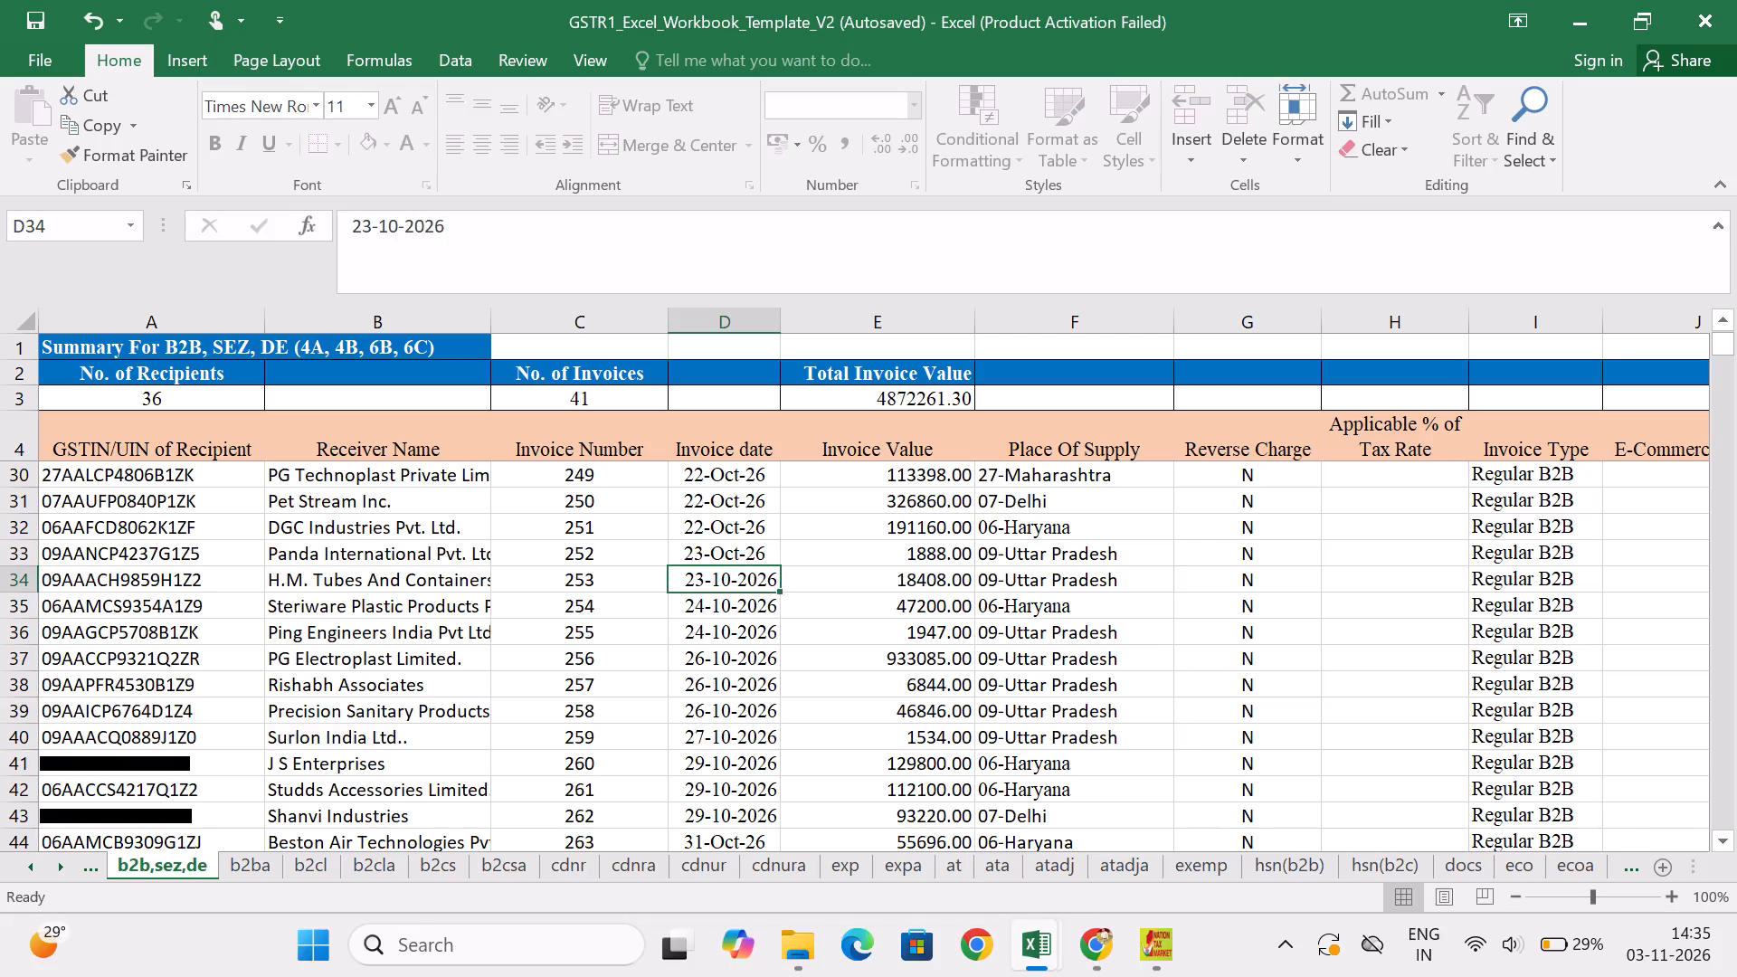
pyautogui.hotkey('ctrl', 'd')
# Re-enter the dates of invoices 254 and 255 as 24-10-2026, based on the formatted date cell copied from above.
pyautogui.press('Return')
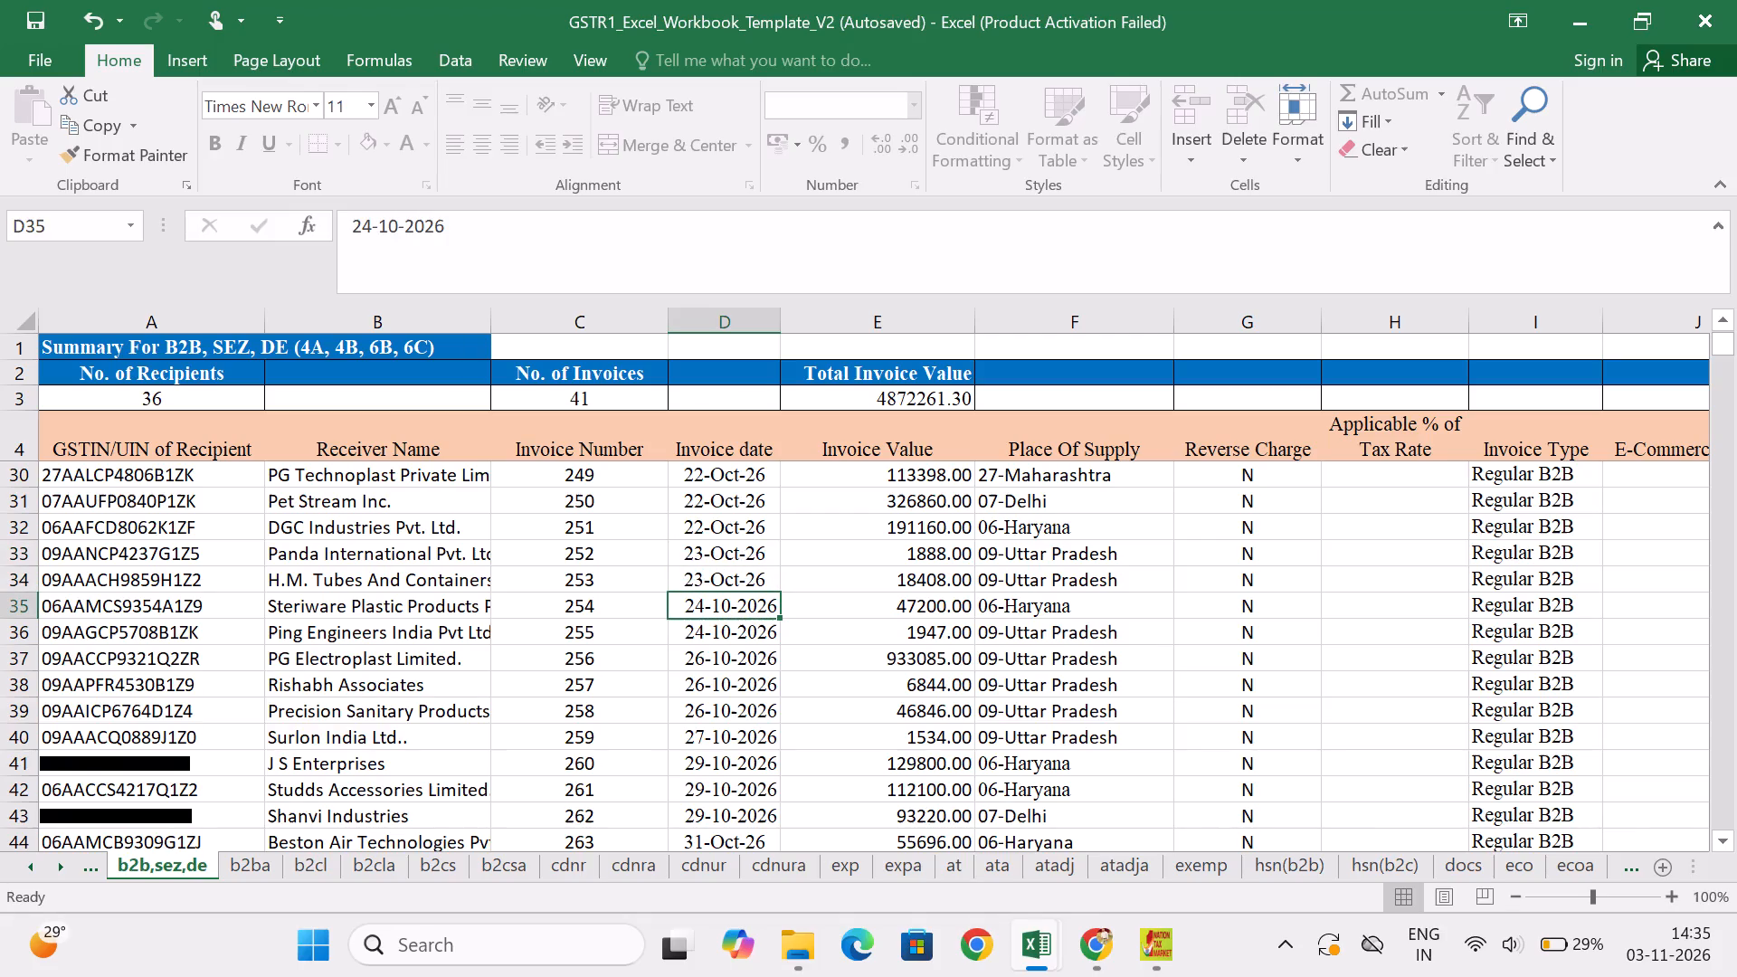
pyautogui.hotkey('ctrl', 'd')
pyautogui.press('F2')
pyautogui.press('Left')
pyautogui.press('Left')
pyautogui.press('Left')
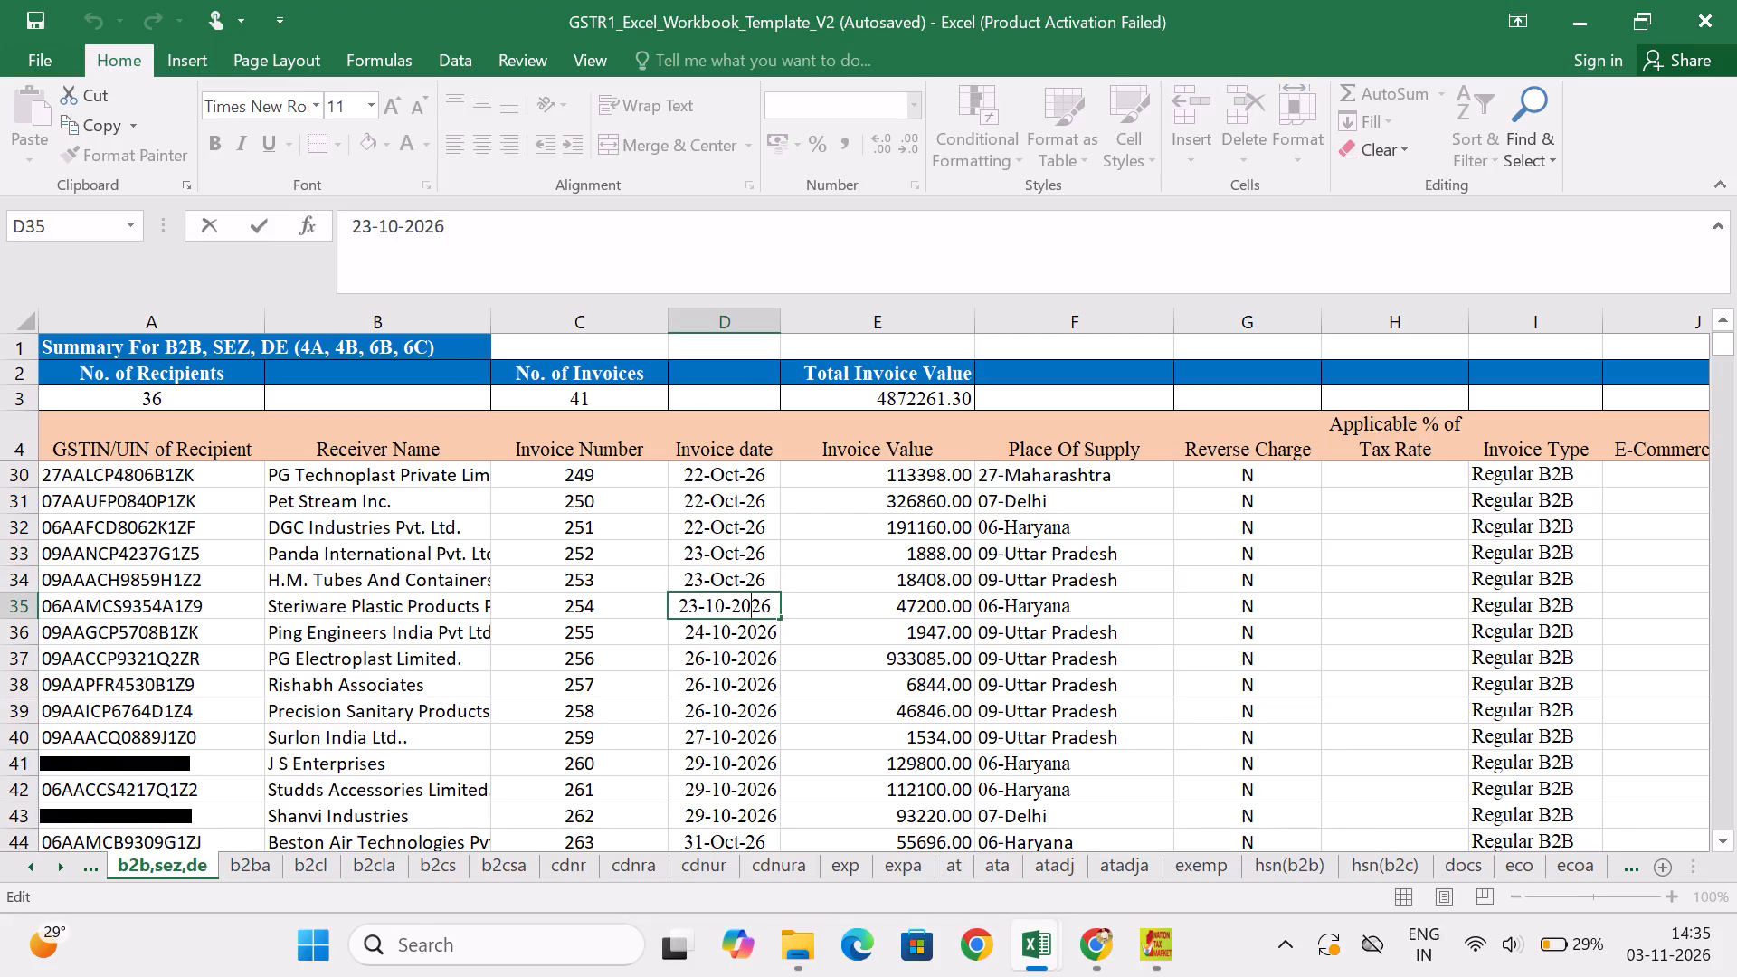
pyautogui.press('Left')
pyautogui.press('Left')
pyautogui.press('Left')
pyautogui.press('Left')
pyautogui.press('Left')
pyautogui.press('BackSpace')
pyautogui.press('4')
pyautogui.press('Return')
pyautogui.hotkey('ctrl', 'd')
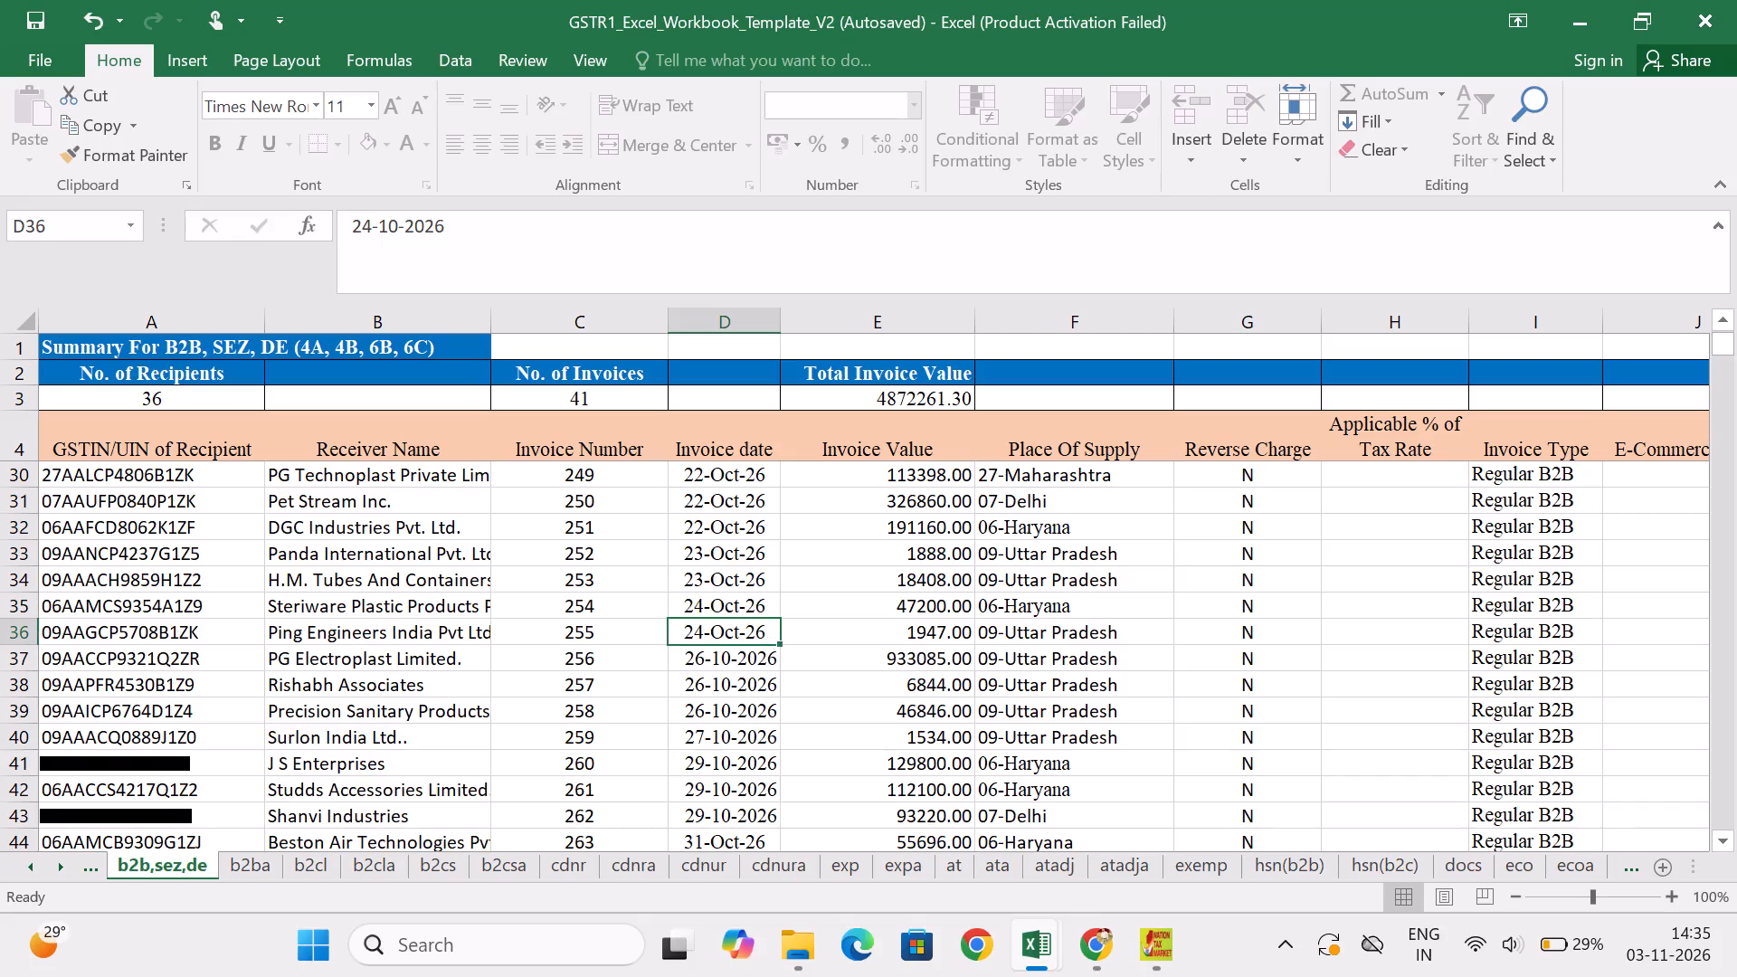
# Re-enter the dates of invoices 256, 257 and 258 as 26-10-2026, based on the formatted date cell copied from above.
pyautogui.press('Return')
pyautogui.hotkey('ctrl', 'd')
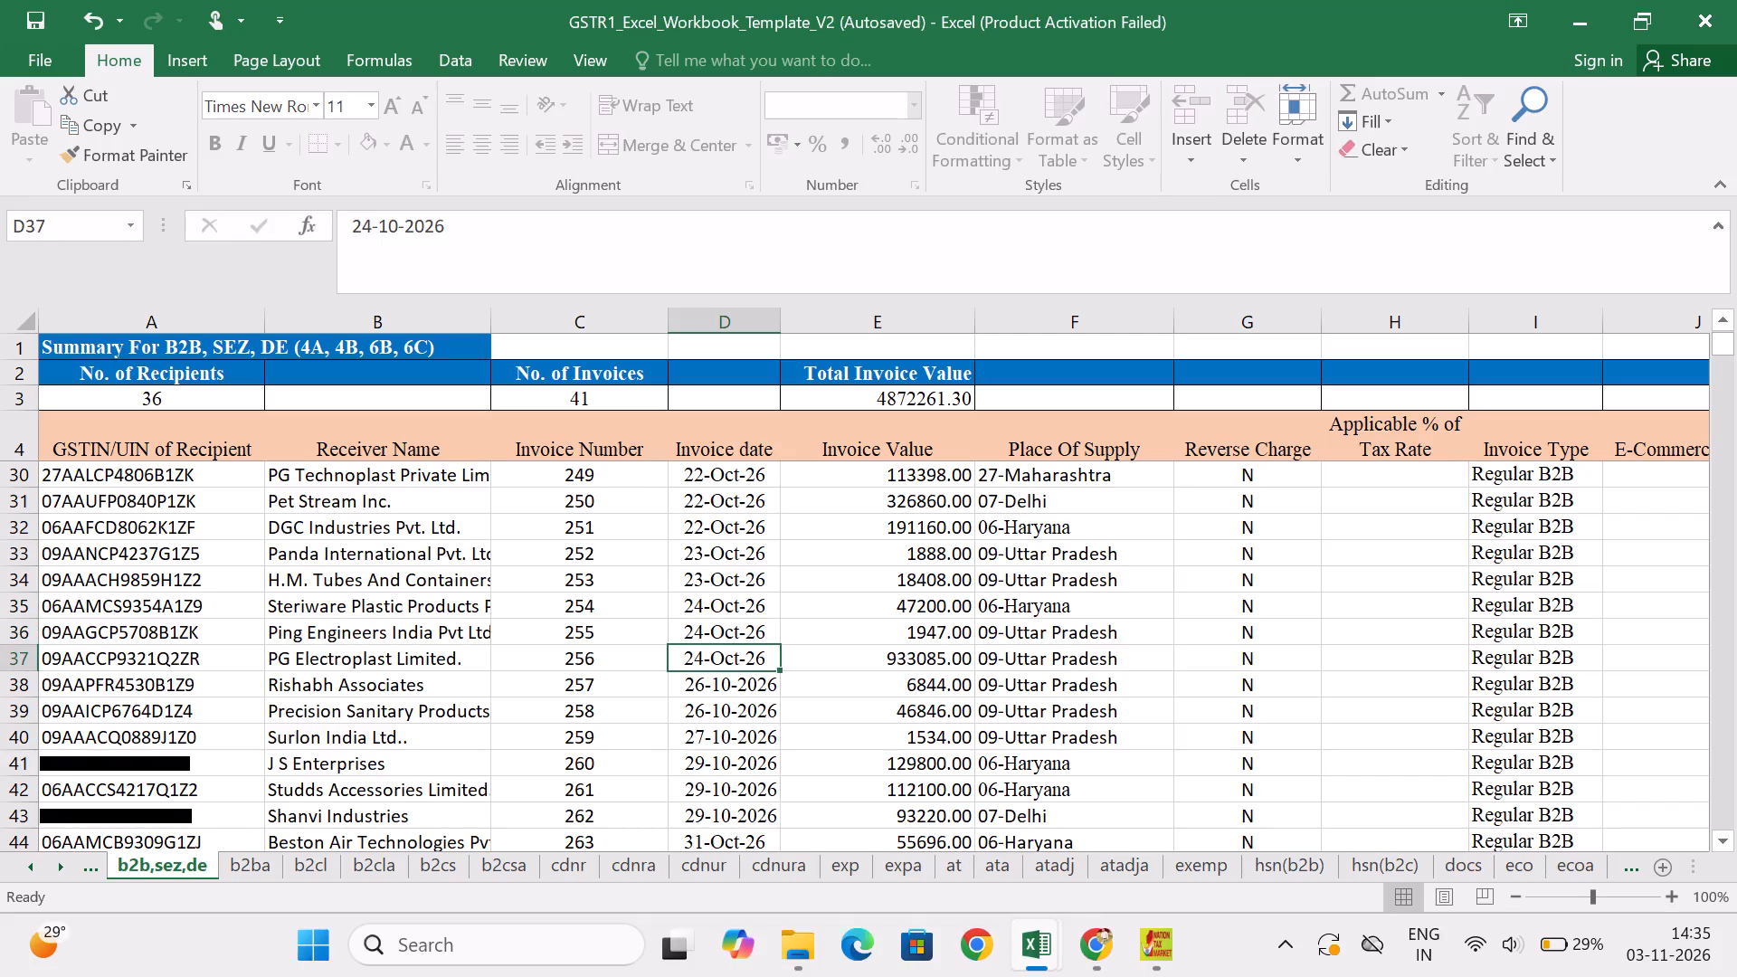
pyautogui.press('F2')
pyautogui.press('Left')
pyautogui.press('Left')
pyautogui.press('Left')
pyautogui.press('Left')
pyautogui.press('Left')
pyautogui.press('Left')
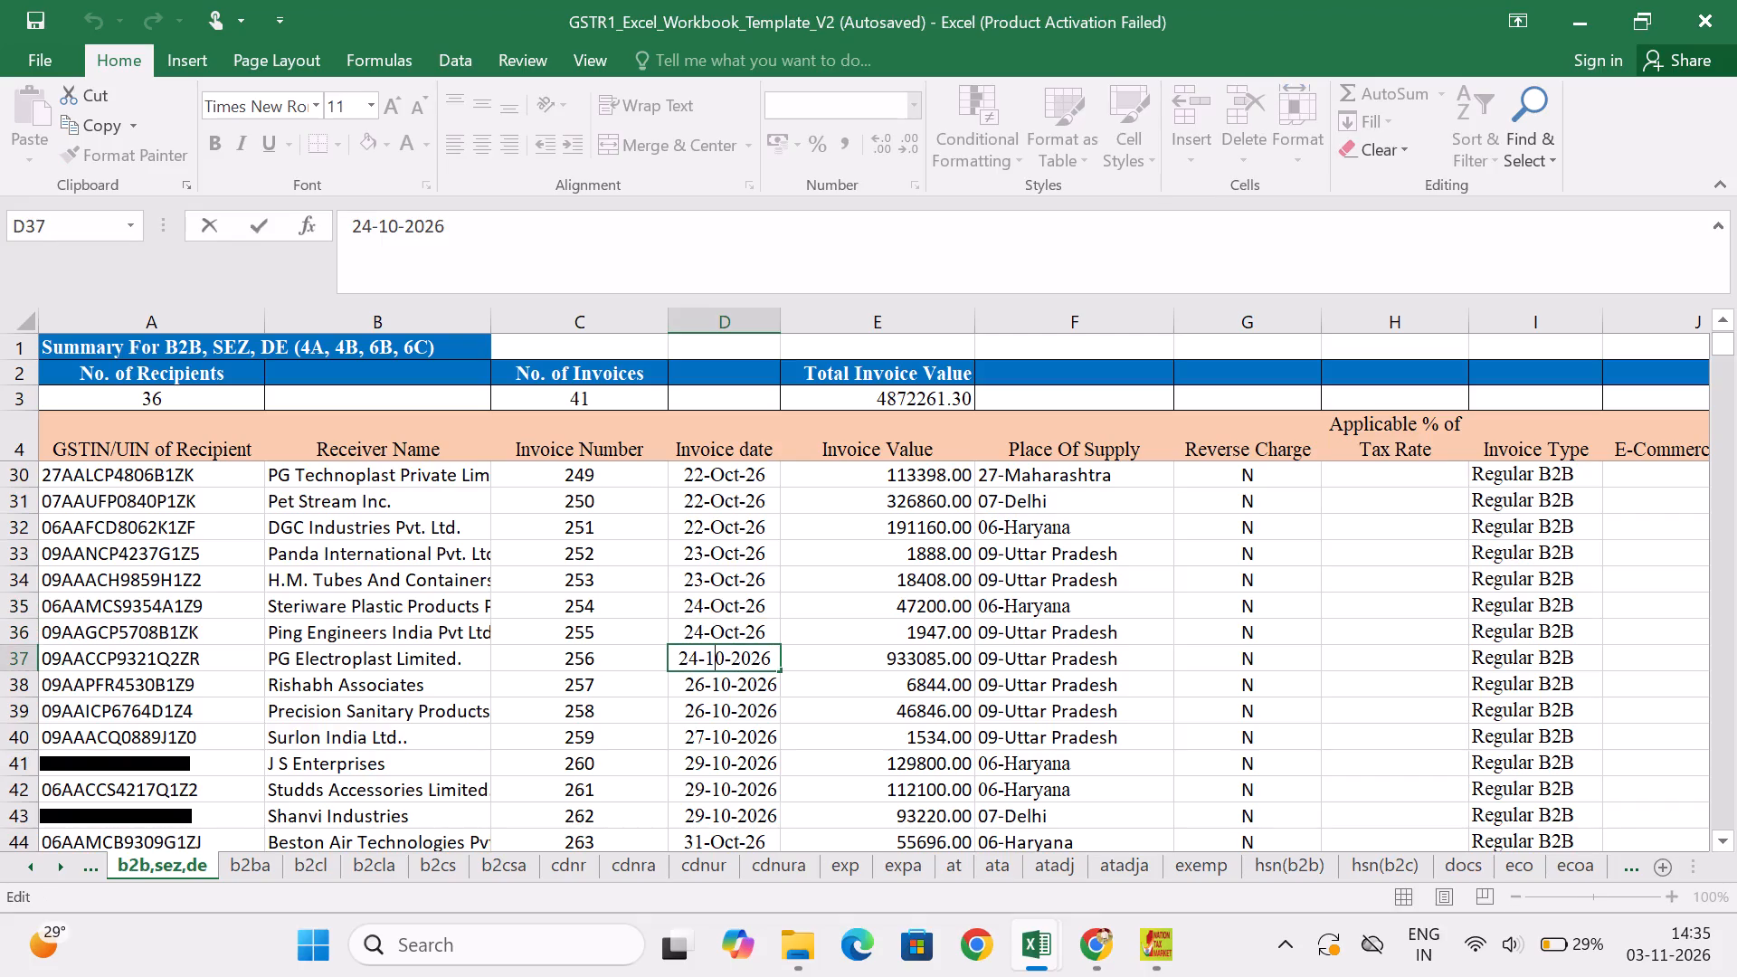
pyautogui.press('Left')
pyautogui.press('Left')
pyautogui.press('BackSpace')
pyautogui.press('6')
pyautogui.press('Return')
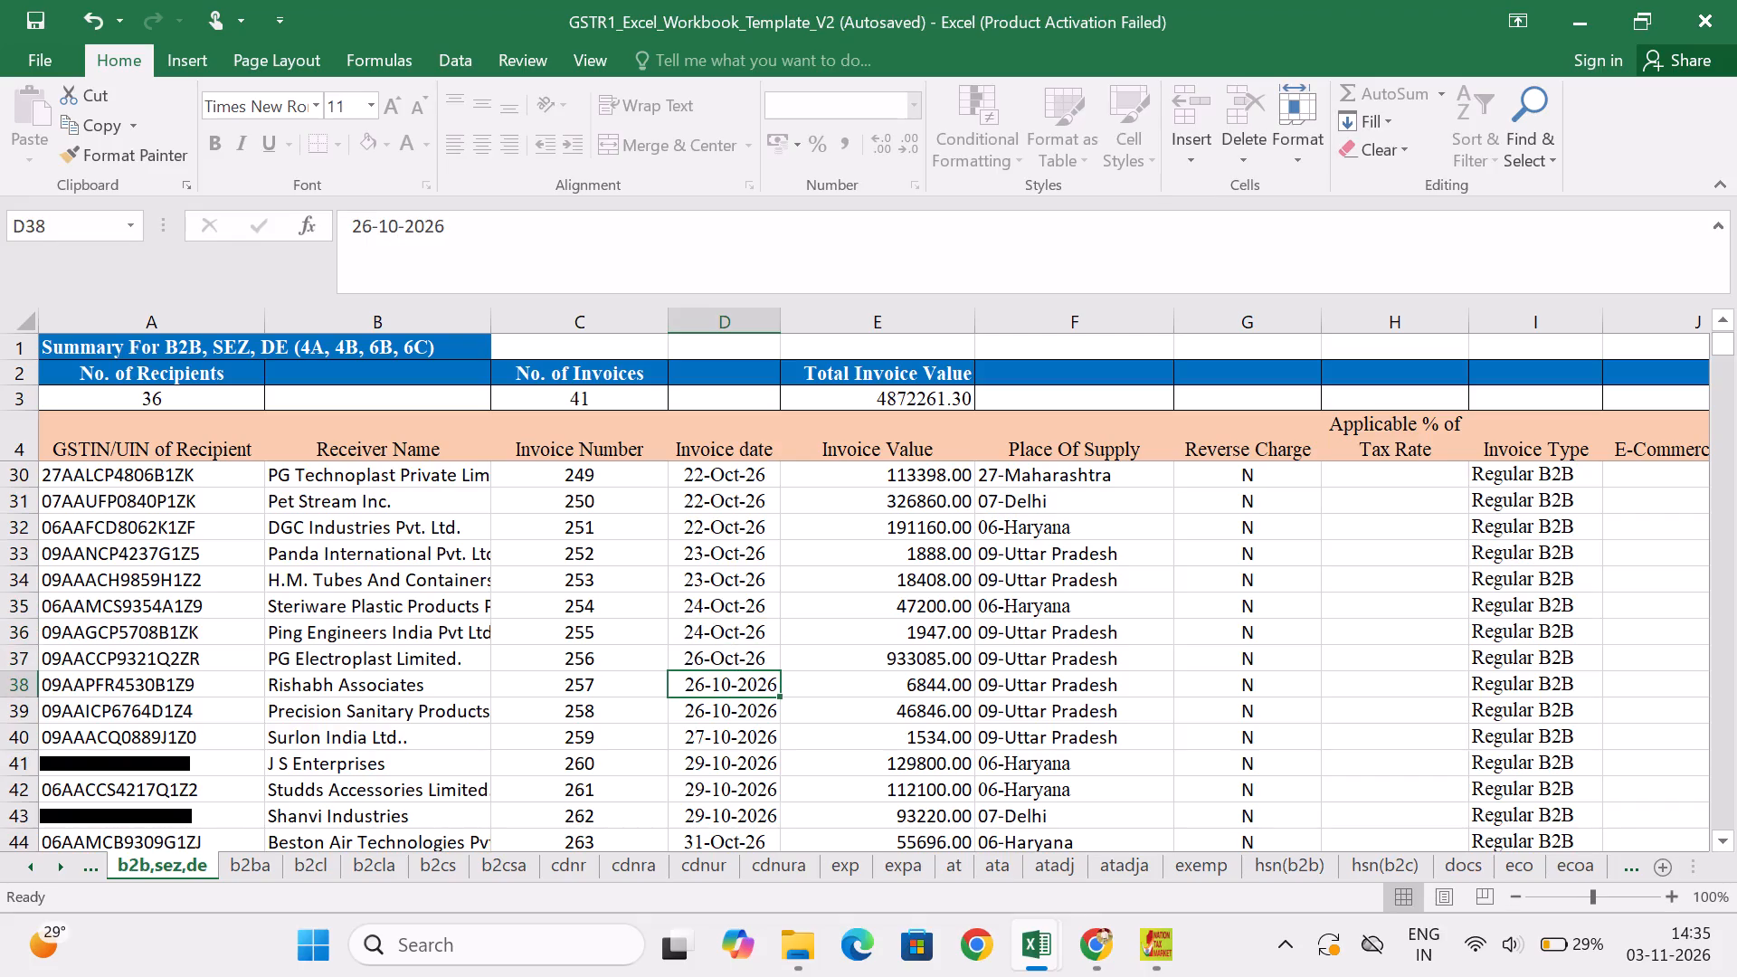
pyautogui.hotkey('ctrl', 'd')
pyautogui.press('Down')
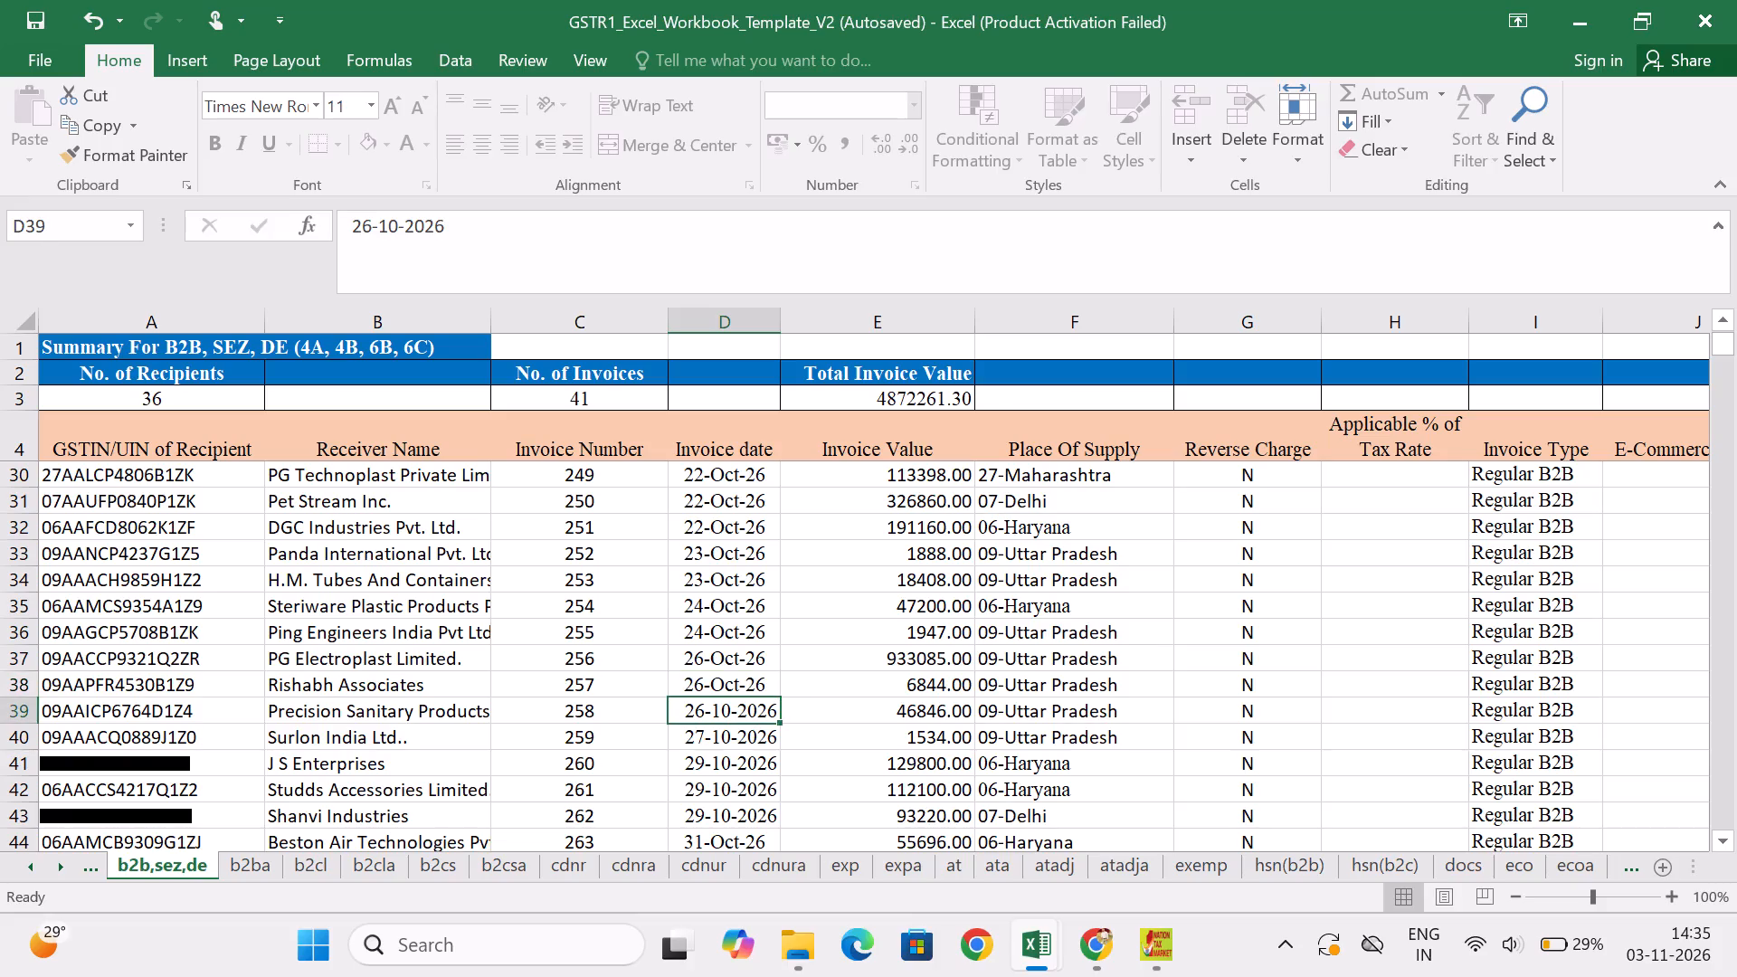
pyautogui.hotkey('ctrl', 'd')
# Re-enter the date of invoice 259 as 27-10-2026, based on the formatted date cell copied from above.
pyautogui.press('Down')
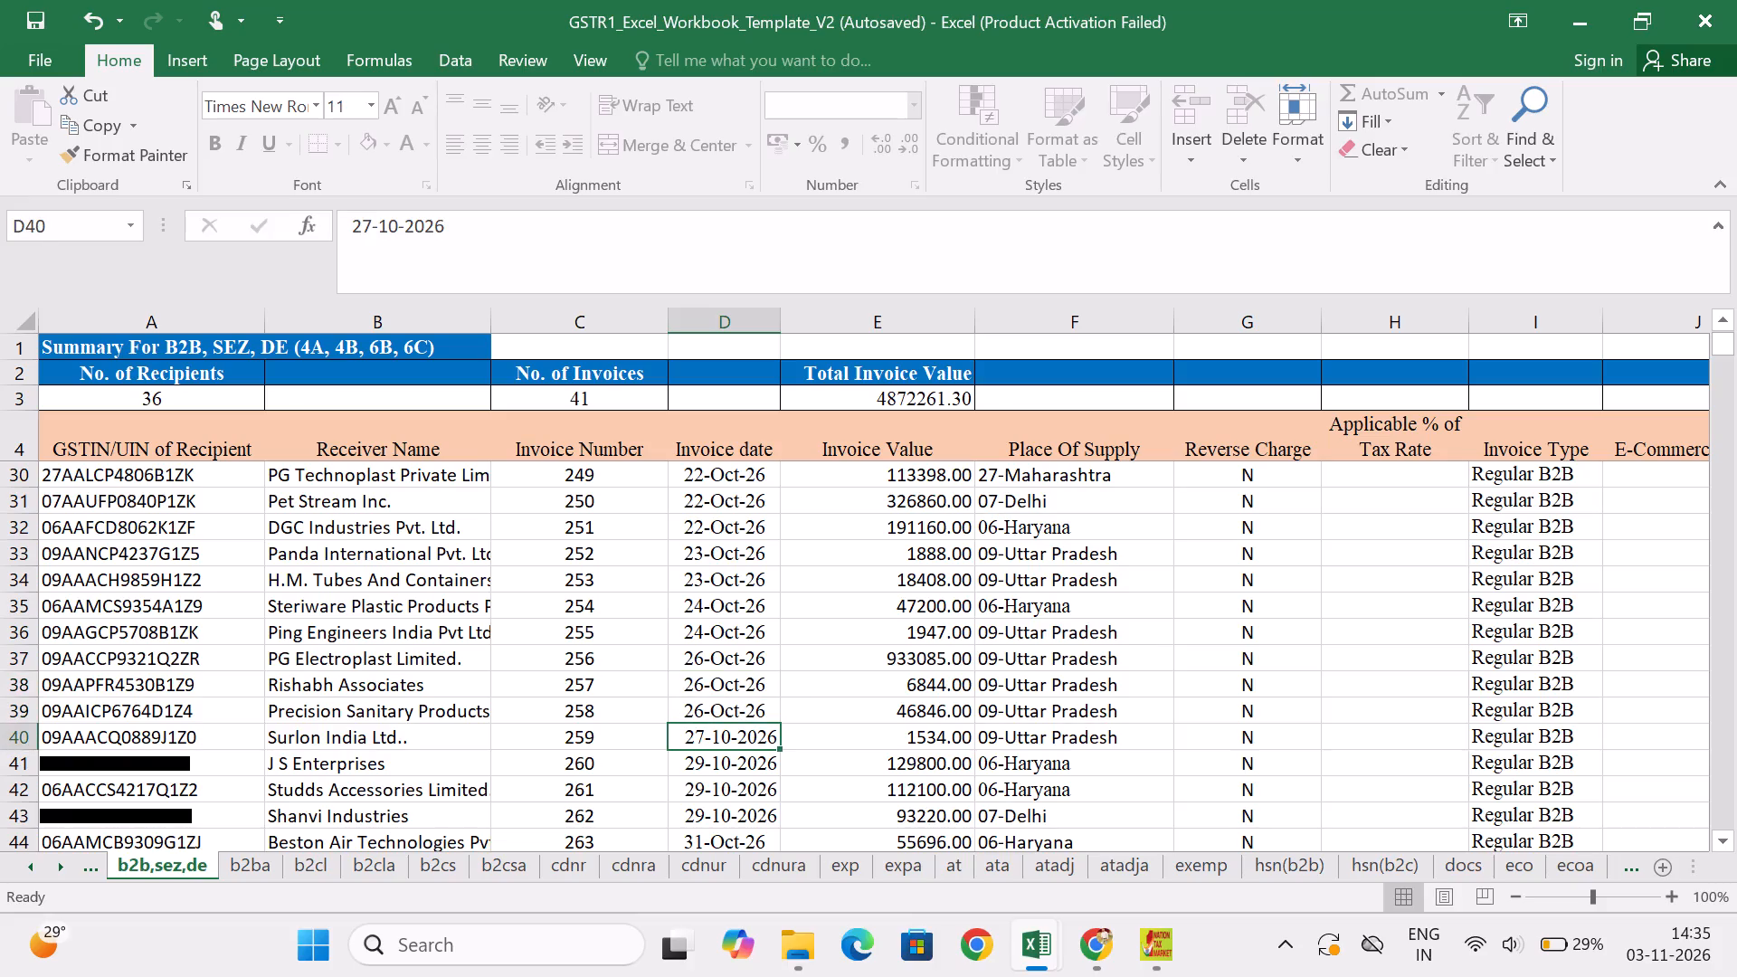
pyautogui.hotkey('ctrl', 'd')
pyautogui.press('F2')
pyautogui.press('Left')
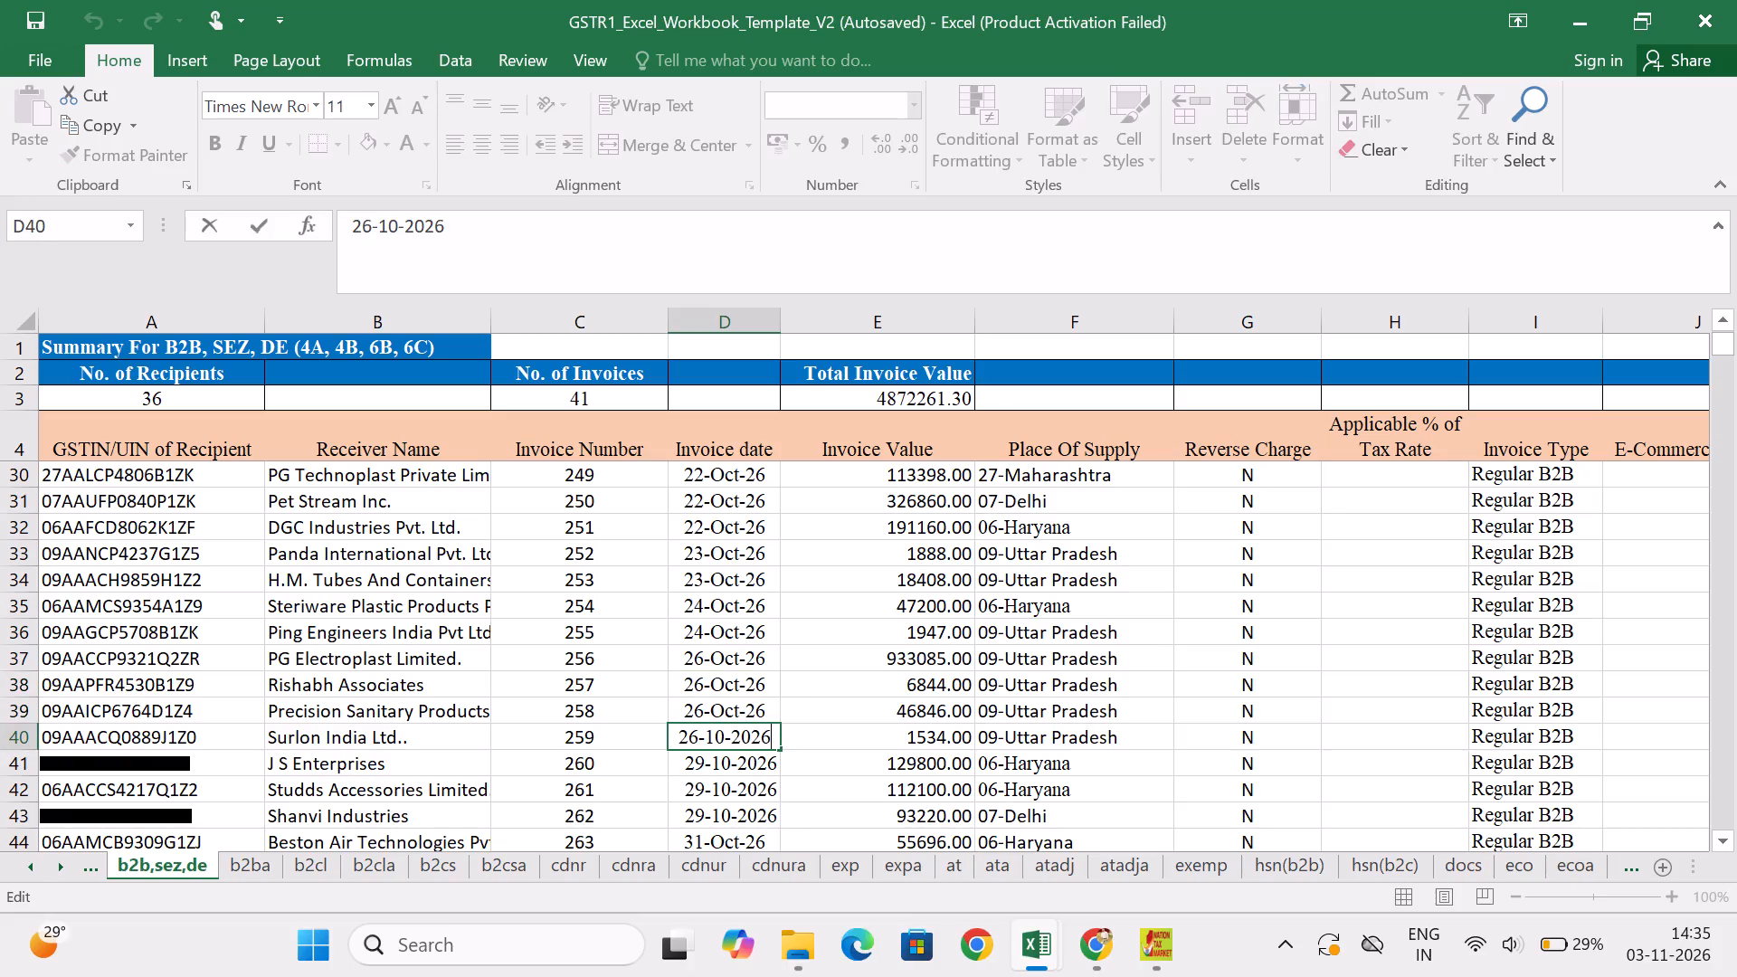
pyautogui.press('Left')
pyautogui.press('Left')
pyautogui.press('Left')
pyautogui.press('Left')
pyautogui.press('Left')
pyautogui.press('Left')
pyautogui.press('Left')
pyautogui.press('BackSpace')
pyautogui.press('7')
pyautogui.press('Return')
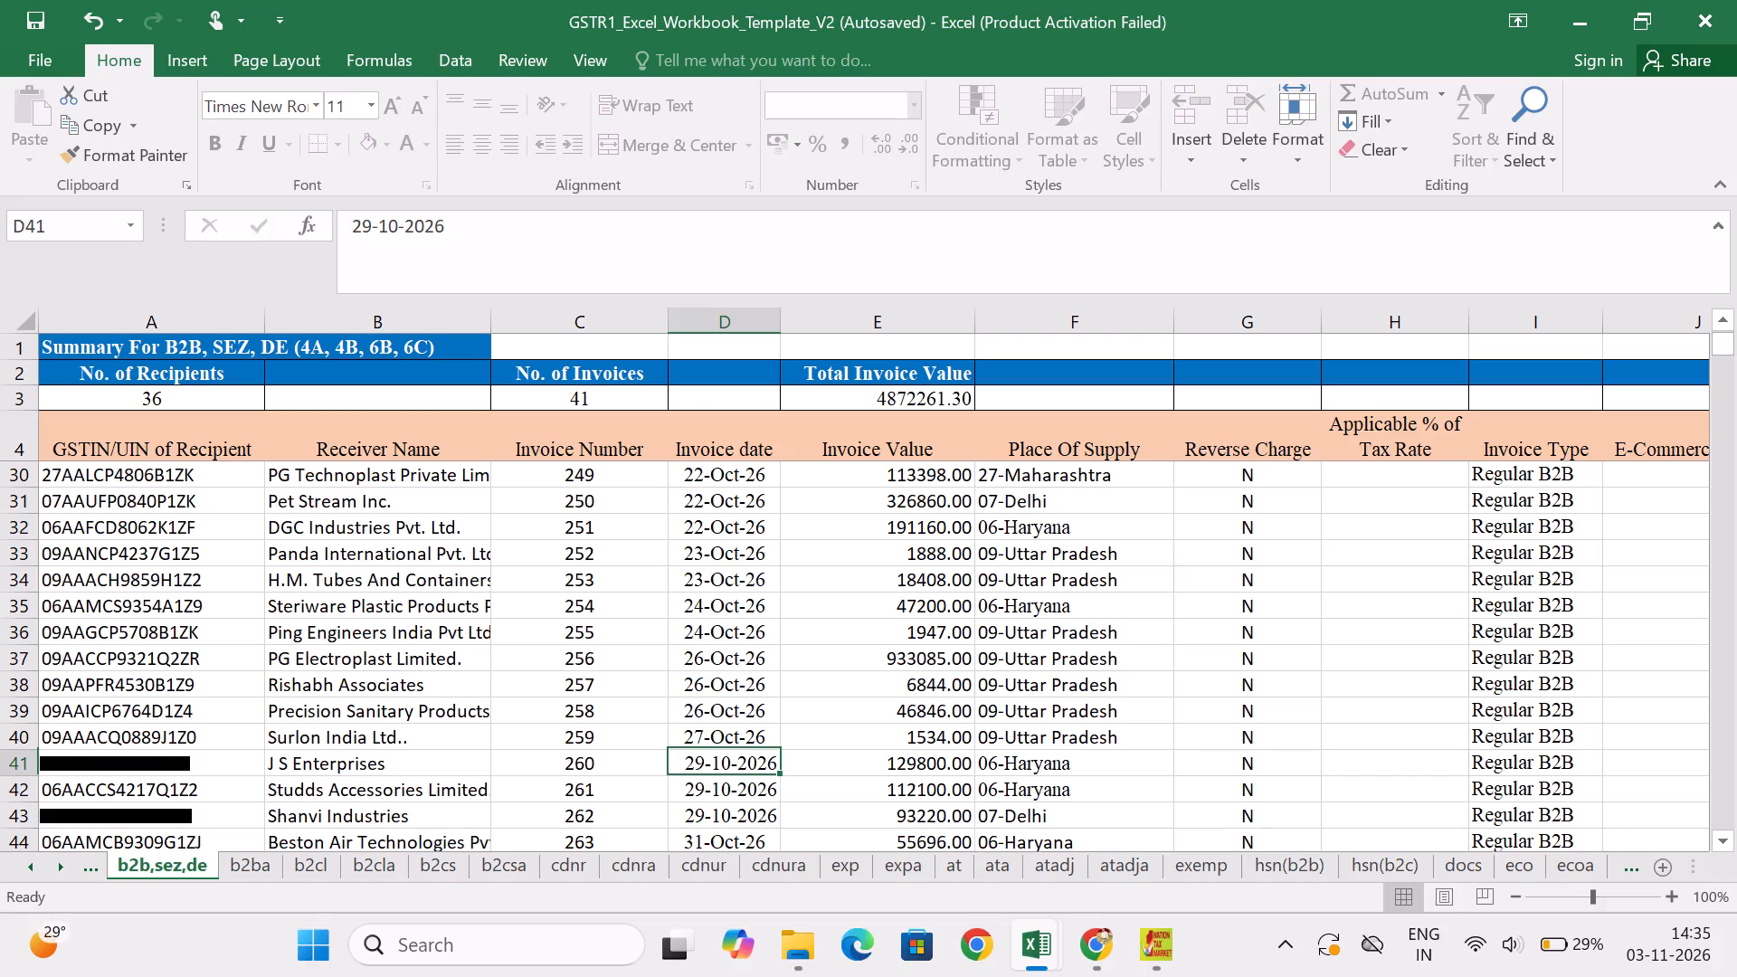
# Re-enter the dates of invoices 260, 261 and 262 as 29-10-2026, based on the formatted date cell copied from above.
pyautogui.hotkey('ctrl', 'd')
pyautogui.press('F2')
pyautogui.press('Left')
pyautogui.press('Left')
pyautogui.press('Left')
pyautogui.press('Left')
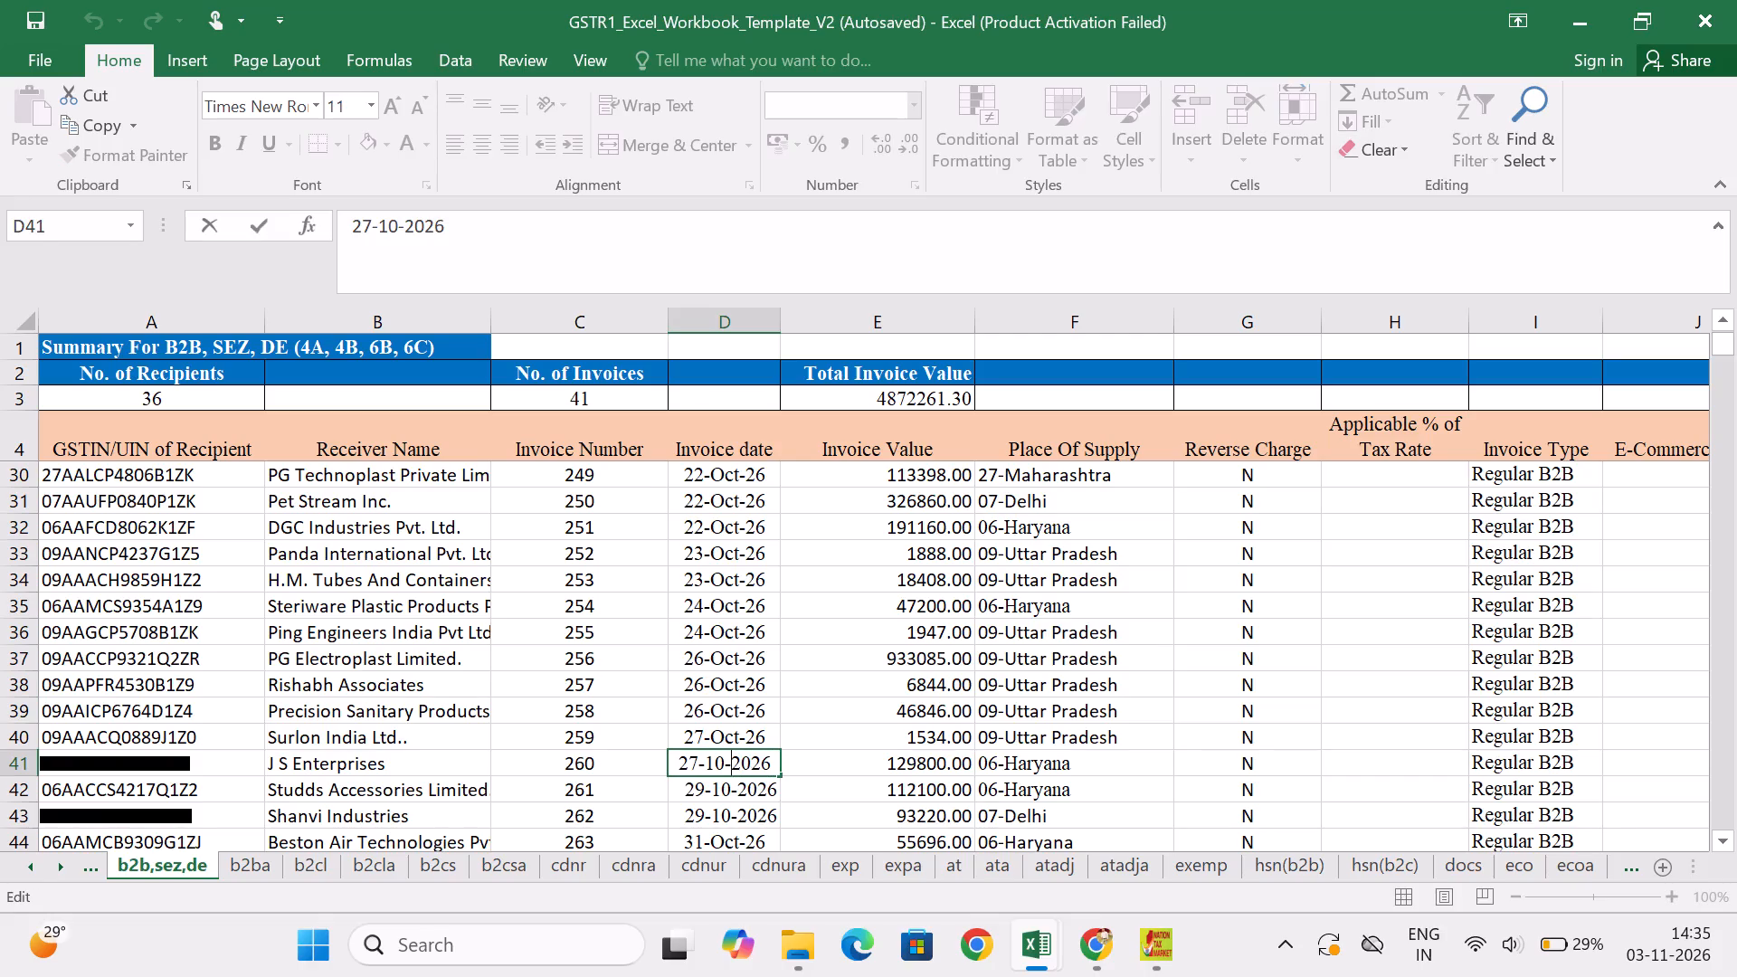
pyautogui.press('Left')
pyautogui.press('Left')
pyautogui.press('Left')
pyautogui.press('Left')
pyautogui.press('BackSpace')
pyautogui.press('9')
pyautogui.press('Return')
pyautogui.hotkey('ctrl', 'd')
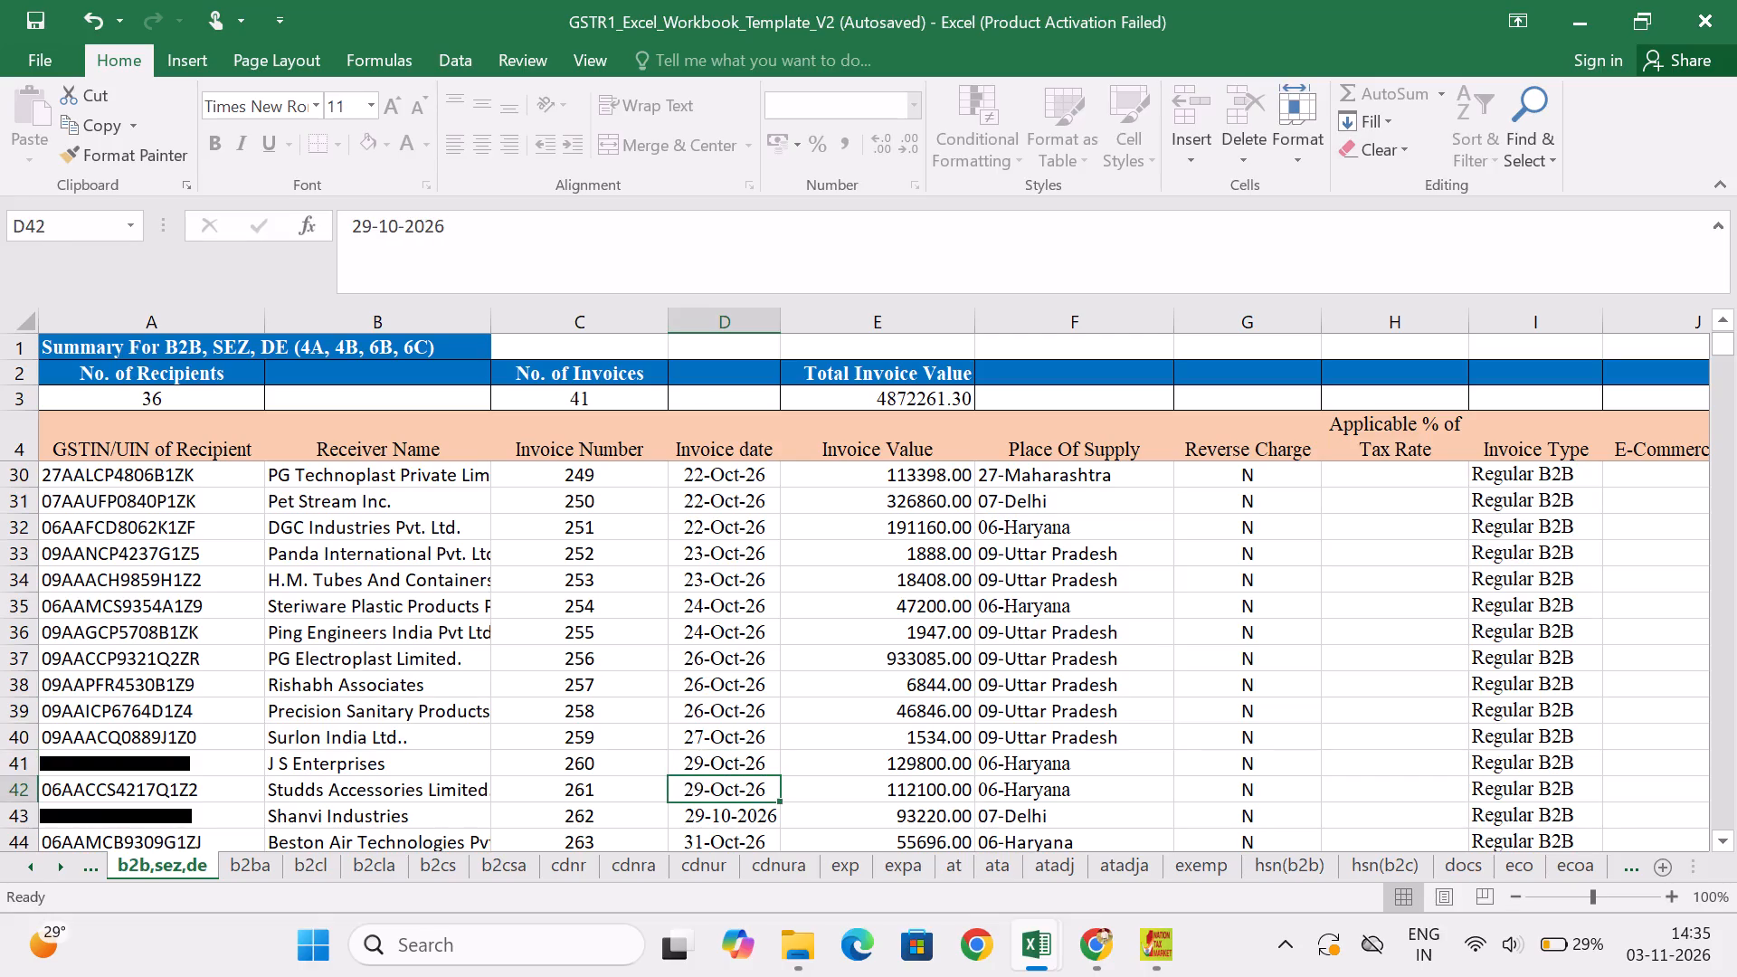
pyautogui.press('Down')
pyautogui.hotkey('ctrl', 'd')
# Save the GSTR1 workbook with the reformatted invoice dates.
pyautogui.press('Down')
pyautogui.press('Down')
pyautogui.press('Down')
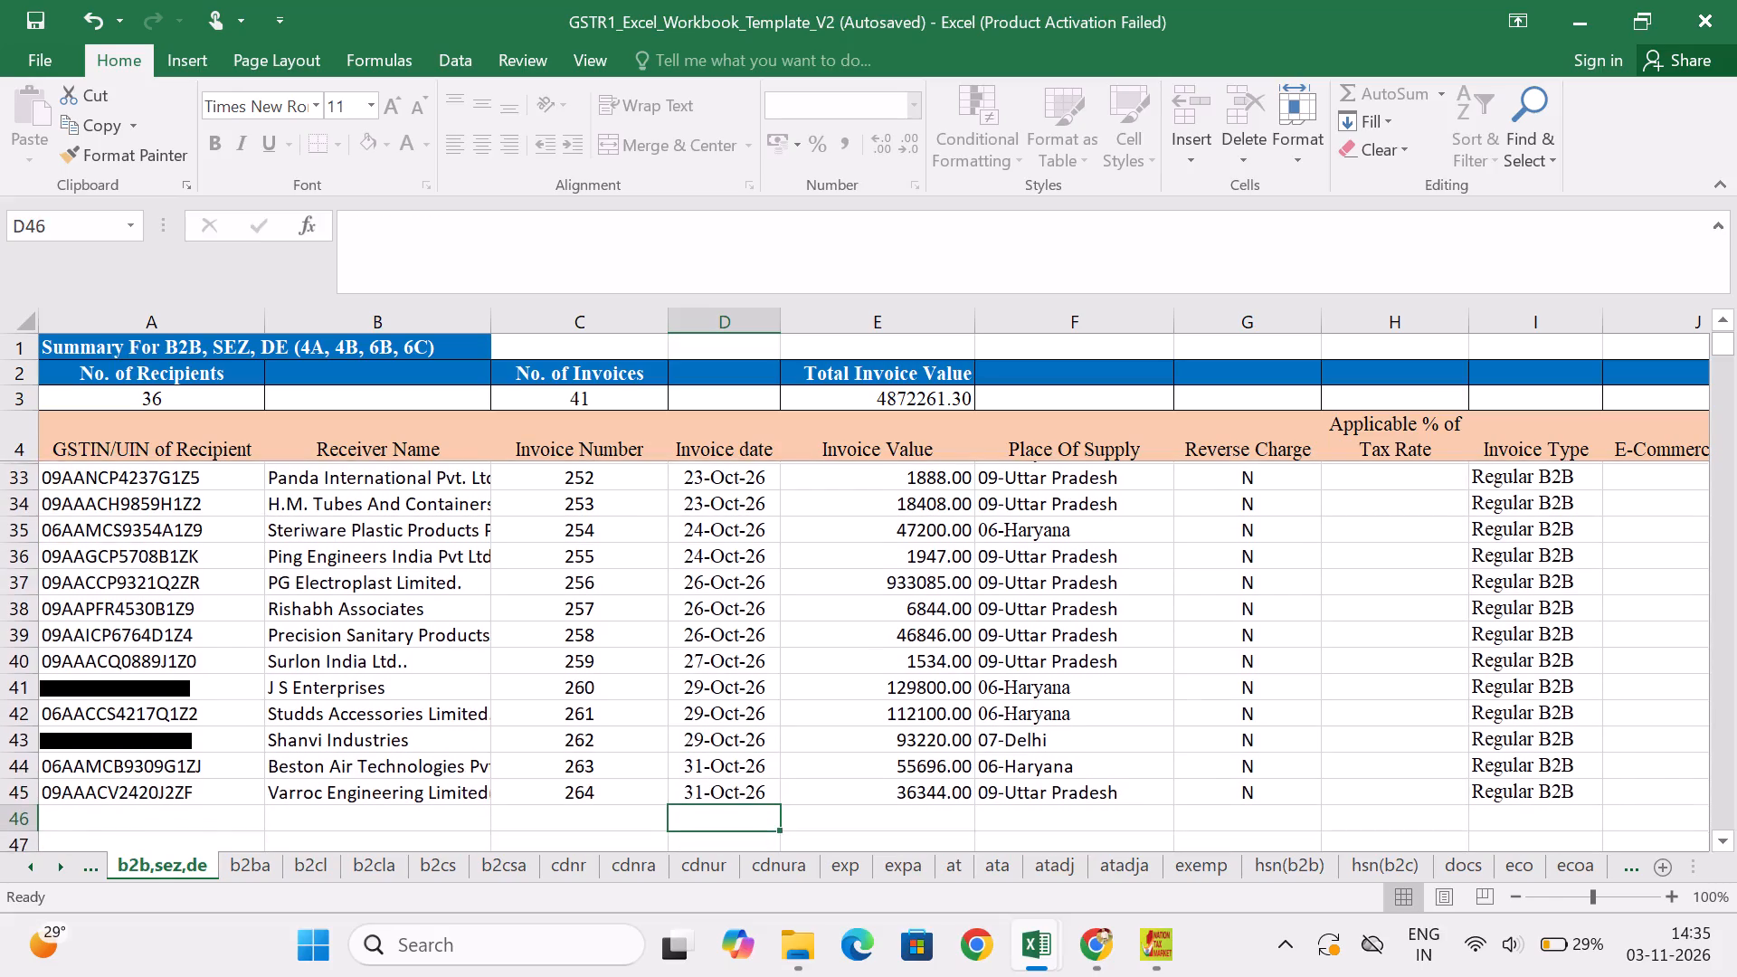
pyautogui.hotkey('ctrl', 's')
pyautogui.hotkey('ctrl', 's')
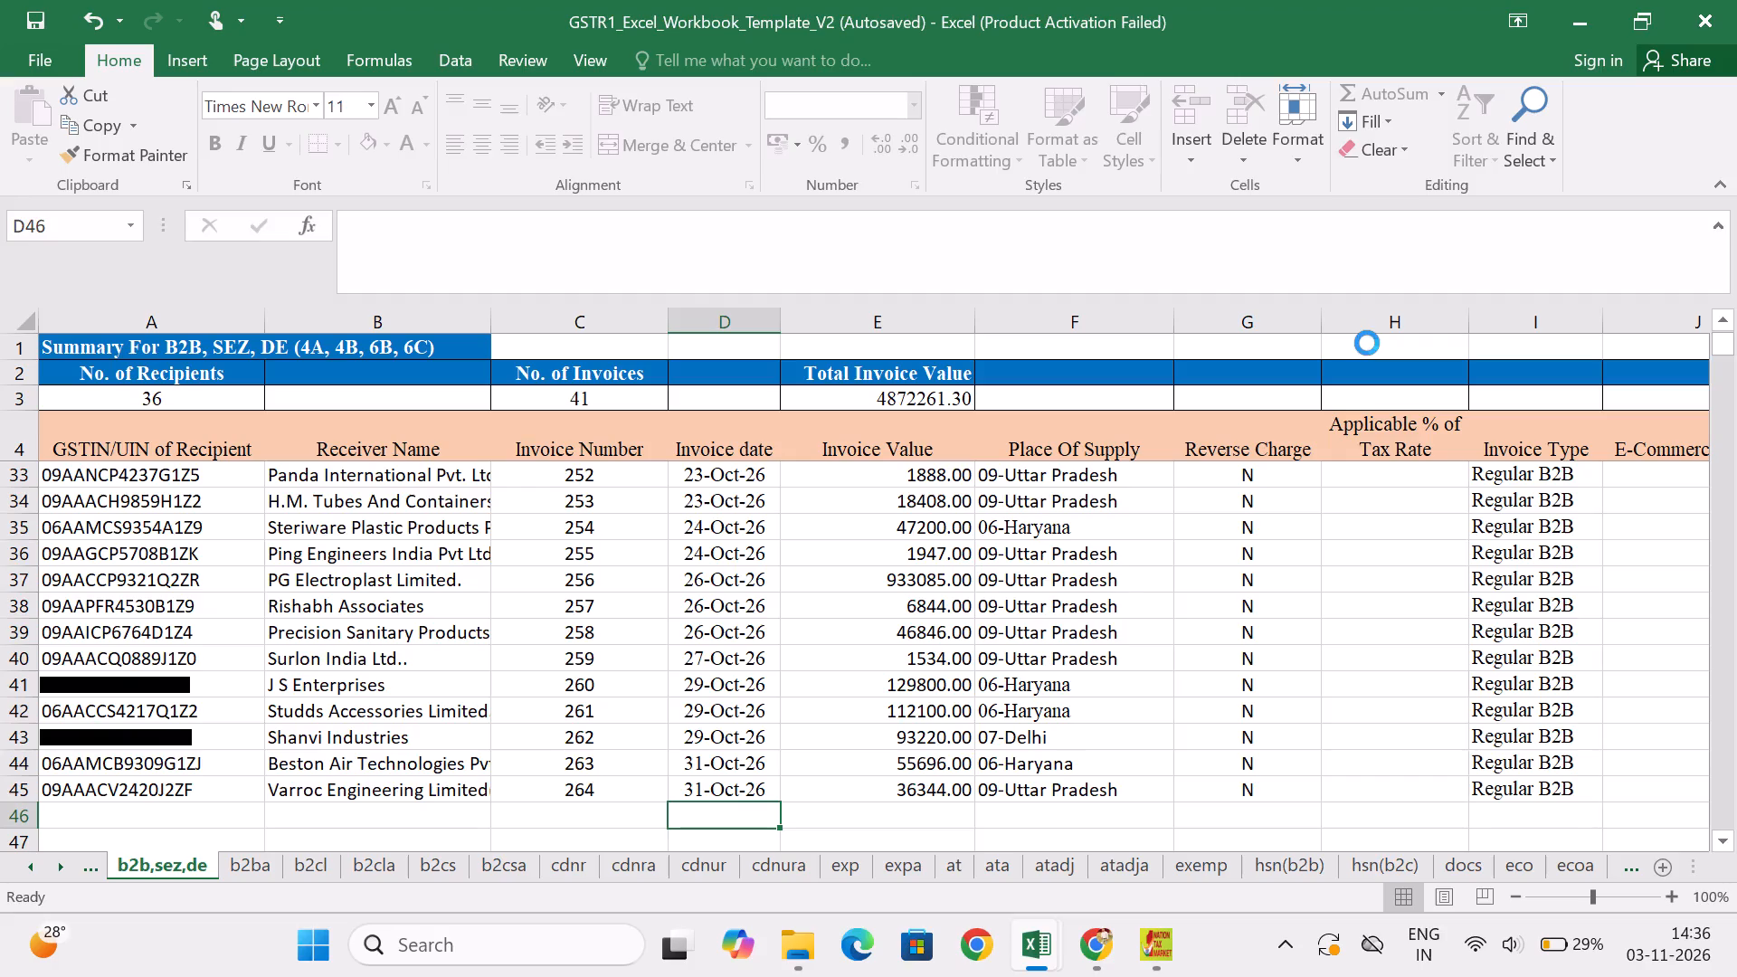
pyautogui.click(1098, 706)
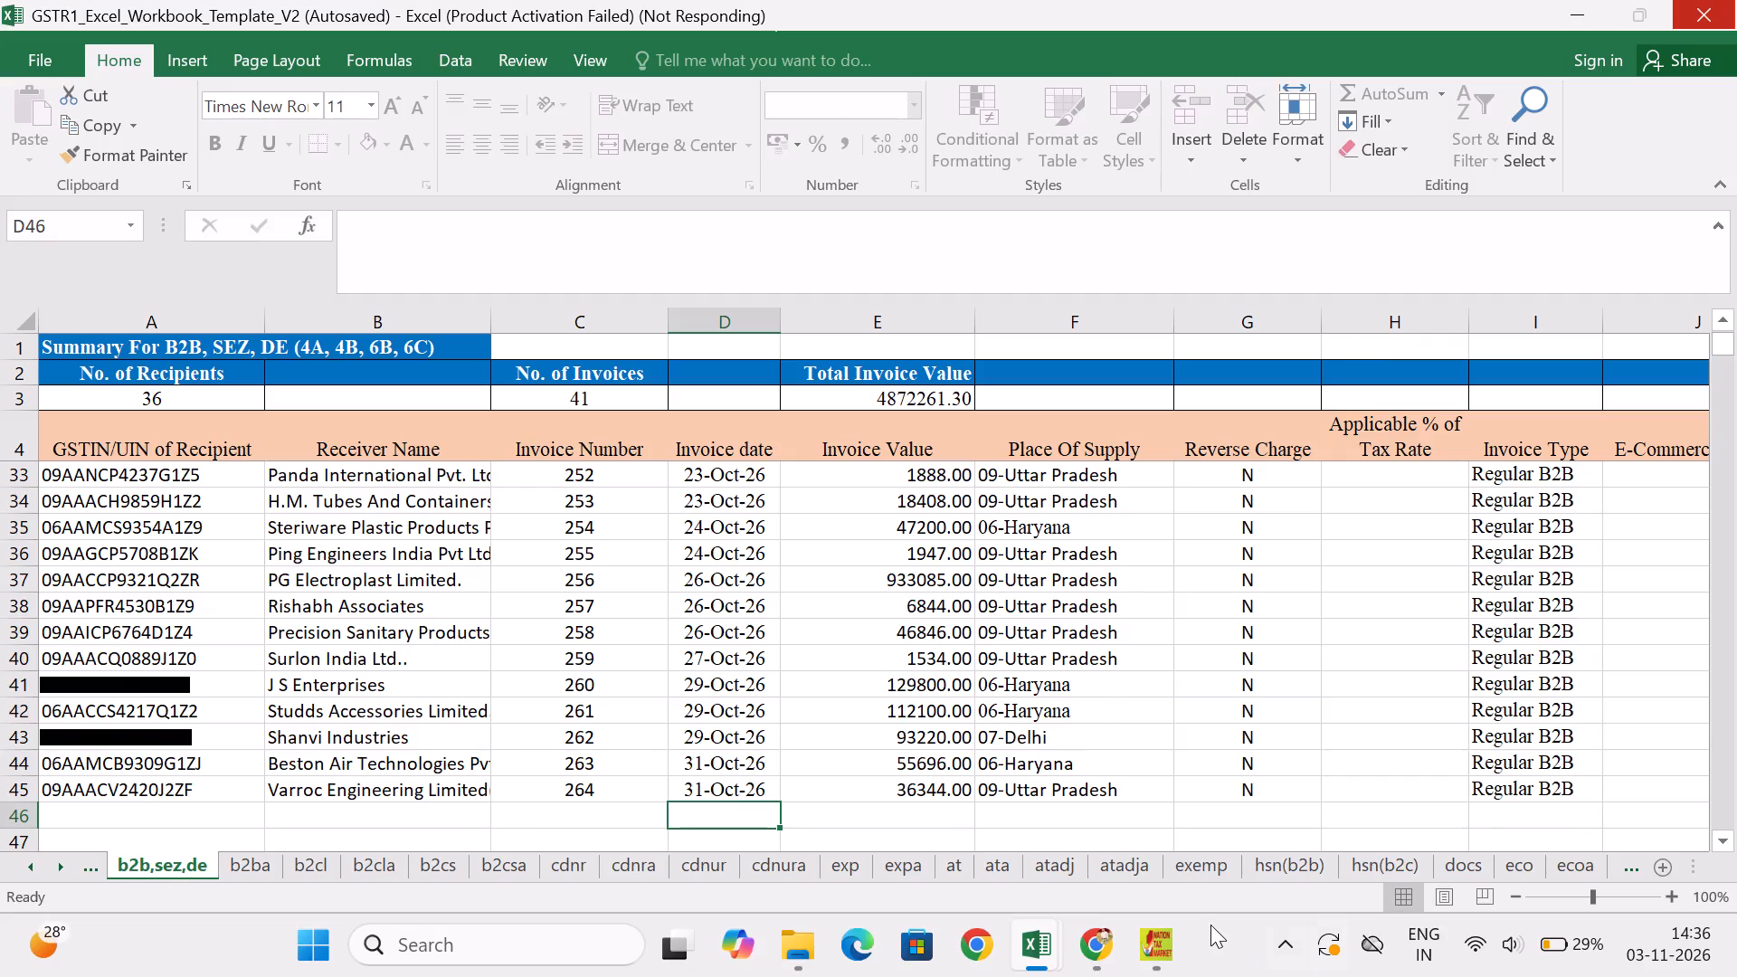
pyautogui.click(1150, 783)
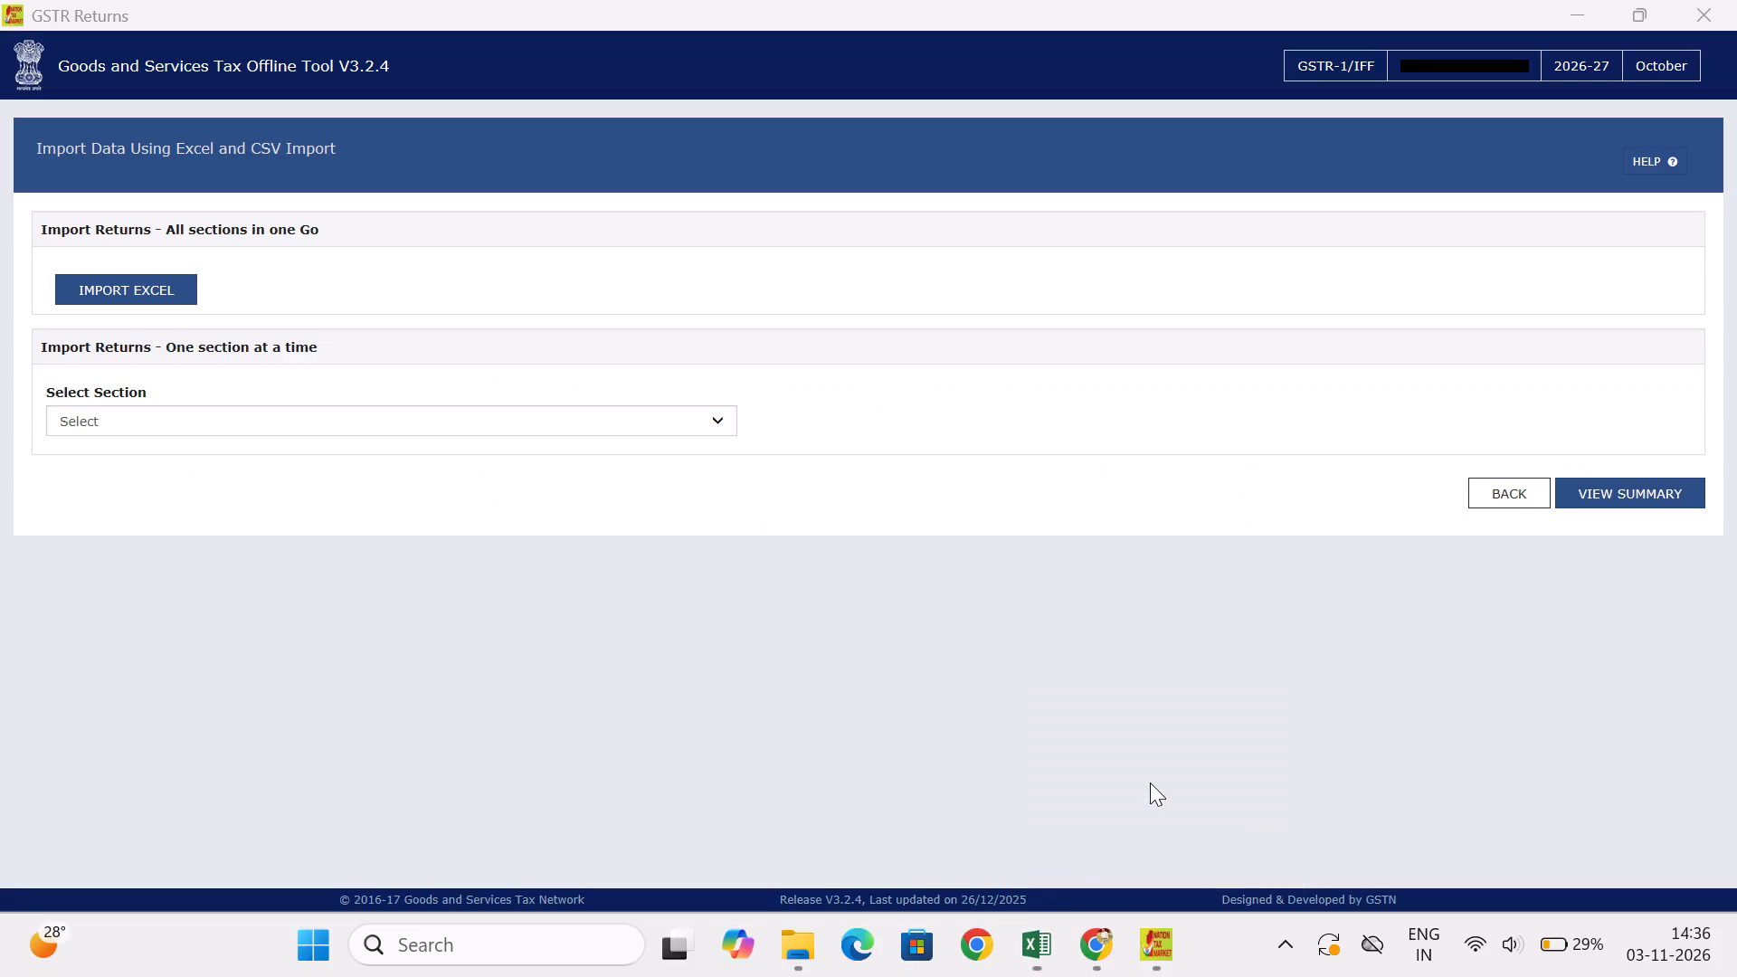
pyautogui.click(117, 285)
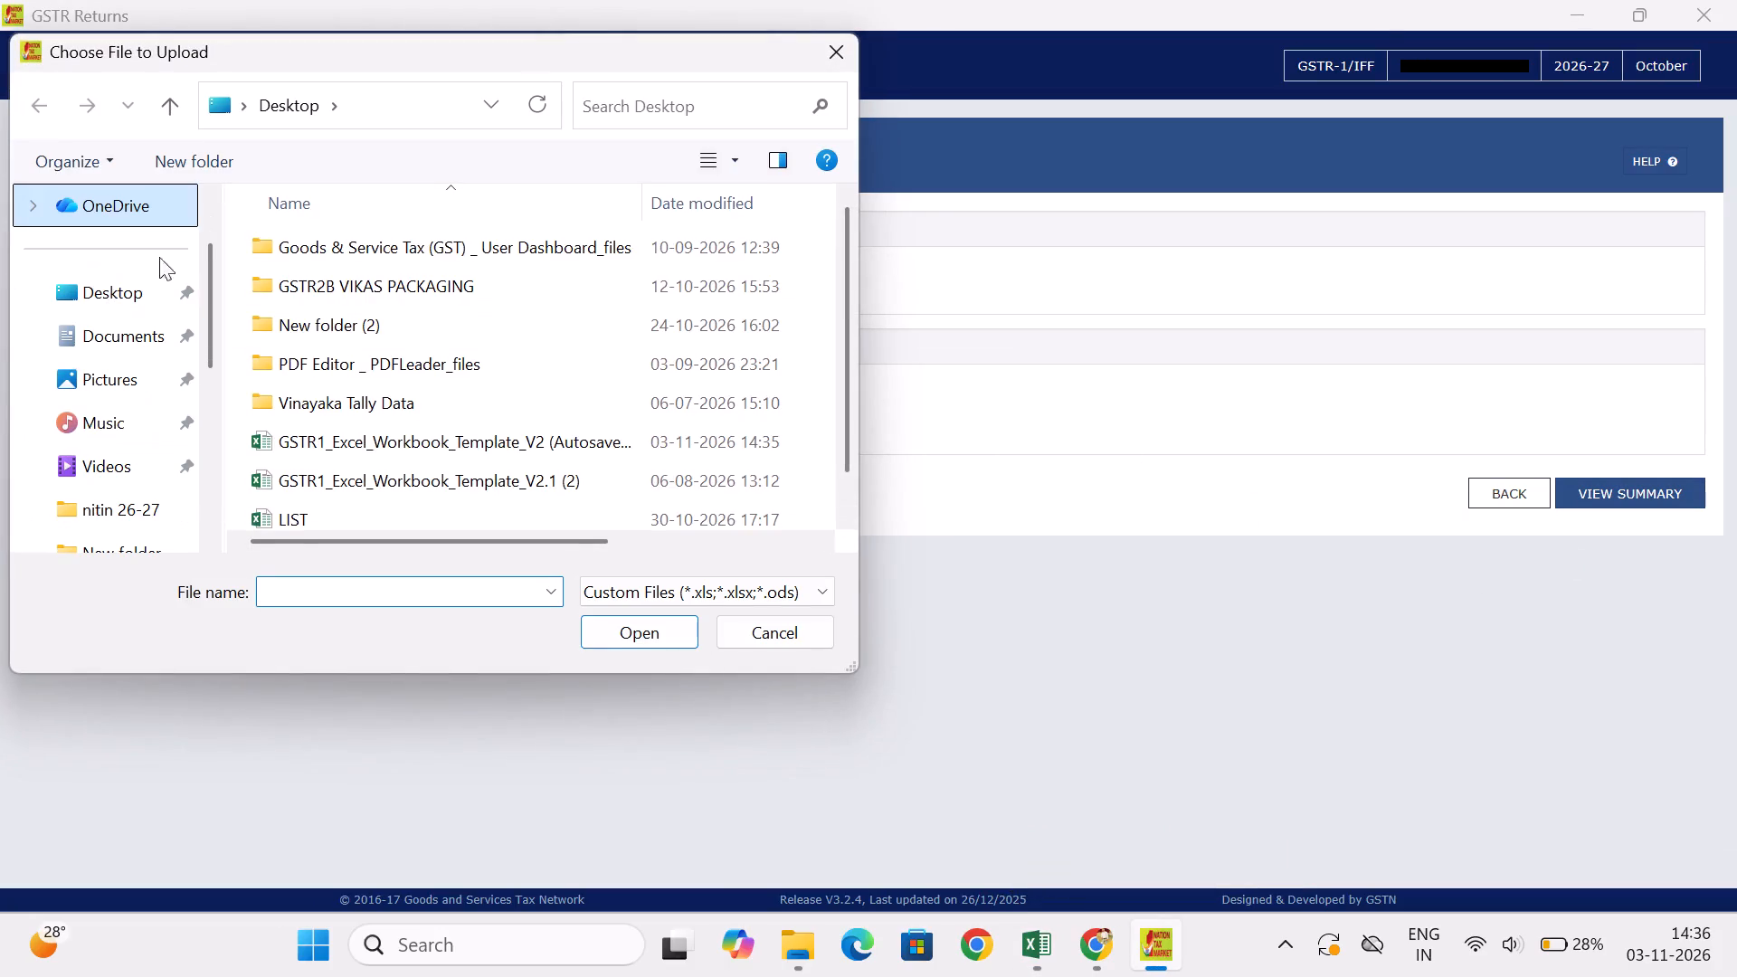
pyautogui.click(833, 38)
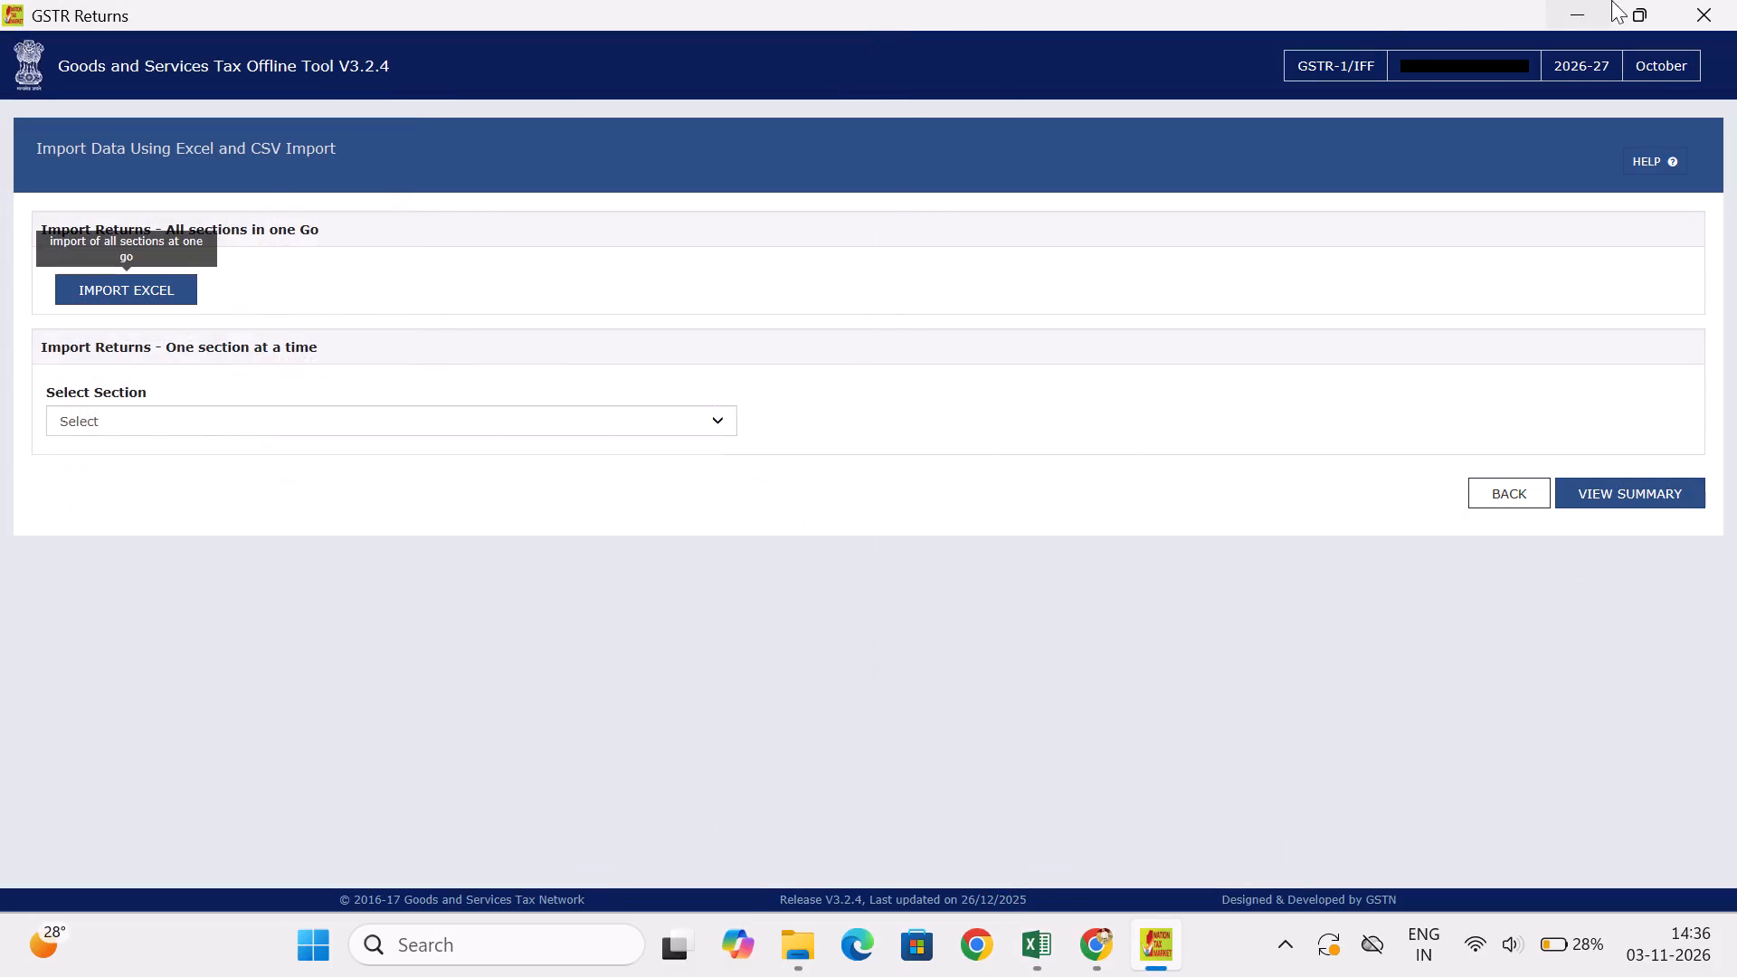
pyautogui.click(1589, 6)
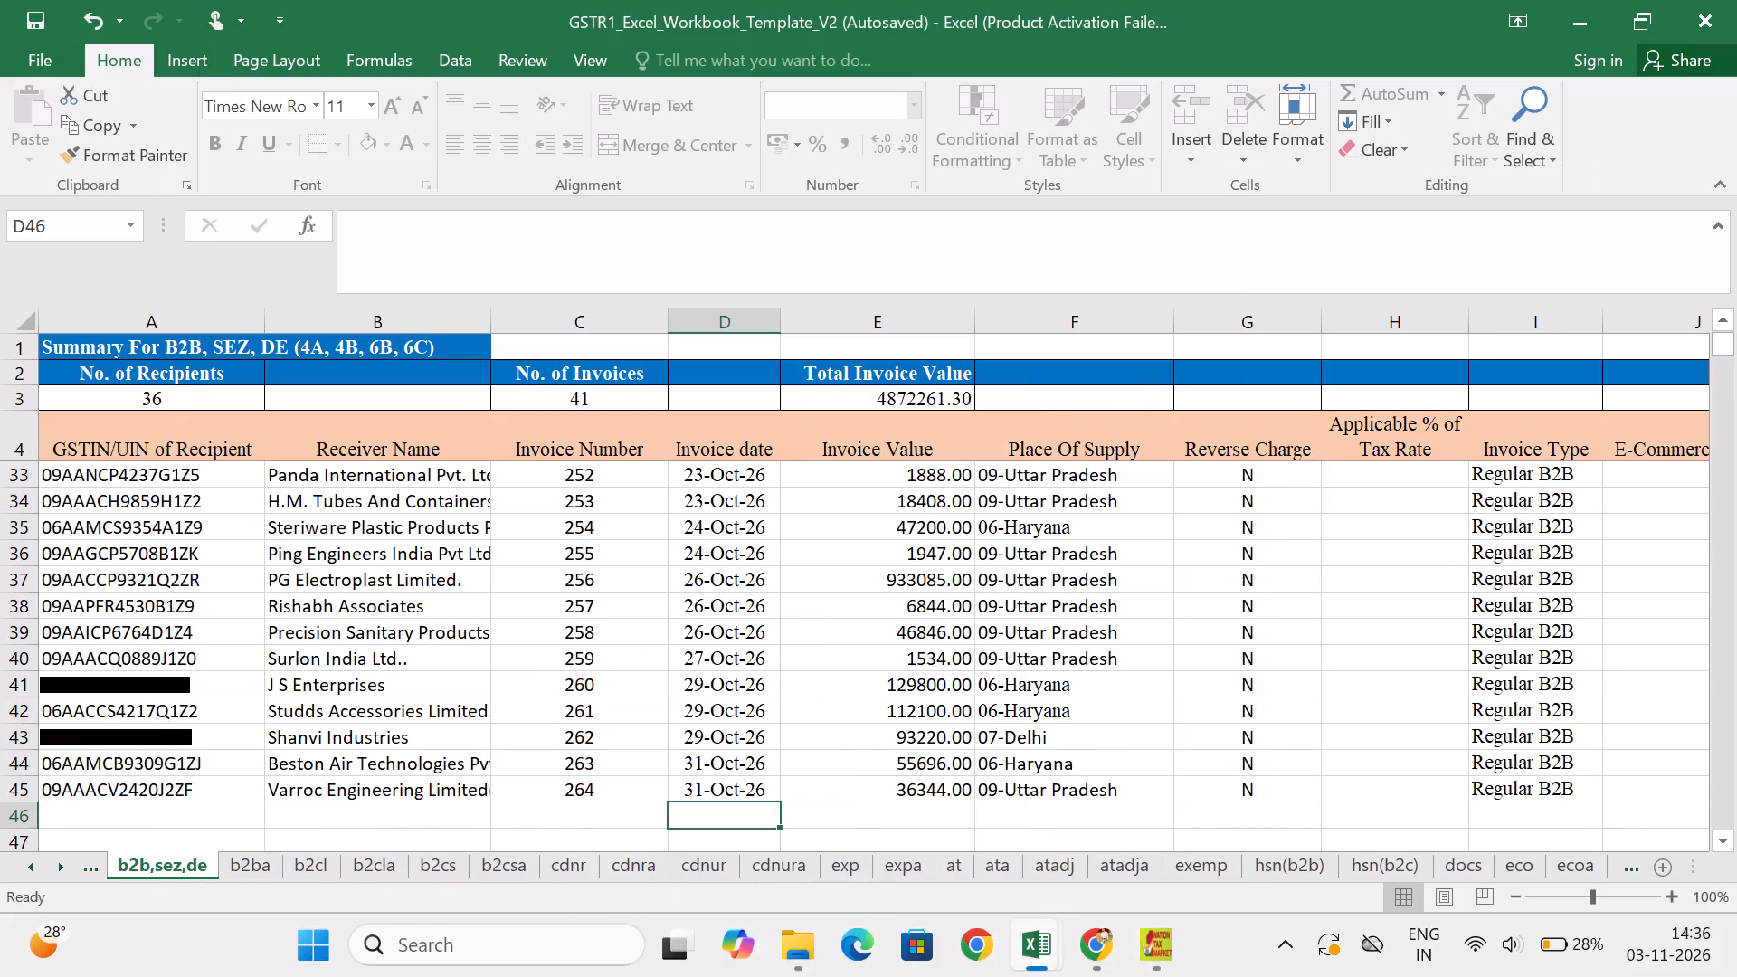
# Save the GSTR1_Excel_Workbook_Template_V2 (Autosaved) workbook again and close it.
pyautogui.hotkey('ctrl', 's')
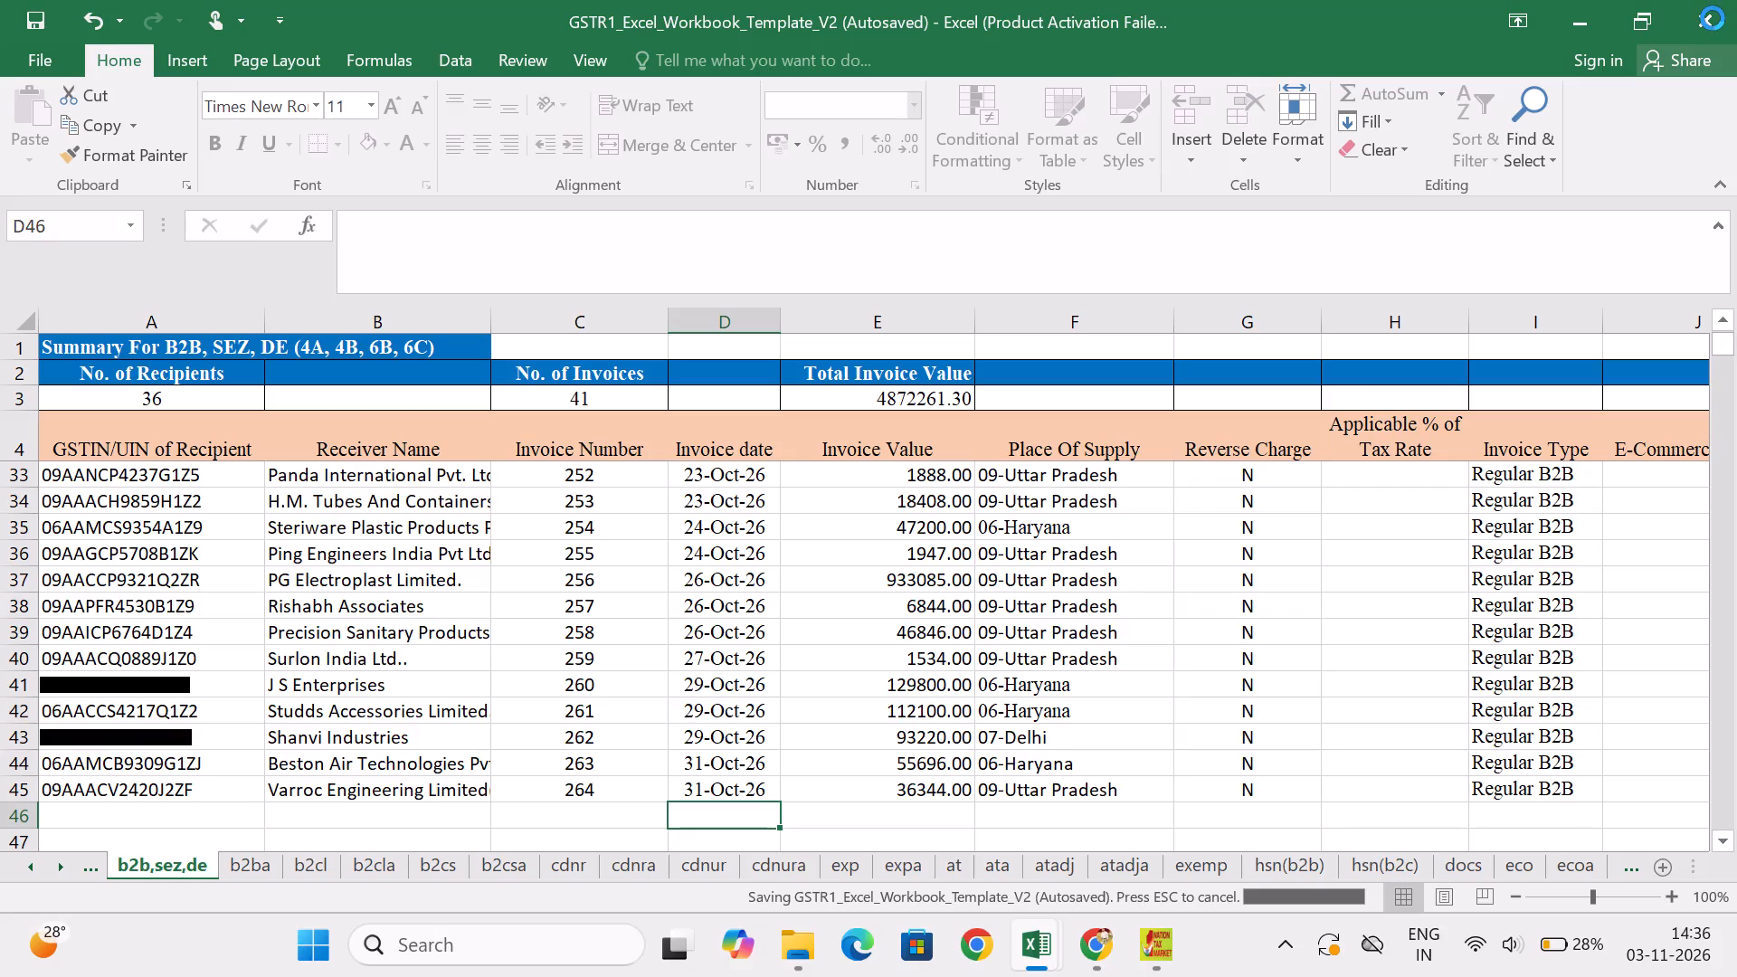
pyautogui.click(1713, 18)
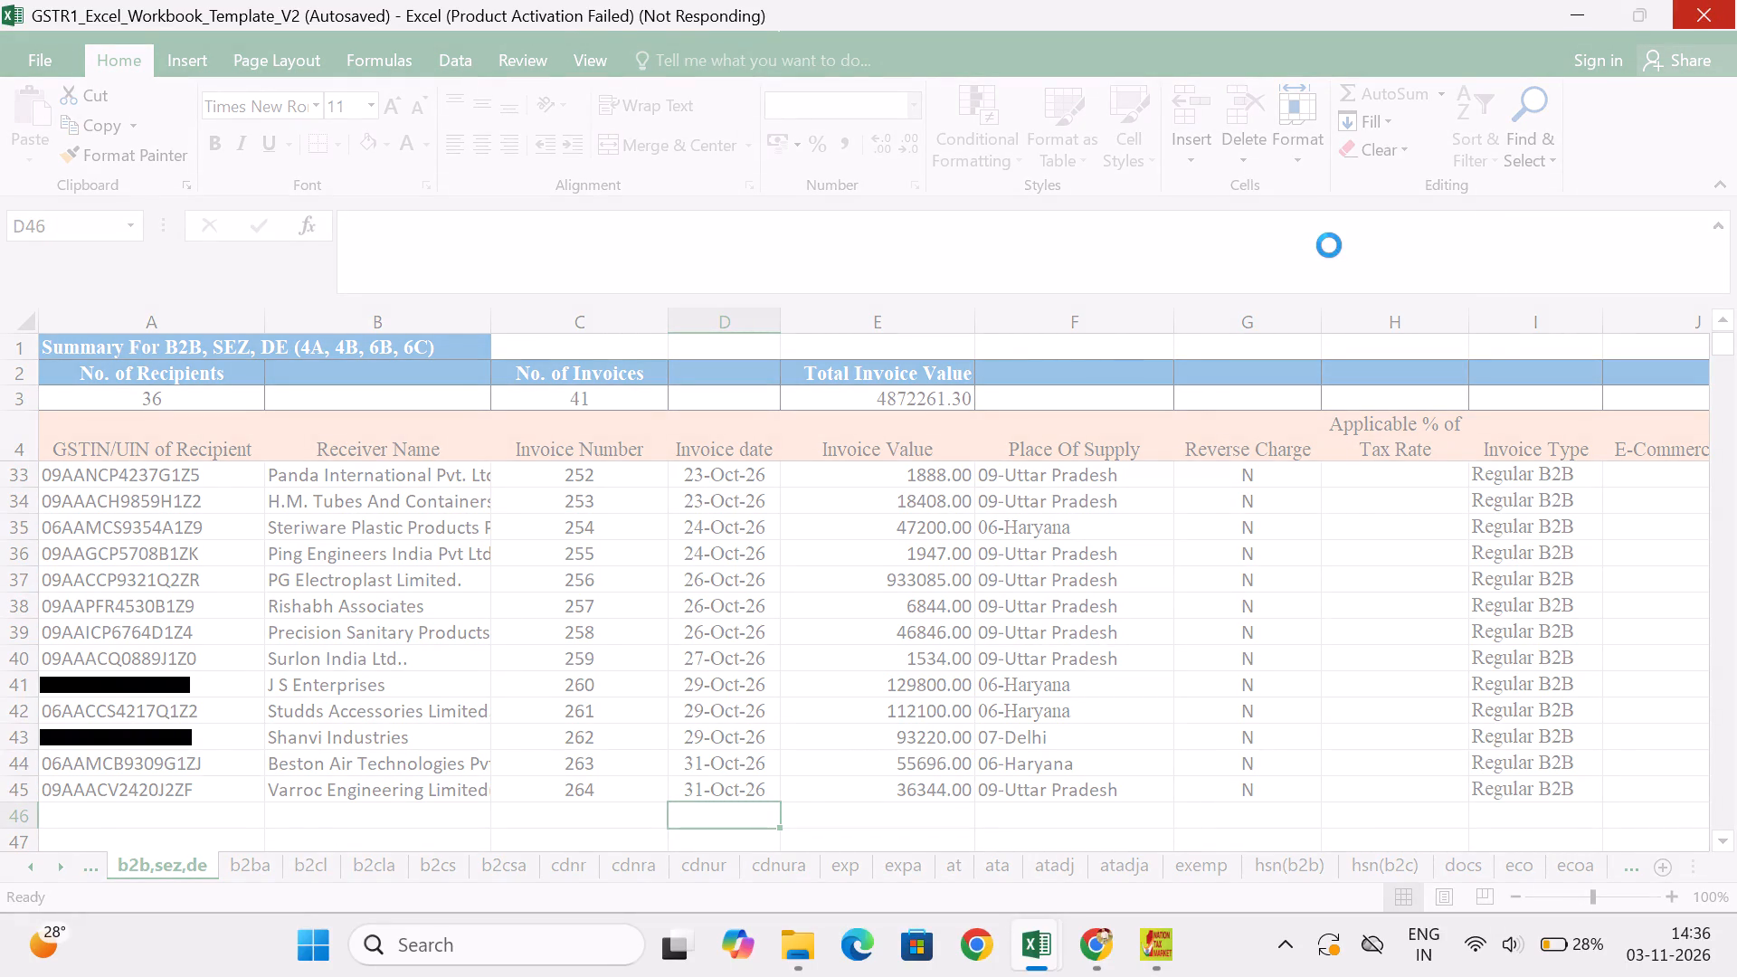
pyautogui.click(1329, 245)
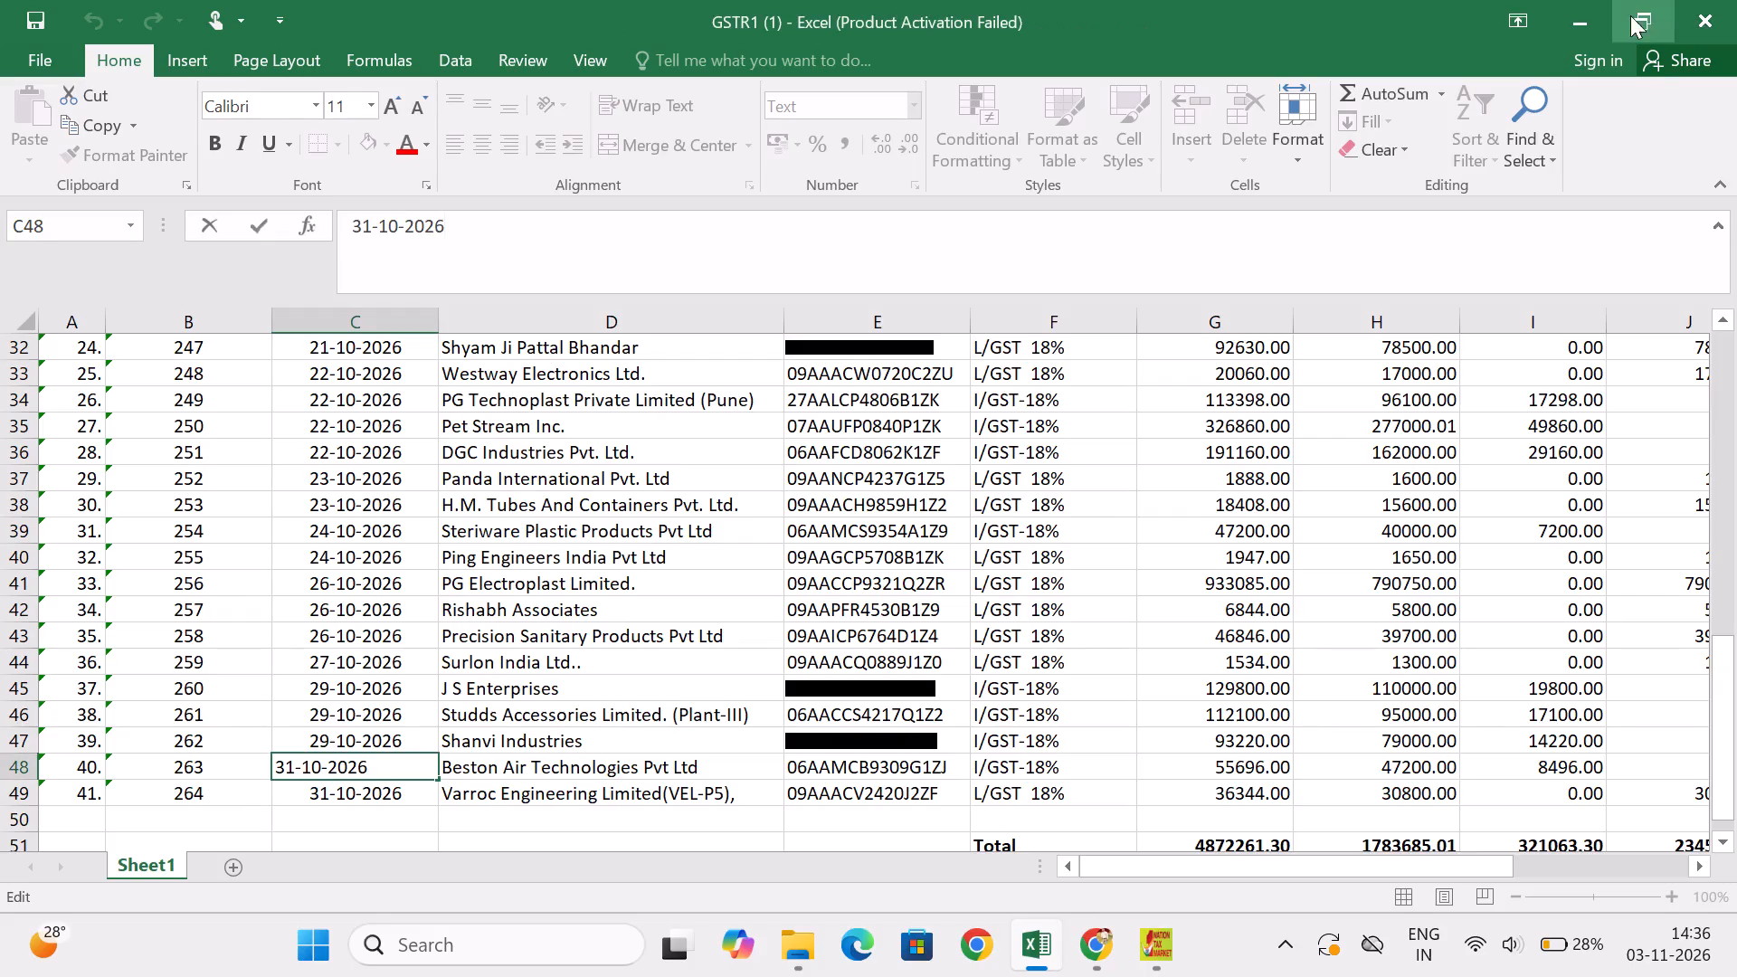
# Switch to the GST Offline Tool and import the GSTR1_Excel_Workbook_Template_V2 (Autosaved) file for all sections in one go, agreeing to save the data.
pyautogui.click(1578, 27)
pyautogui.click(1163, 940)
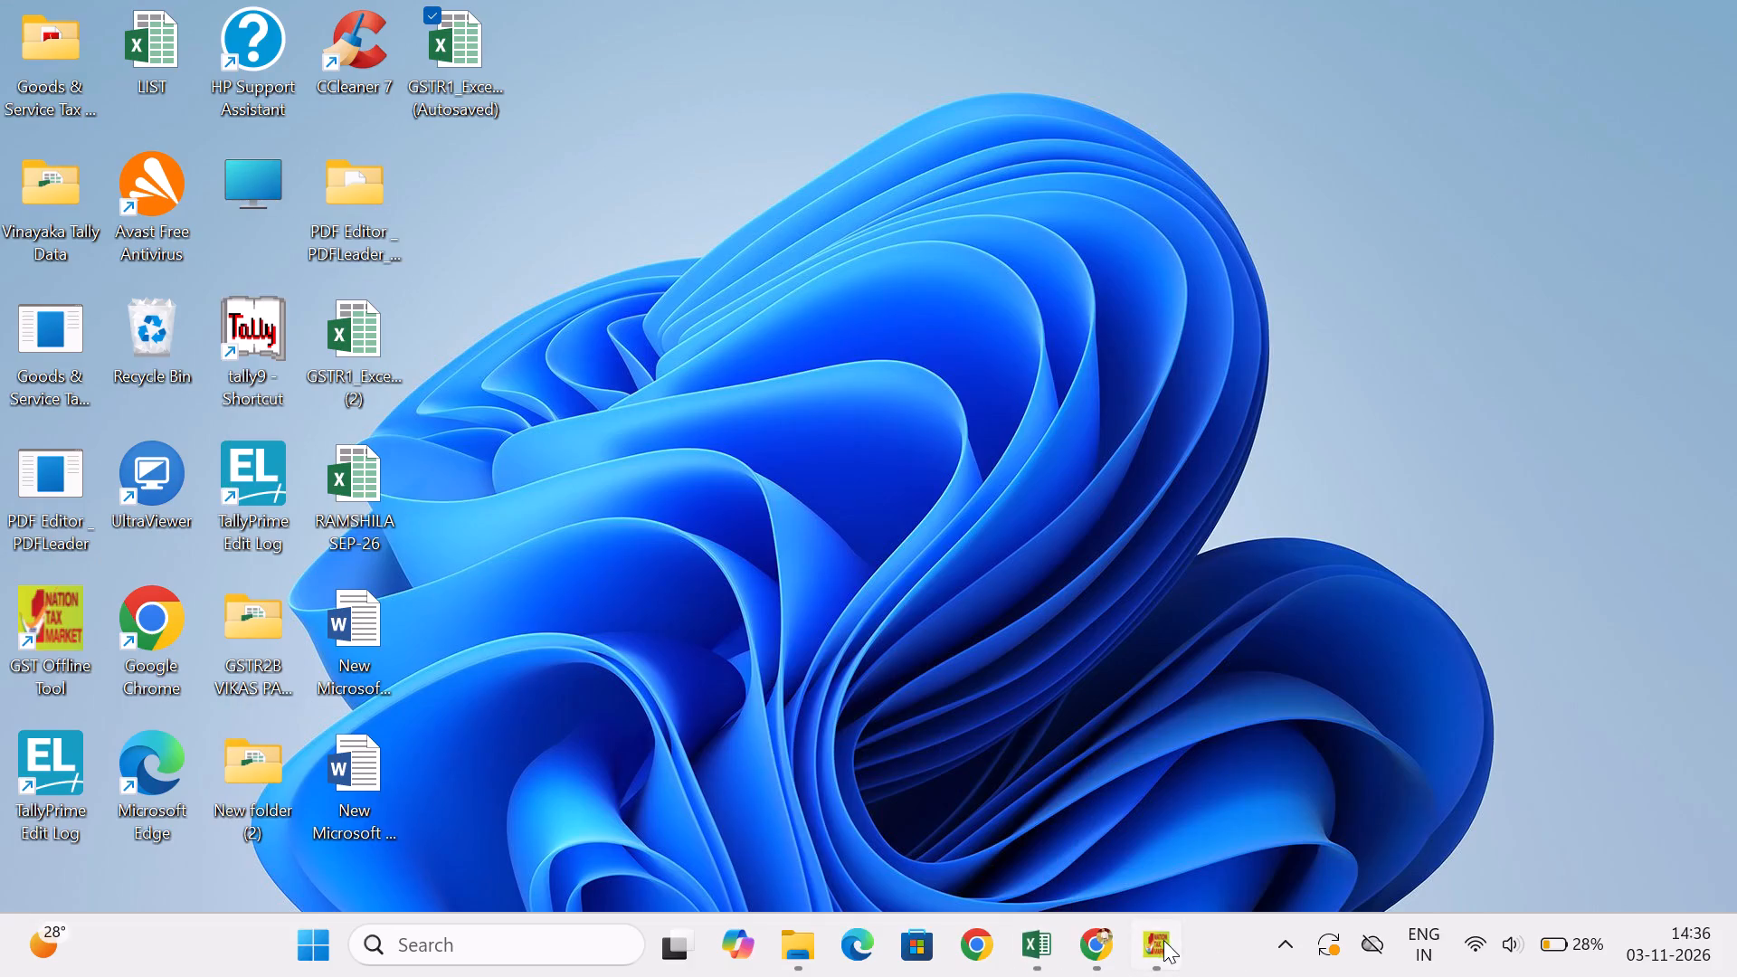
pyautogui.click(167, 293)
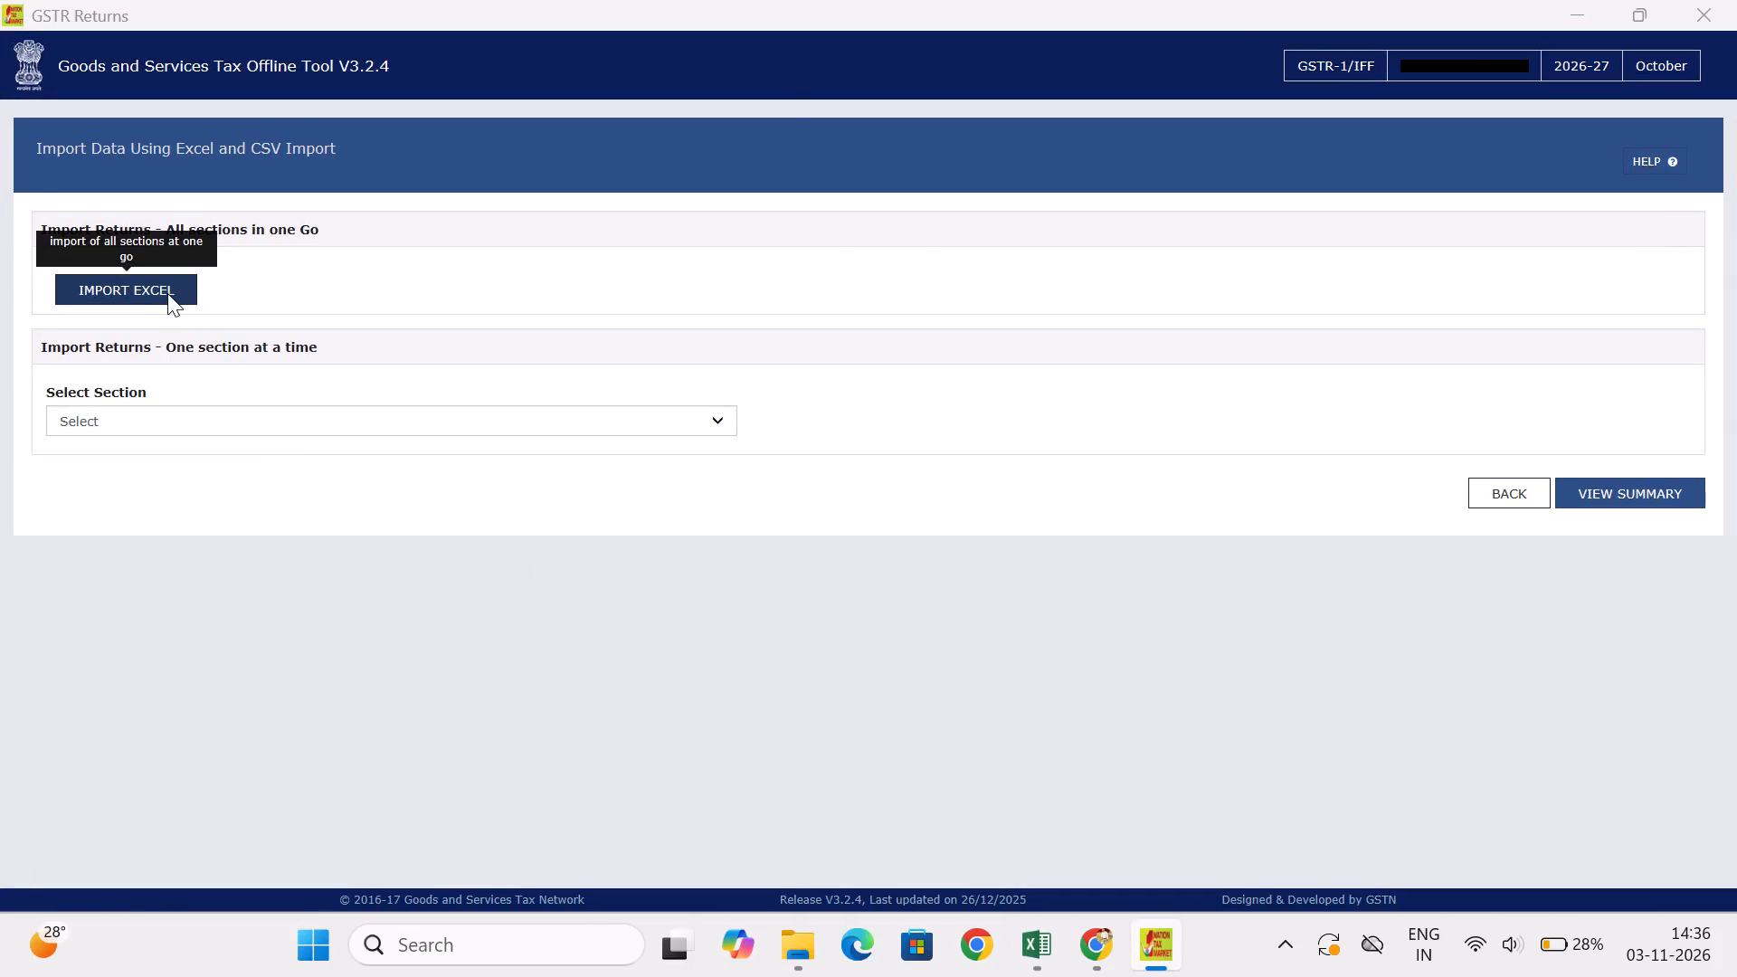
pyautogui.scroll(-4, 558, 501)
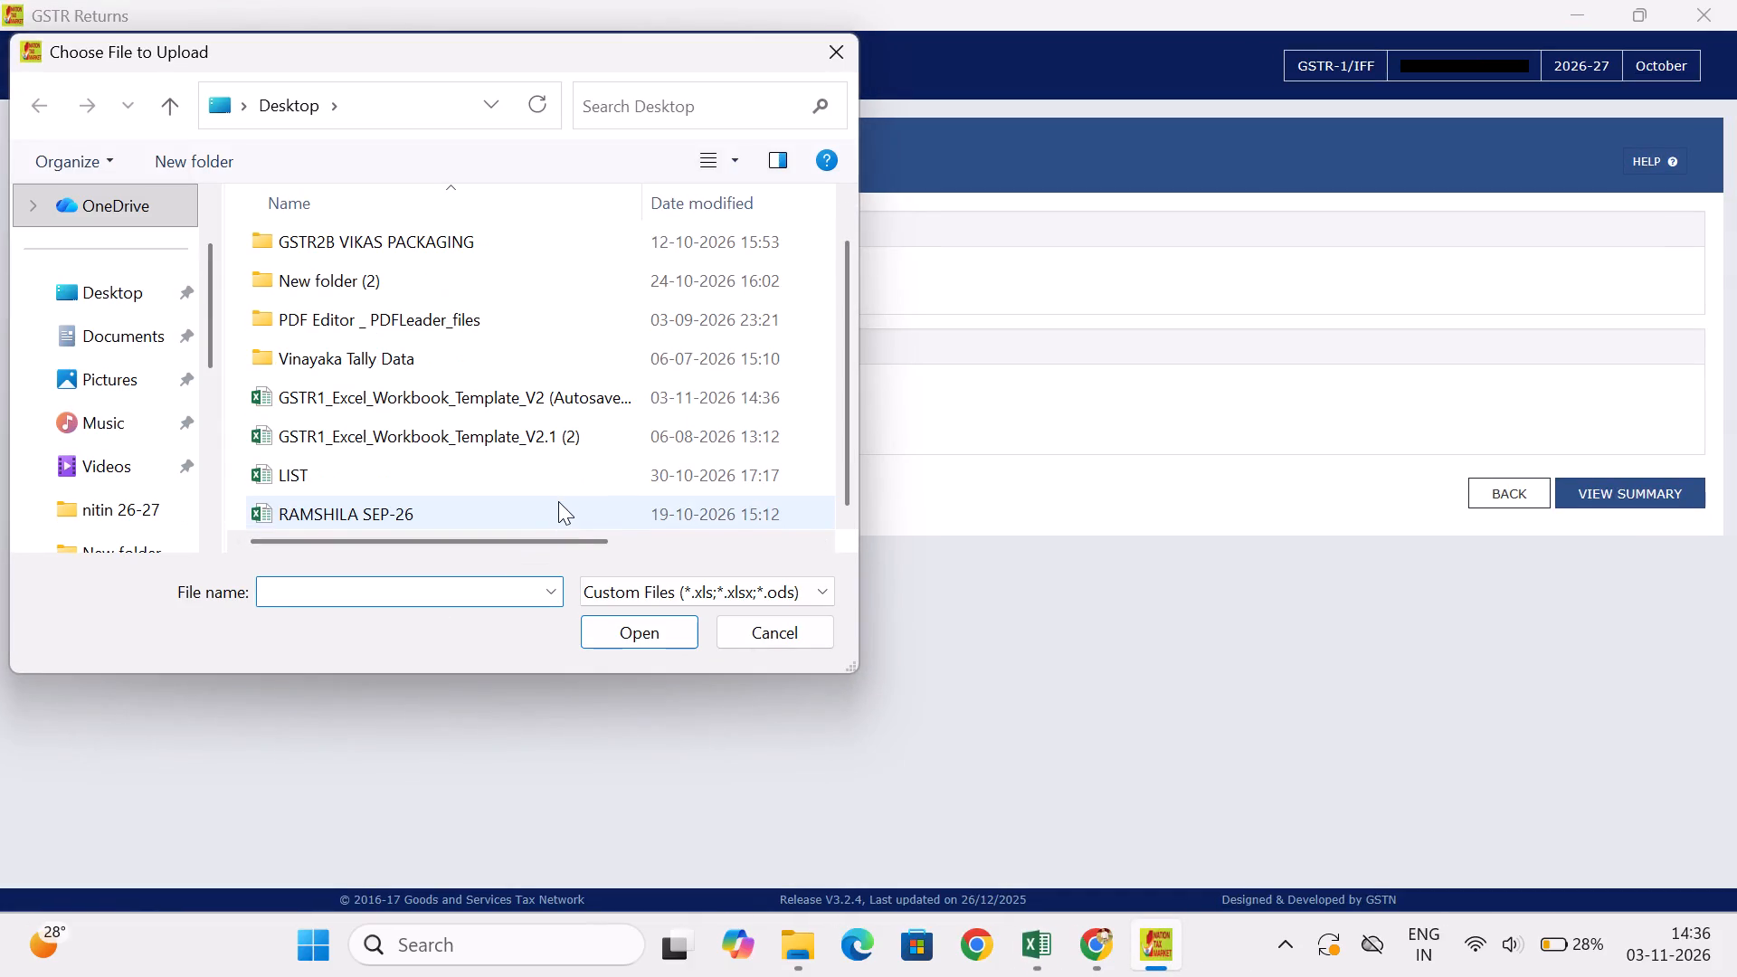
pyautogui.click(589, 405)
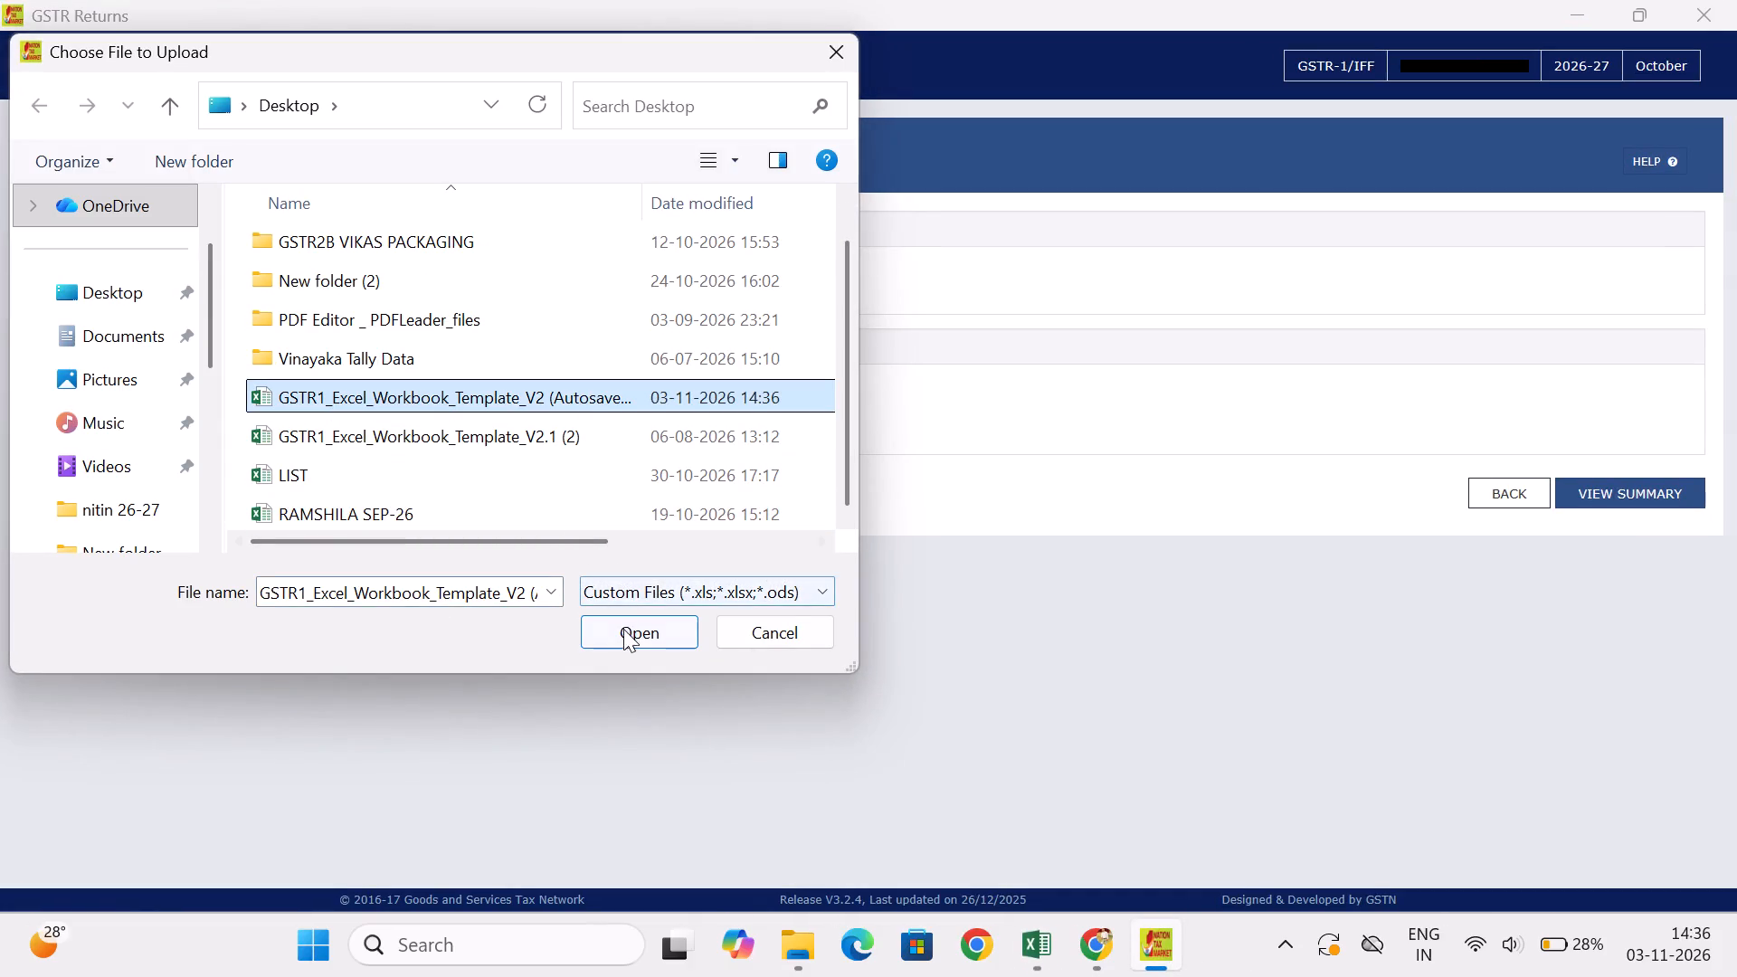
pyautogui.click(623, 630)
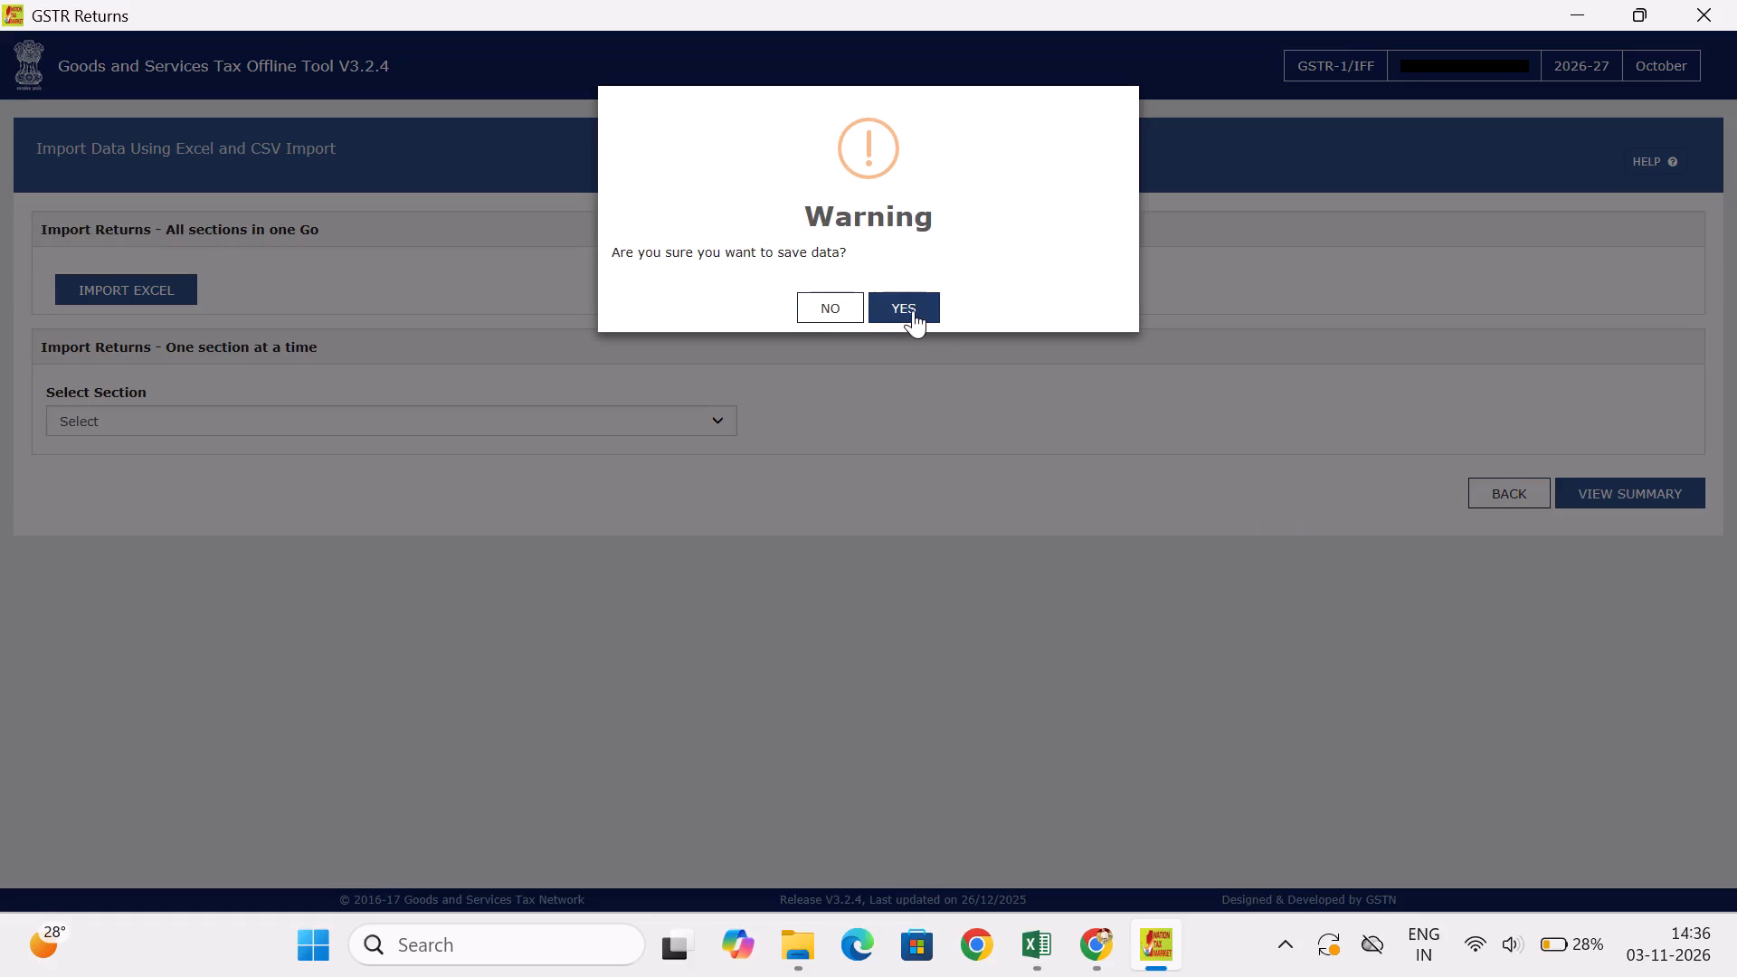
pyautogui.click(916, 318)
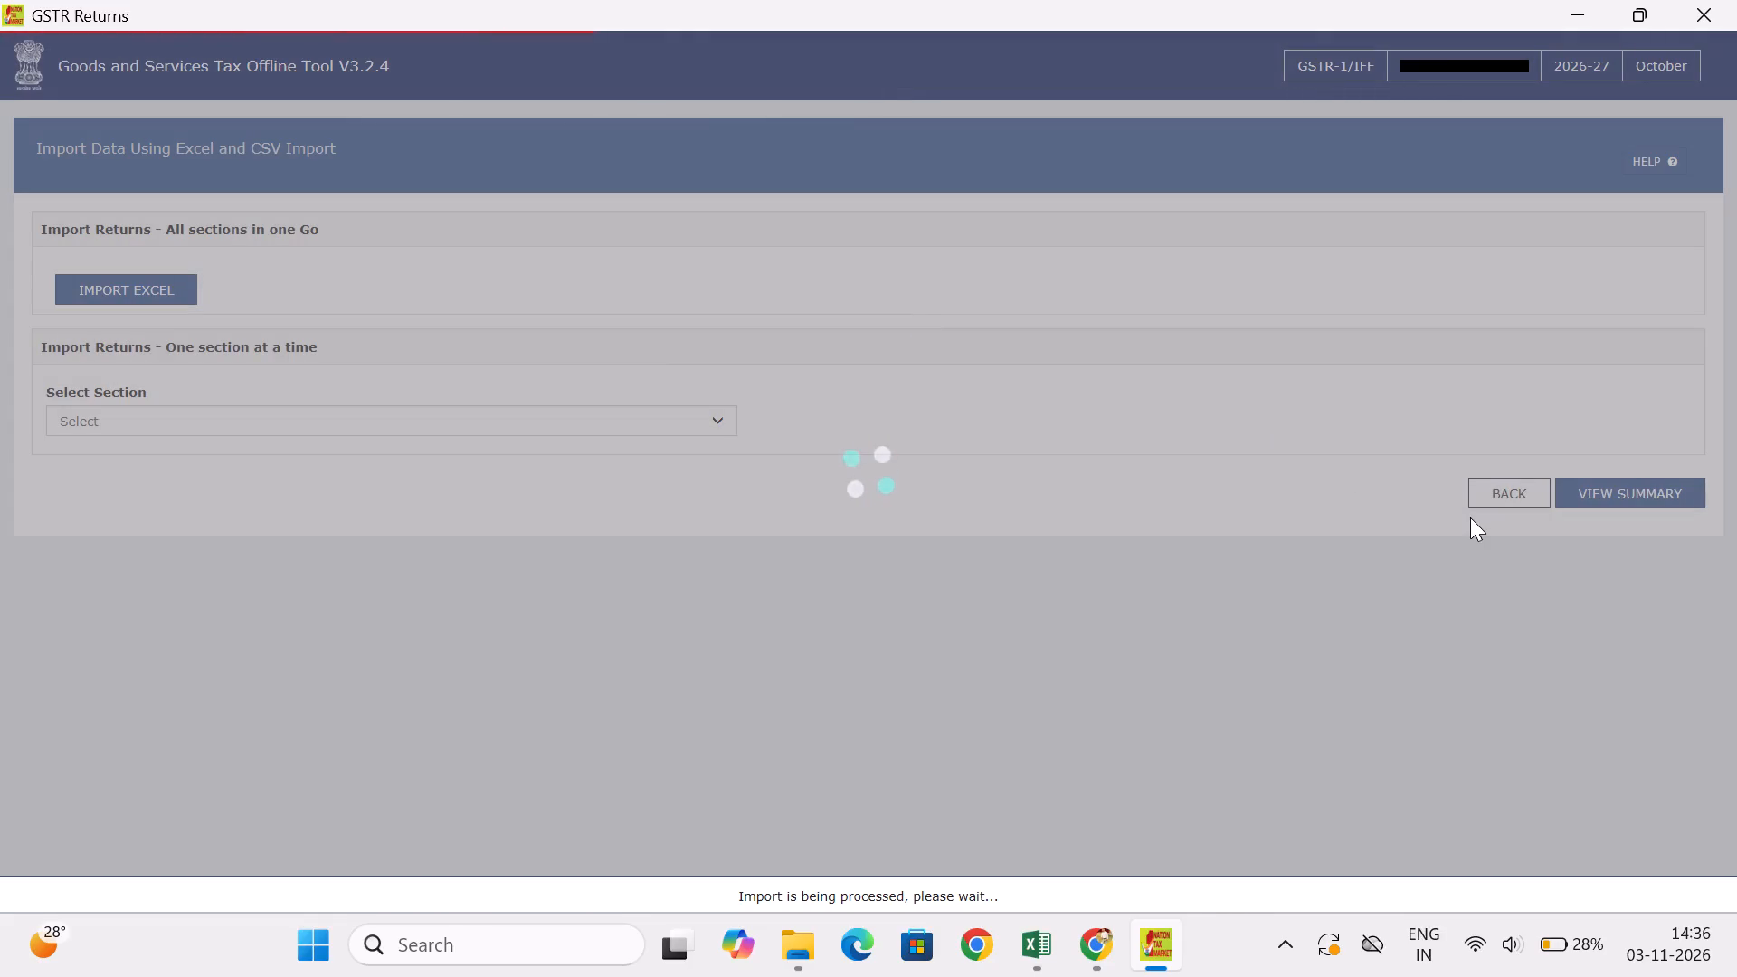
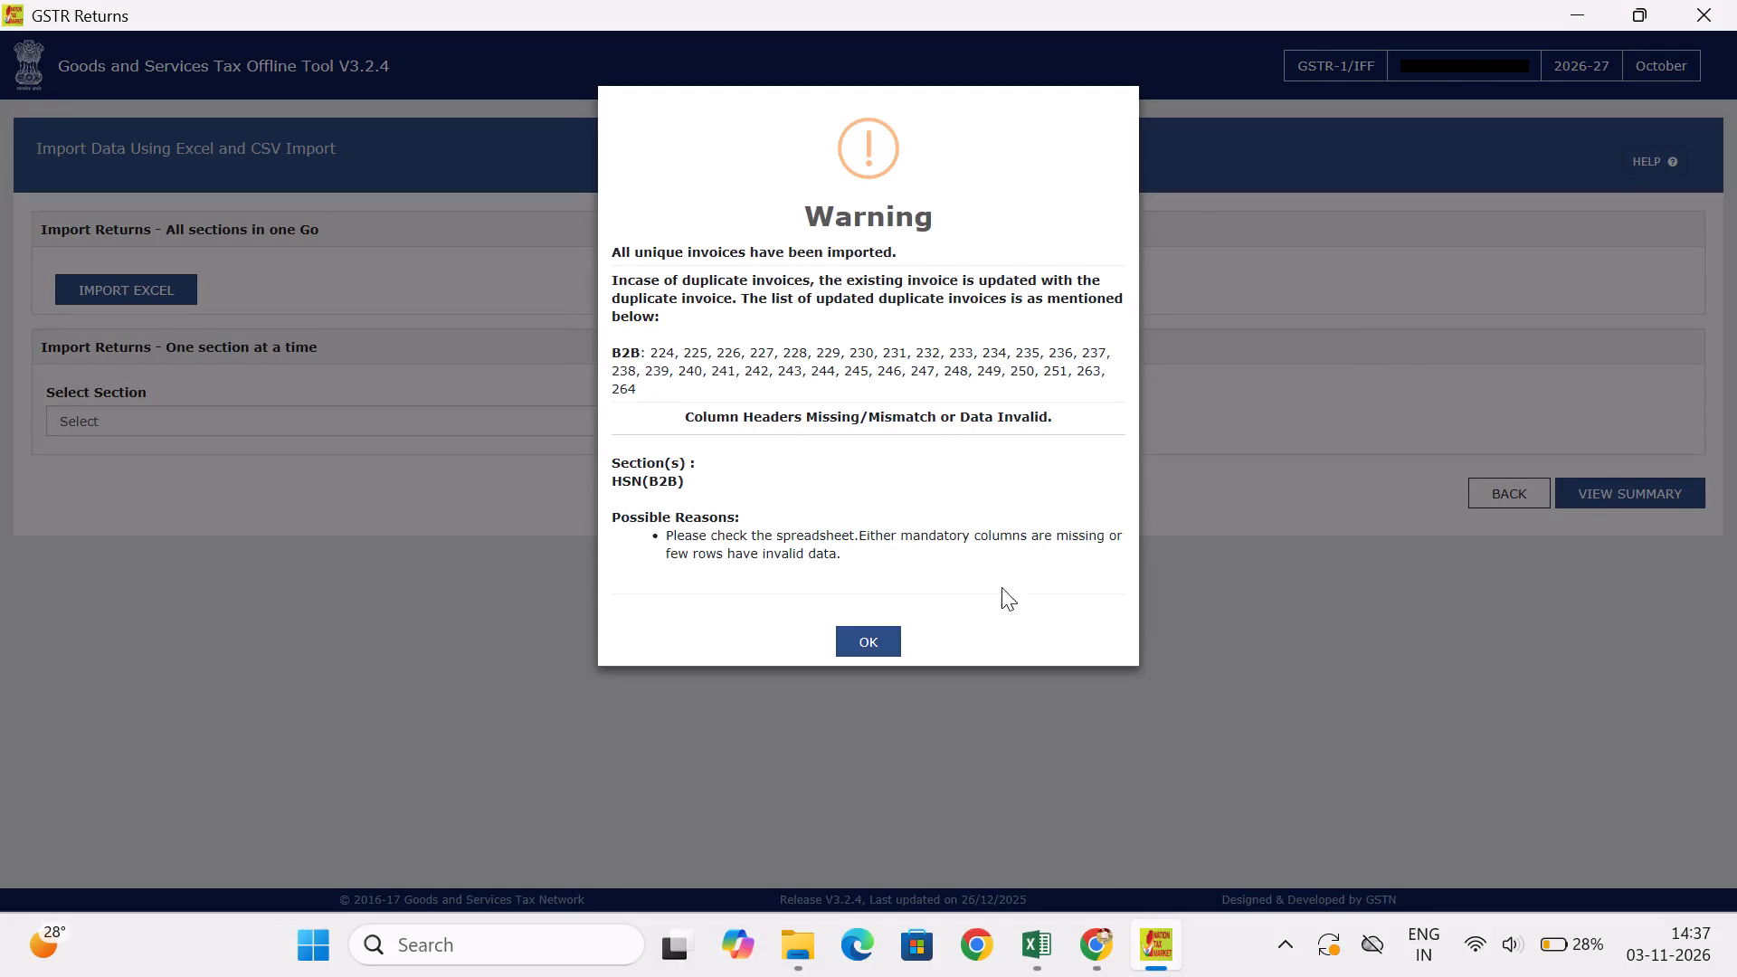
# Acknowledge the import warning and open the summary of the October GSTR-1/IFF return.
pyautogui.click(885, 640)
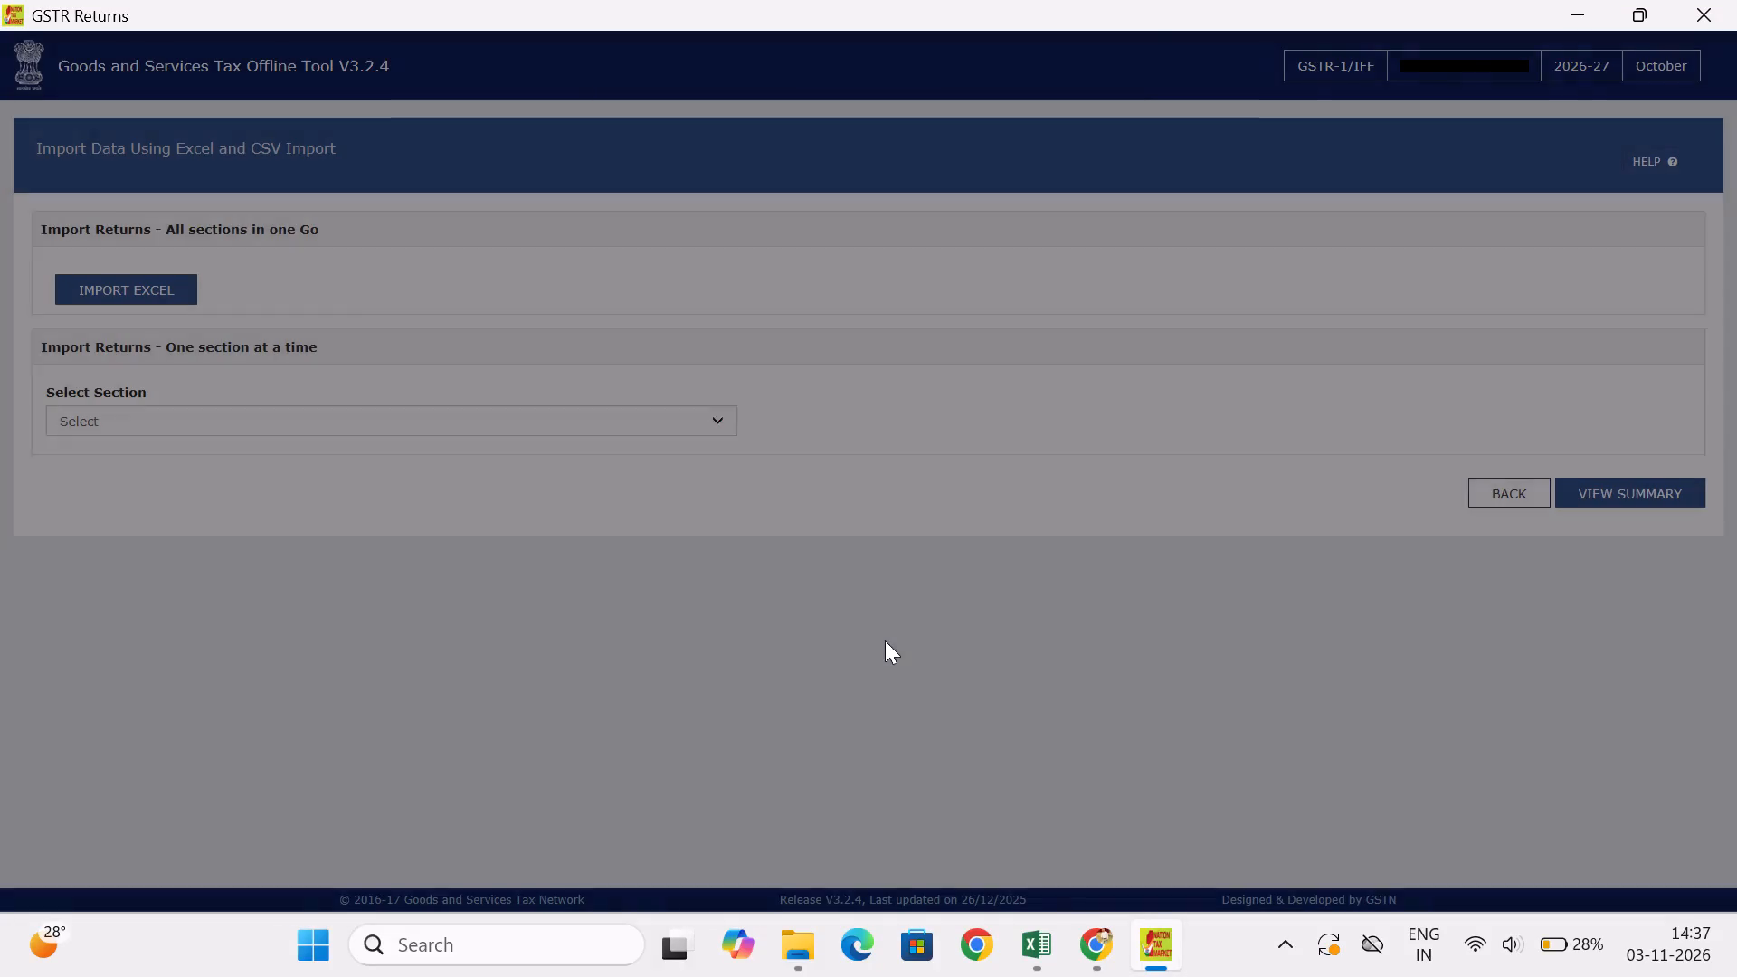
pyautogui.click(1646, 488)
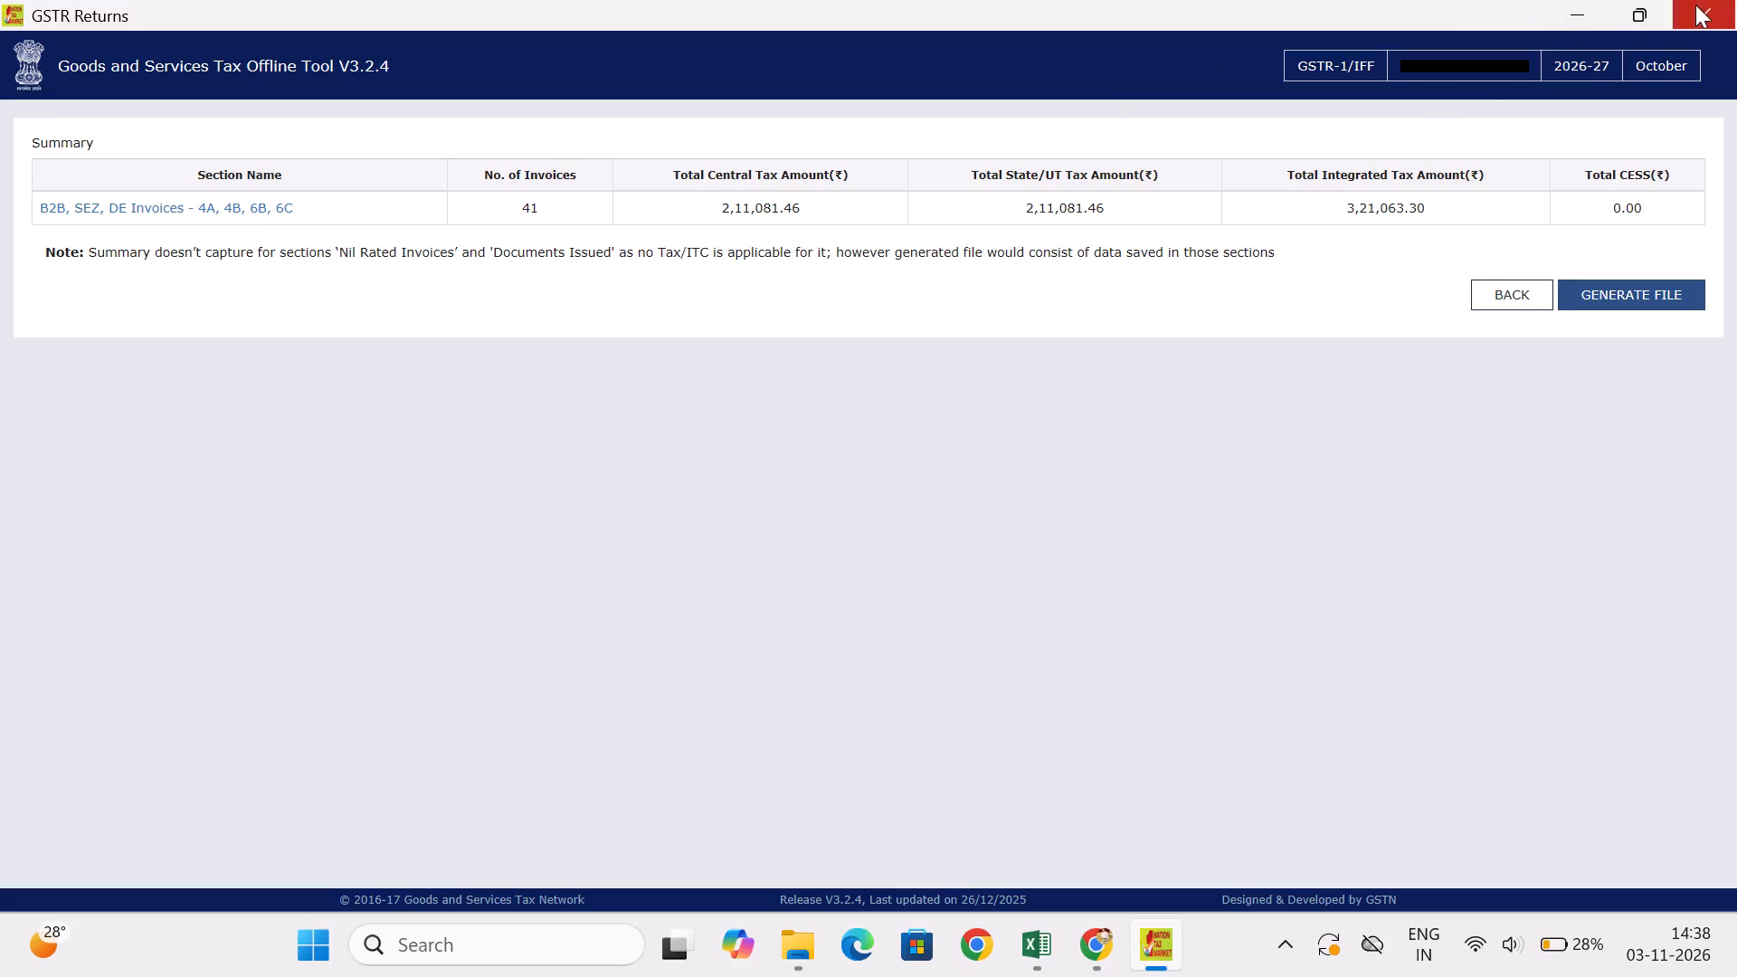
# Switch to the GSTR1 (1) workbook in Excel, leave the open edit of bill 263's date without changes, and save the workbook.
pyautogui.click(1587, 8)
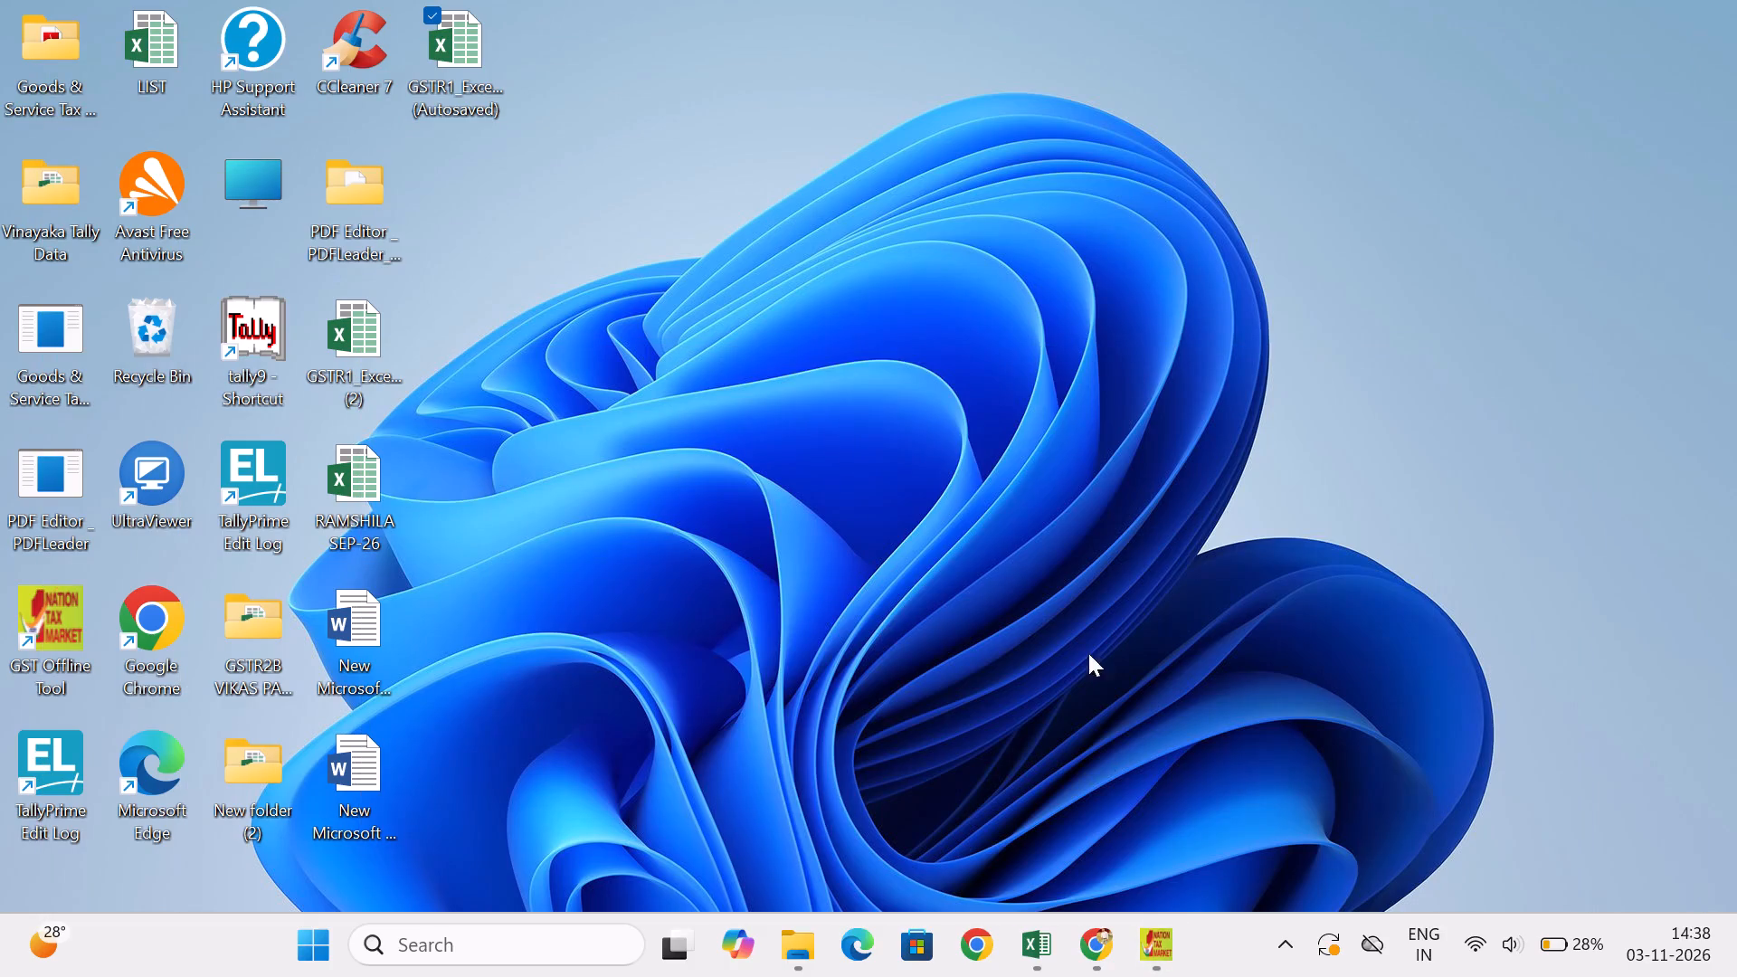
pyautogui.click(1036, 941)
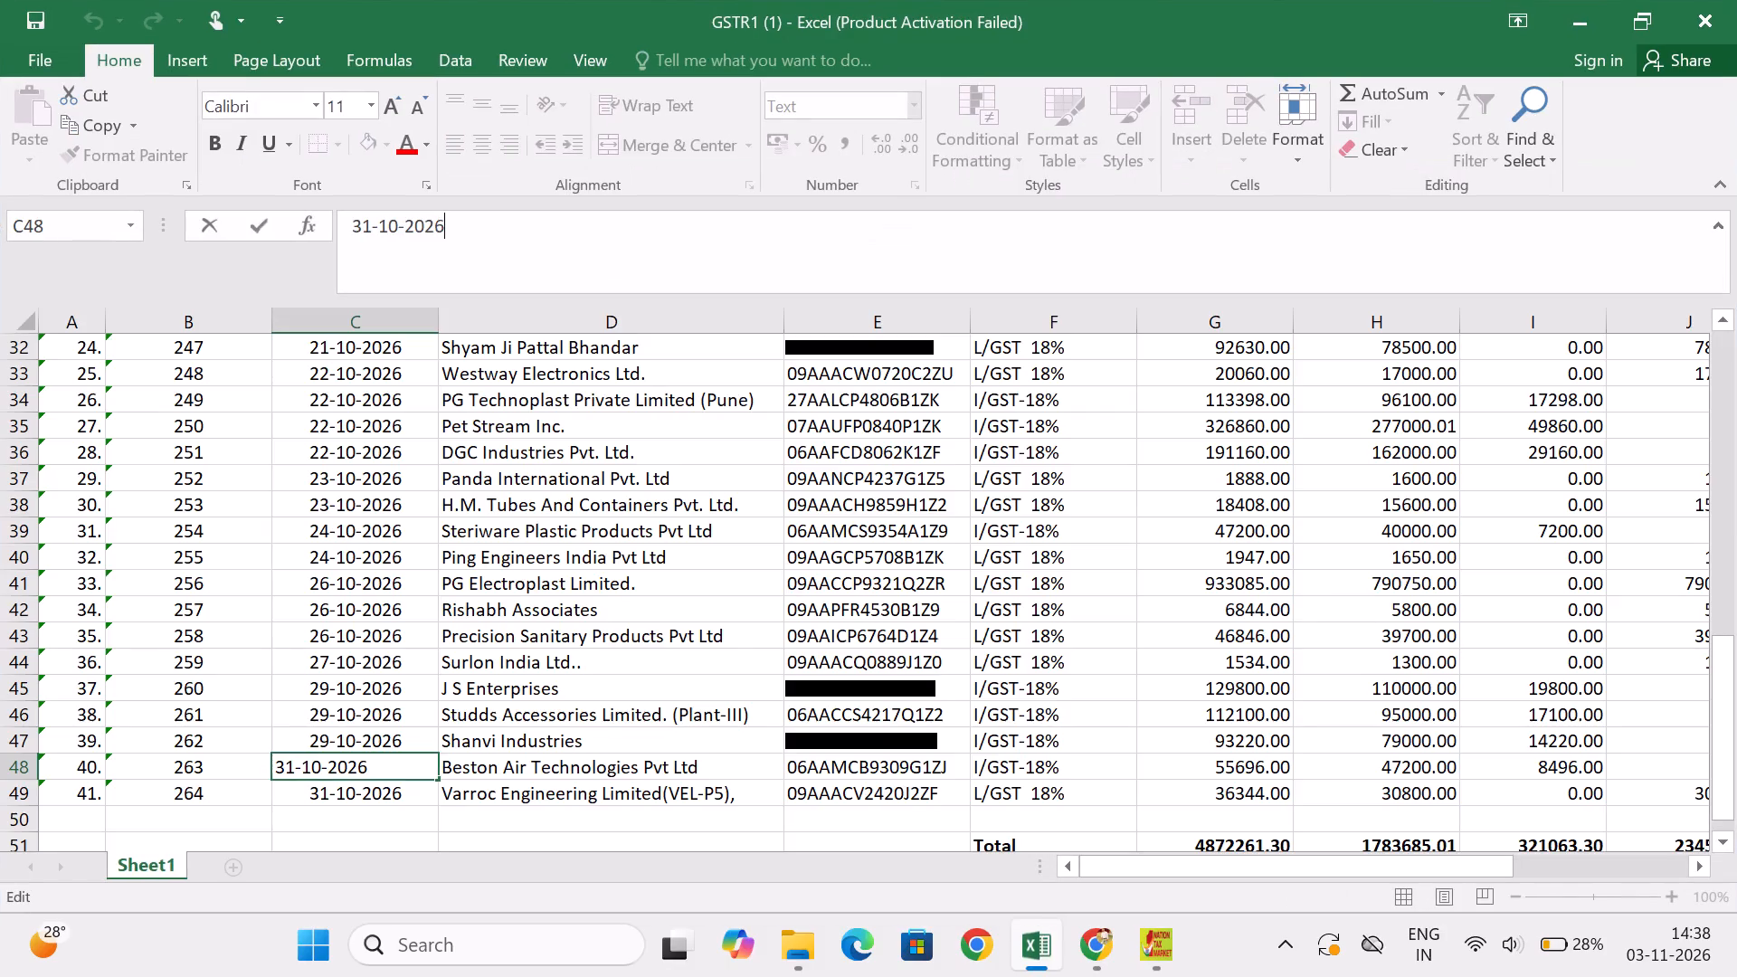
pyautogui.scroll(-1, 869, 626)
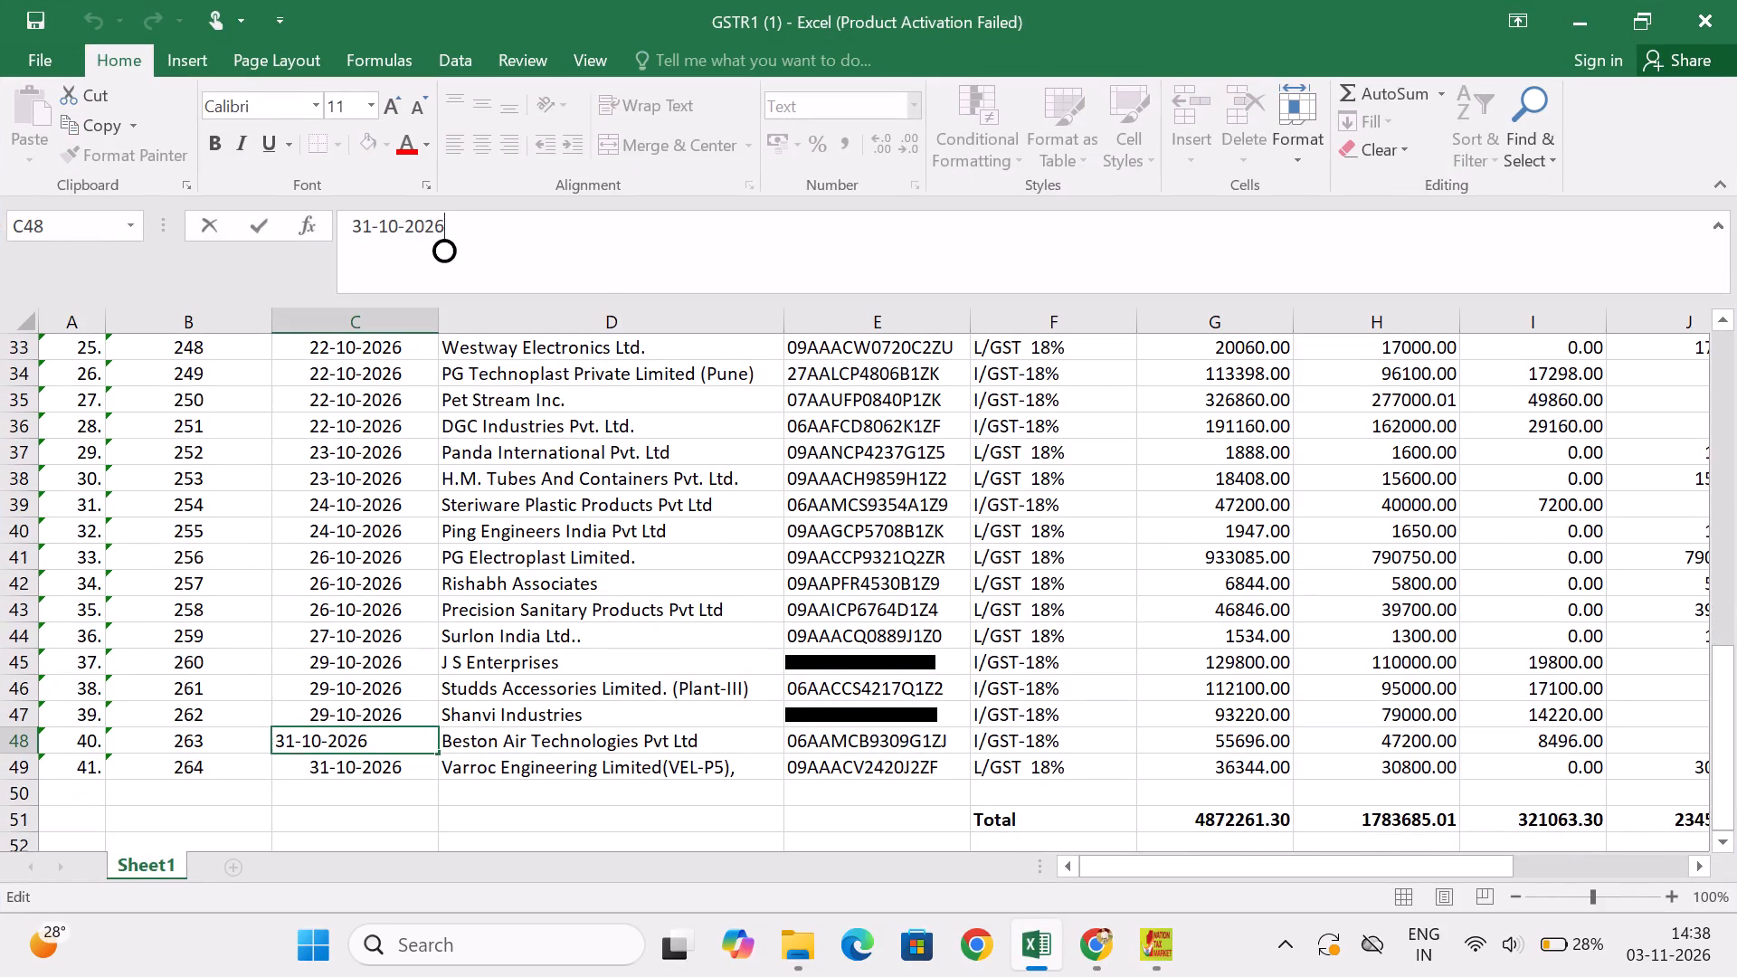
pyautogui.press('Escape')
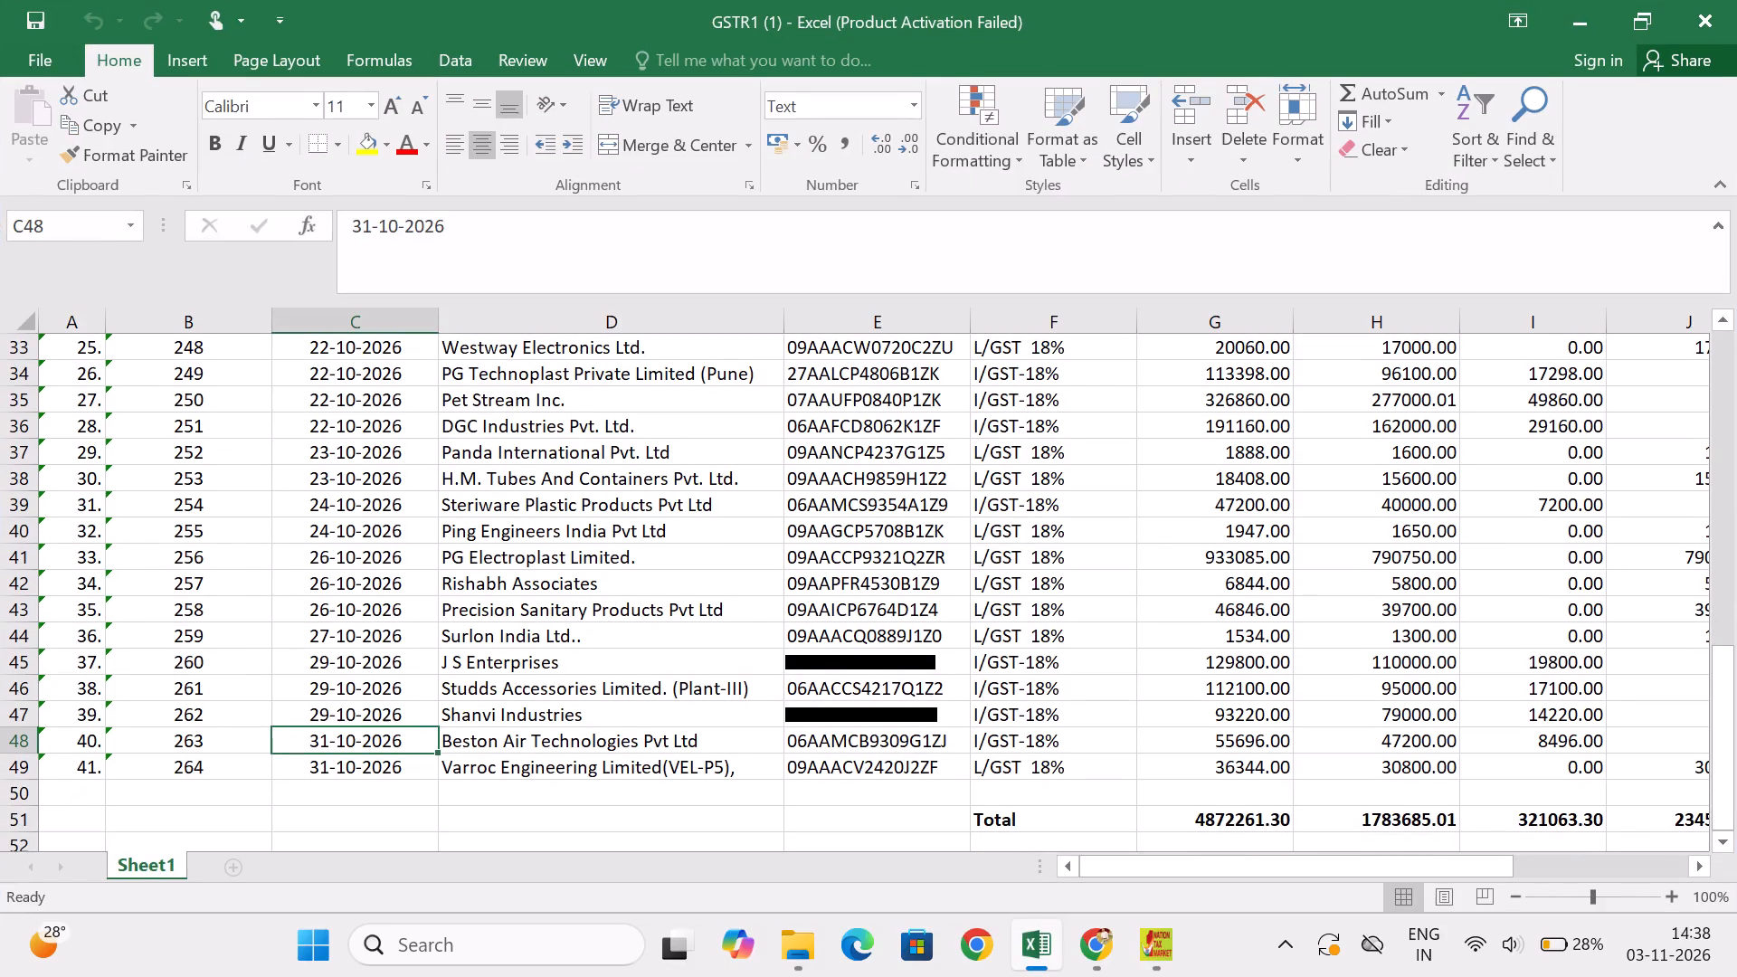
pyautogui.hotkey('ctrl', 's')
# Compare the sales register's bills and tax totals in the GSTR1 (1) workbook with the Offline Tool's section summary.
pyautogui.scroll(4, 869, 626)
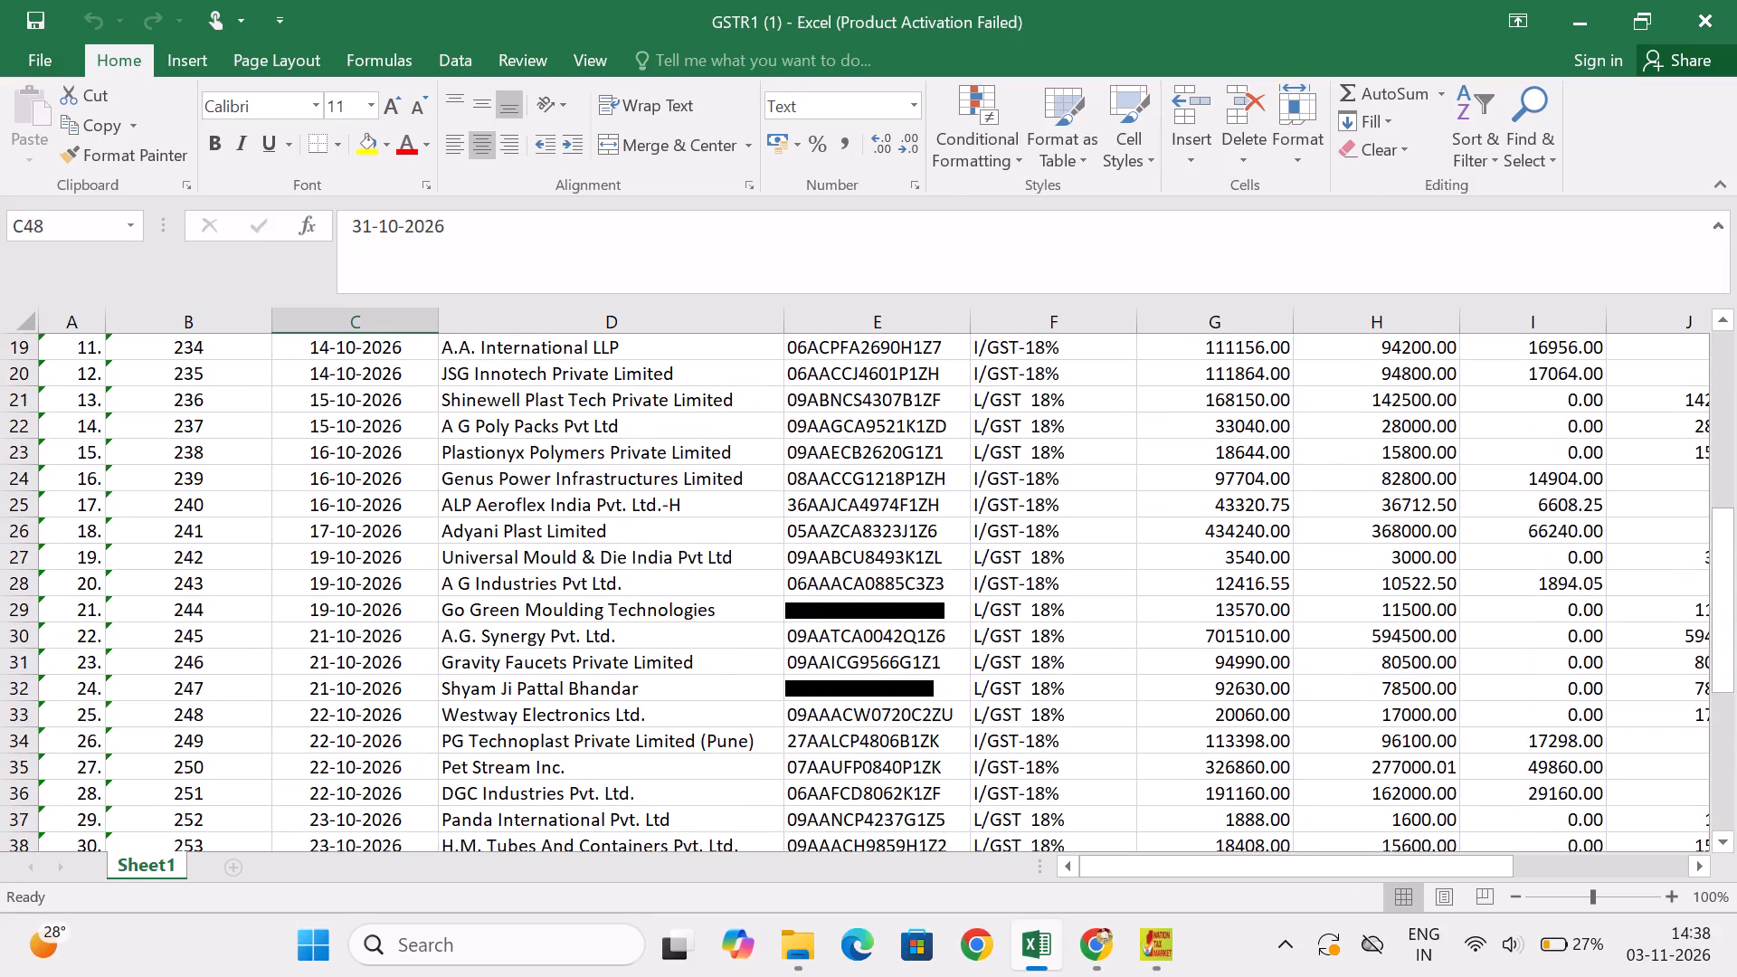
pyautogui.scroll(5, 869, 626)
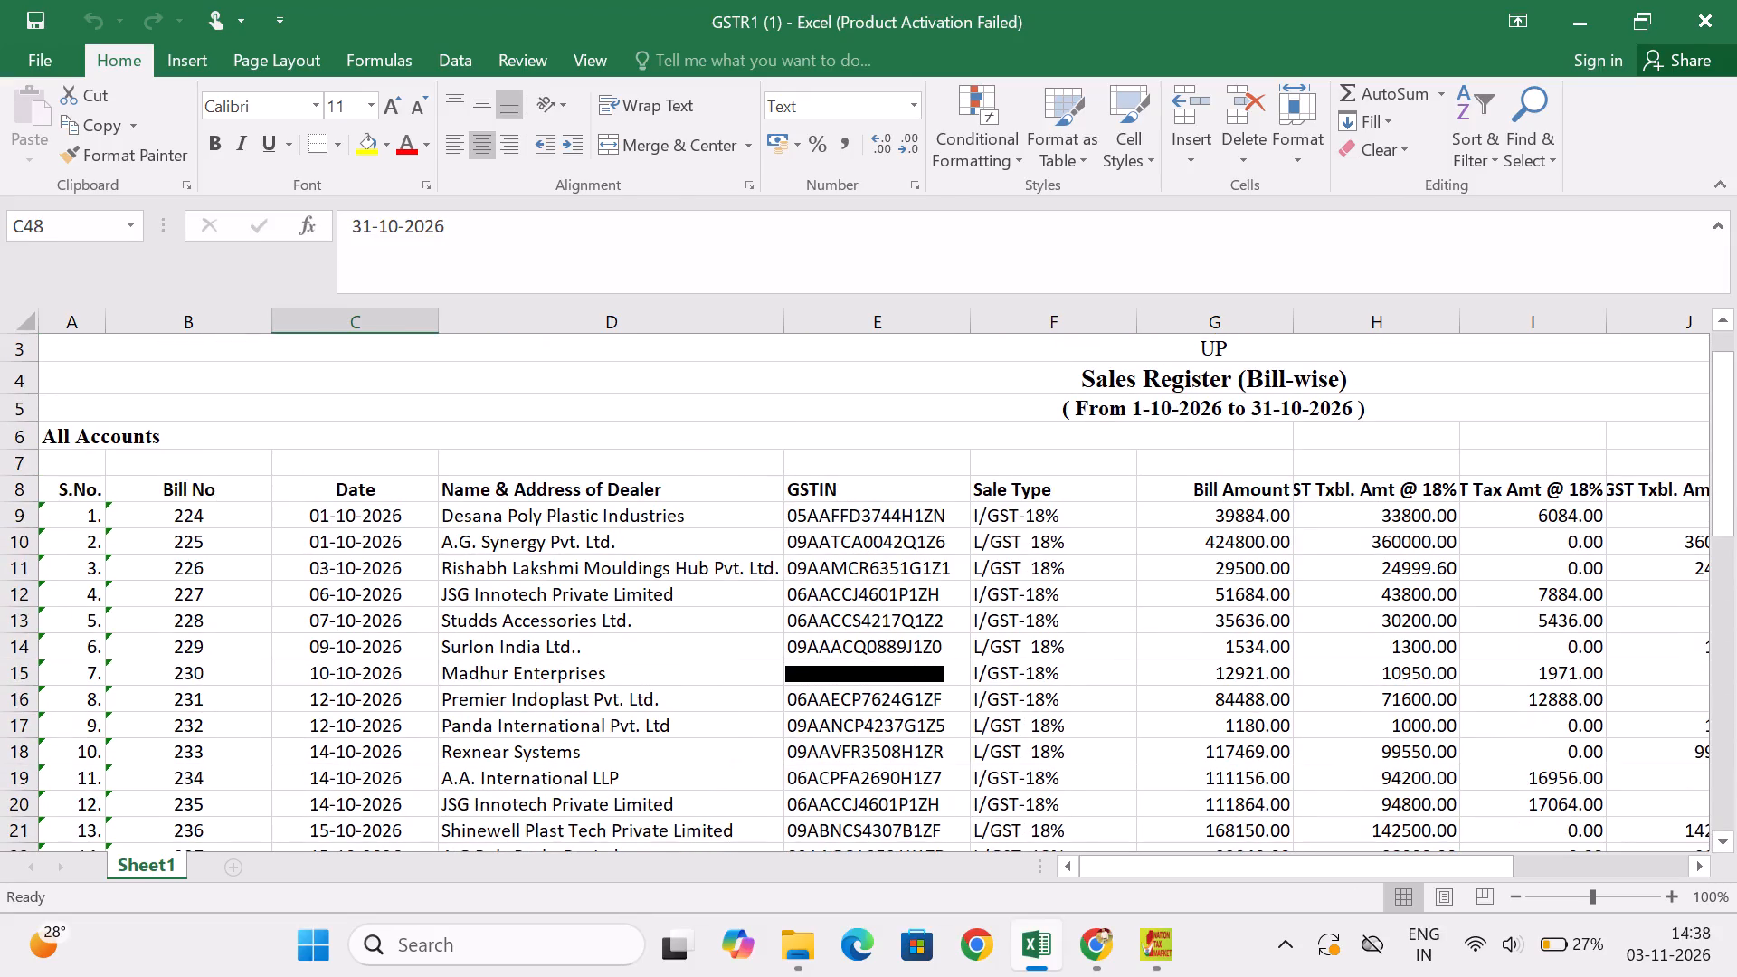
pyautogui.scroll(-2, 1054, 588)
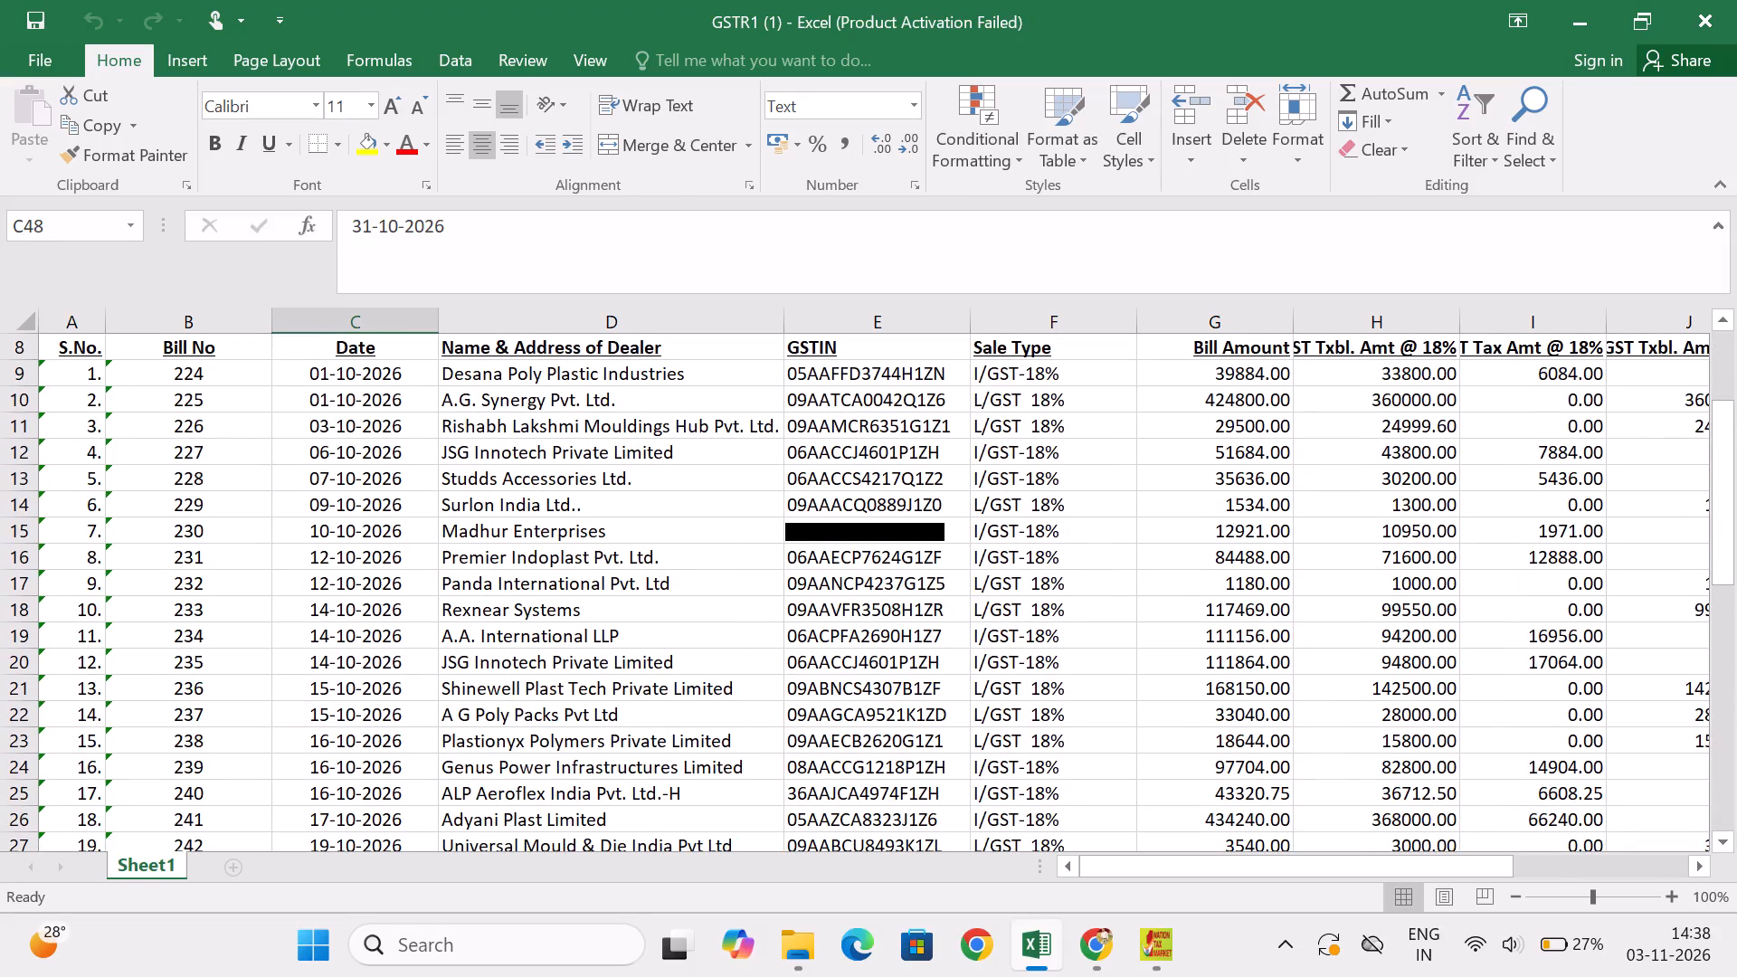
pyautogui.scroll(-4, 1054, 588)
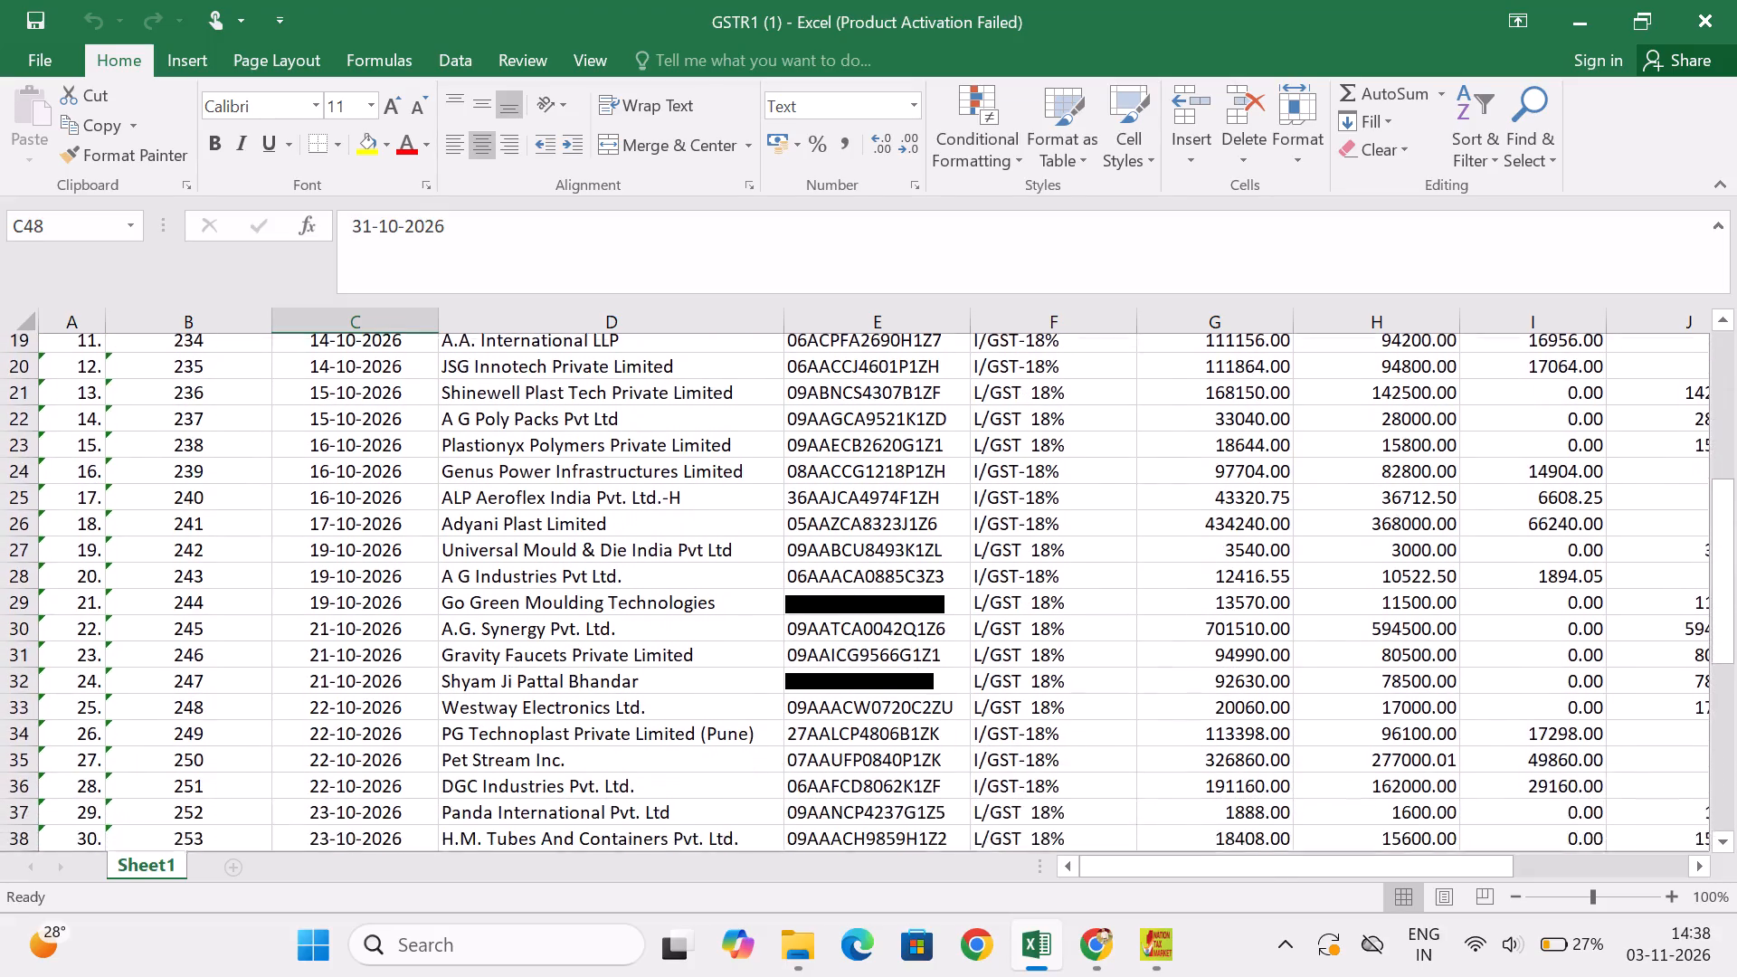
pyautogui.scroll(-2, 1054, 588)
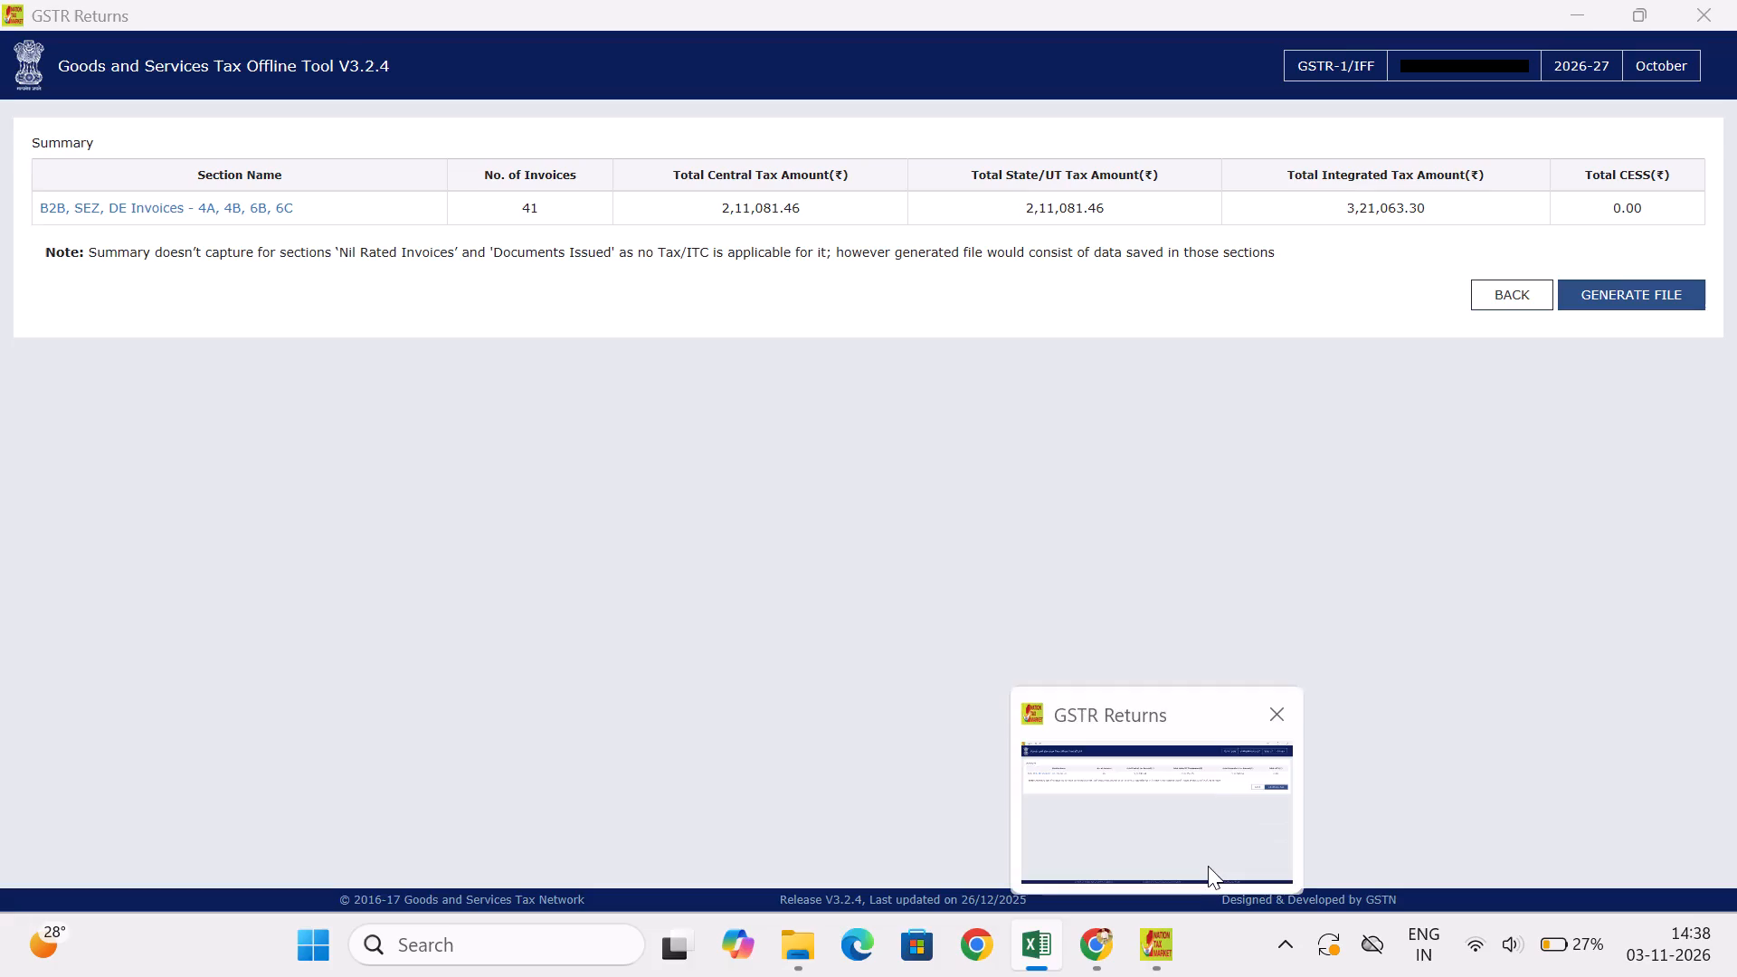
pyautogui.click(1208, 866)
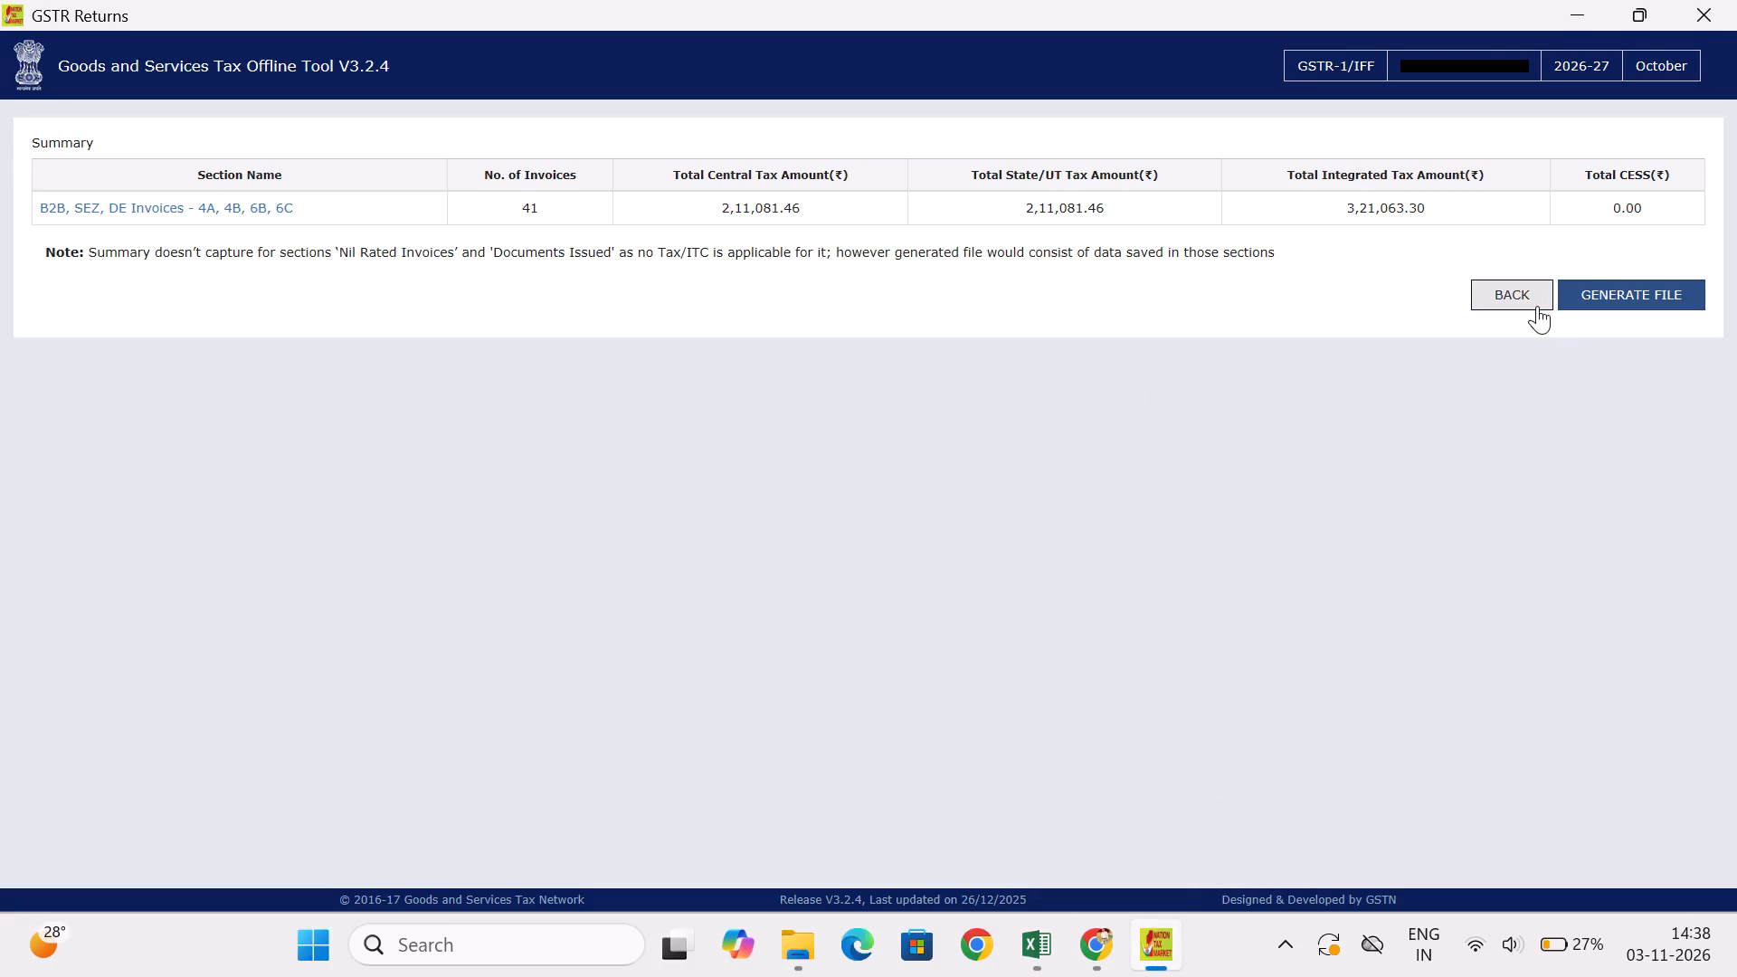
pyautogui.hotkey('alt', 'Tab')
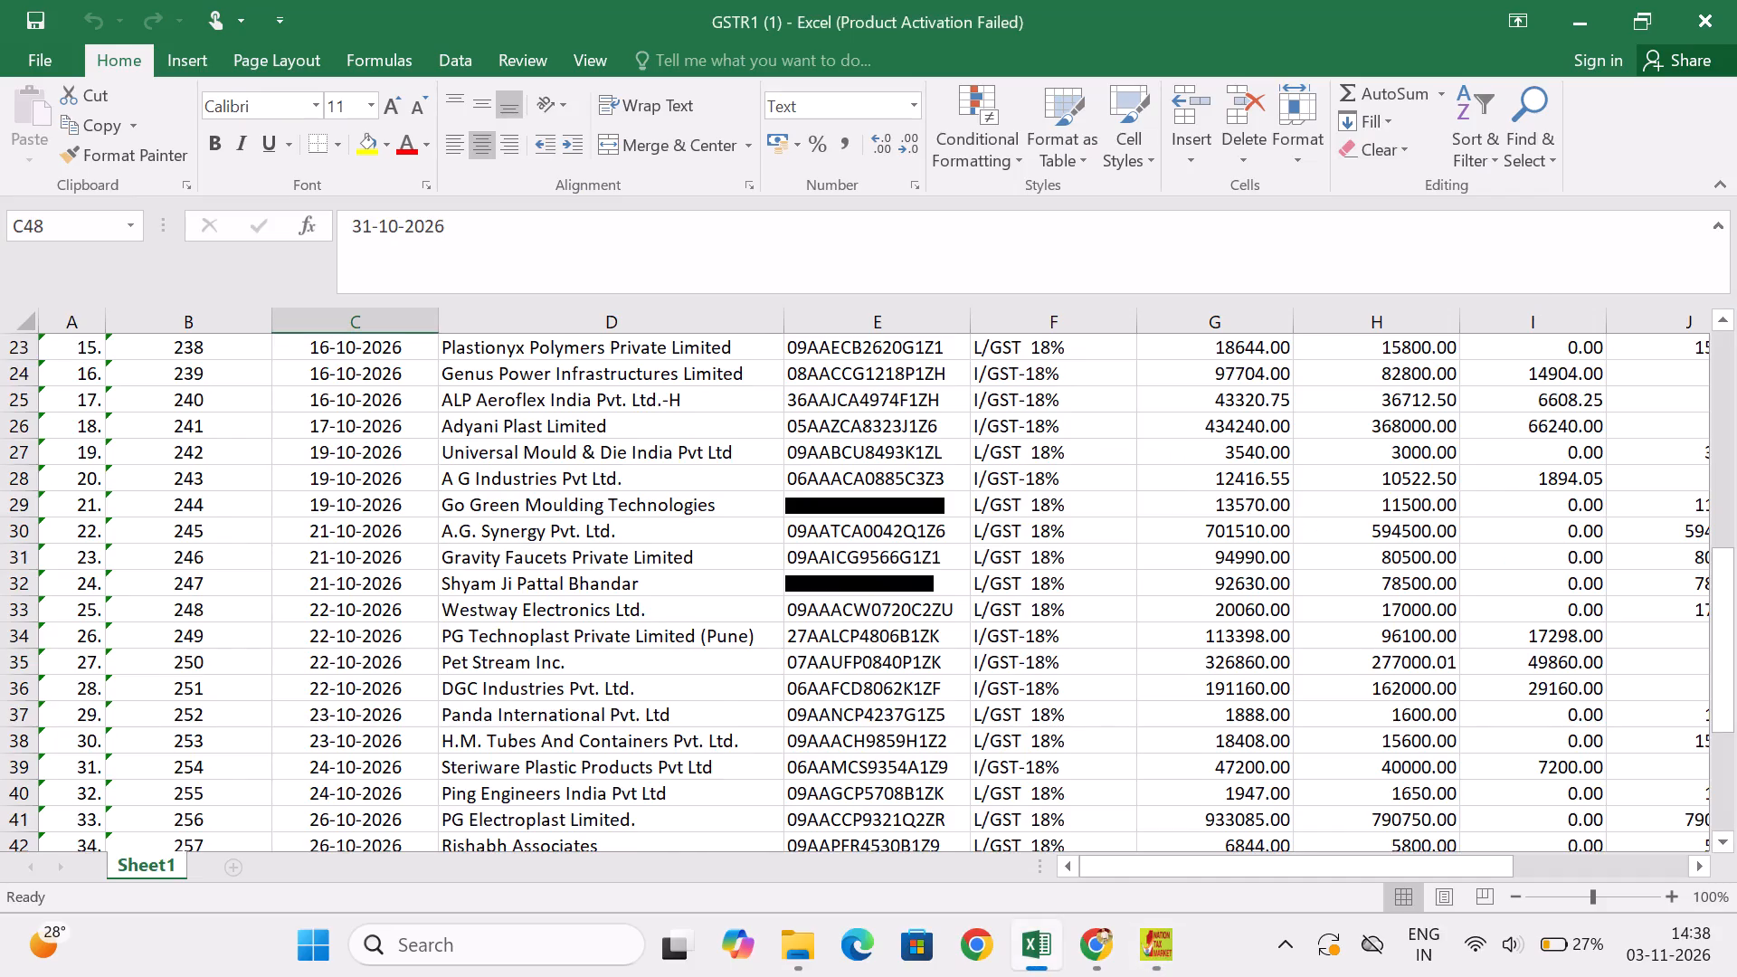
pyautogui.scroll(-4, 1357, 630)
pyautogui.hscroll(-3, 1357, 630)
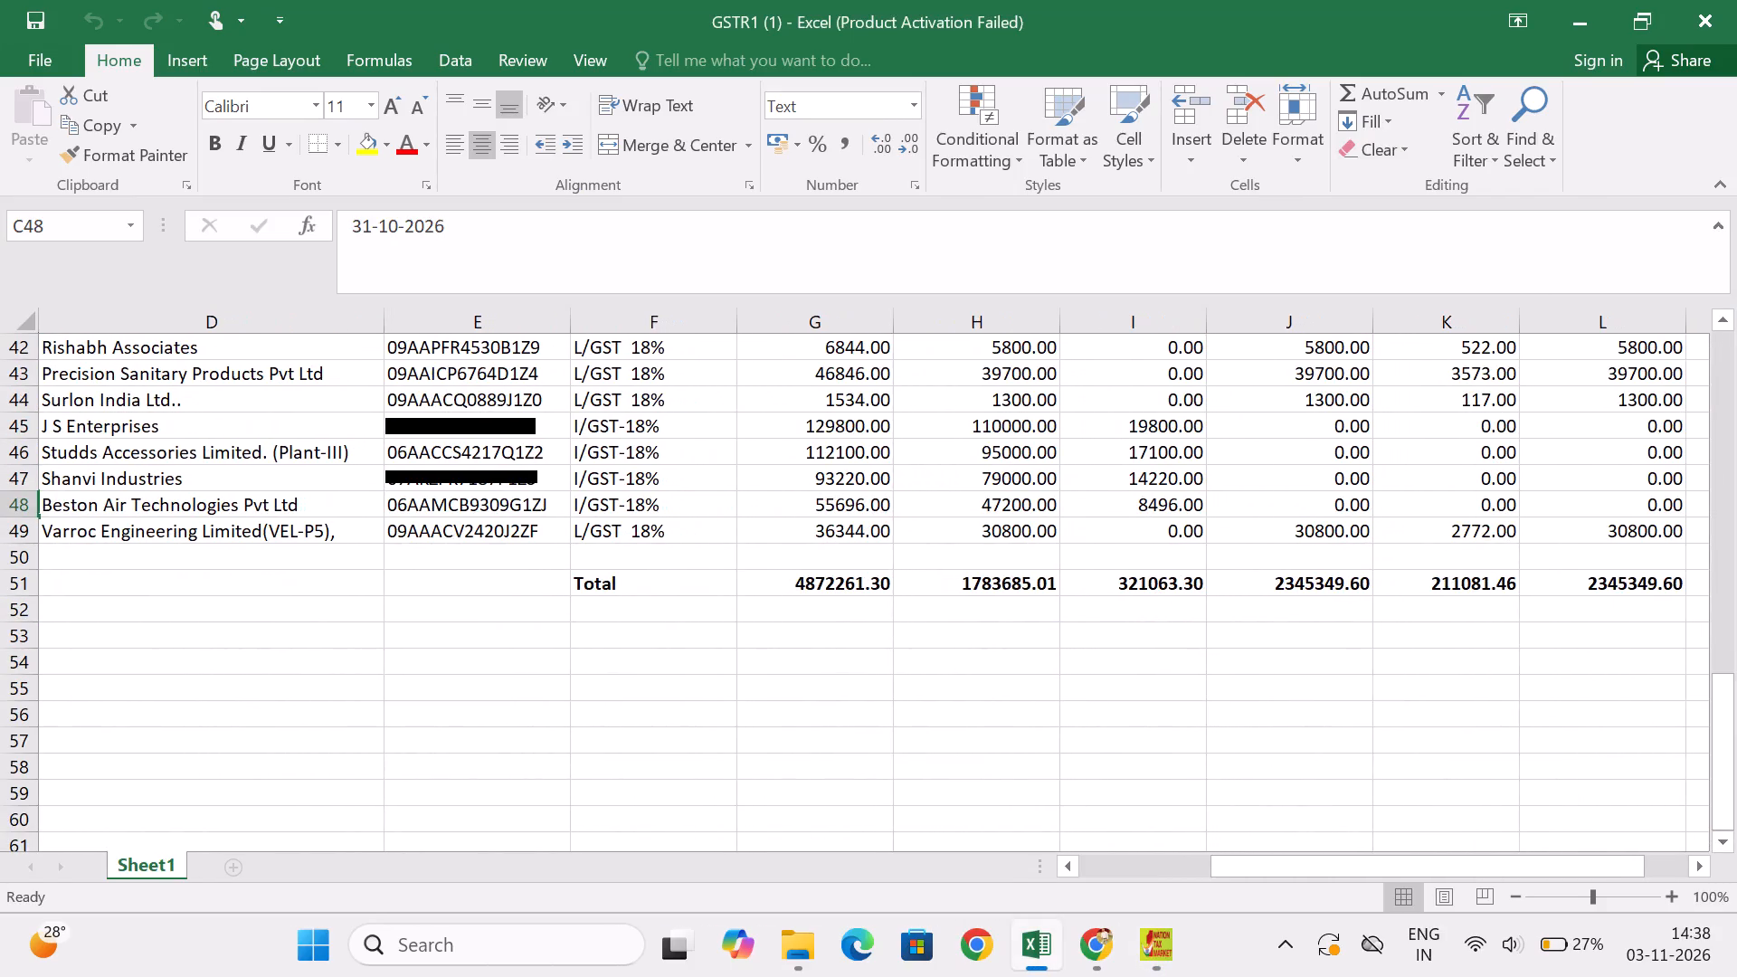
pyautogui.hotkey('alt', 'Tab')
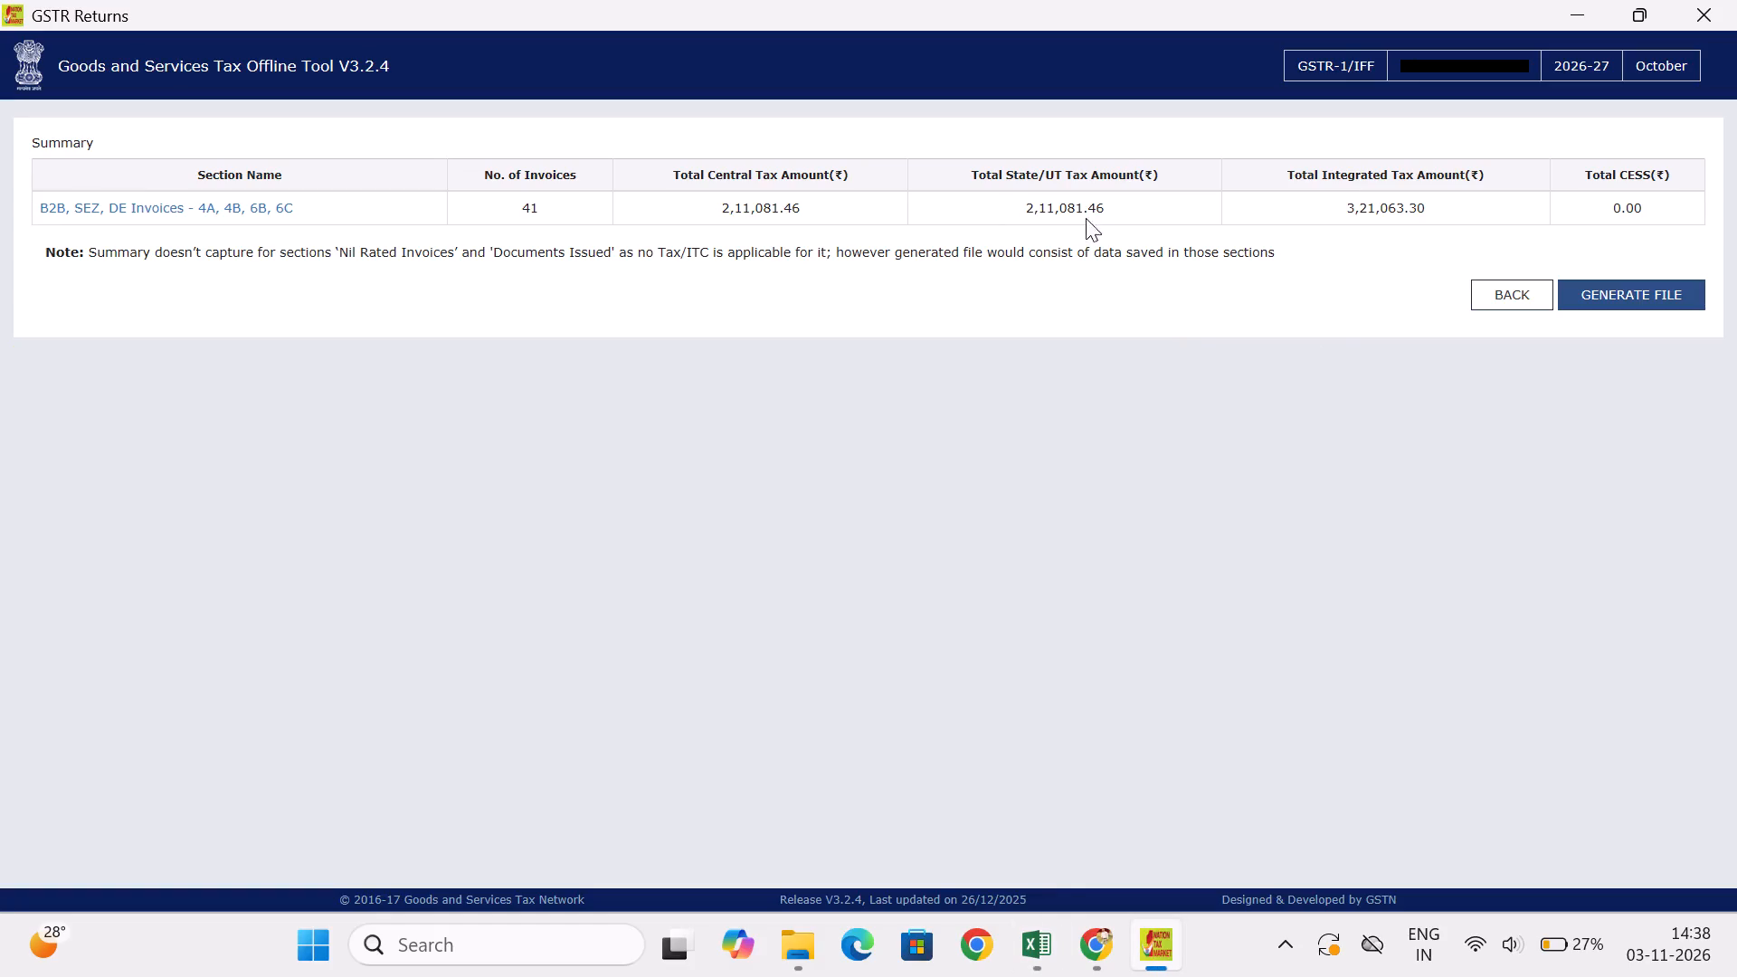
pyautogui.hotkey('alt', 'Tab')
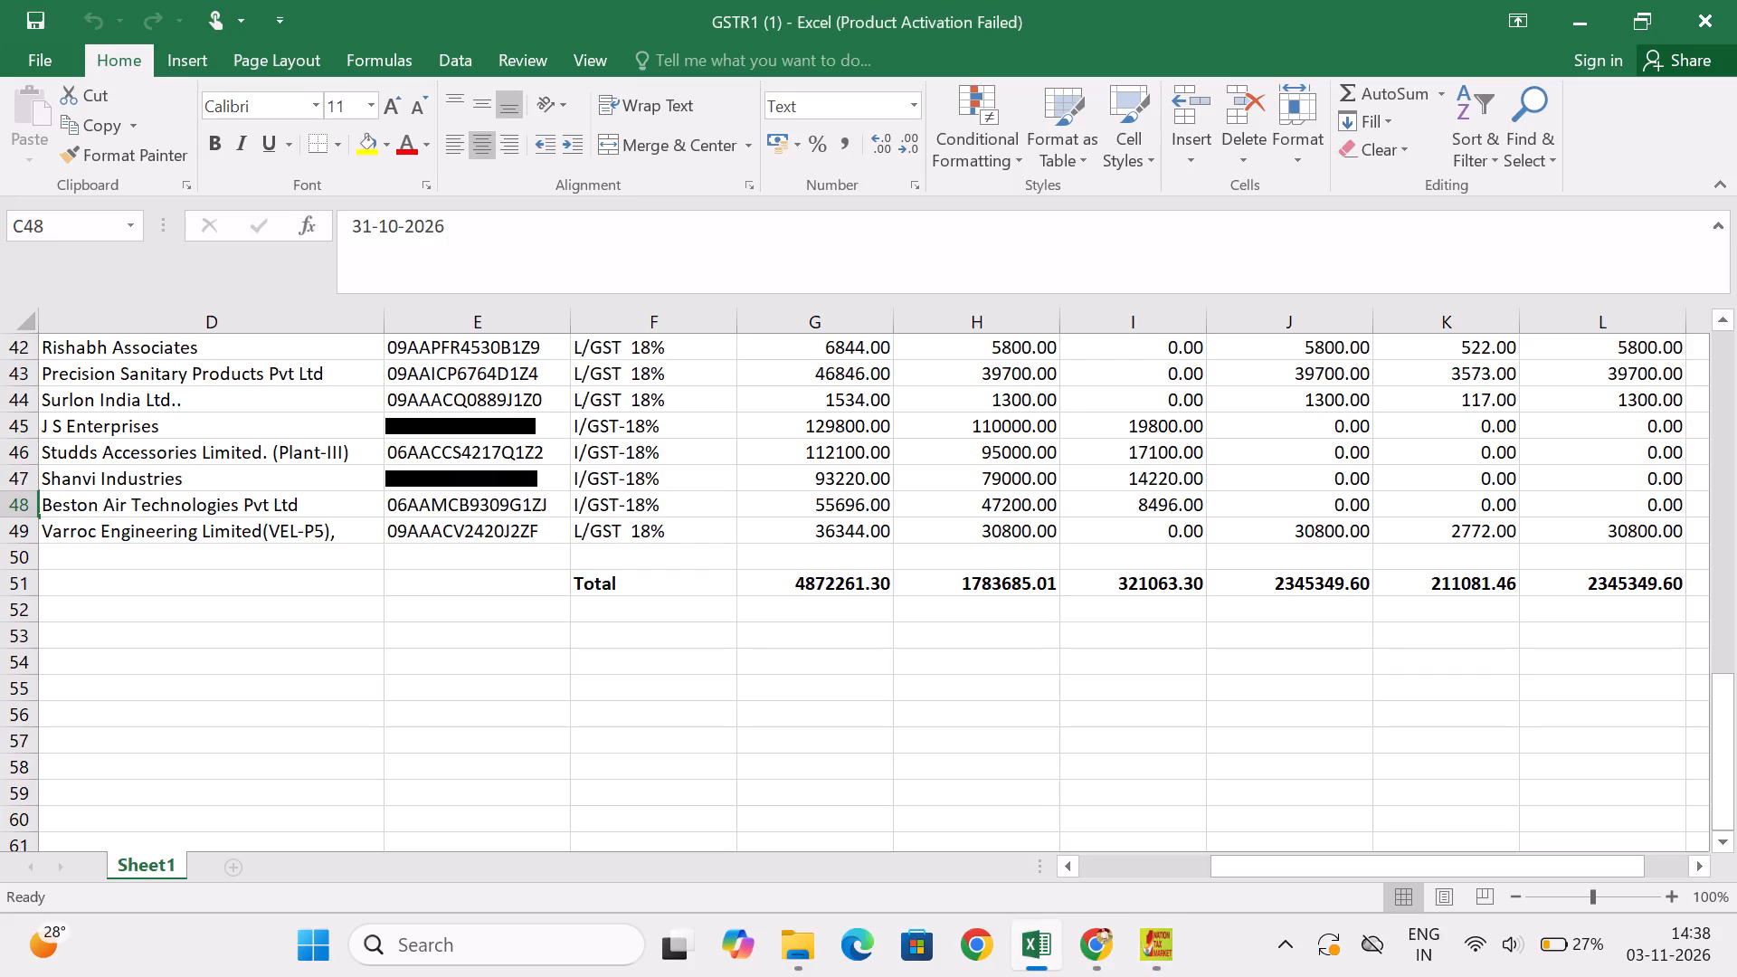
pyautogui.click(1153, 583)
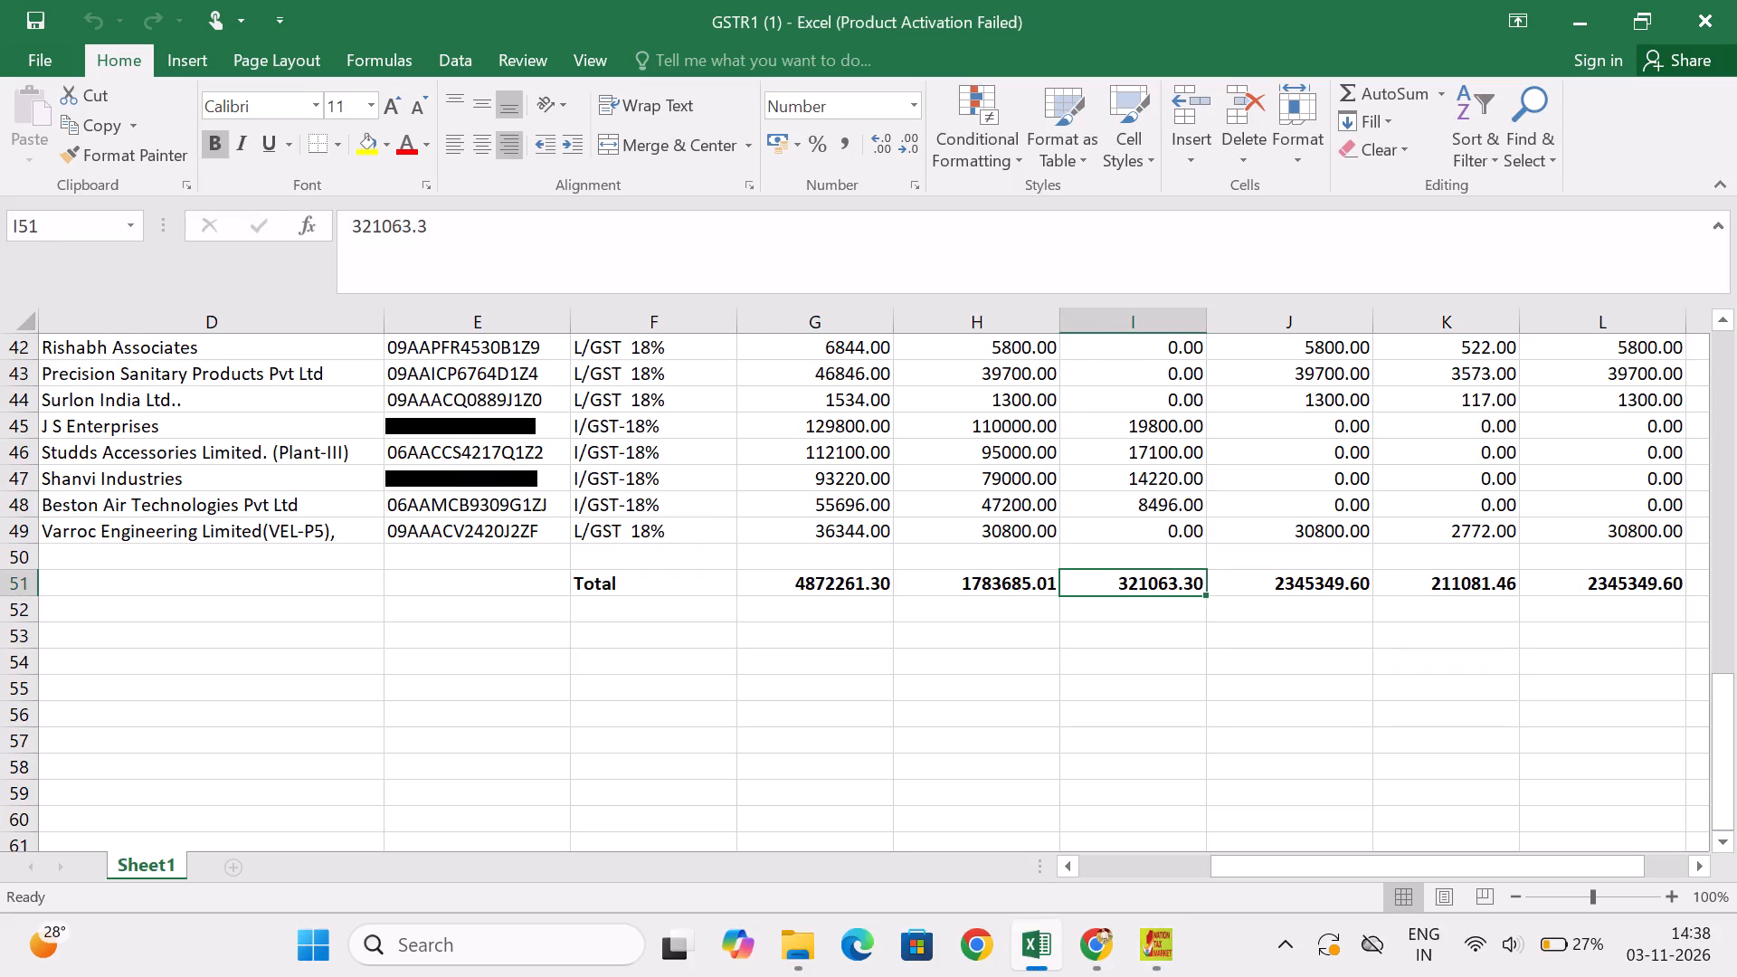
# Switch to the GST Offline Tool, generate the return file from the summary, and save the offline JSON file to the Desktop.
pyautogui.hotkey('alt', 'Tab')
pyautogui.click(1620, 302)
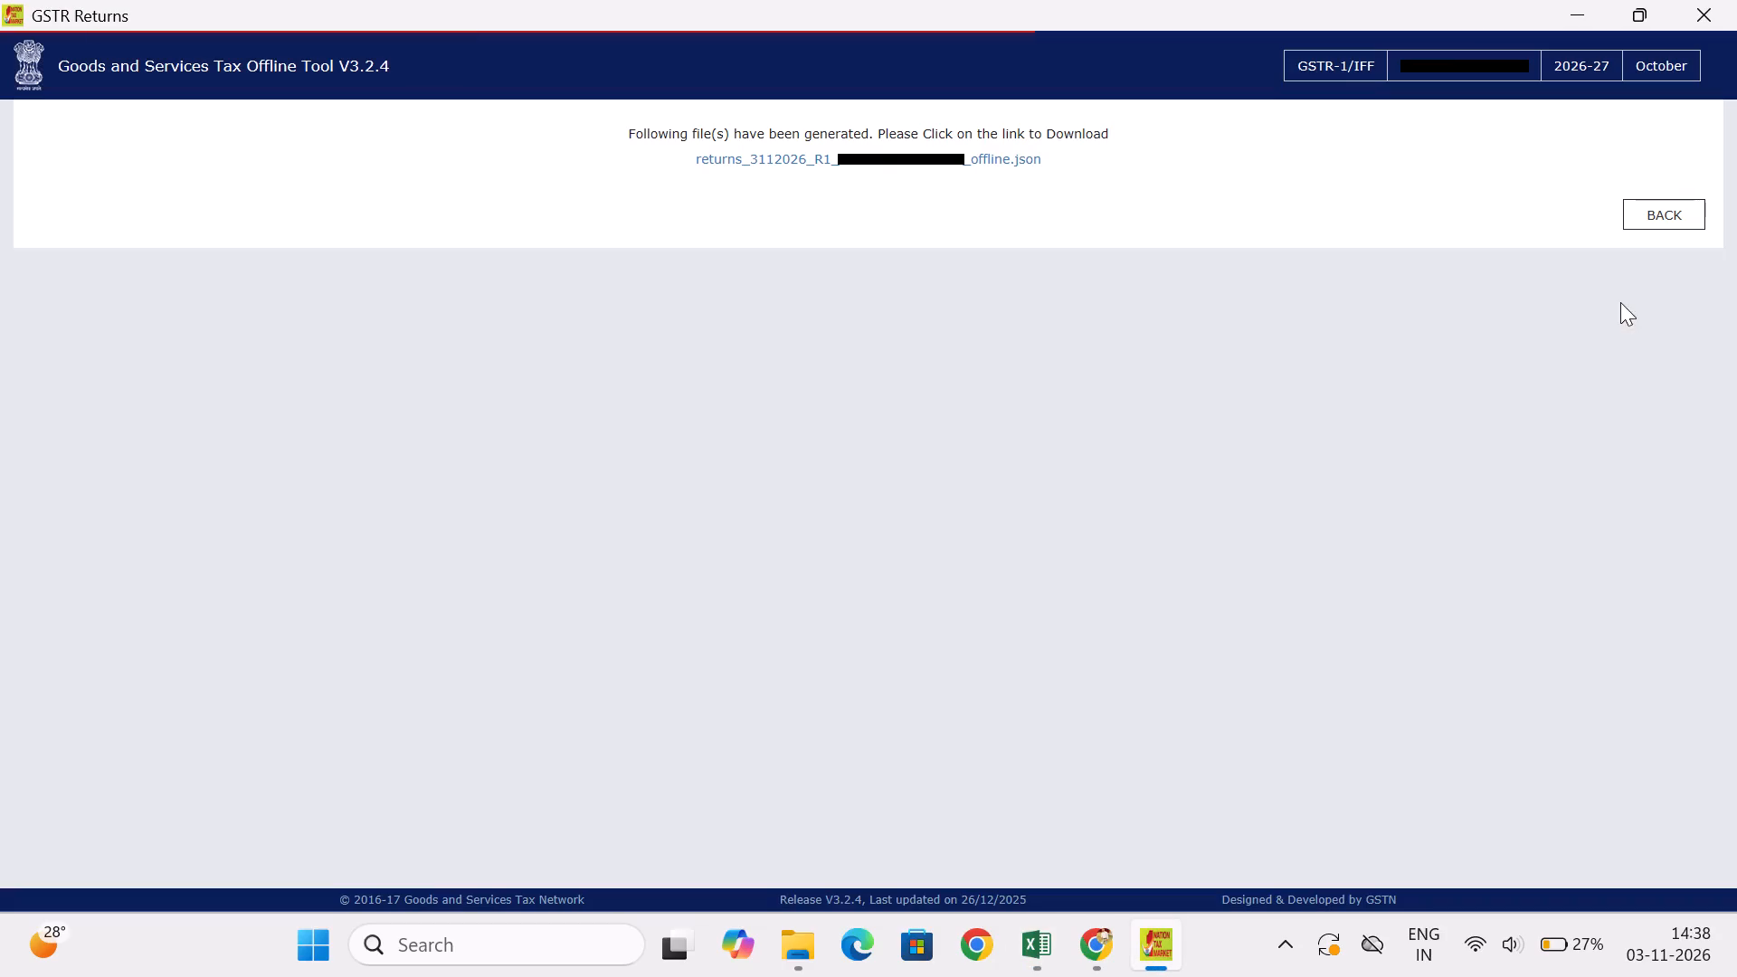
pyautogui.click(878, 153)
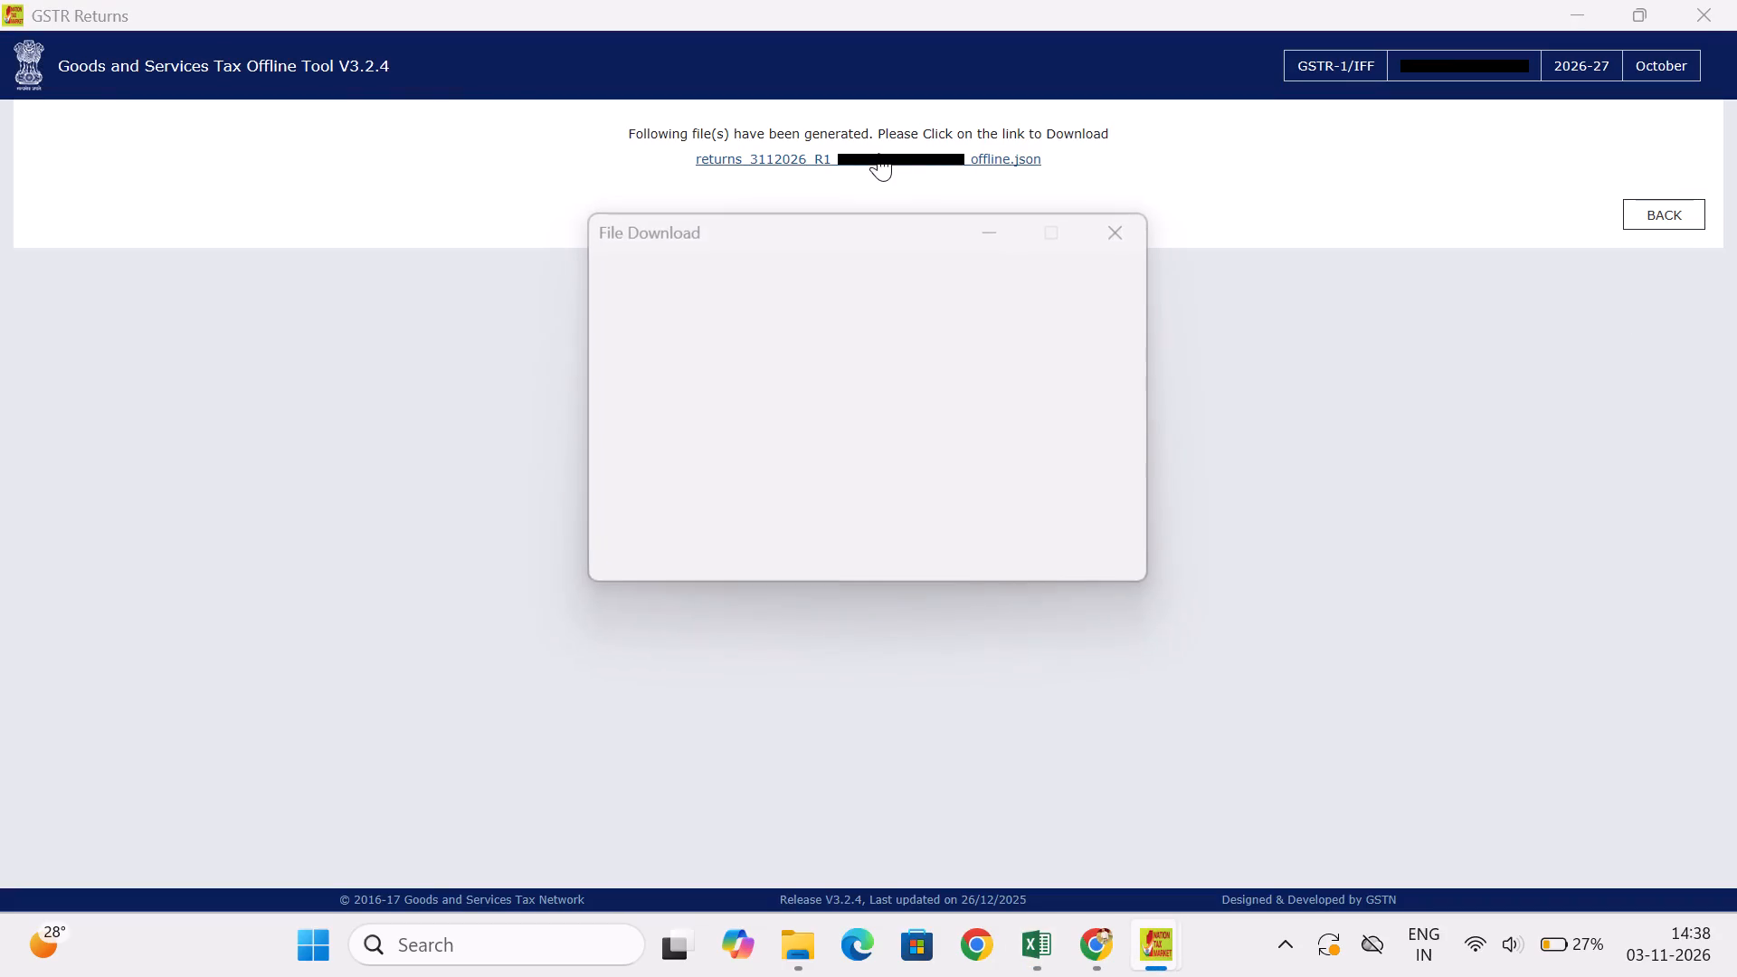
pyautogui.click(938, 499)
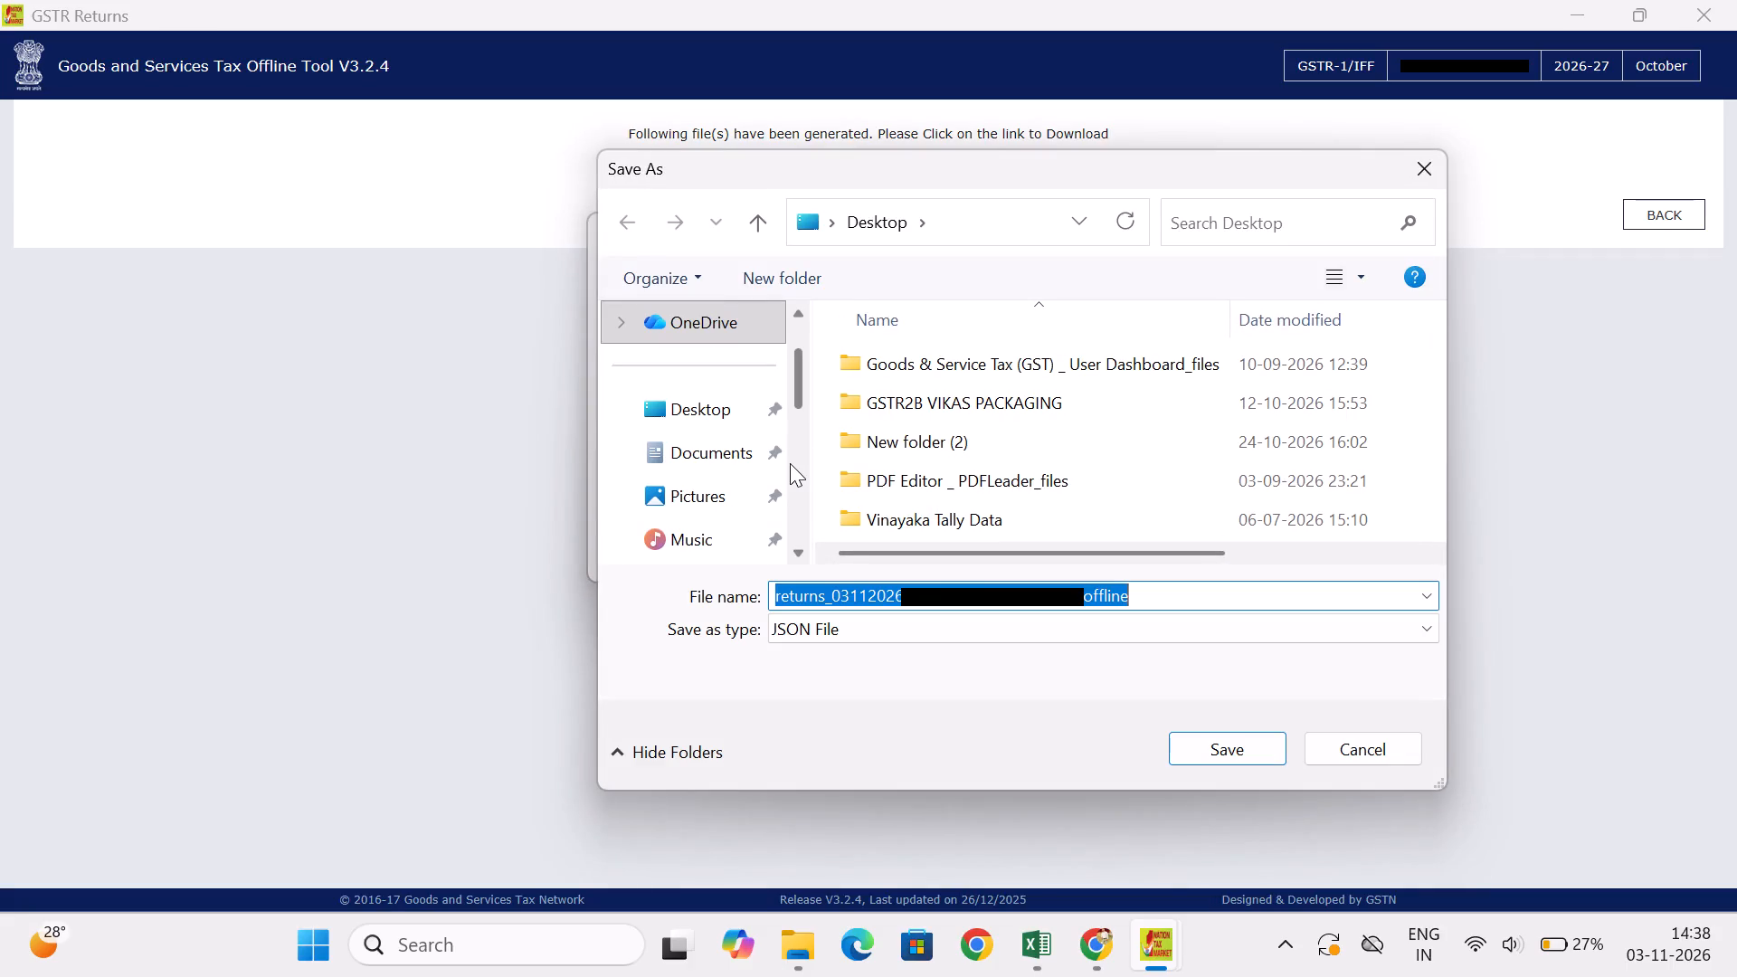
pyautogui.click(796, 327)
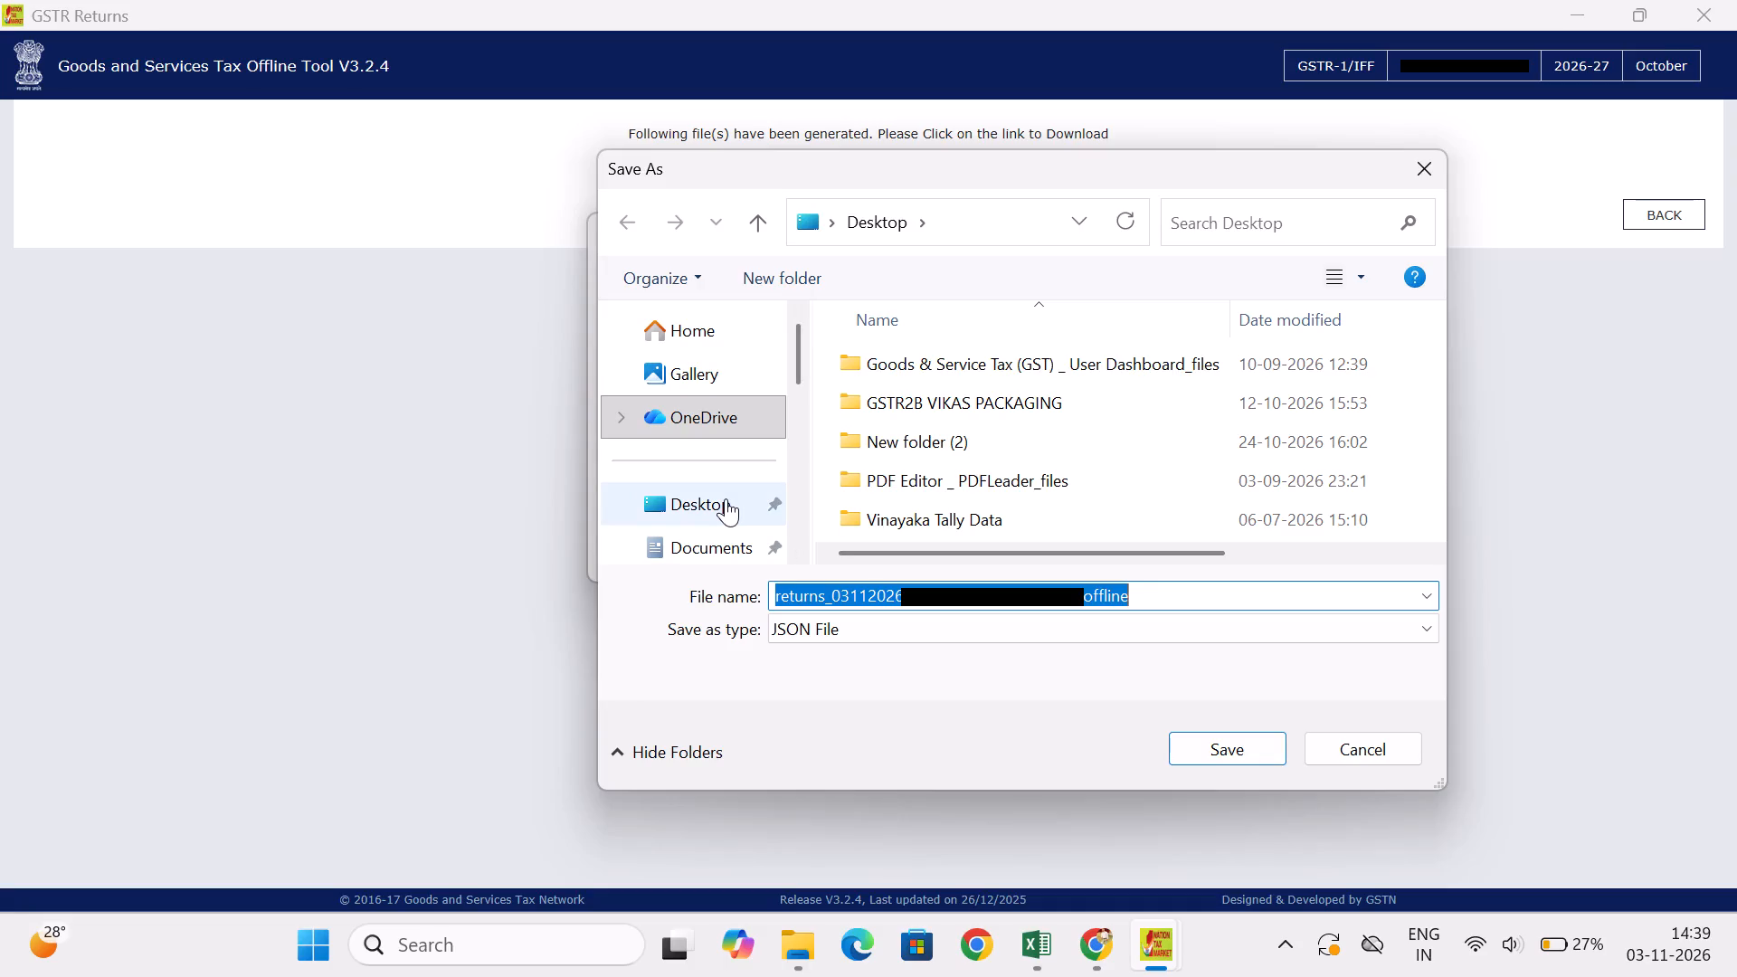
pyautogui.click(726, 498)
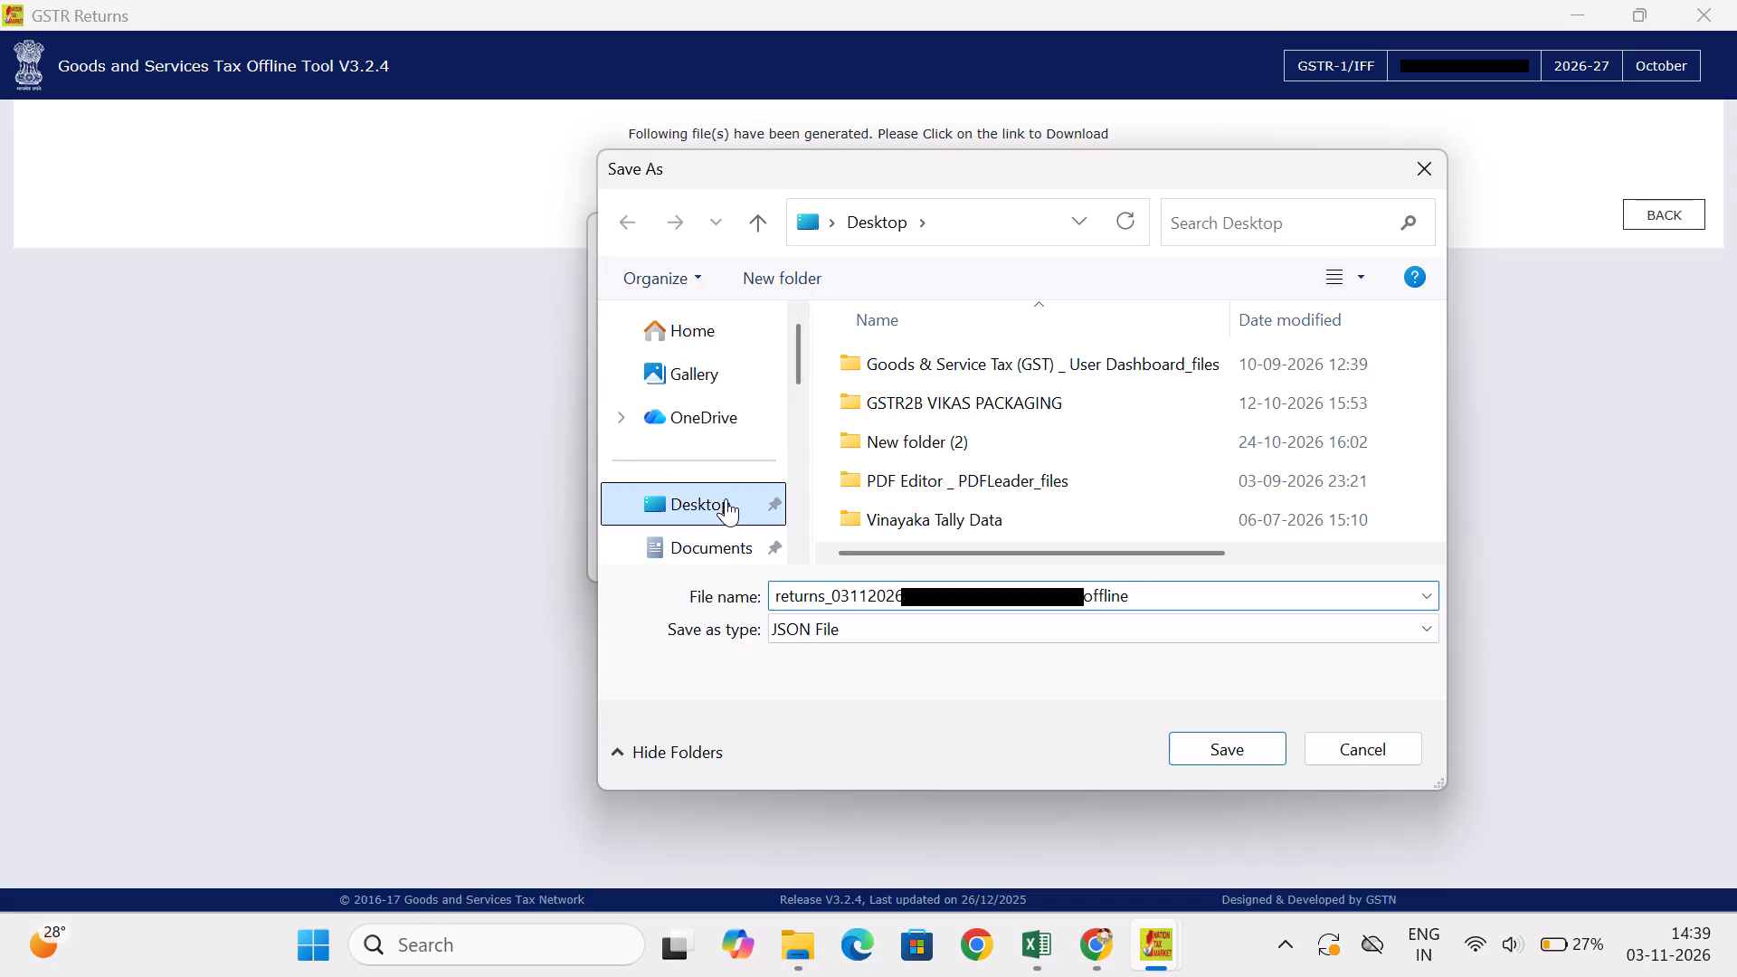
pyautogui.click(1242, 752)
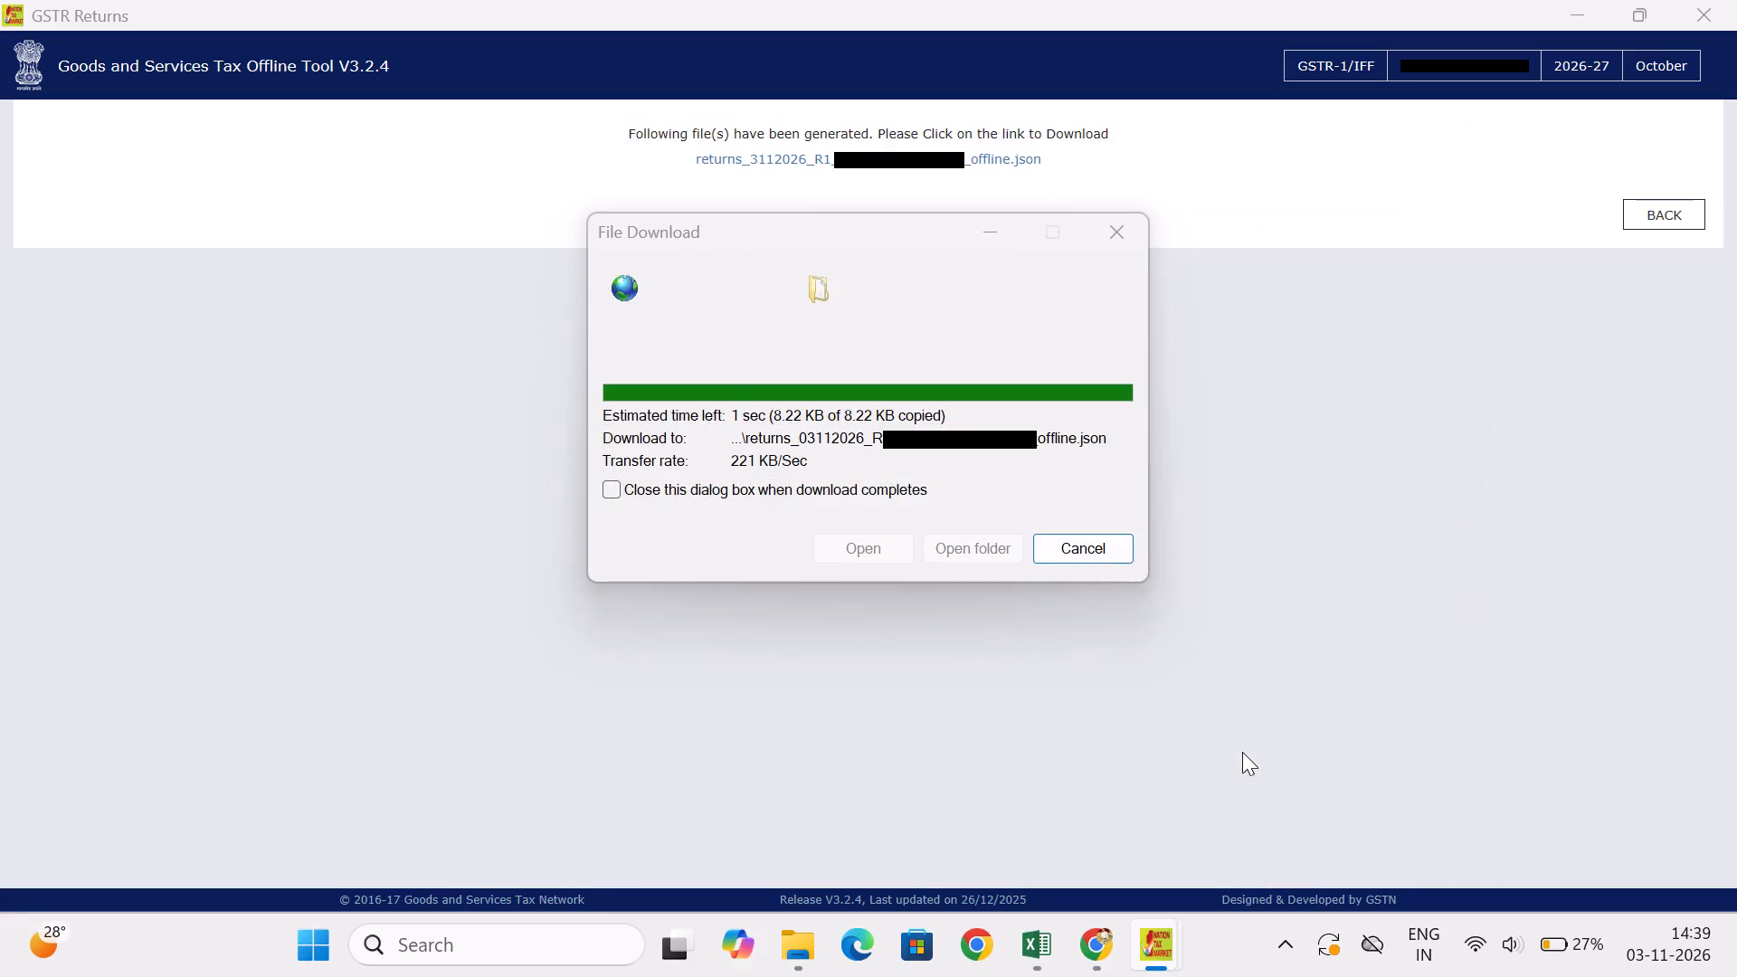
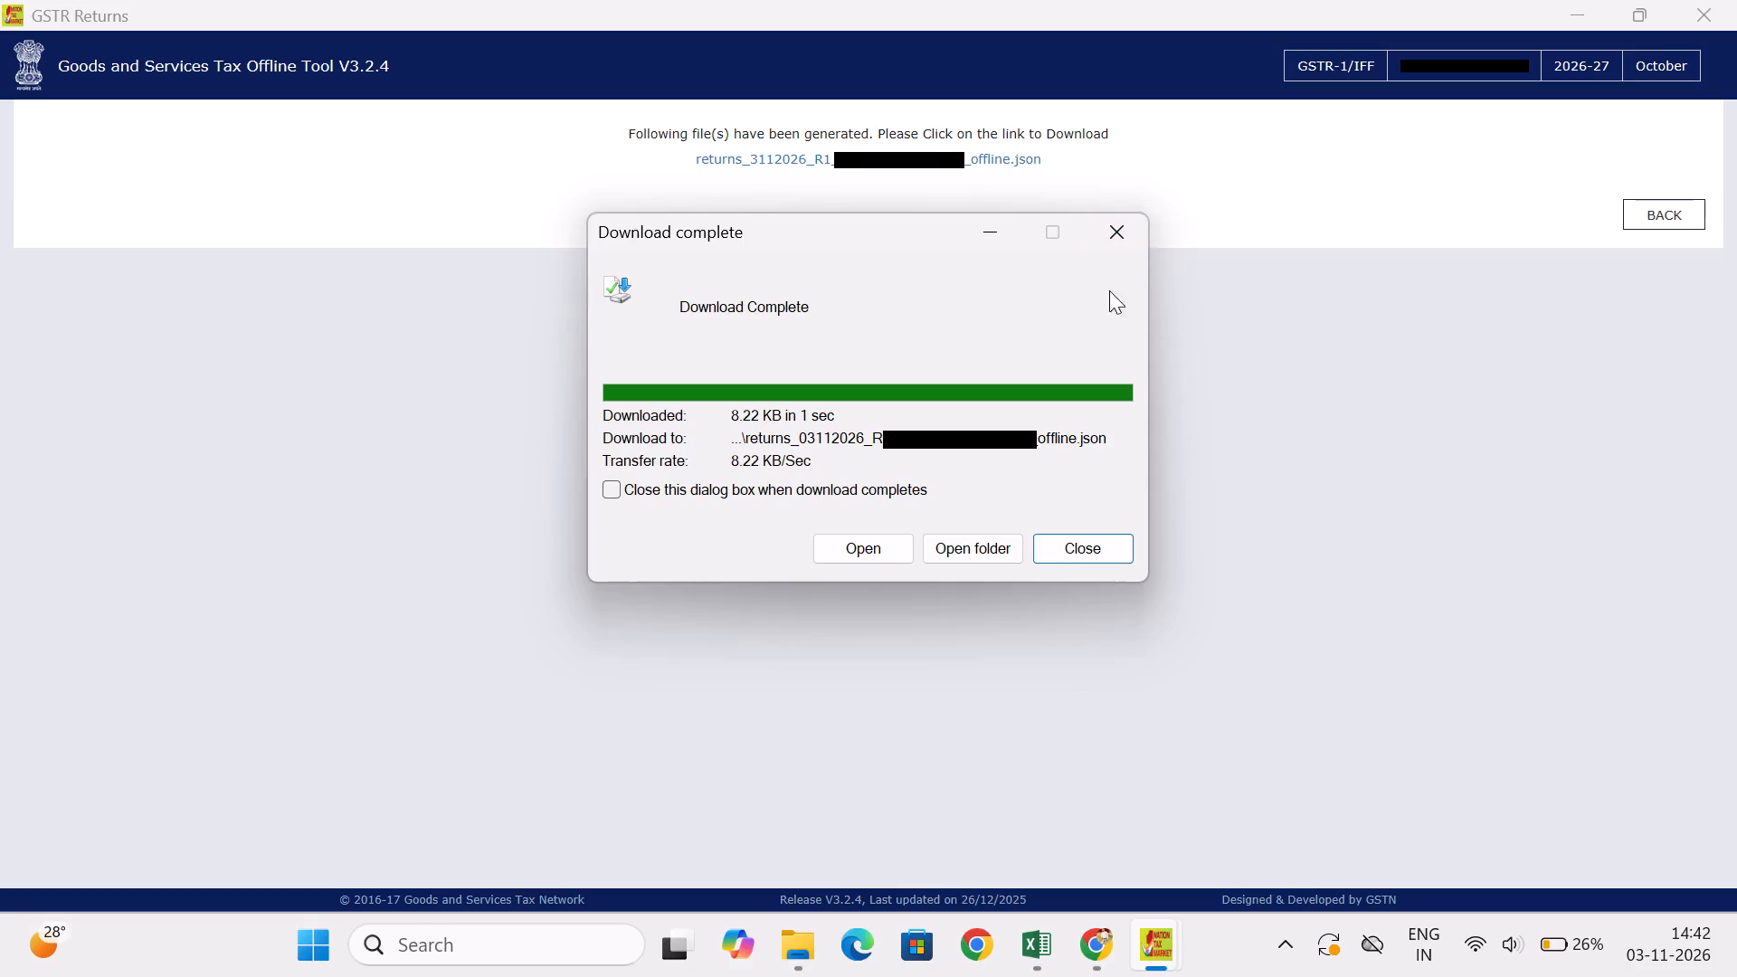
# Dismiss the download notice for the offline JSON file and minimize the GST Offline Tool window.
pyautogui.click(1099, 553)
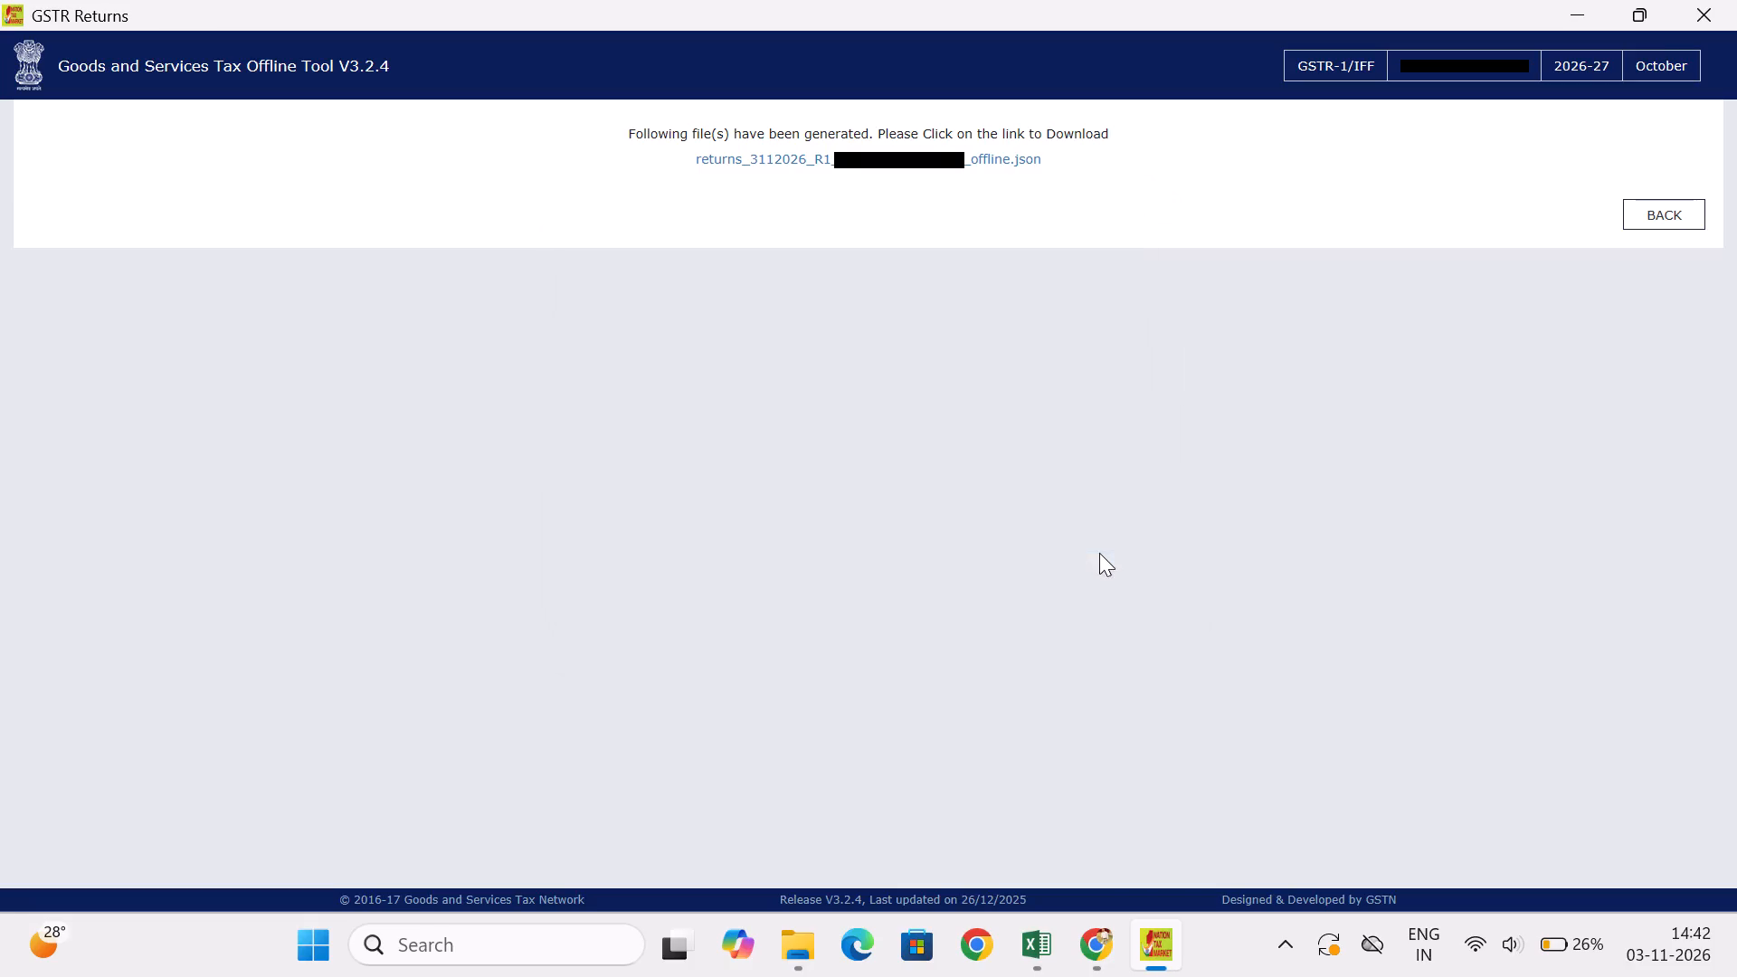
pyautogui.click(1580, 10)
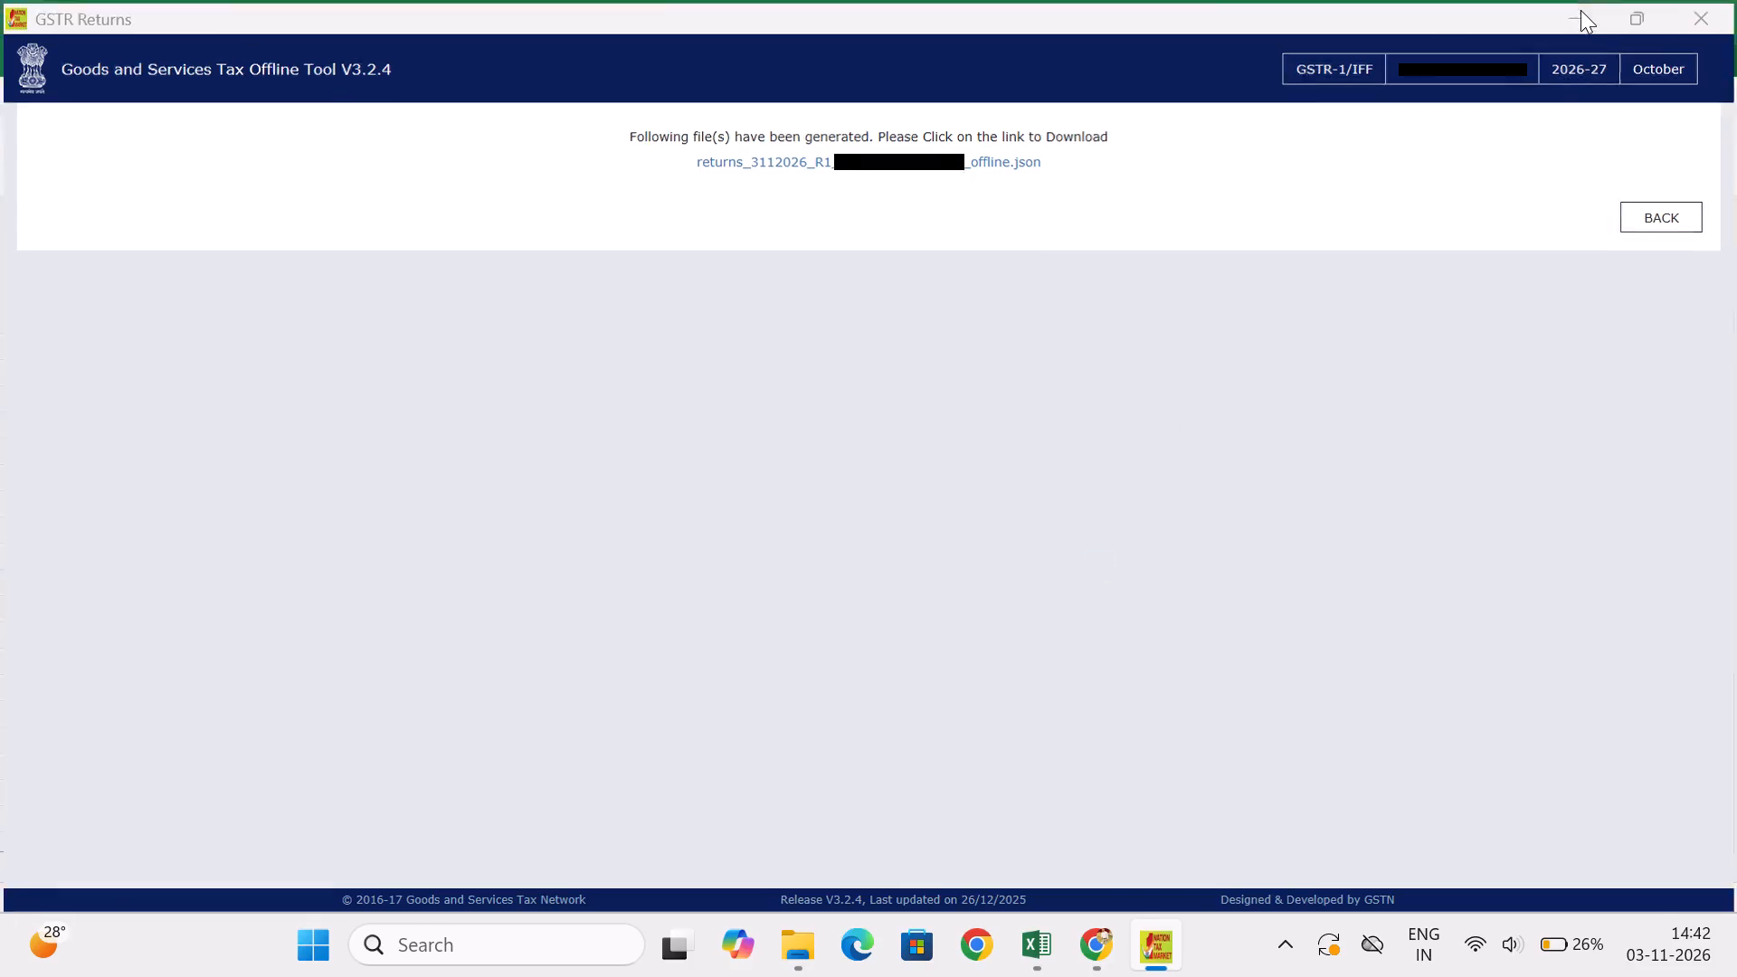